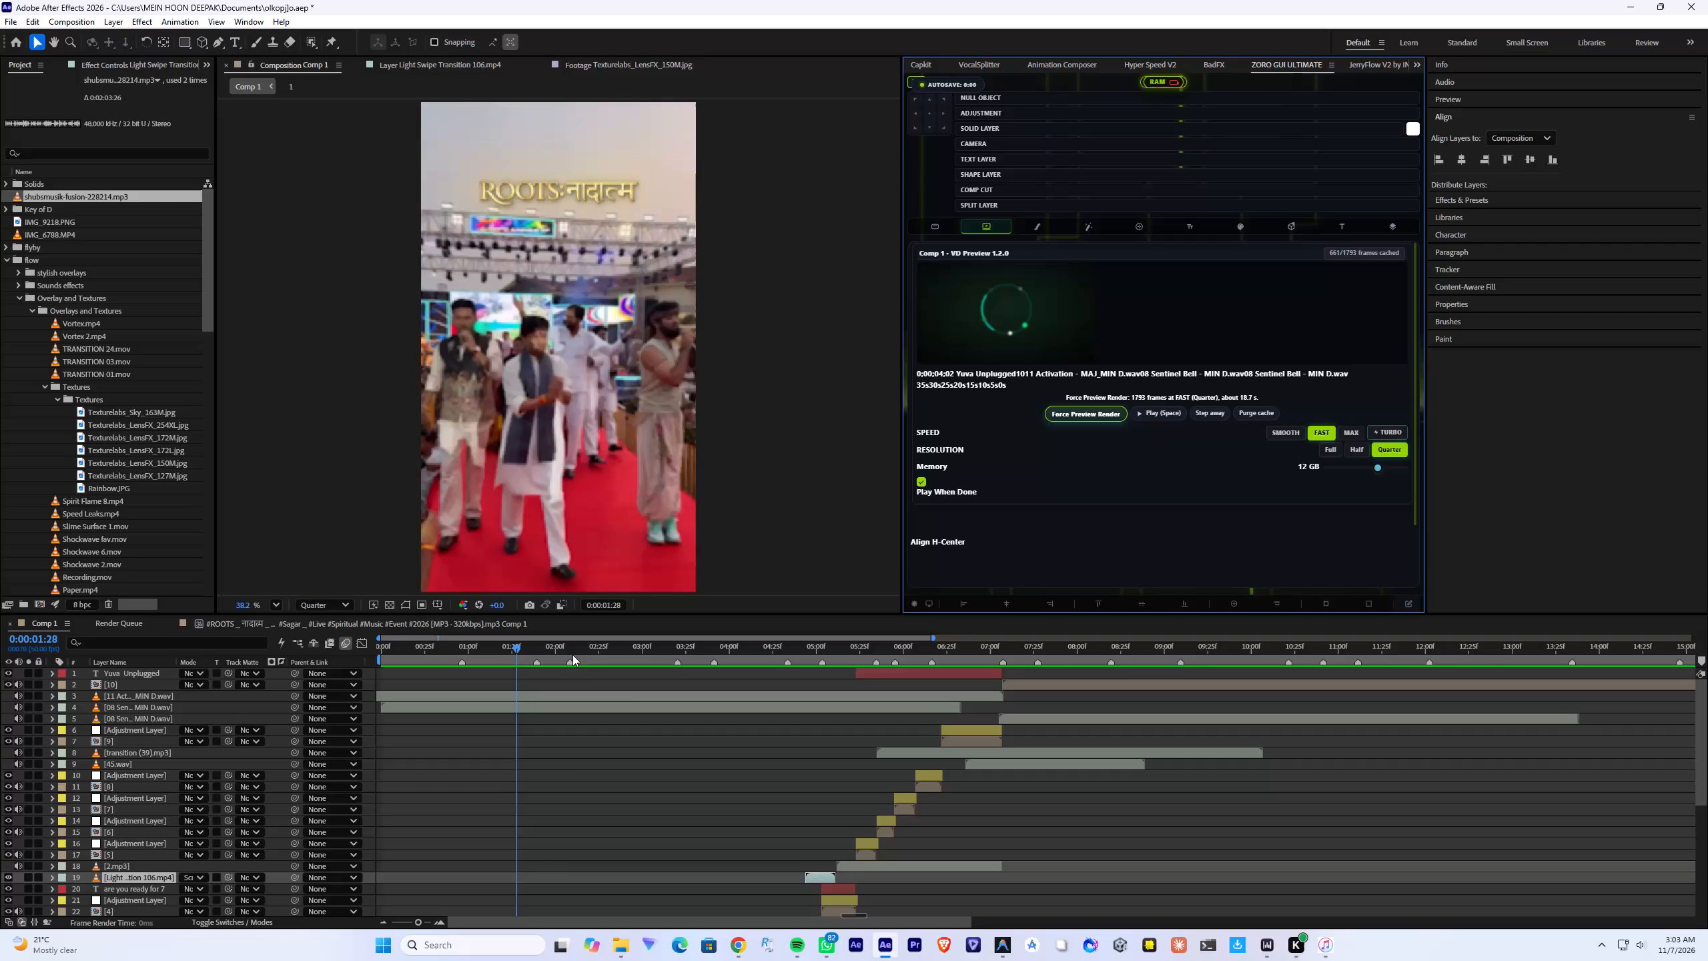
Run a forced preview render of Comp 1 with the Stay away mode and stop it partway.
scroll(572, 655, down, 5)
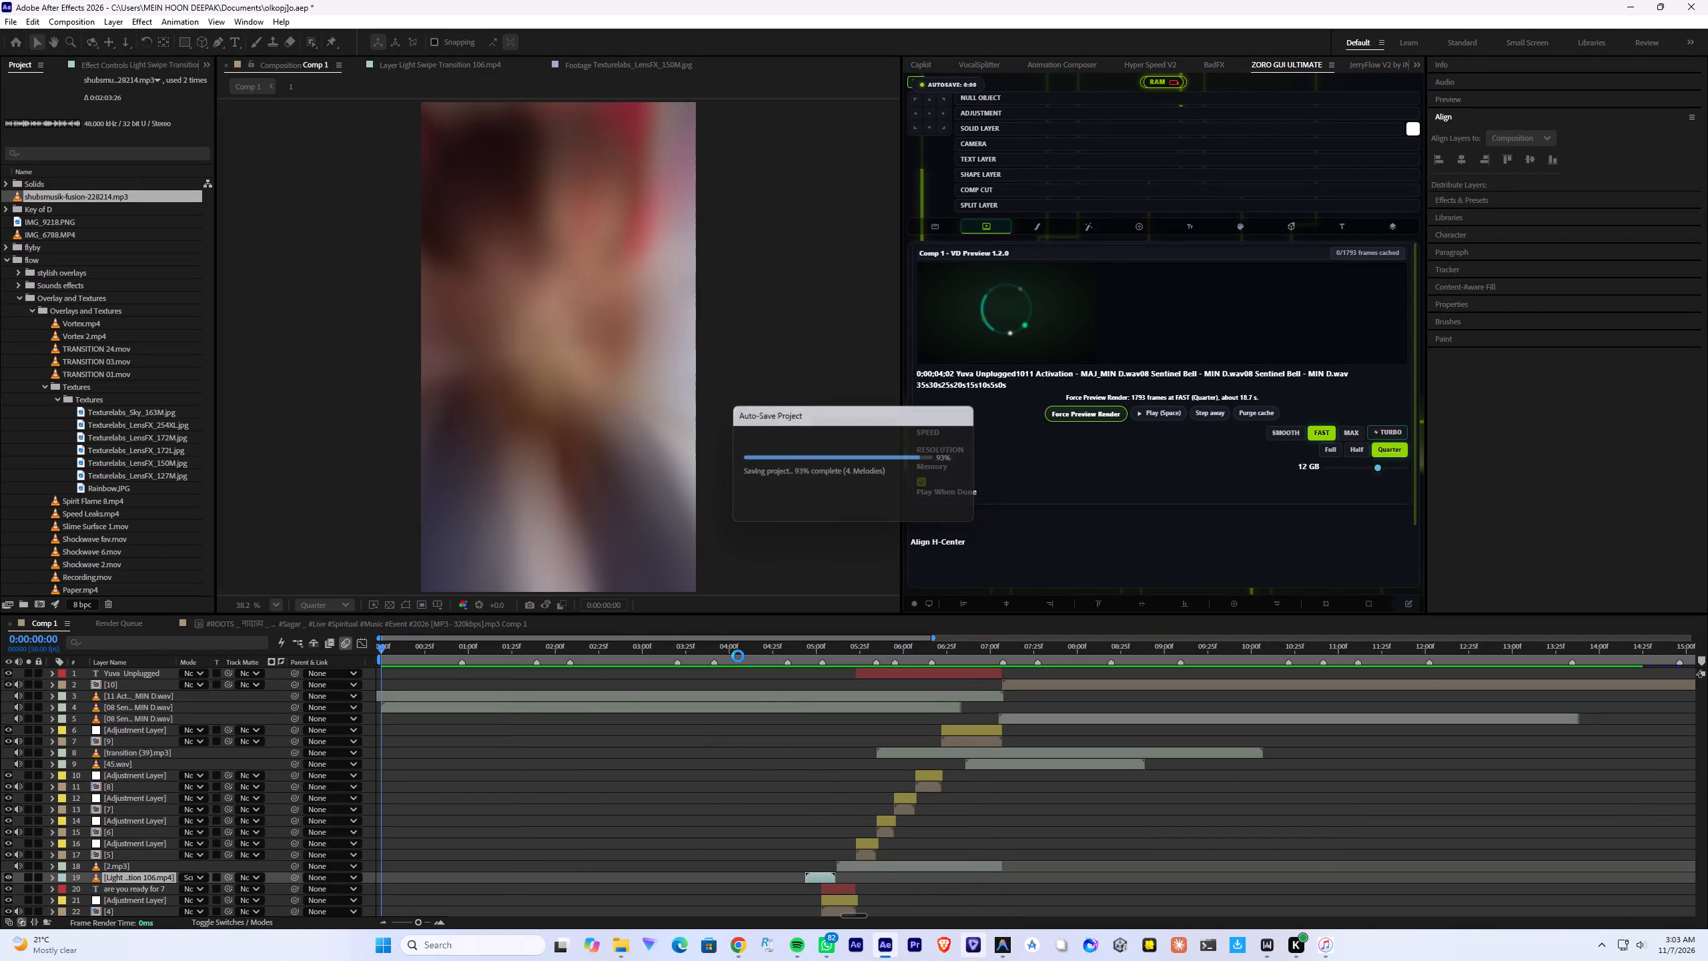
click(738, 656)
double_click(737, 654)
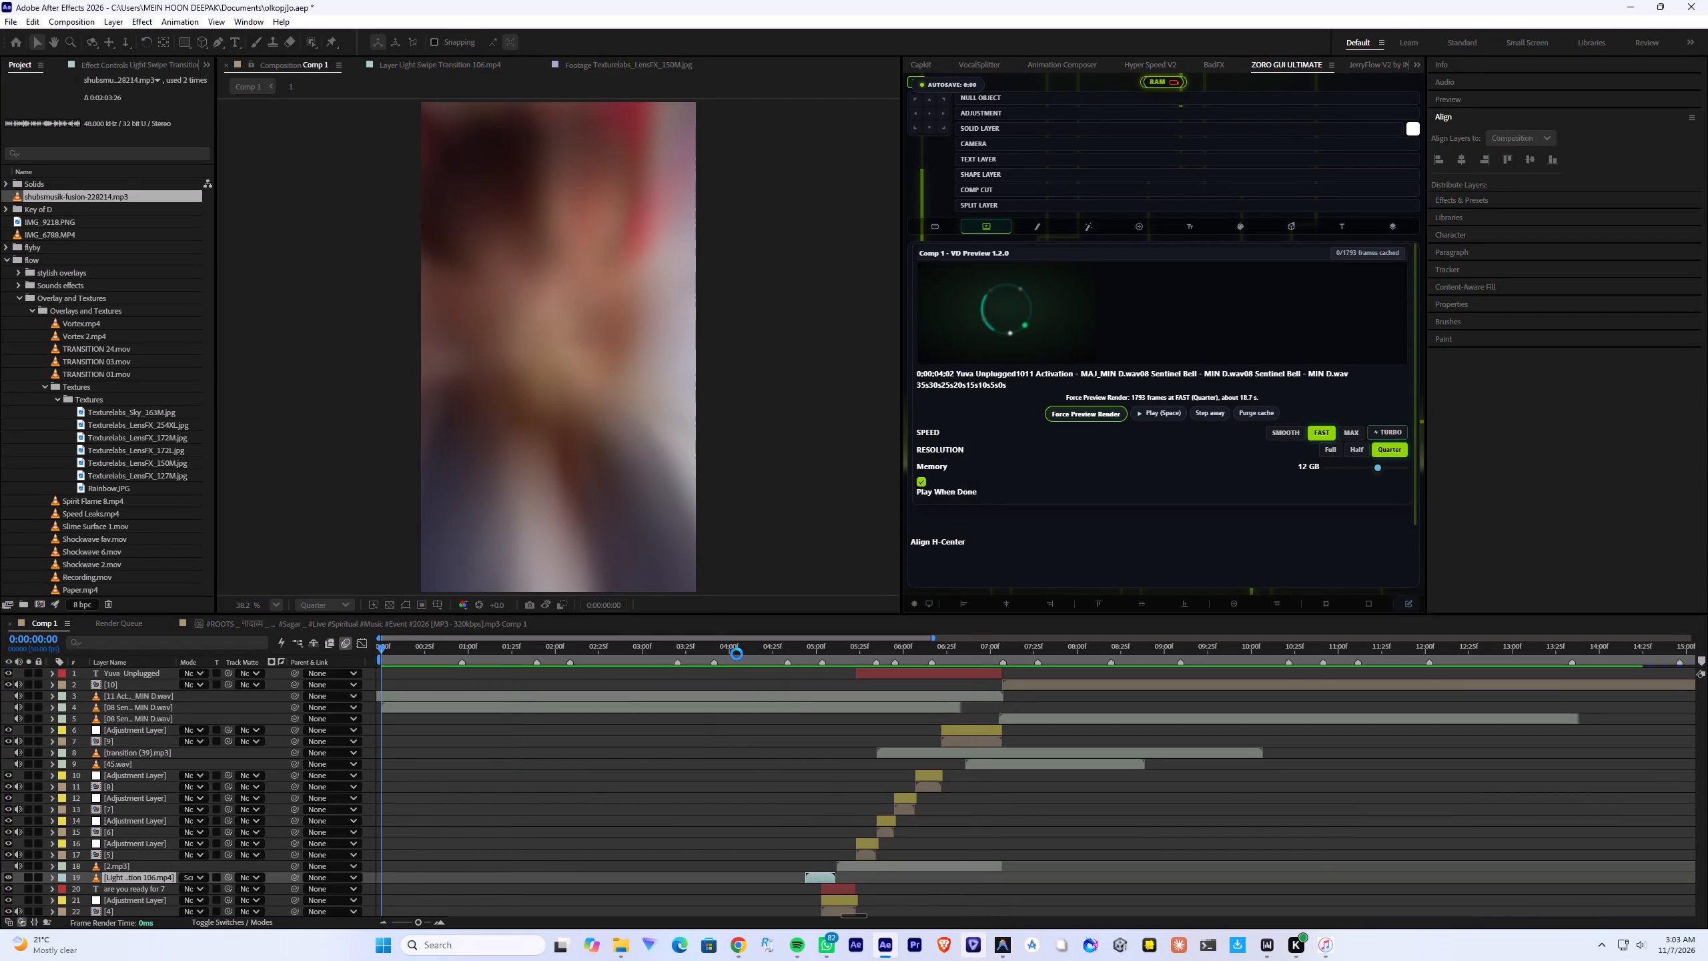
click(1094, 419)
click(1218, 416)
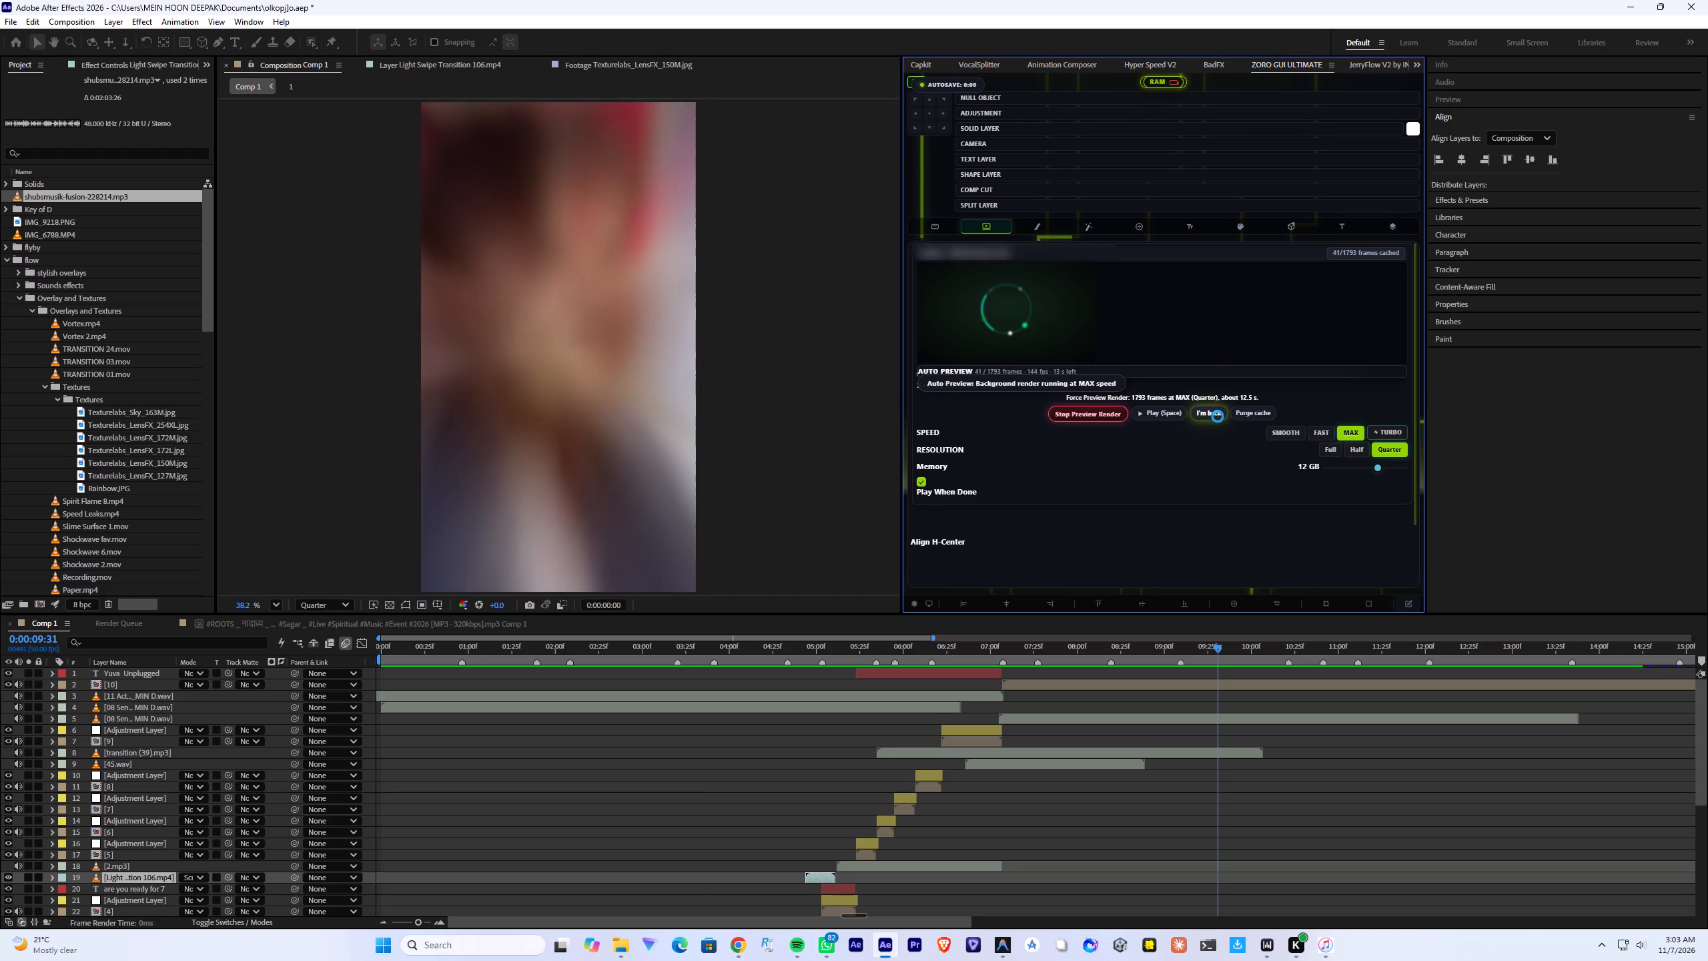
click(1075, 412)
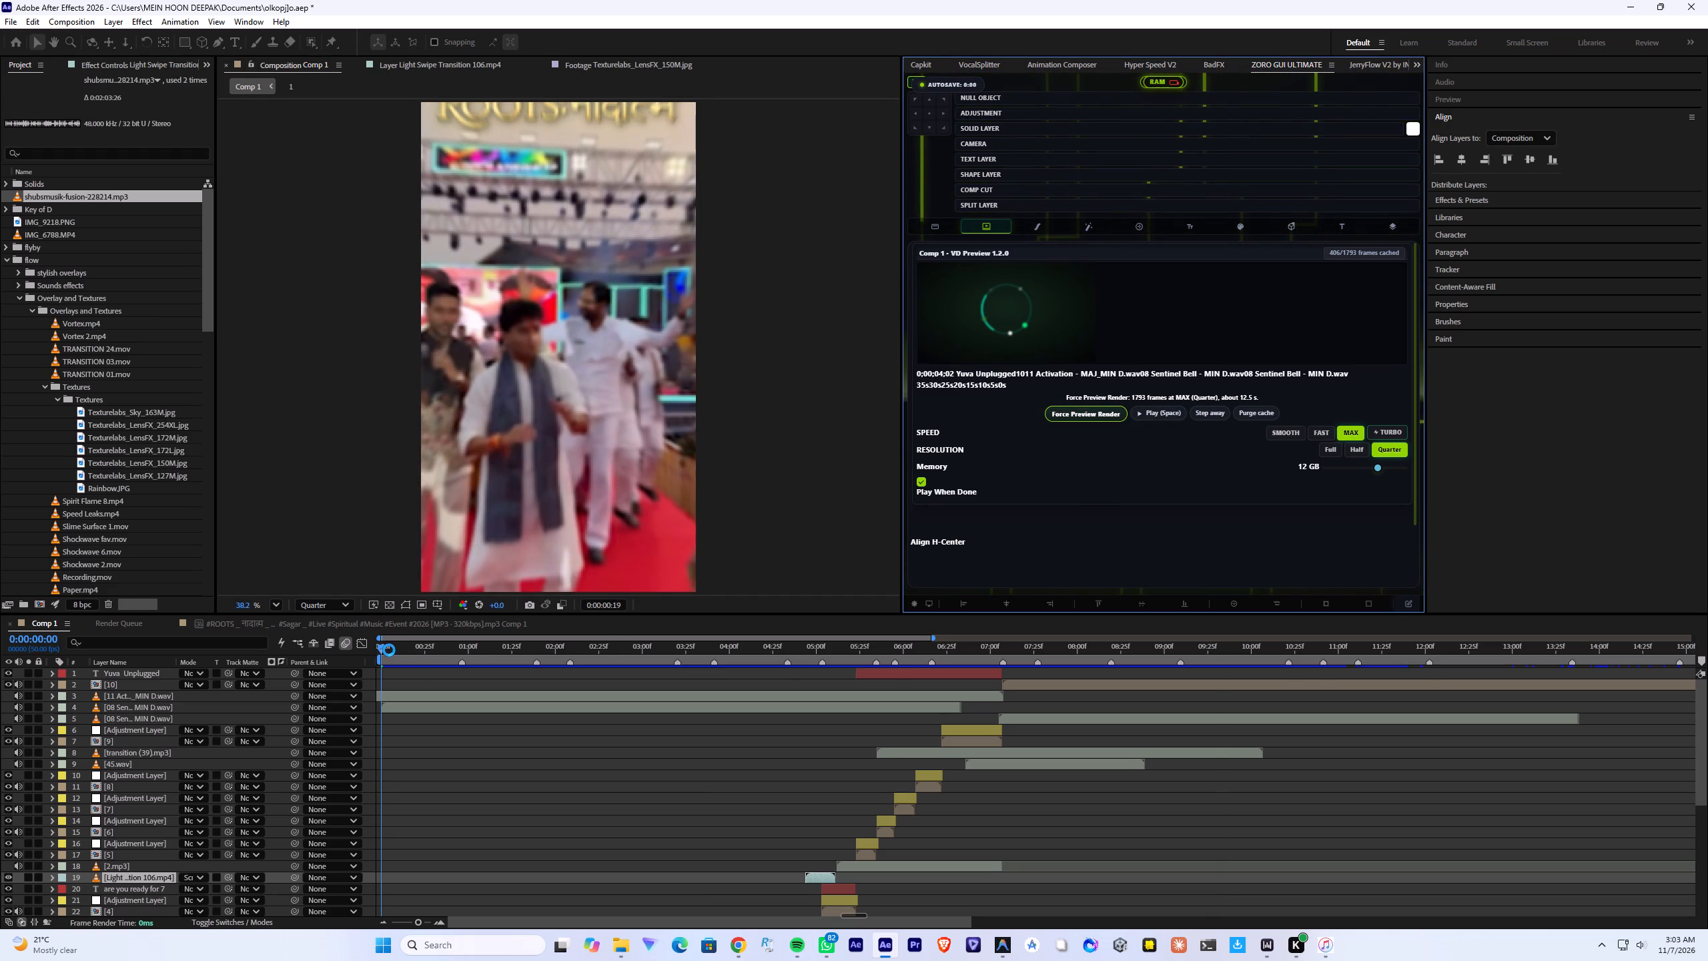
Turn off Play When Done for the preview render.
click(920, 478)
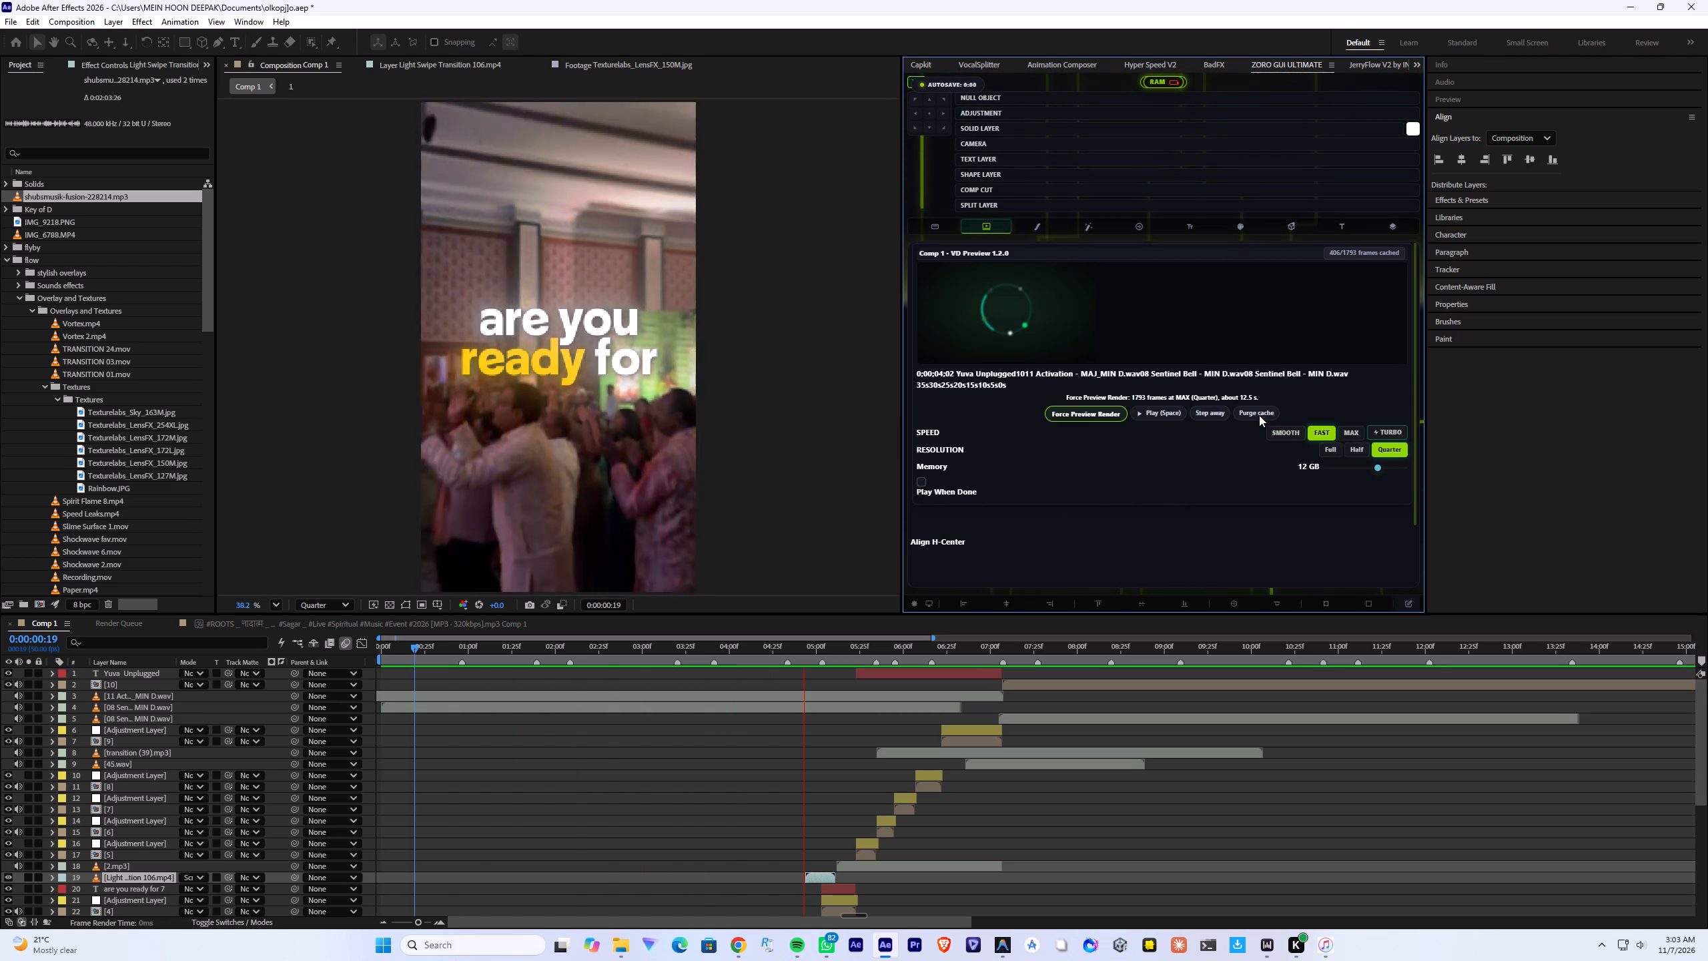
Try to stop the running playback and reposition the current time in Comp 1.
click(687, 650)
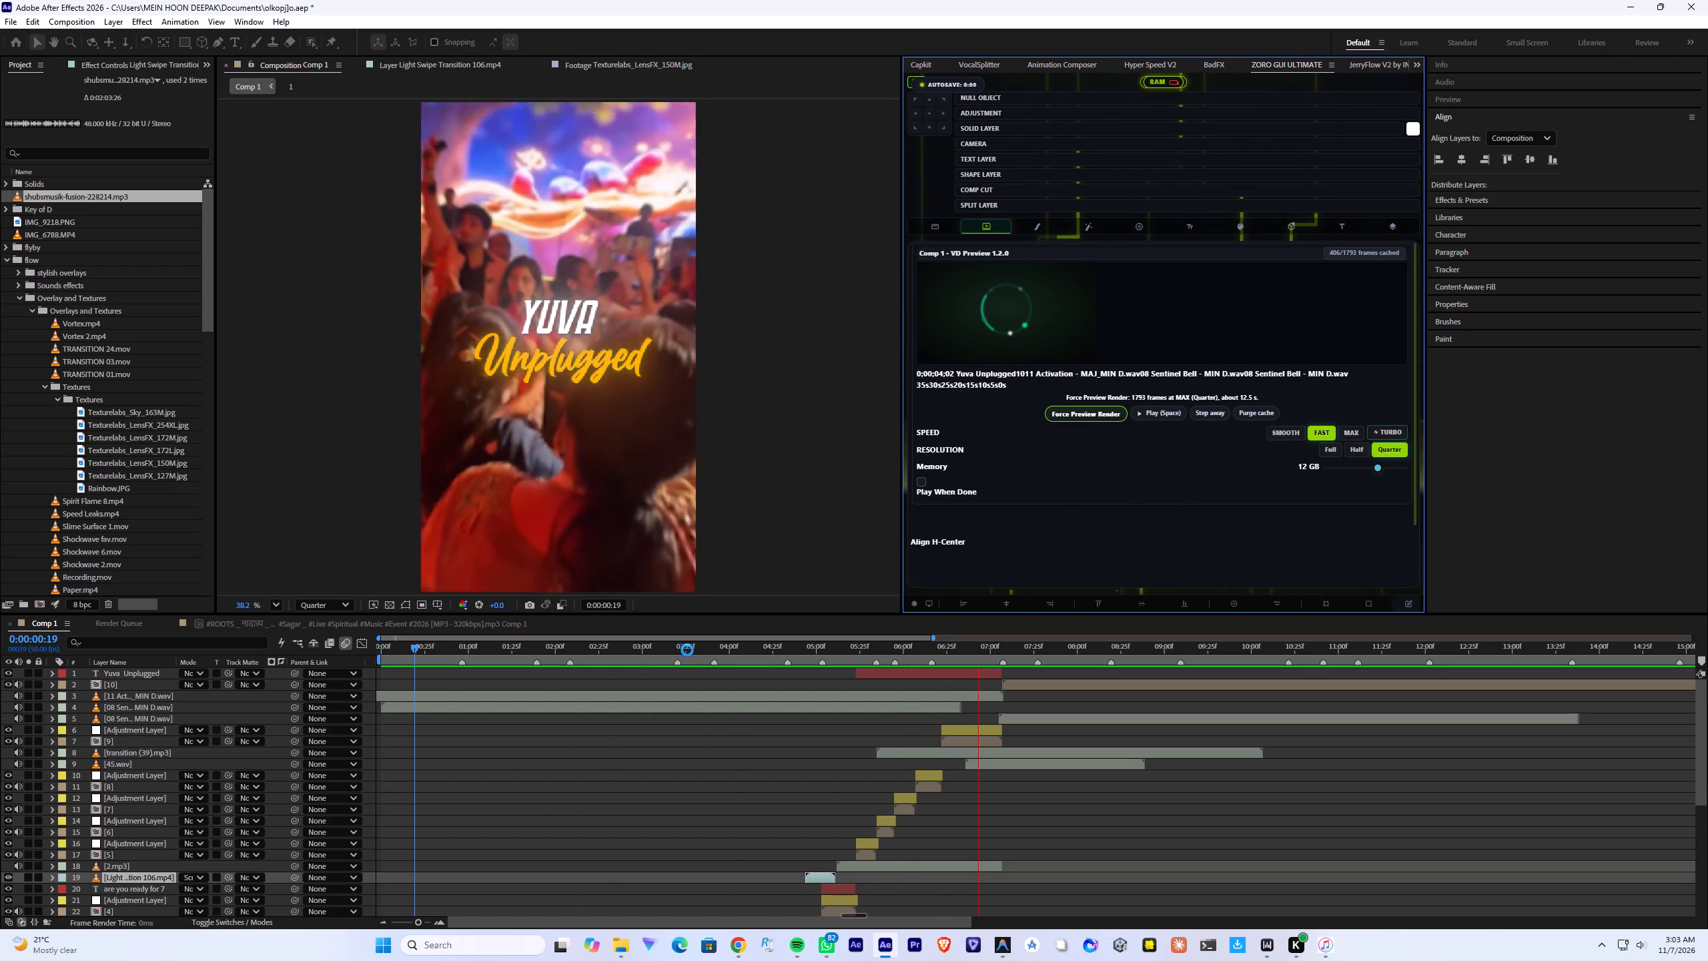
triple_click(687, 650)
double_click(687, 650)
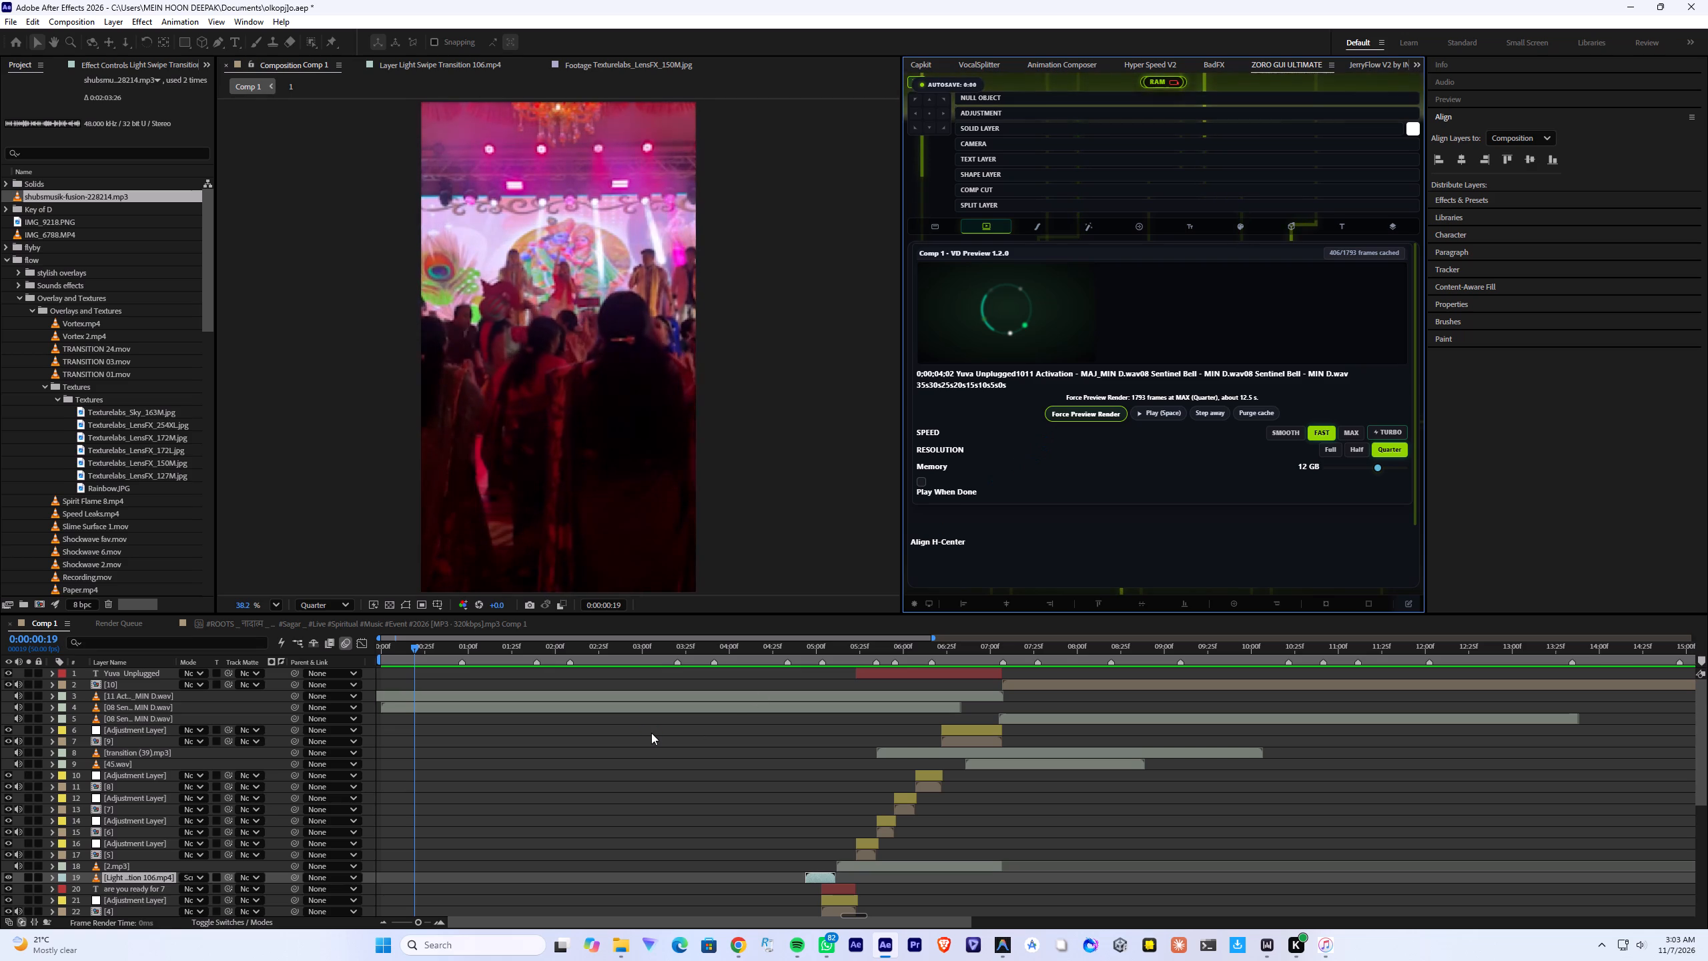
Save the project.
key(ctrl+s)
key(ctrl+s)
key(ctrl+s)
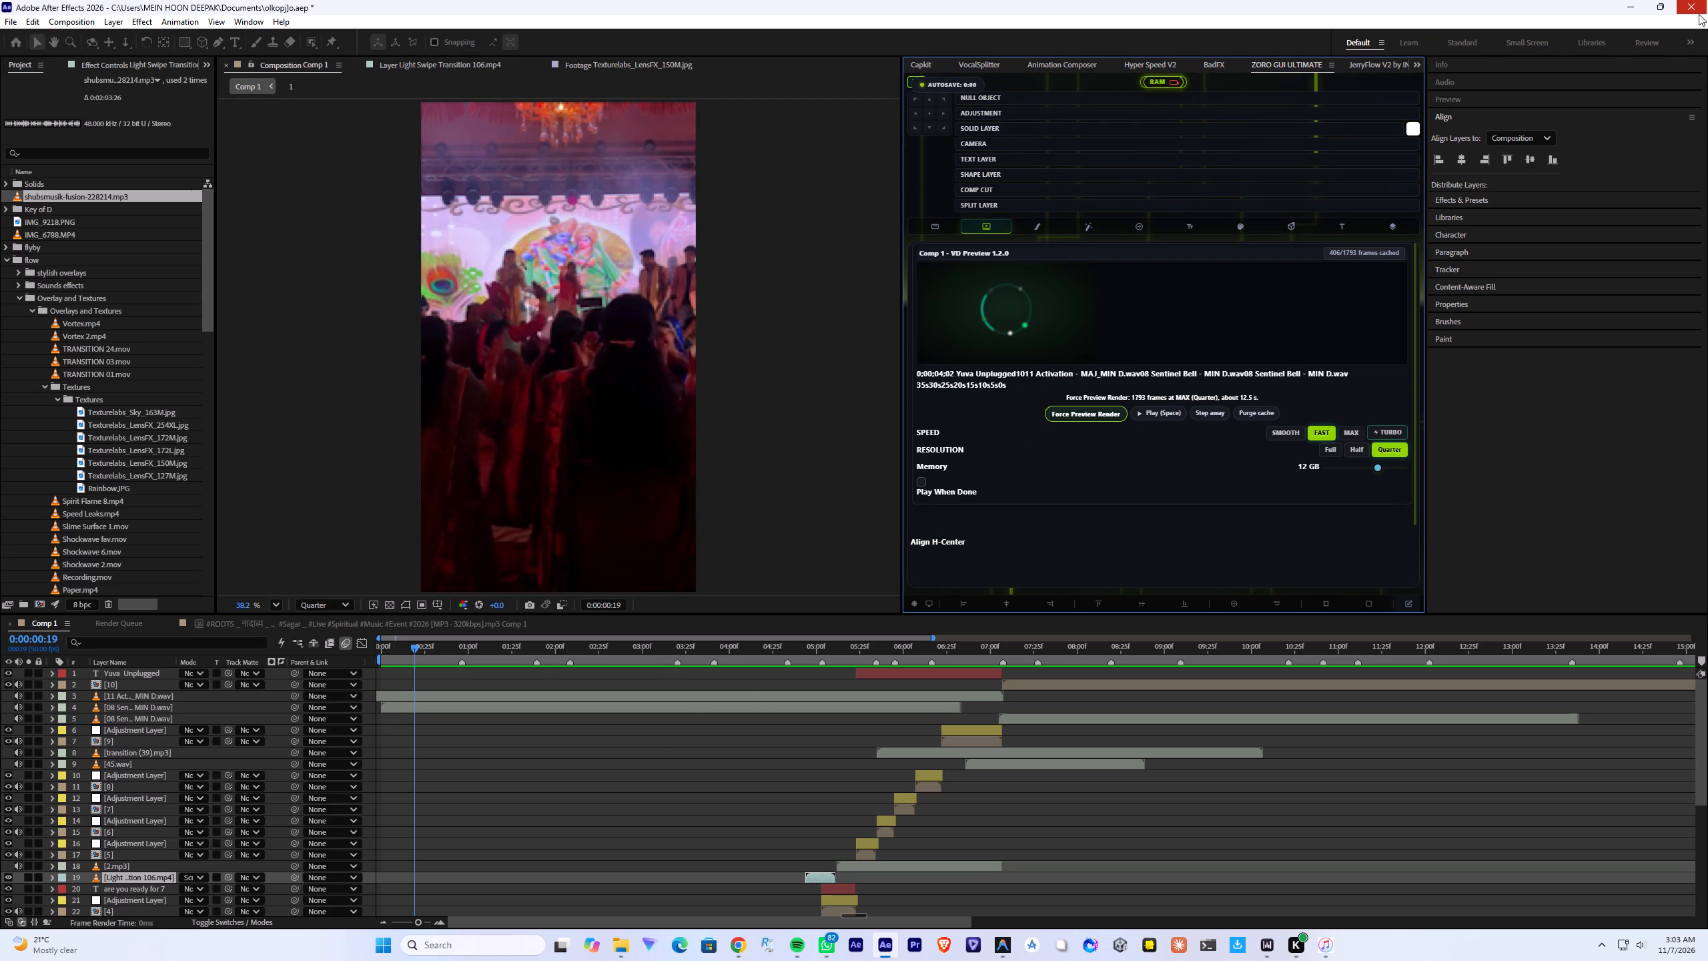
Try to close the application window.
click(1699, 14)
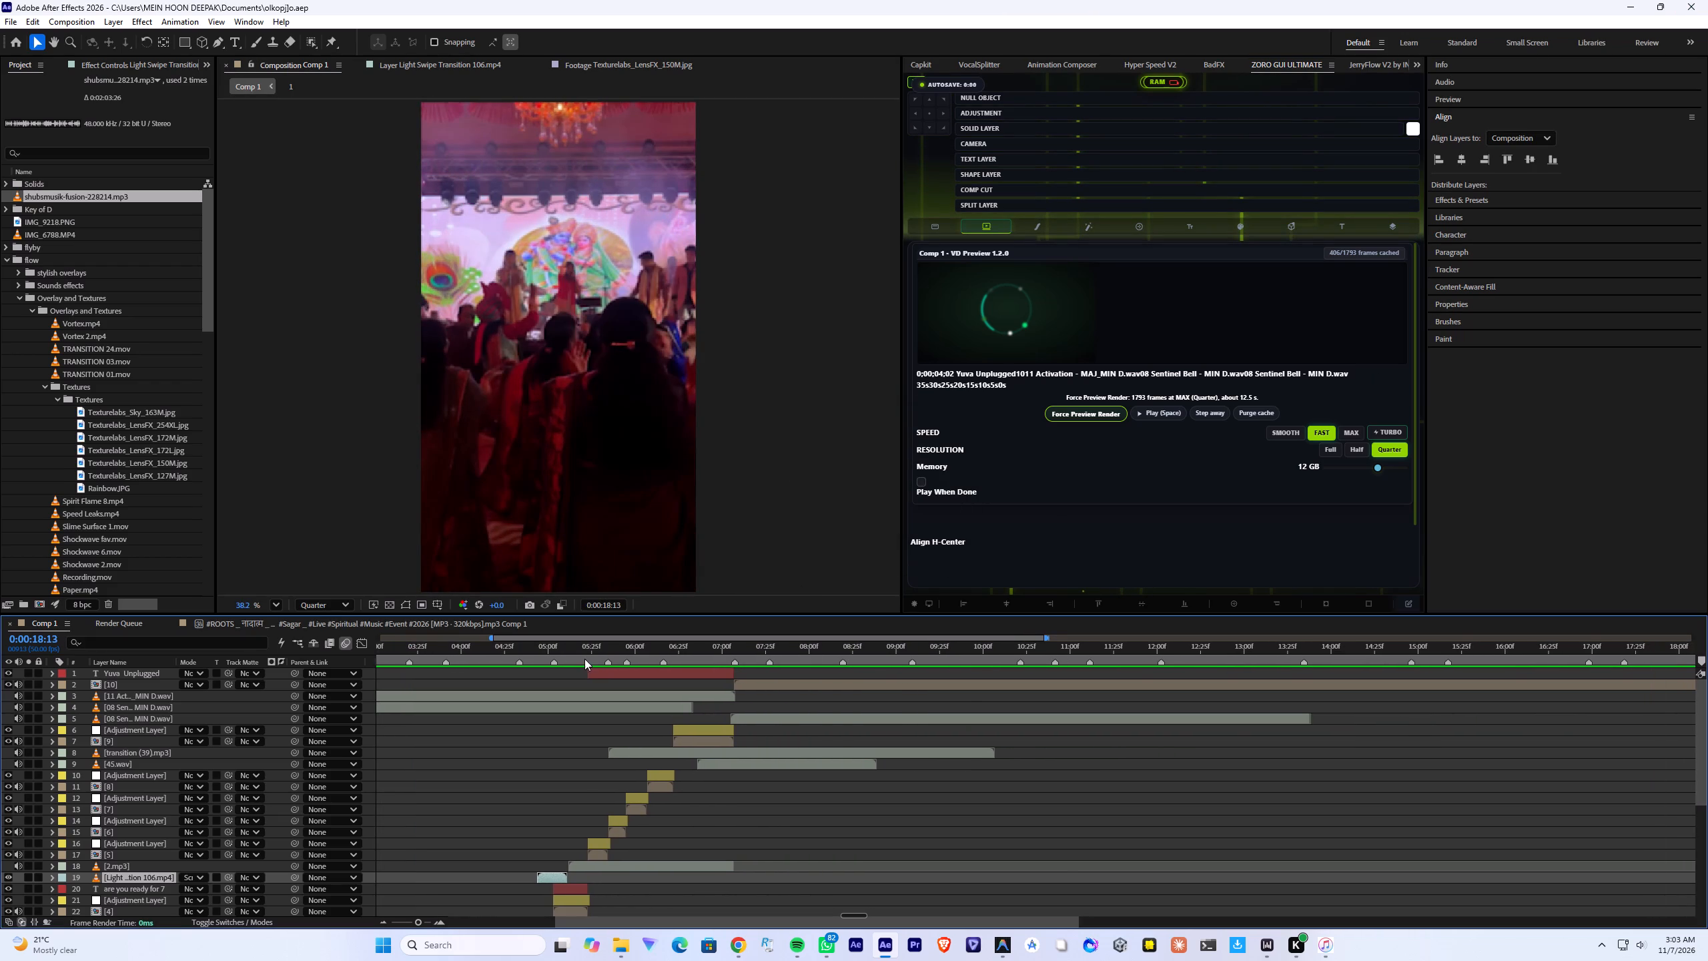
Play Comp 1 from the beginning and stop near the end of the Yuva Unplugged title, at 0:00:07:01.
drag(579, 653, 65, 745)
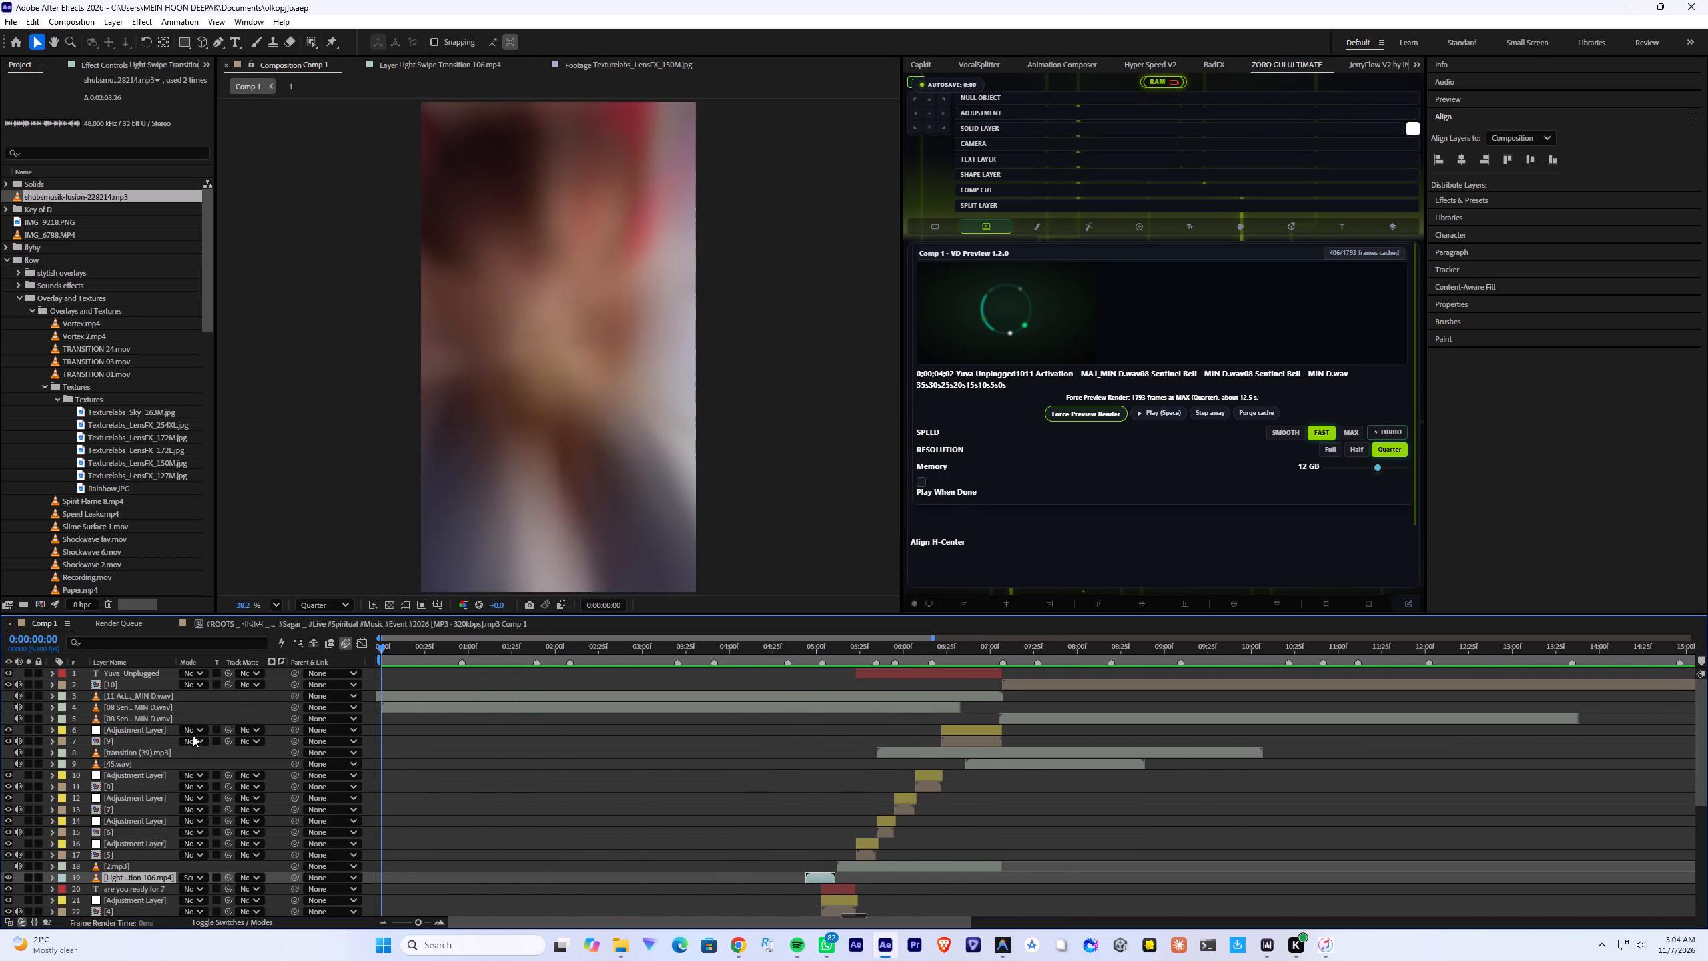
key(space)
alt+scroll(381, 745, up, 1)
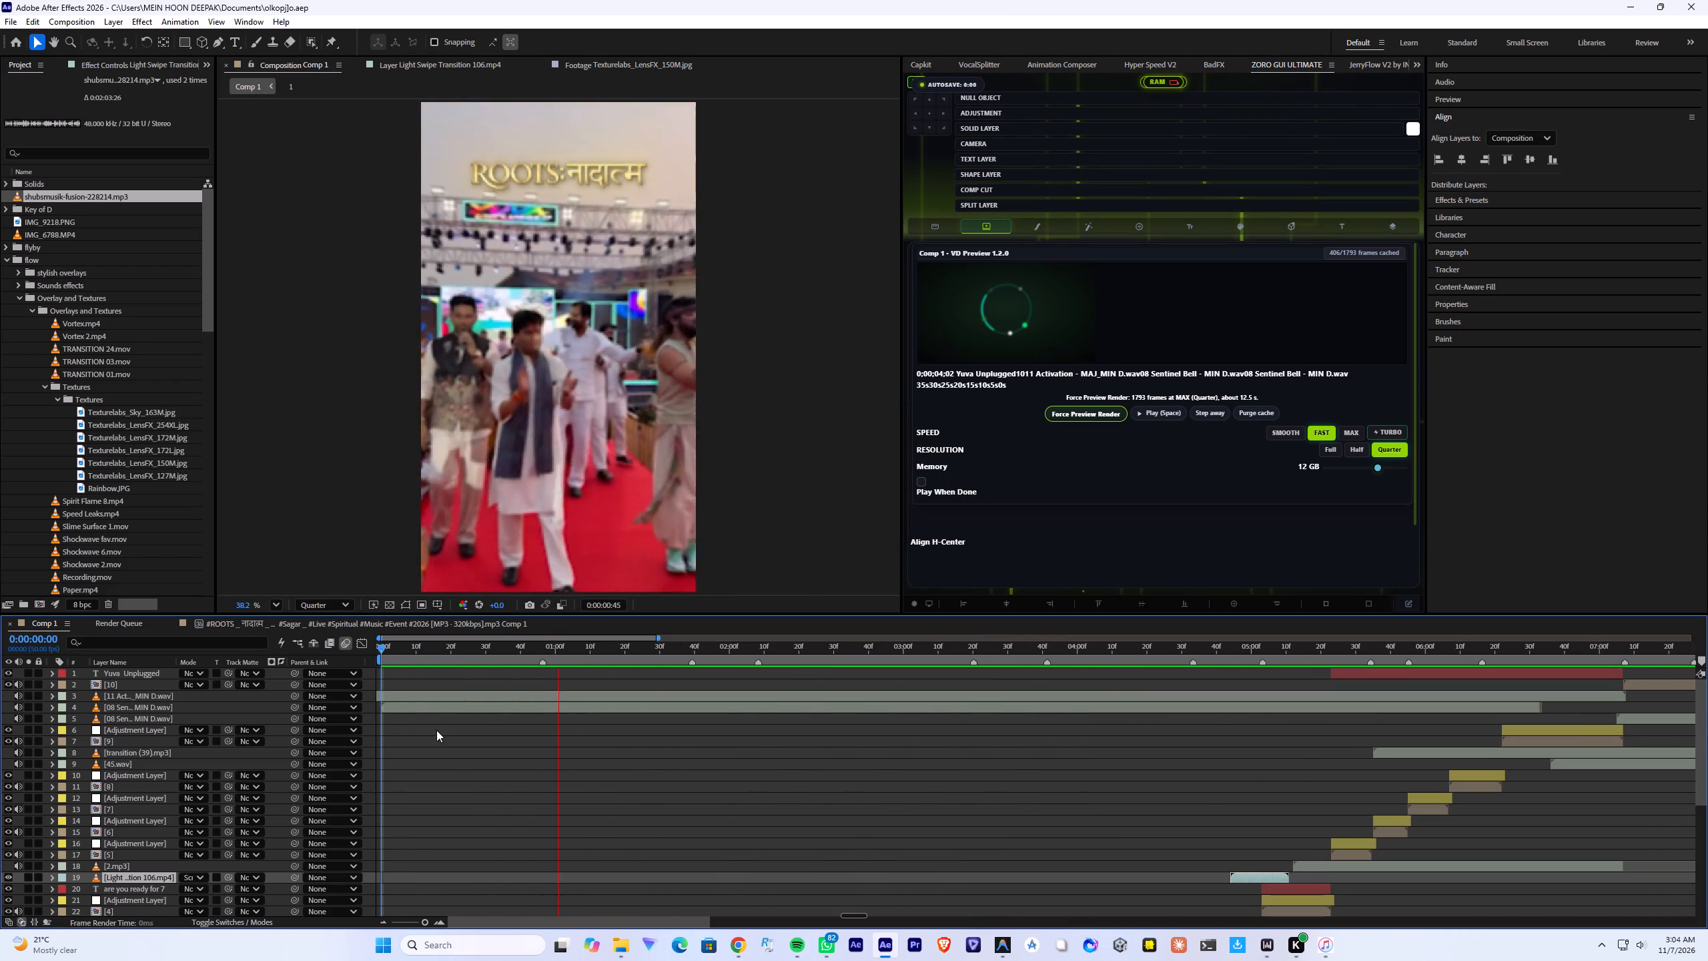
alt+scroll(528, 724, down, 1)
scroll(556, 722, down, 6)
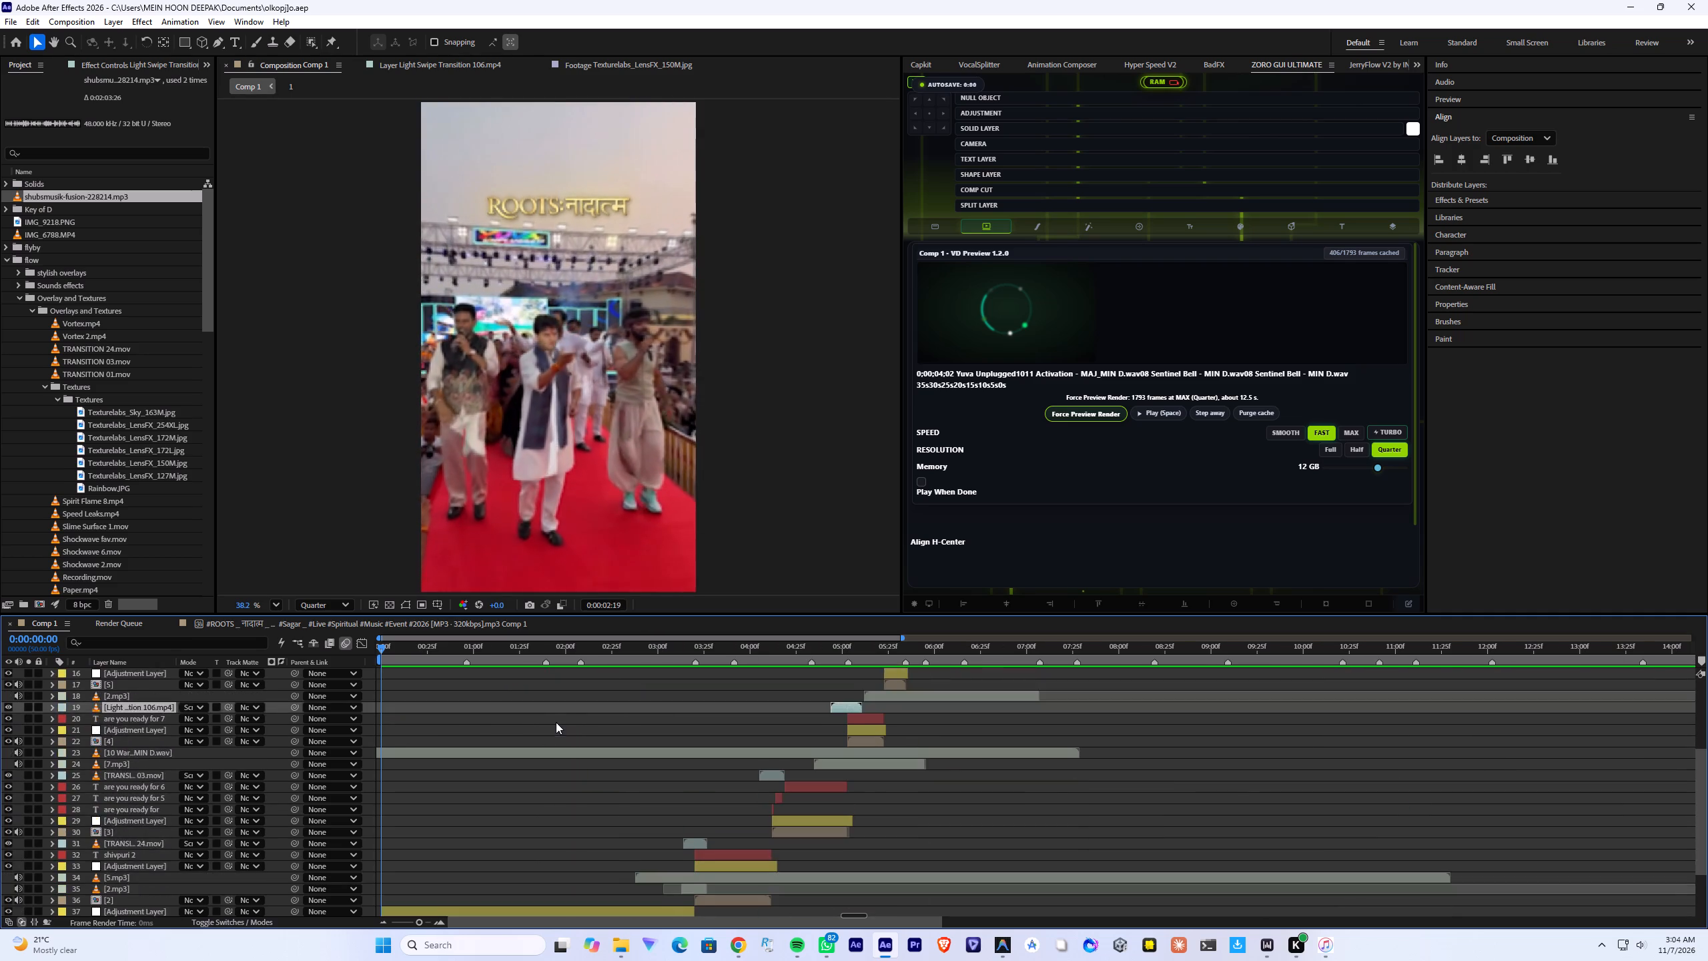
scroll(920, 755, up, 1)
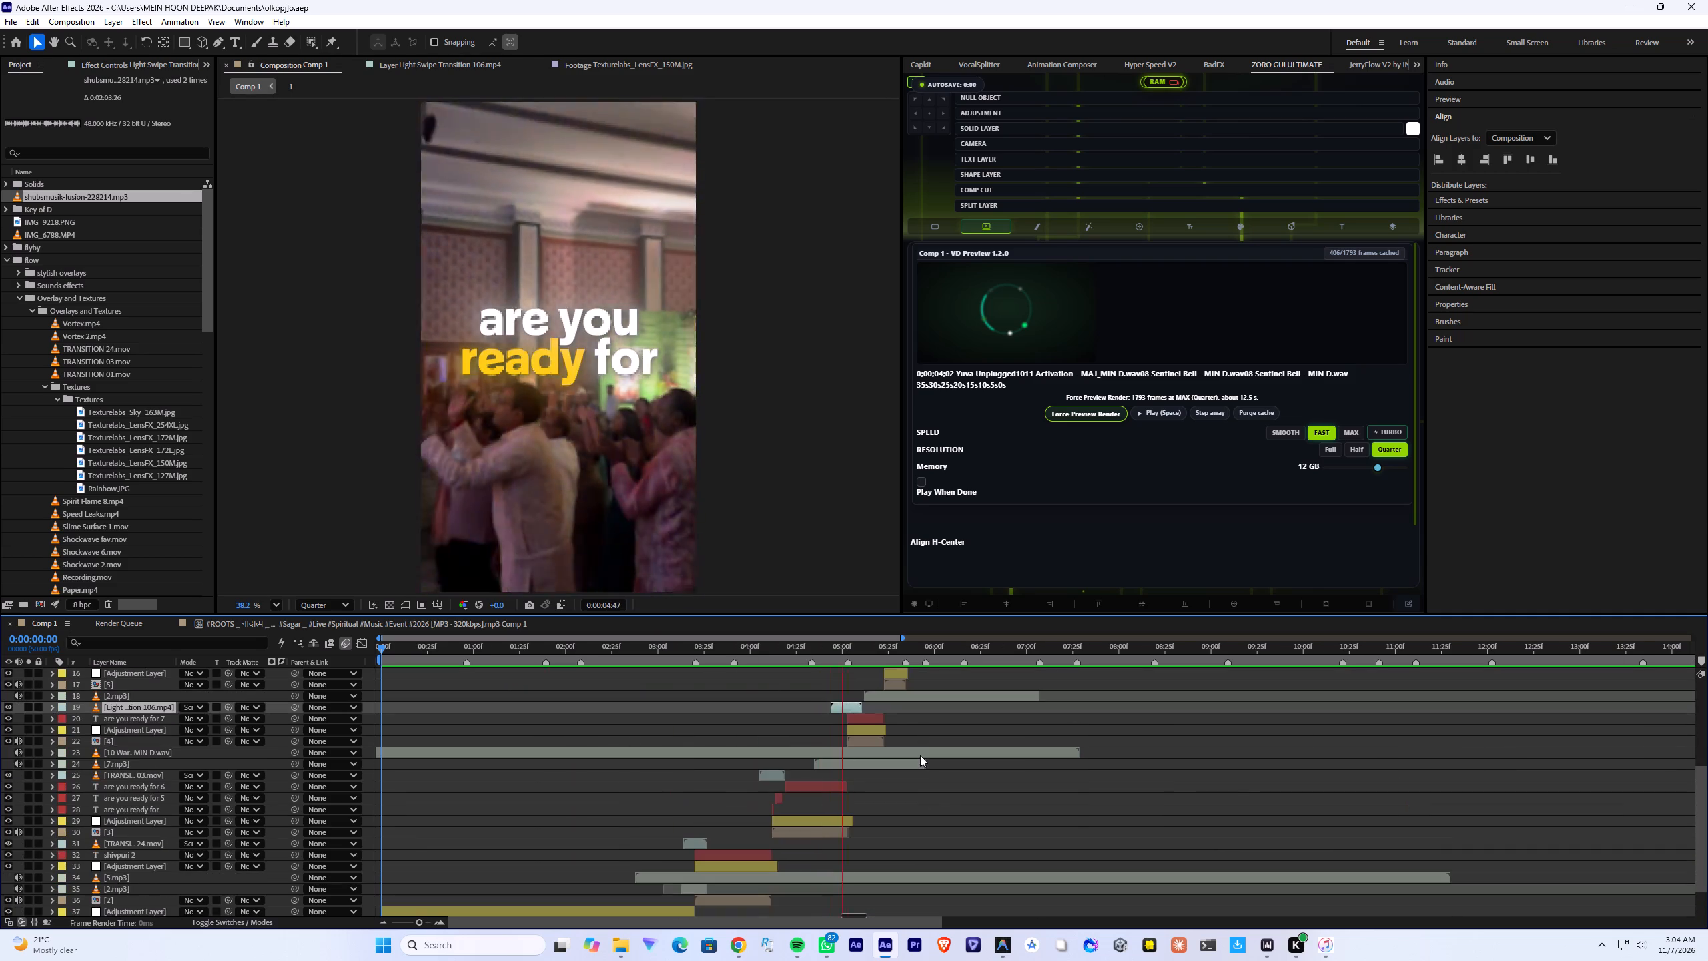
scroll(920, 755, up, 4)
key(space)
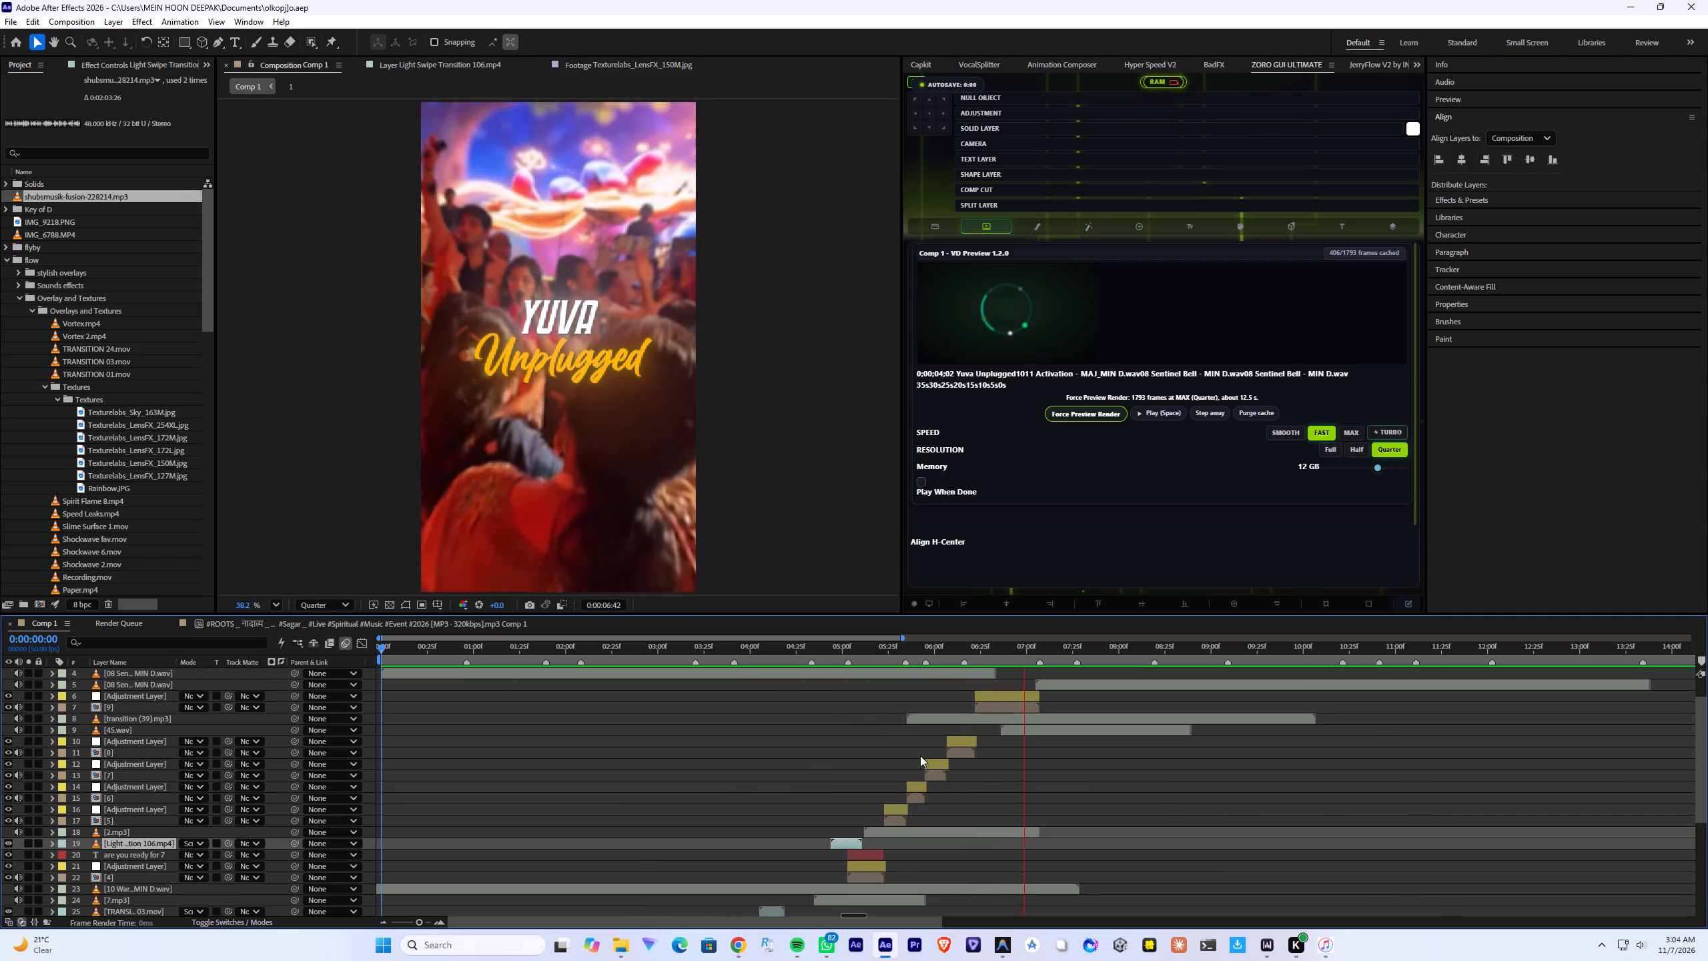
Duplicate the Yuva Unplugged text layer and shift the copy so it starts where the original title ends.
alt+scroll(996, 744, up, 1)
scroll(996, 744, up, 4)
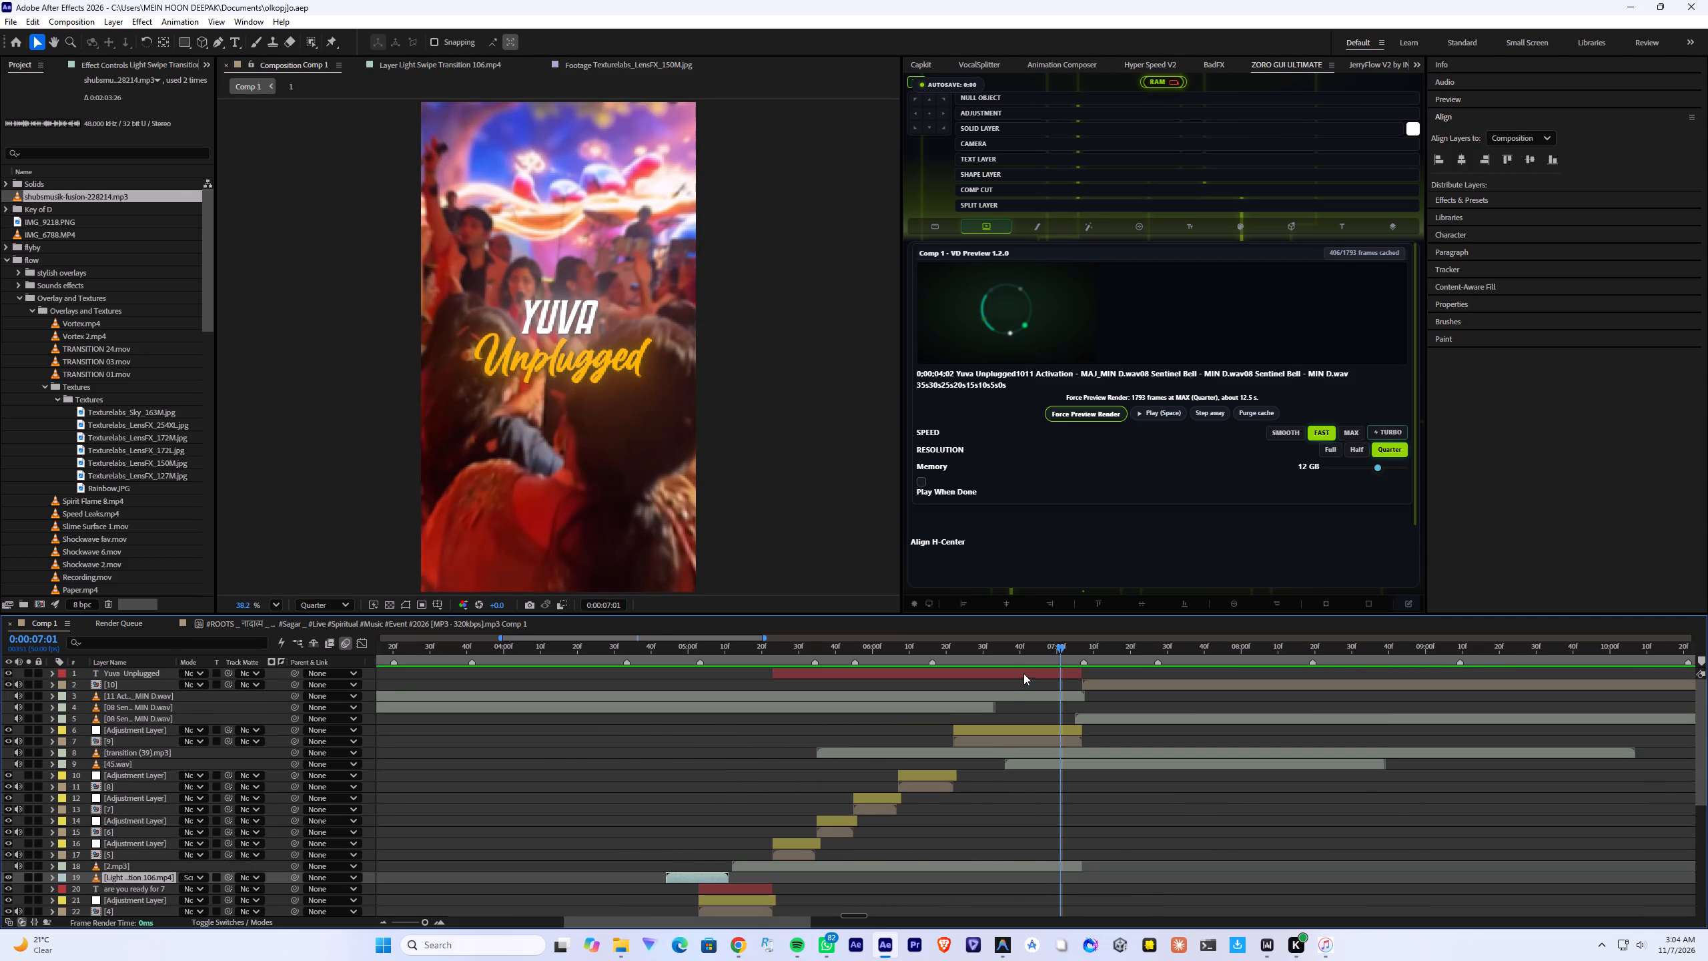
click(1023, 674)
key(ctrl+d)
drag(1023, 674, 1340, 666)
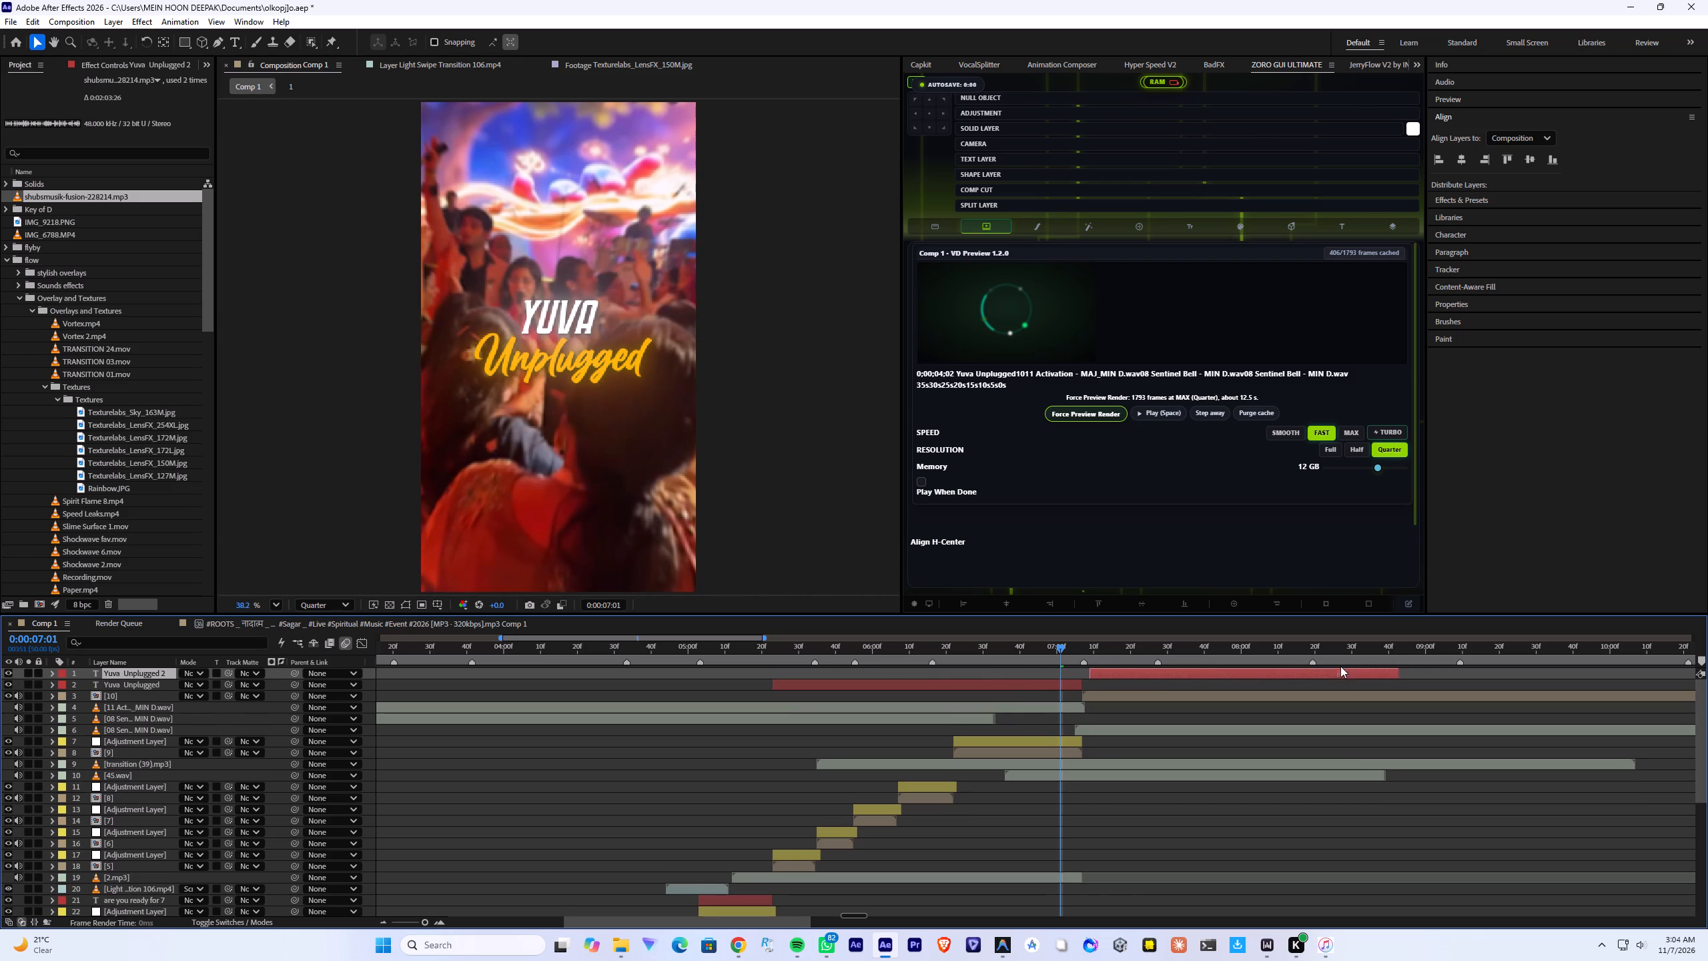
drag(1340, 666, 1332, 666)
Switch from After Effects to another open window.
key(alt+Tab)
key(alt+Tab)
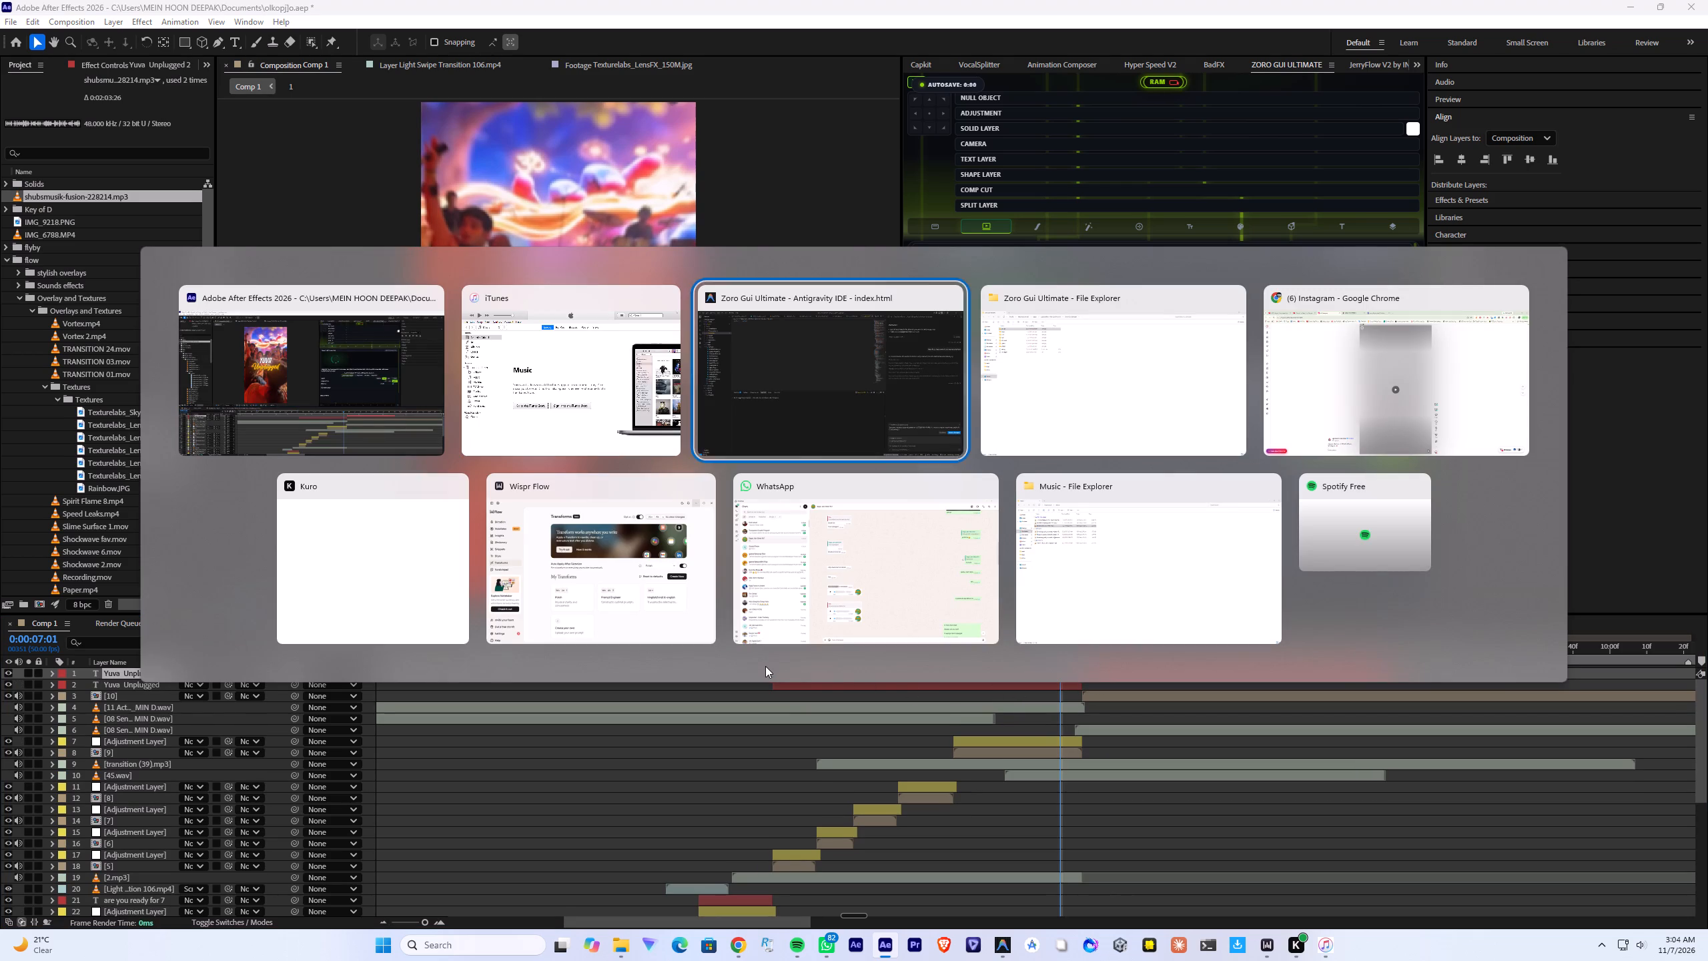
key(alt+Tab)
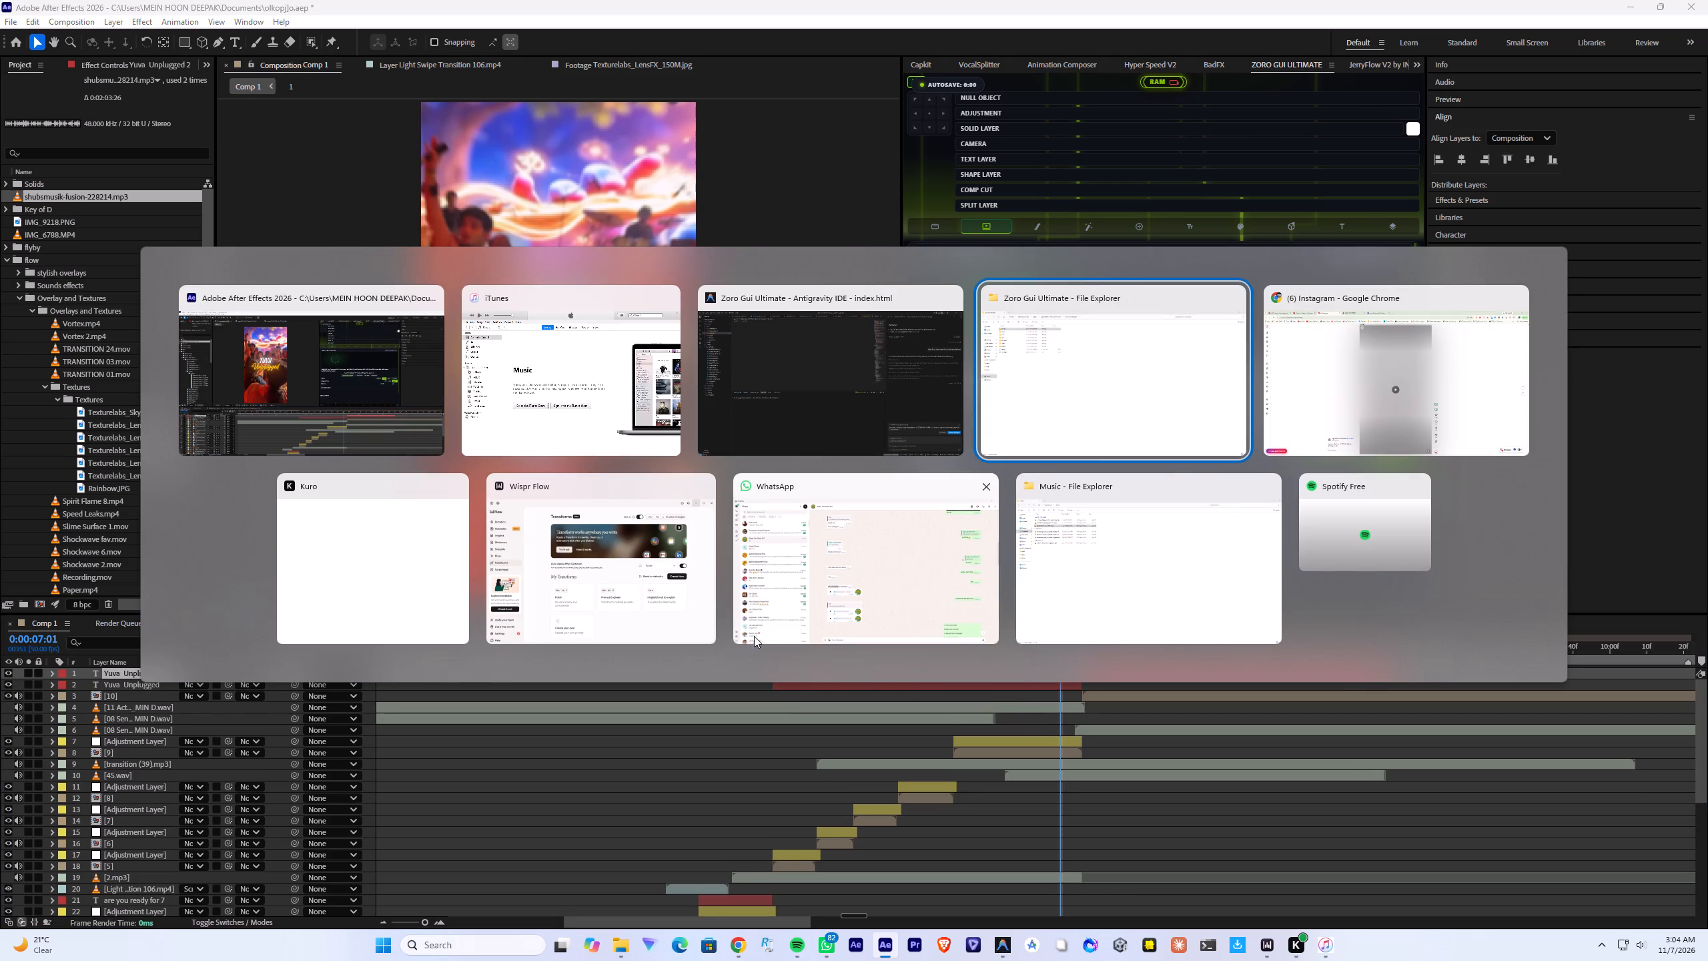
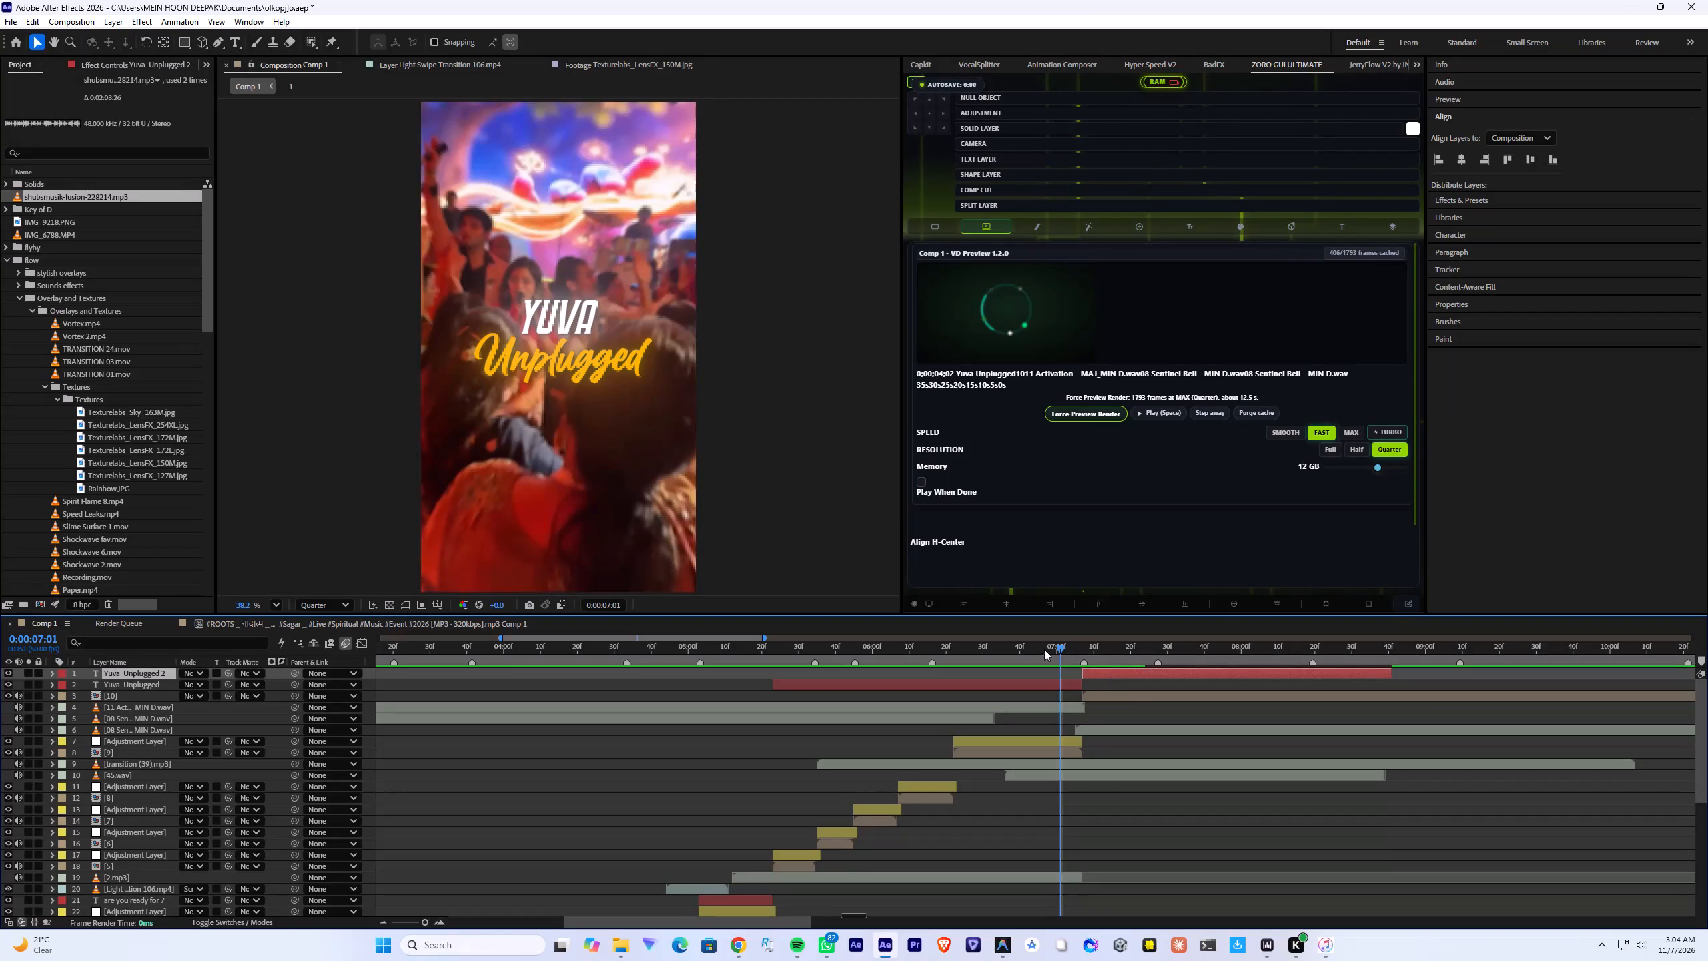
At 0:00:07:15, replace the word Yuva in the duplicated title with "diwali".
alt+drag(1053, 649, 1071, 647)
alt+drag(1071, 647, 1113, 639)
alt+double_click(562, 314)
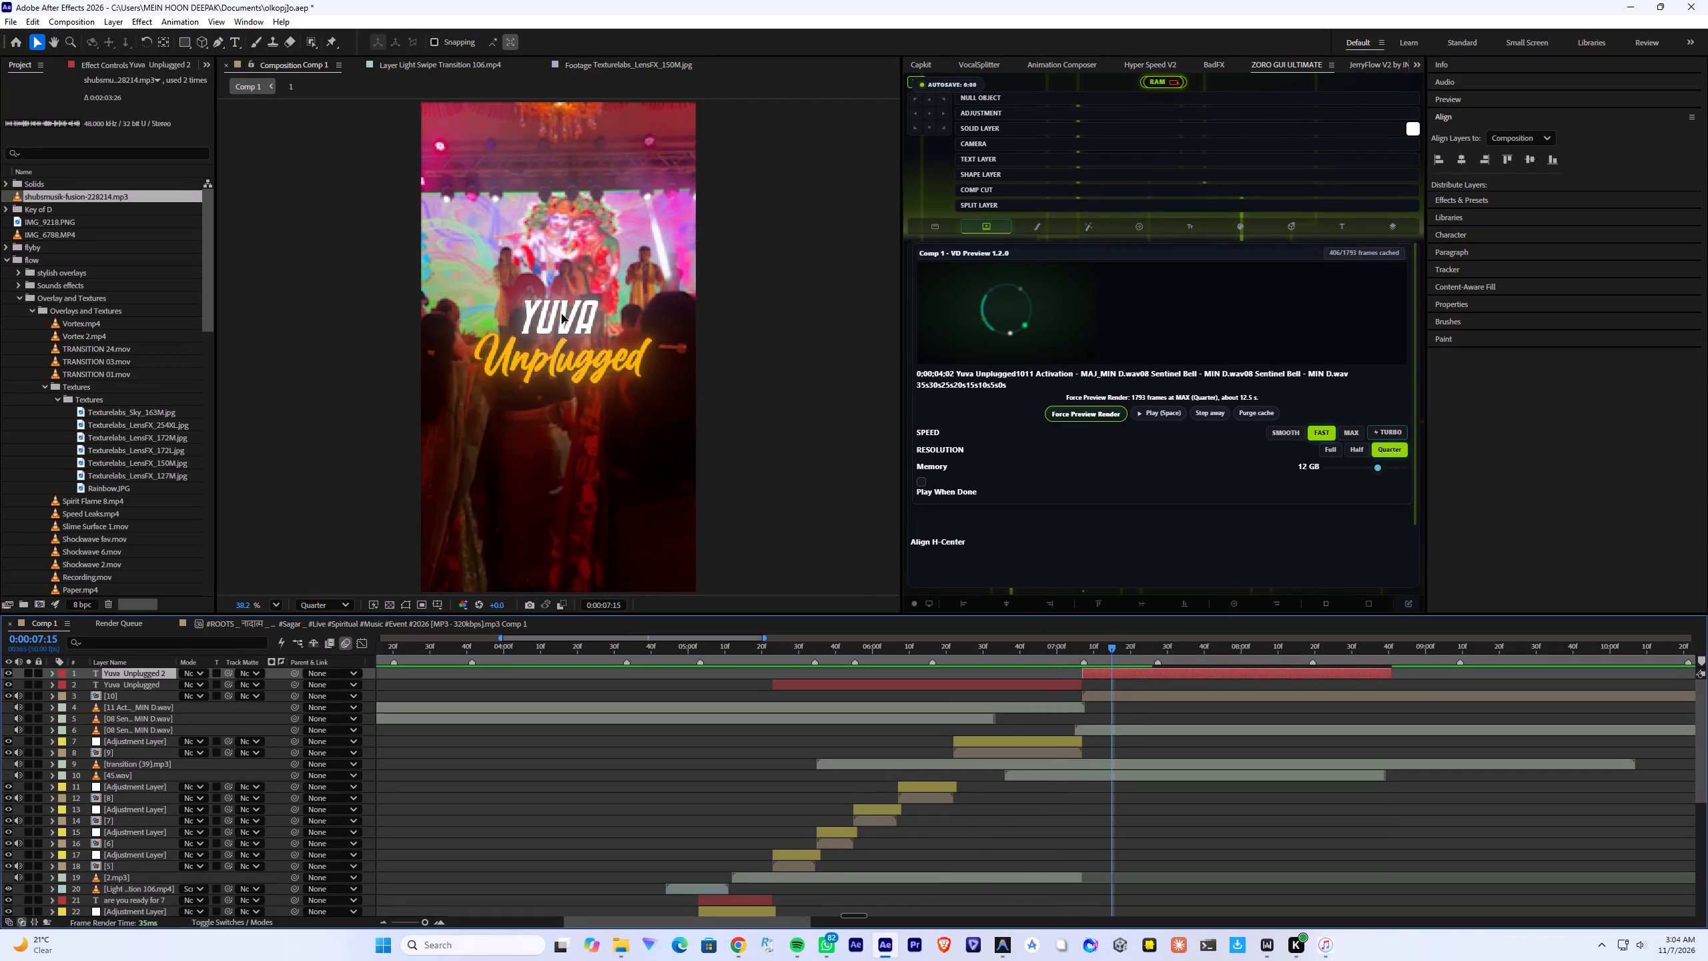
alt+click(564, 310)
alt+drag(594, 312, 524, 311)
text(do)
key(BackSpace)
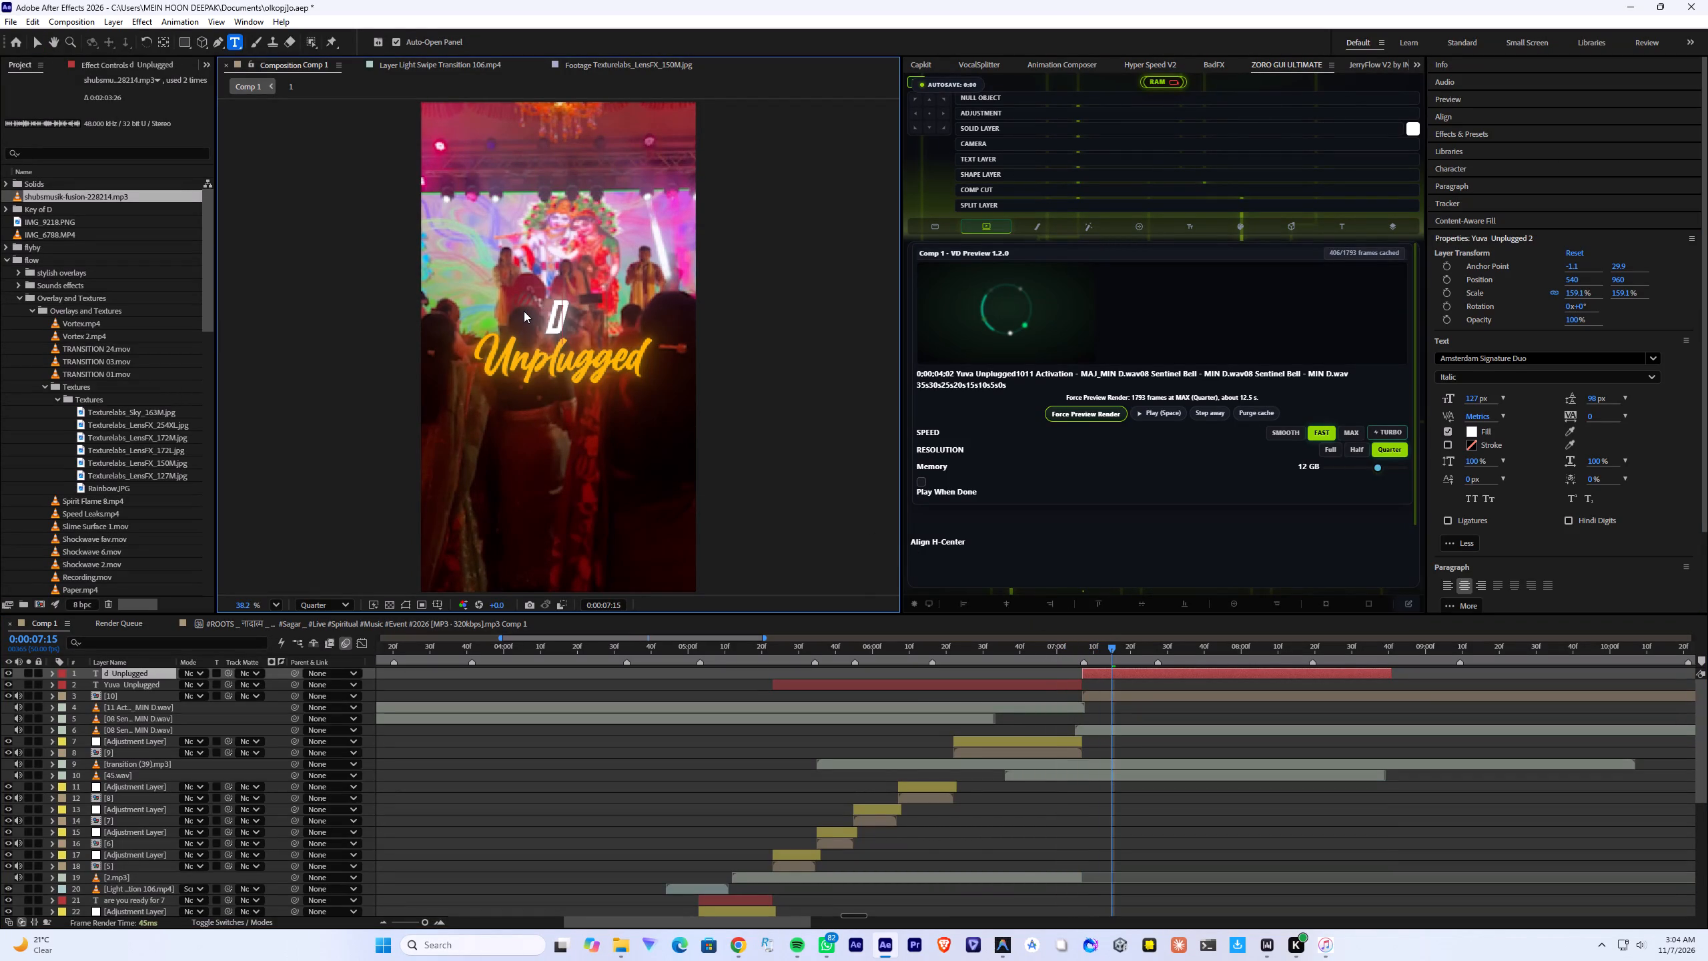
text(iwa)
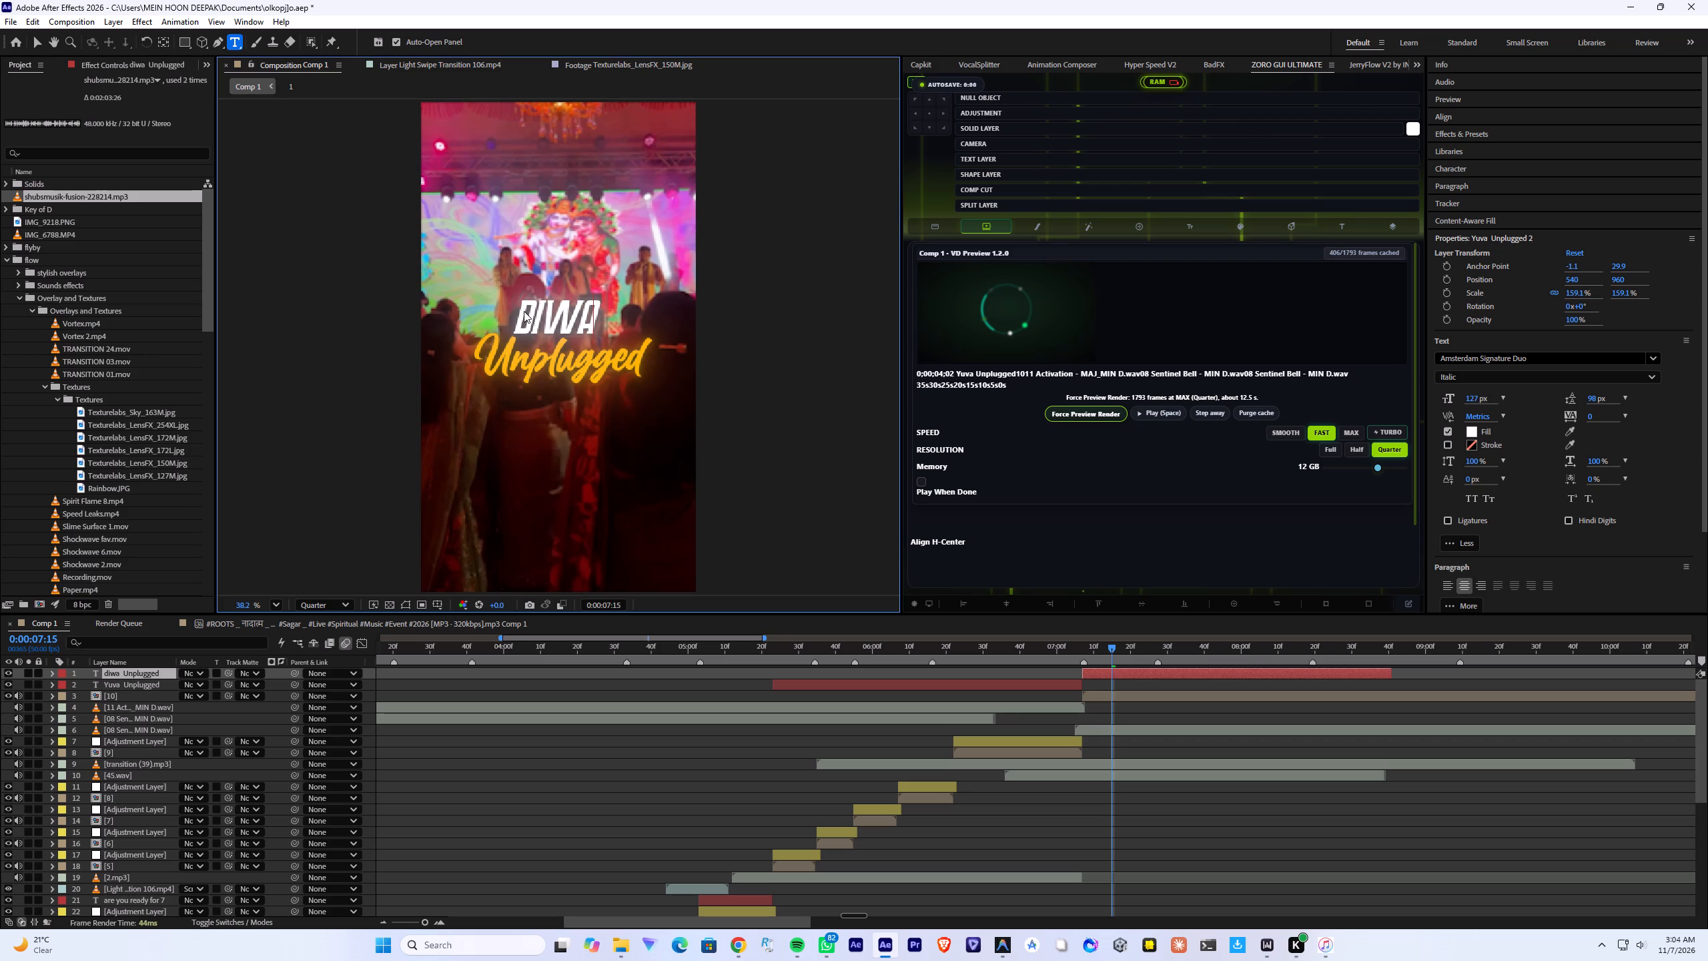
text(li)
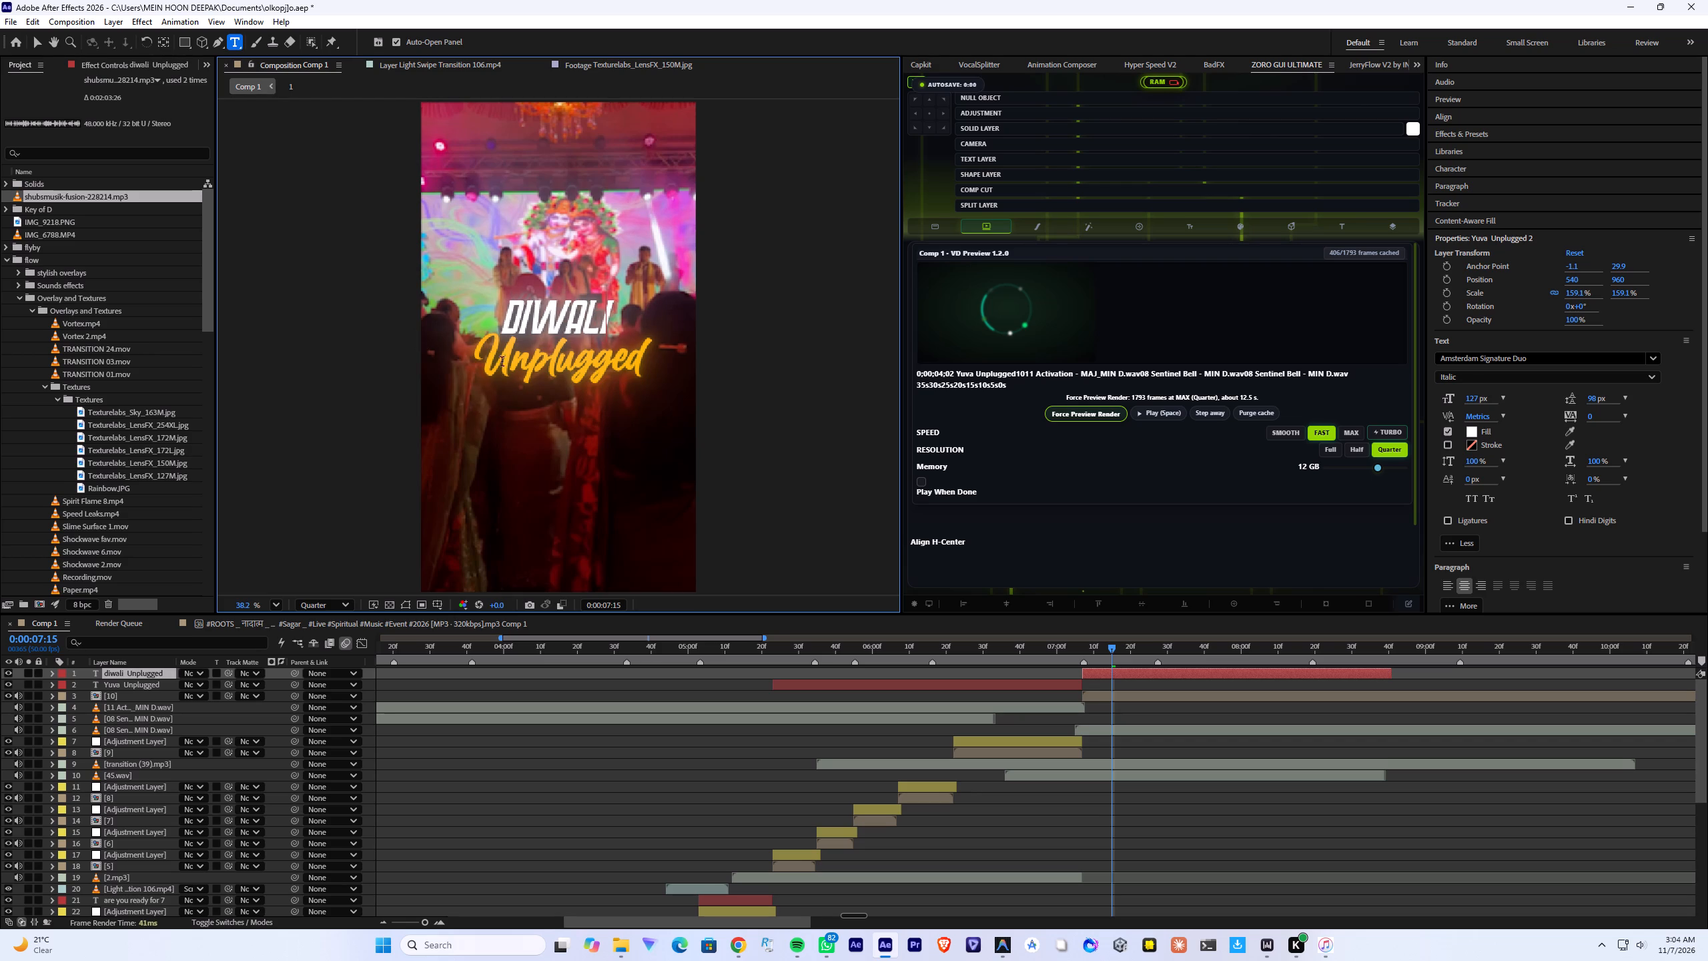
Replace the word Unplugged in the duplicated title with "Fest".
double_click(535, 358)
text(fe)
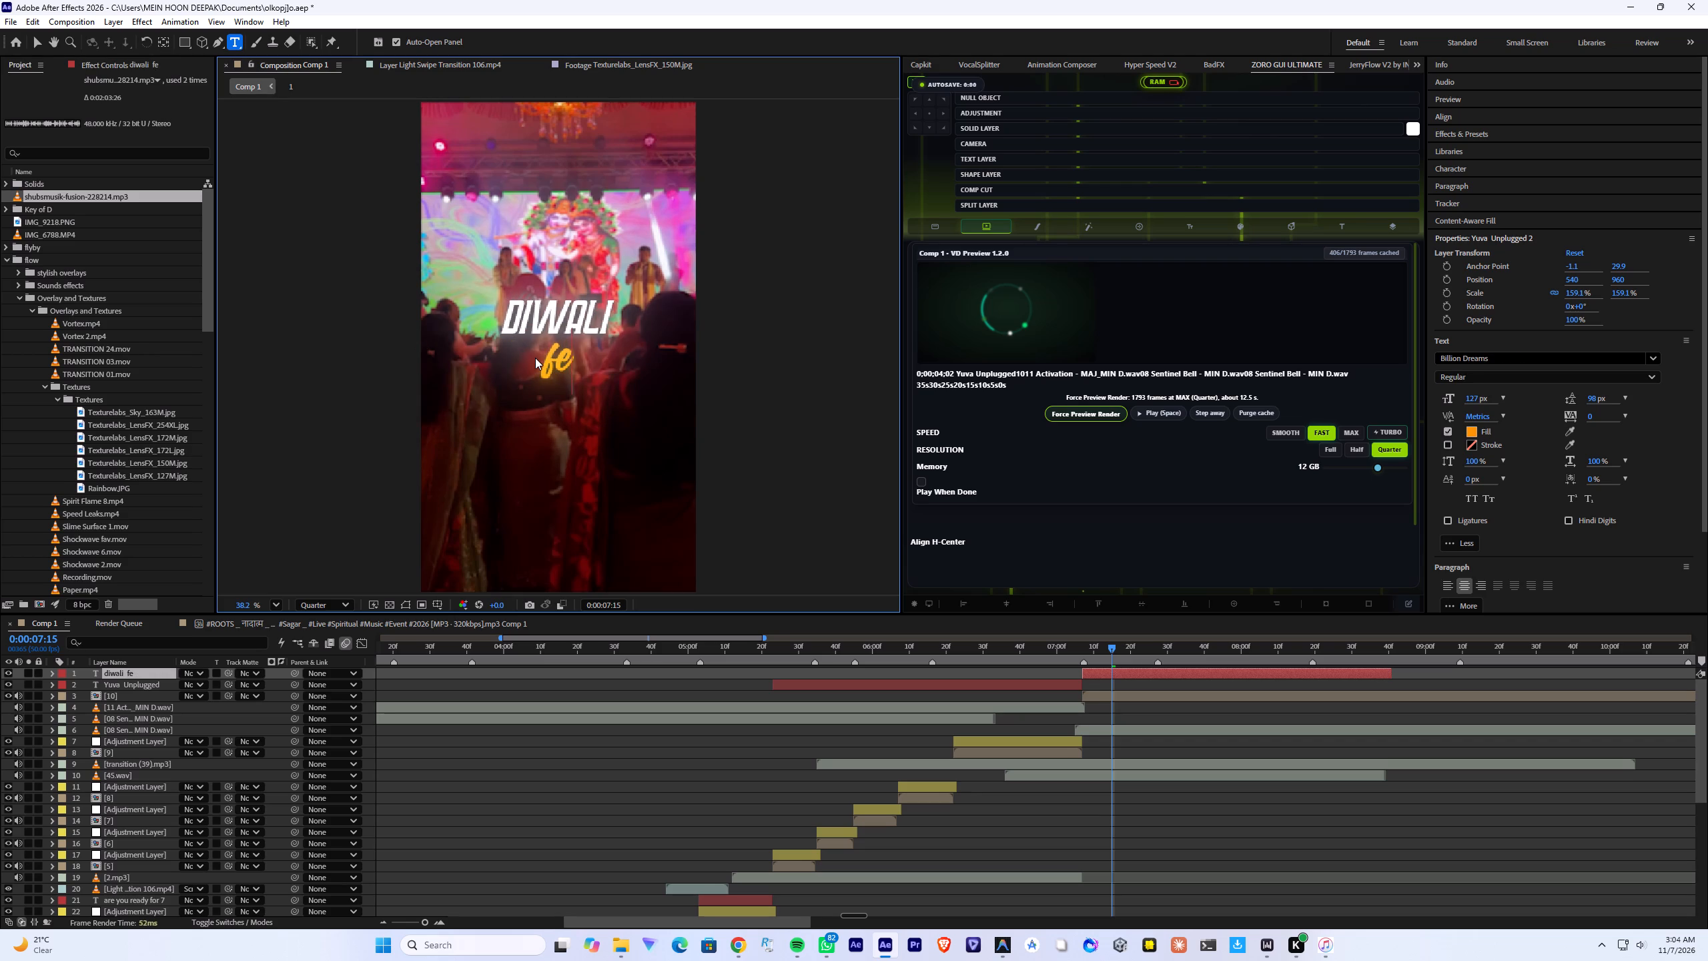
key(BackSpace)
key(BackSpace)
text(Fest)
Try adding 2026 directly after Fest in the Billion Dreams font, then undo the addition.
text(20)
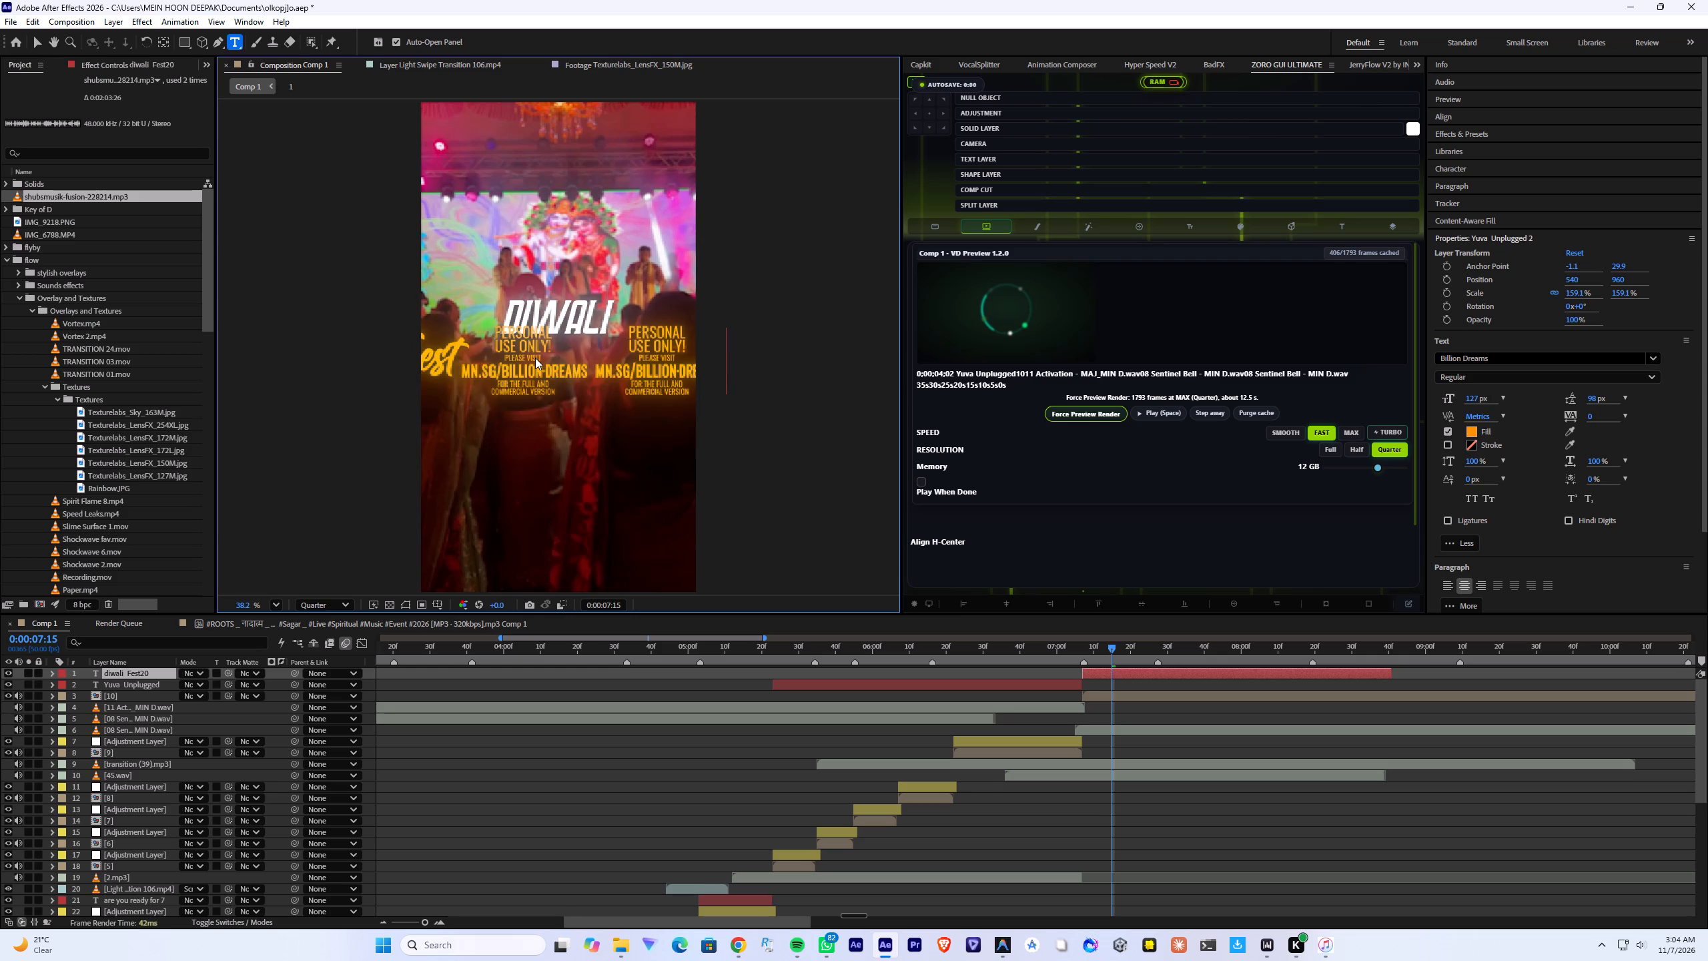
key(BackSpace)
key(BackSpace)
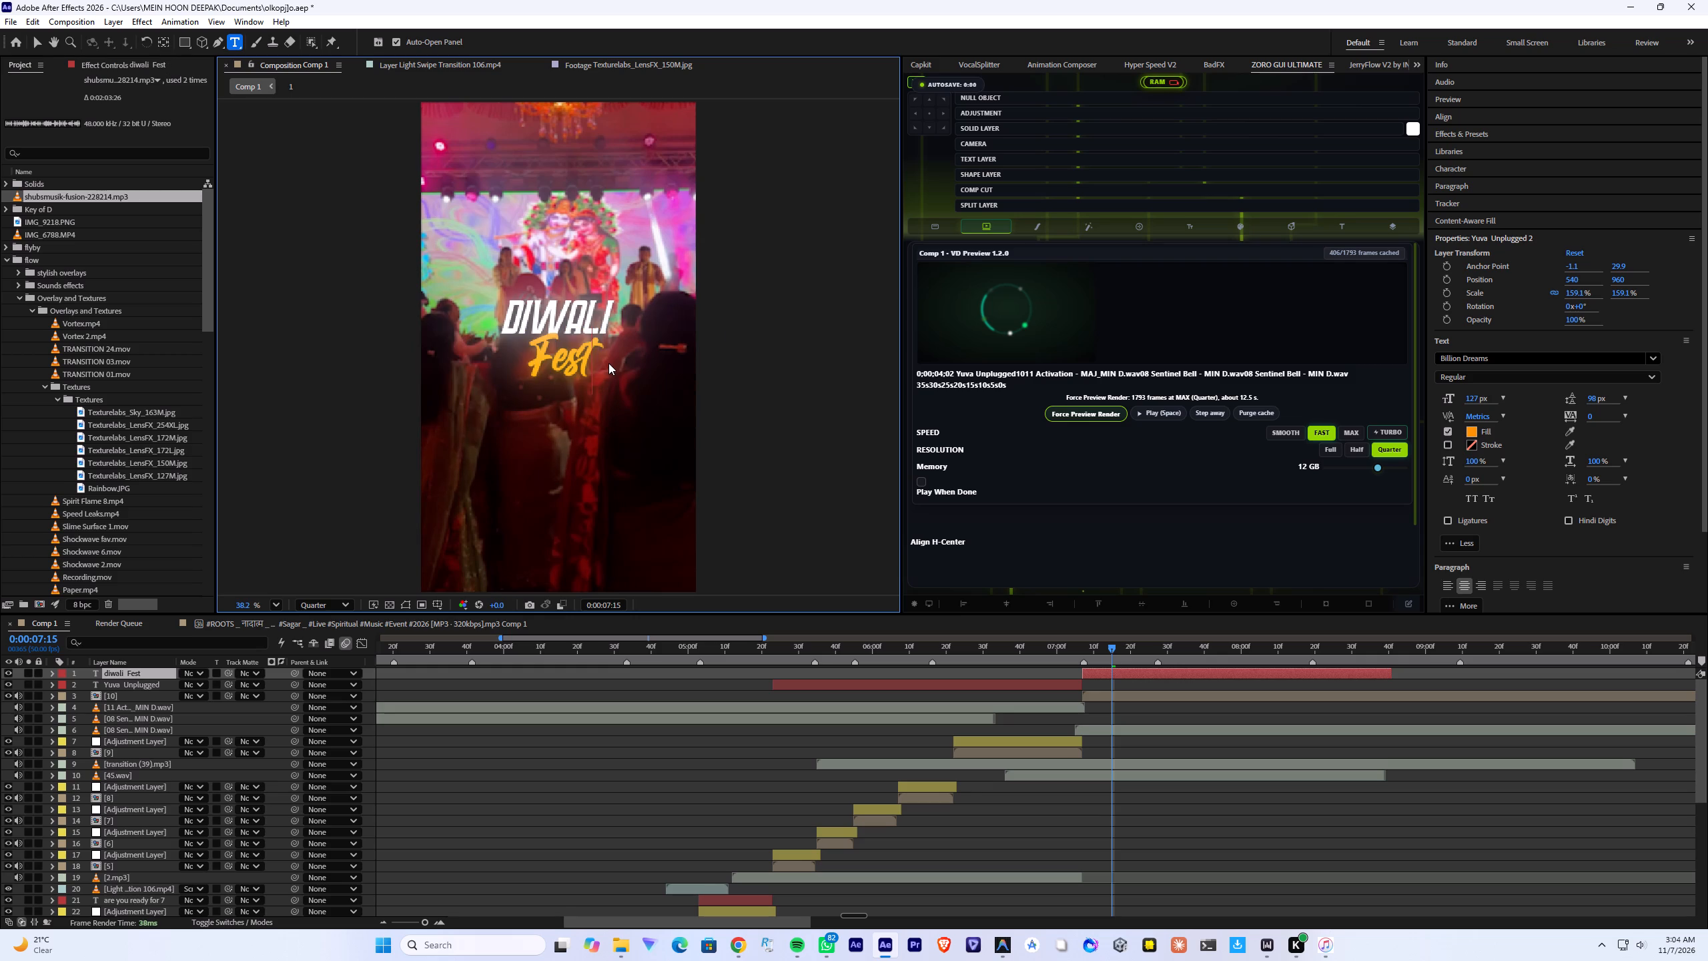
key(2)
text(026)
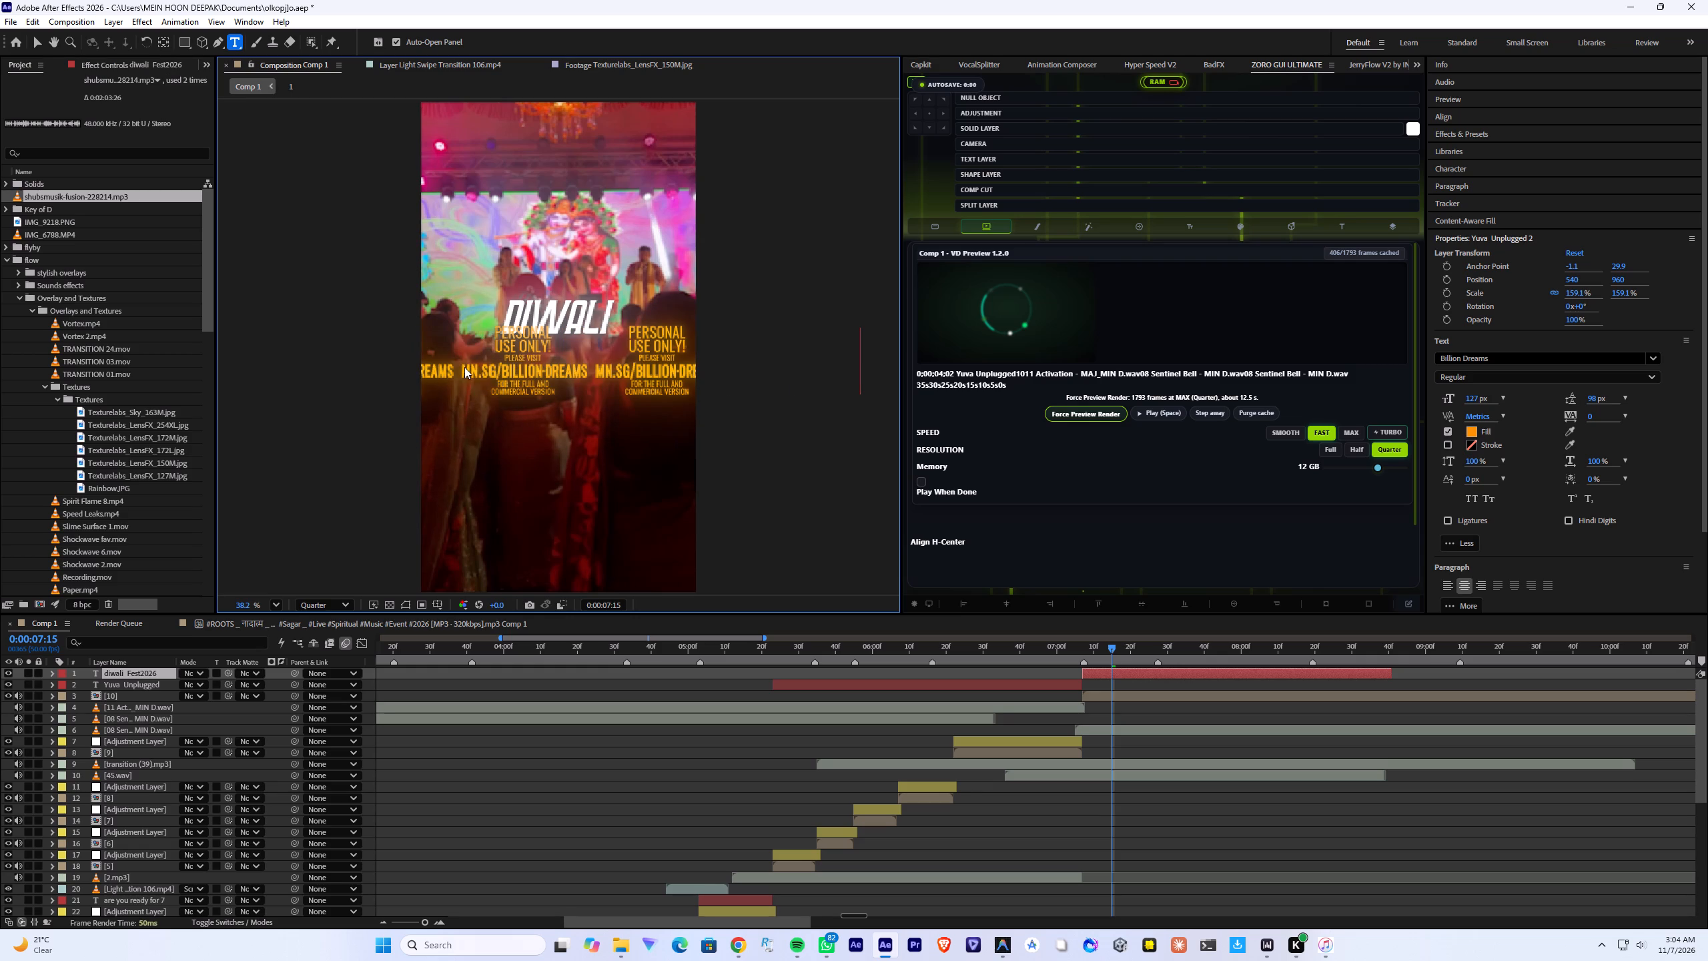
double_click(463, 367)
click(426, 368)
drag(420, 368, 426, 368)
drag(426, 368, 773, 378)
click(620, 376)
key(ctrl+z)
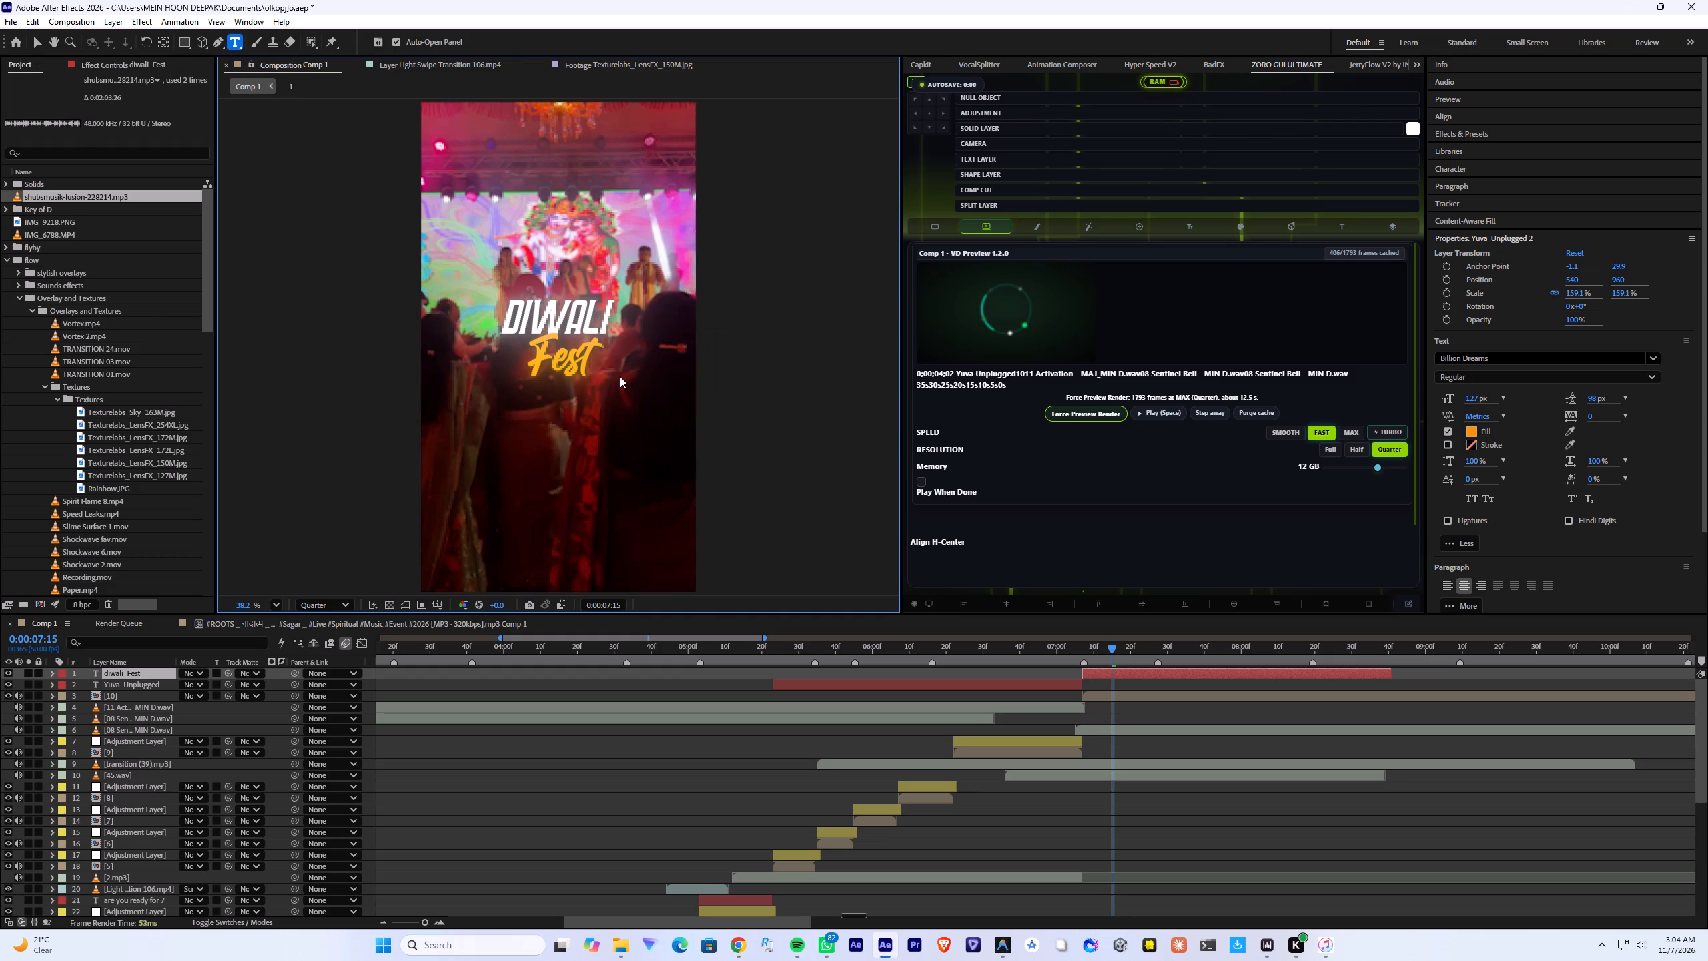
Mark Brittany Signature and Blackadder ITC as favourite fonts, and append a space and 2026 after Fest in Blackadder ITC.
key(space)
click(1510, 358)
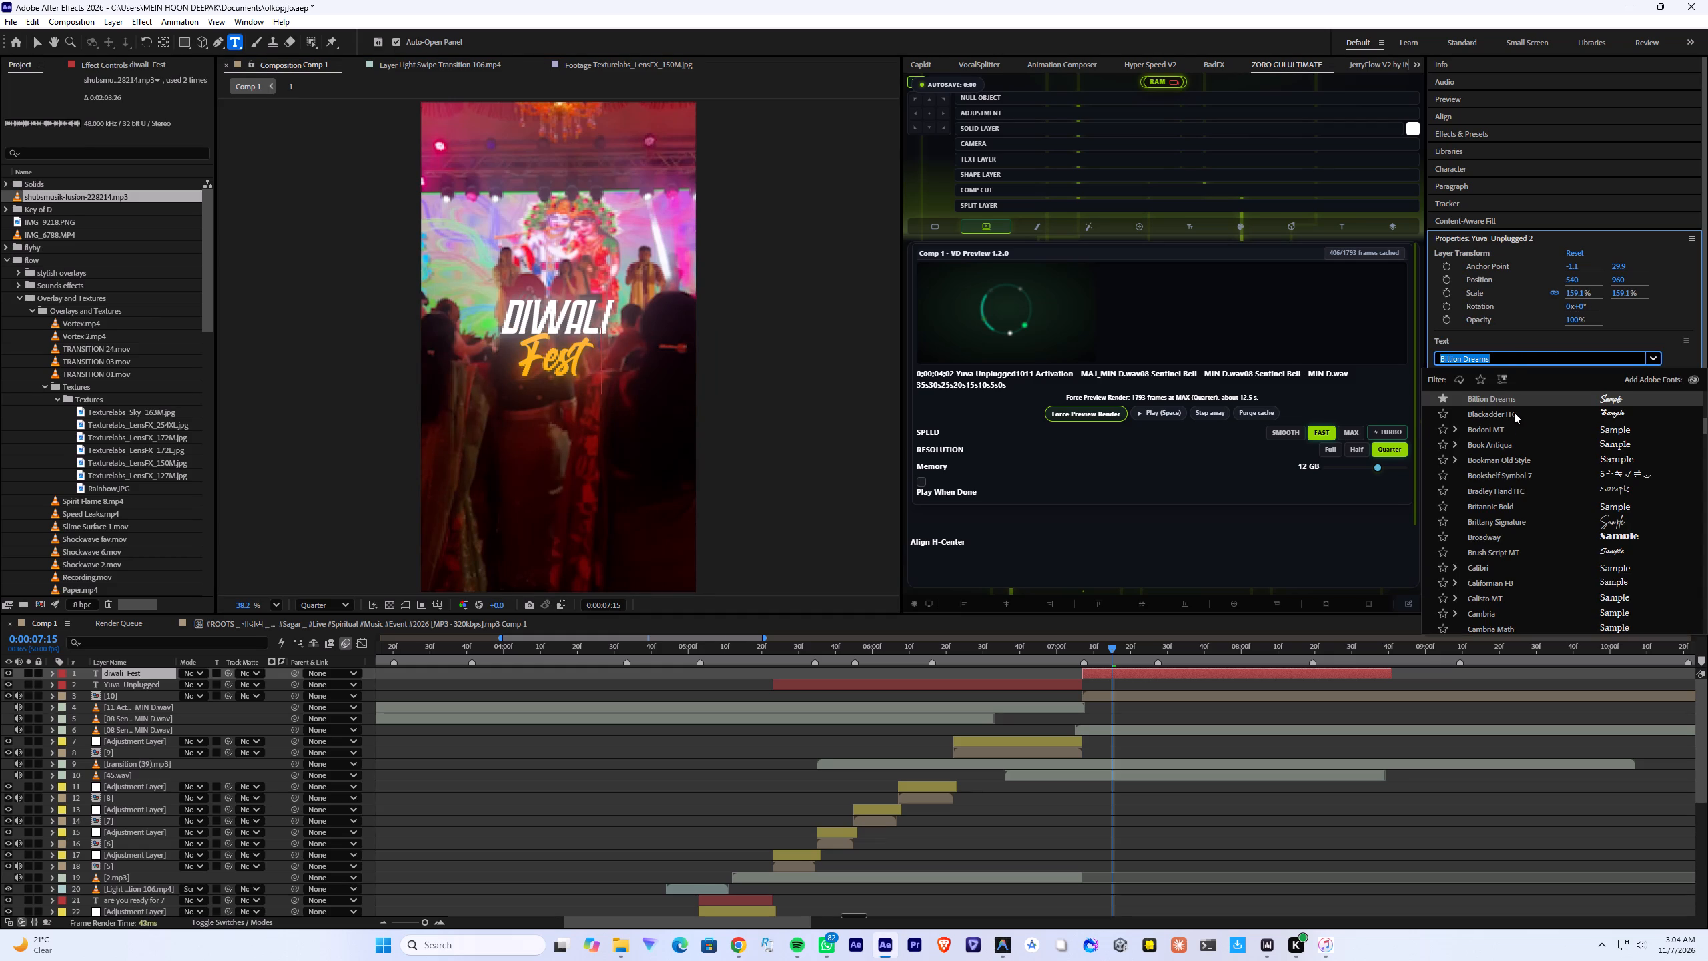
scroll(1513, 414, up, 10)
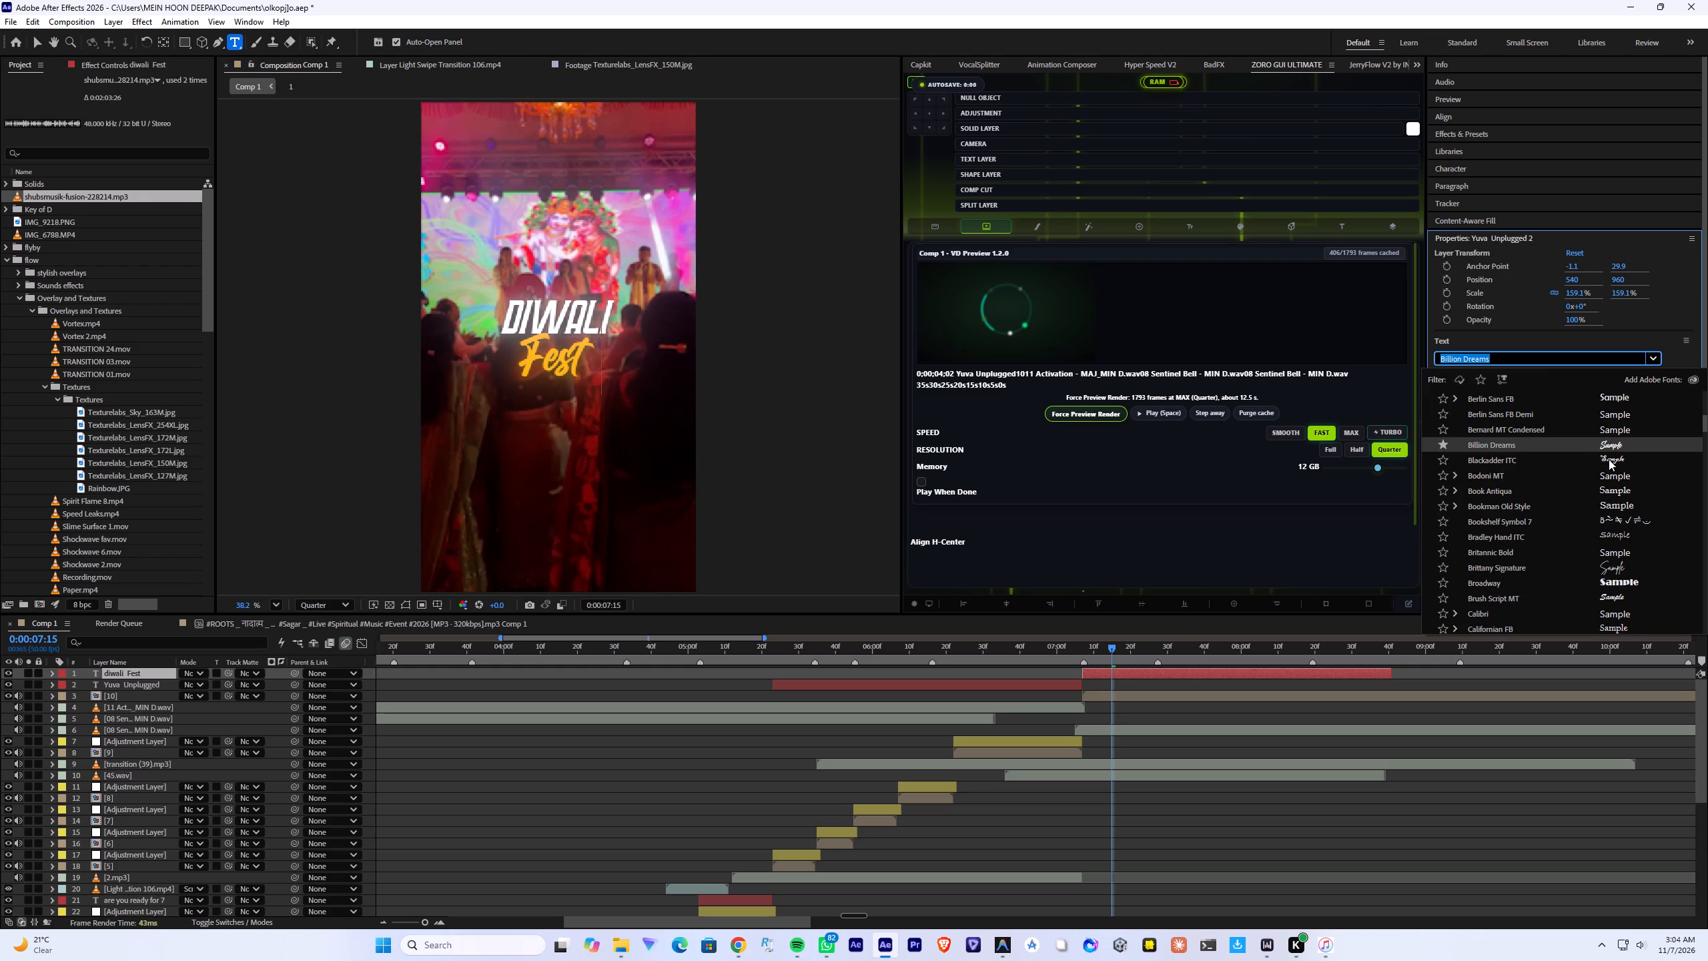
click(1446, 567)
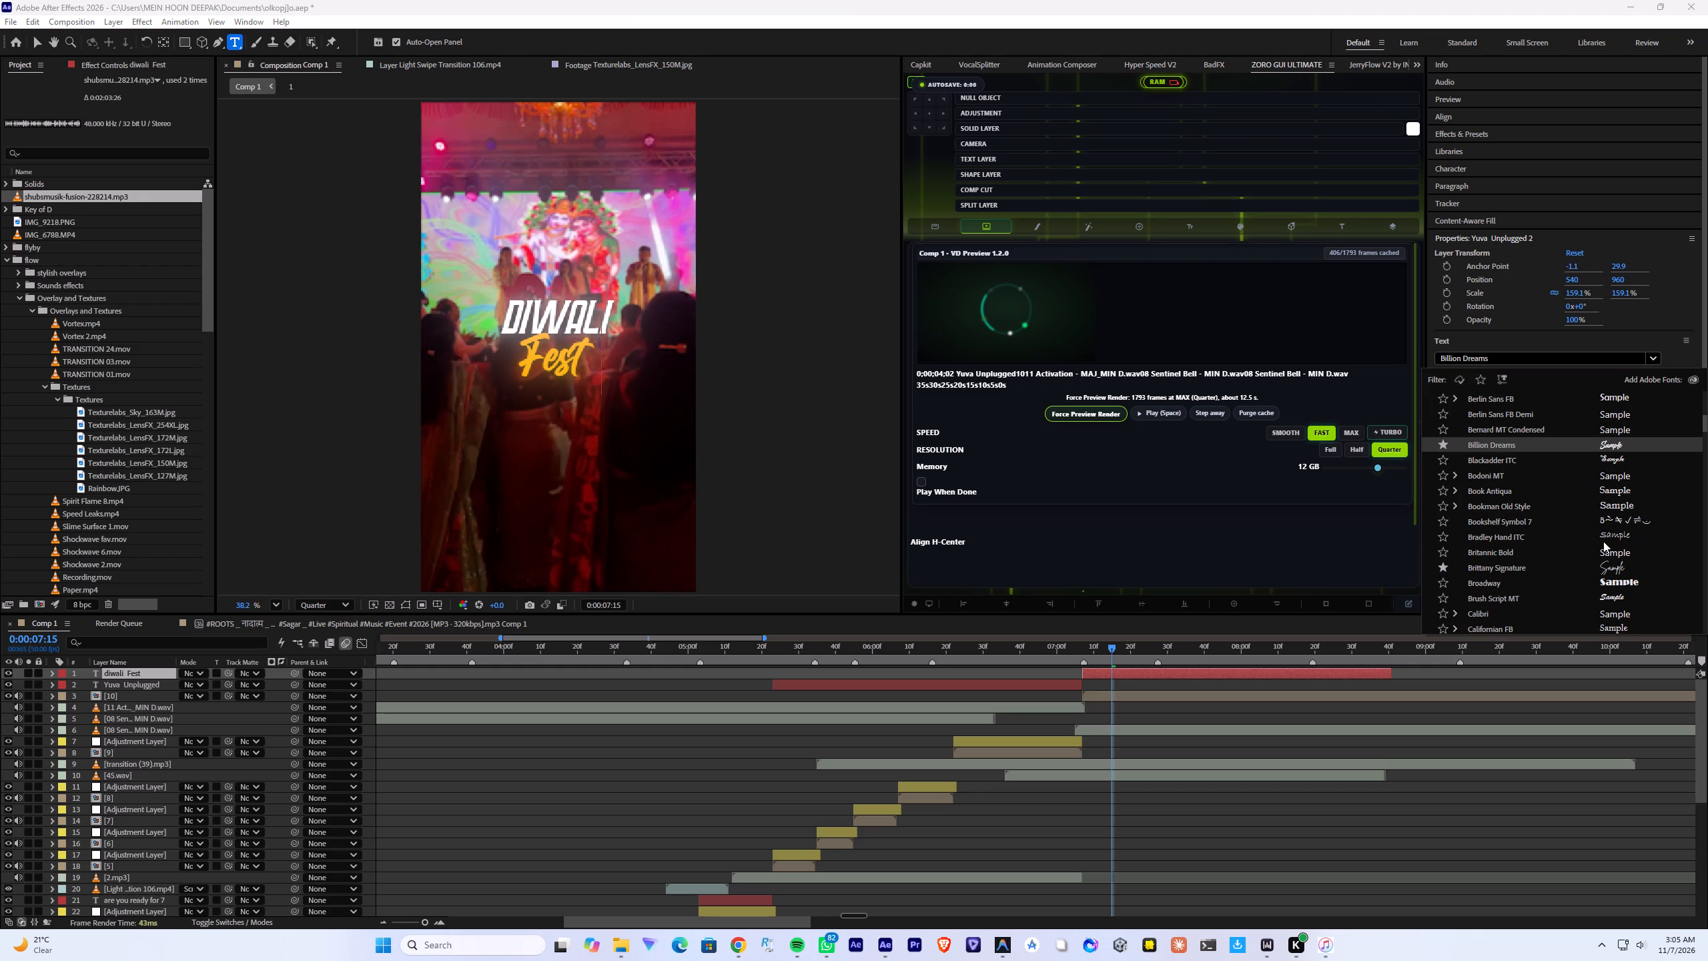
click(1442, 462)
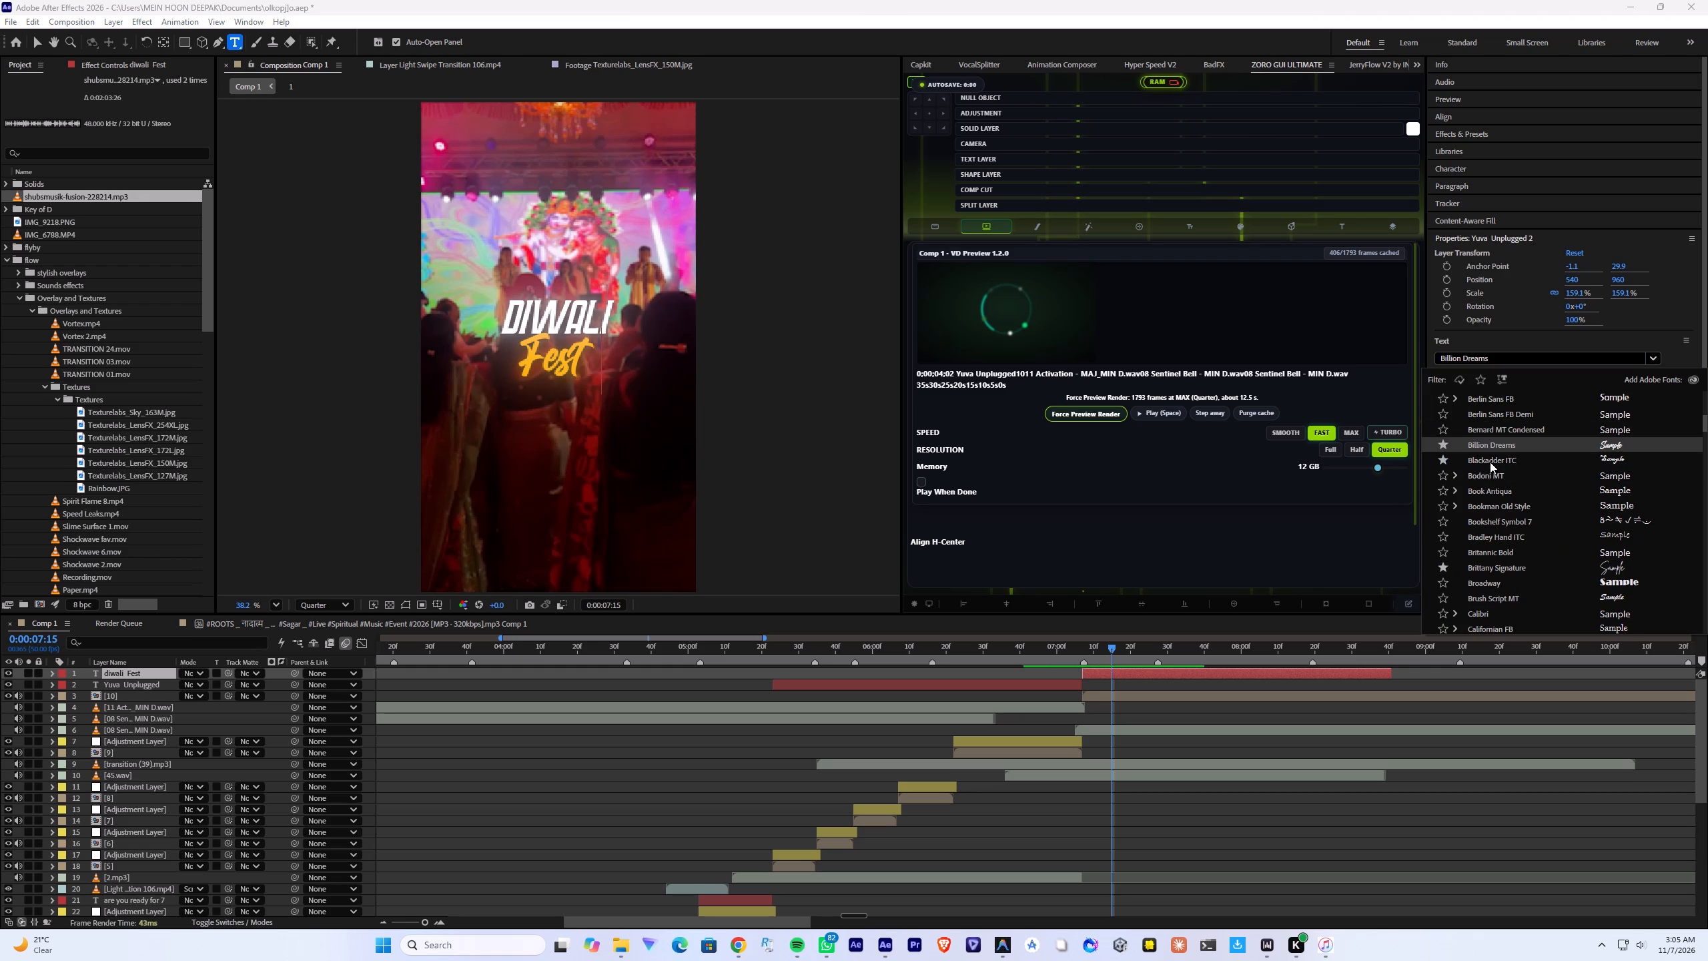
click(1490, 462)
key(2)
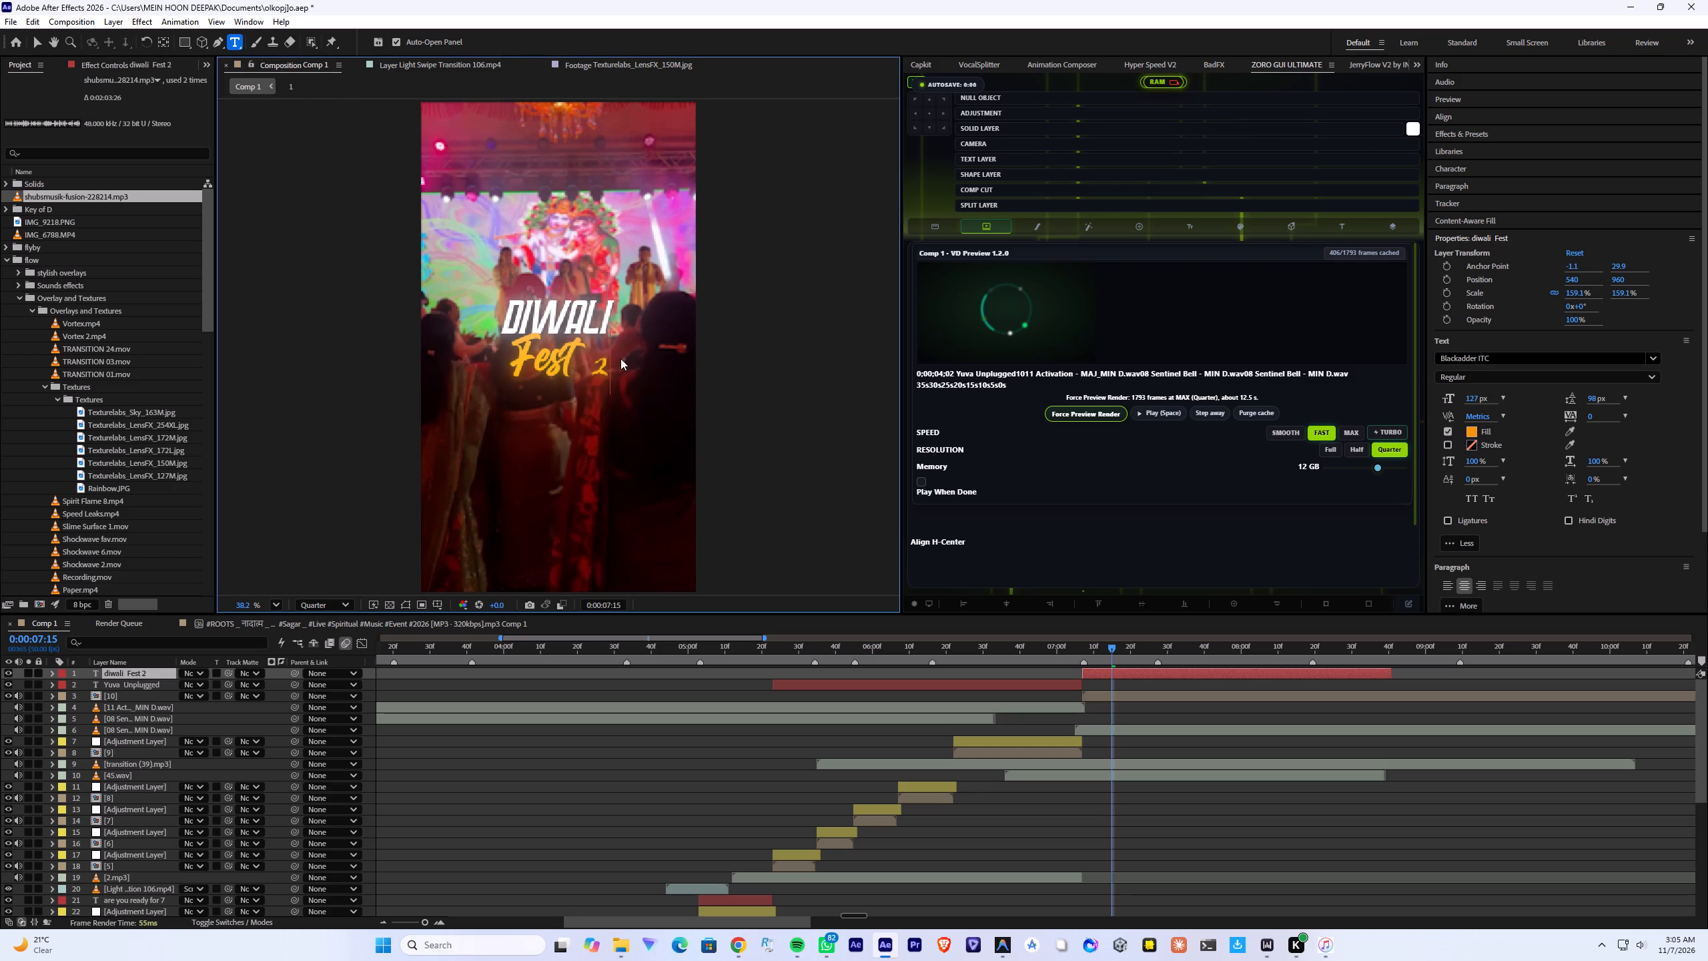
text(026)
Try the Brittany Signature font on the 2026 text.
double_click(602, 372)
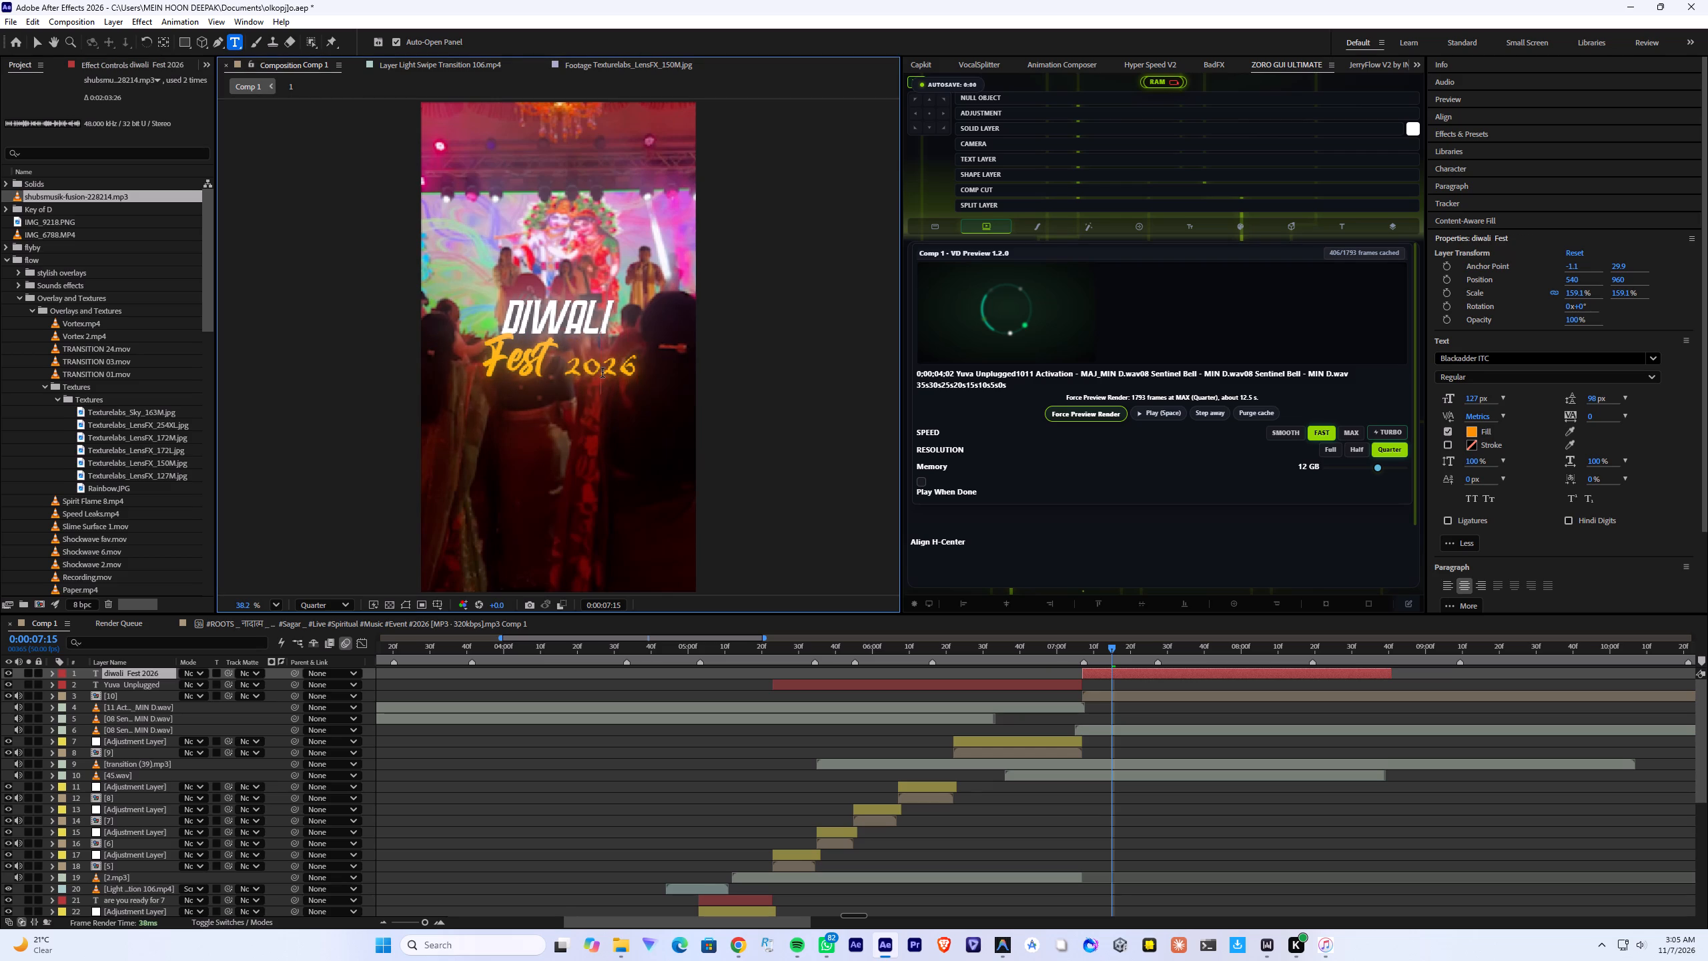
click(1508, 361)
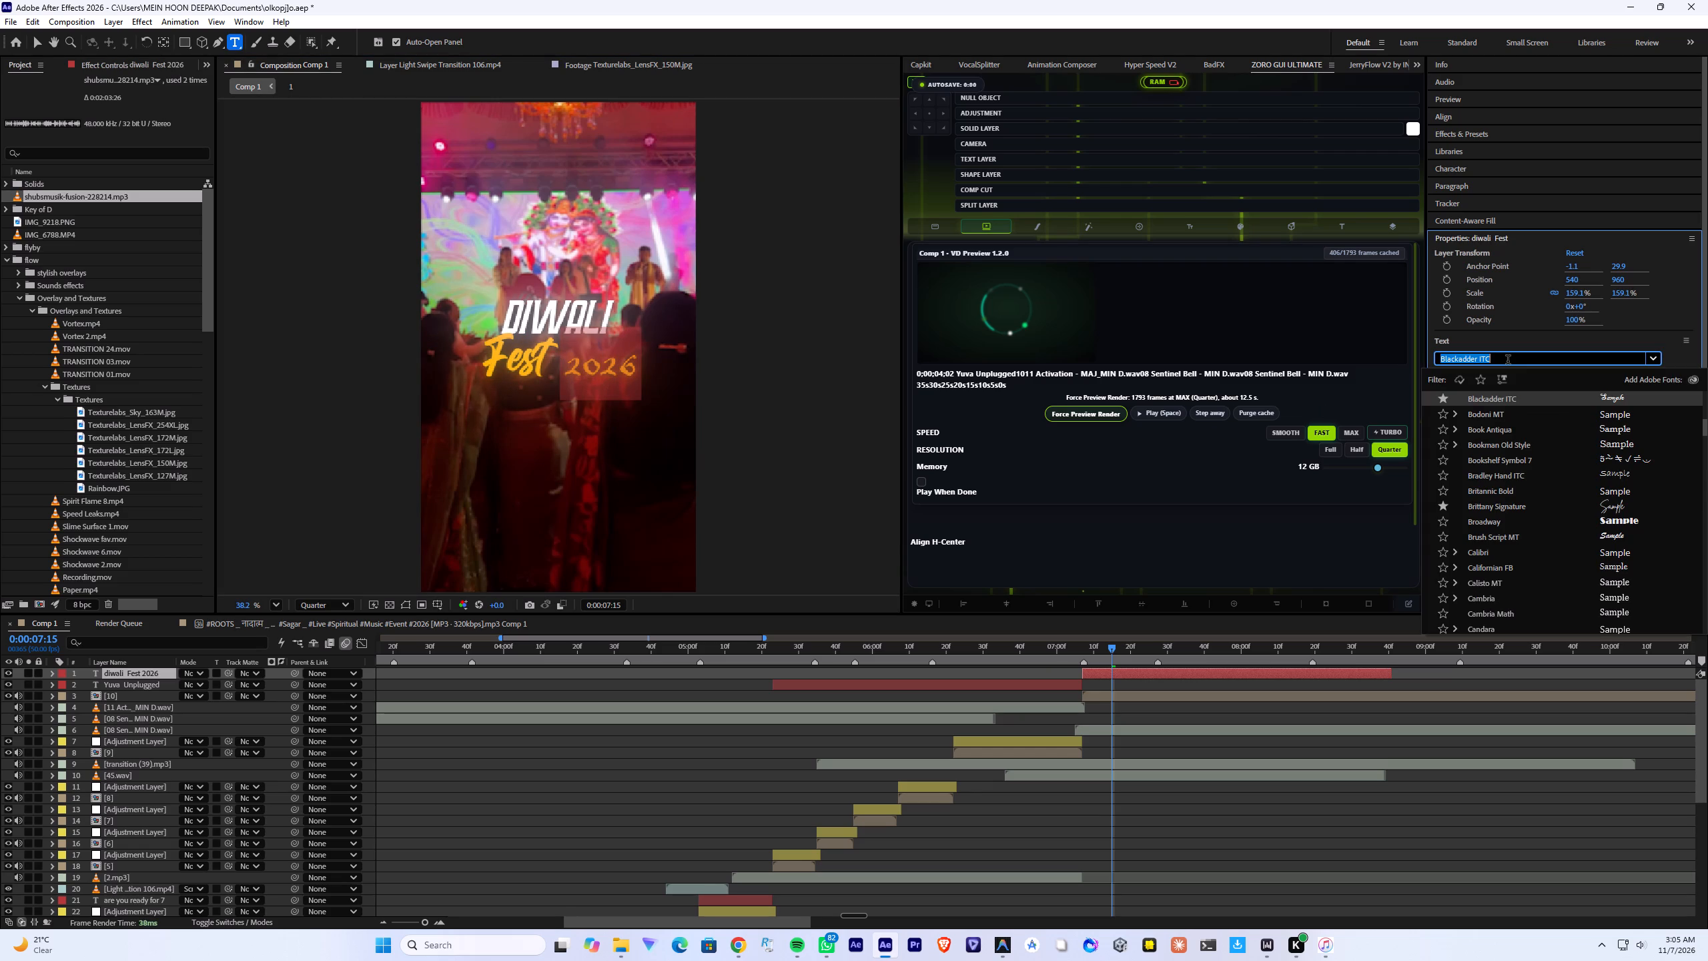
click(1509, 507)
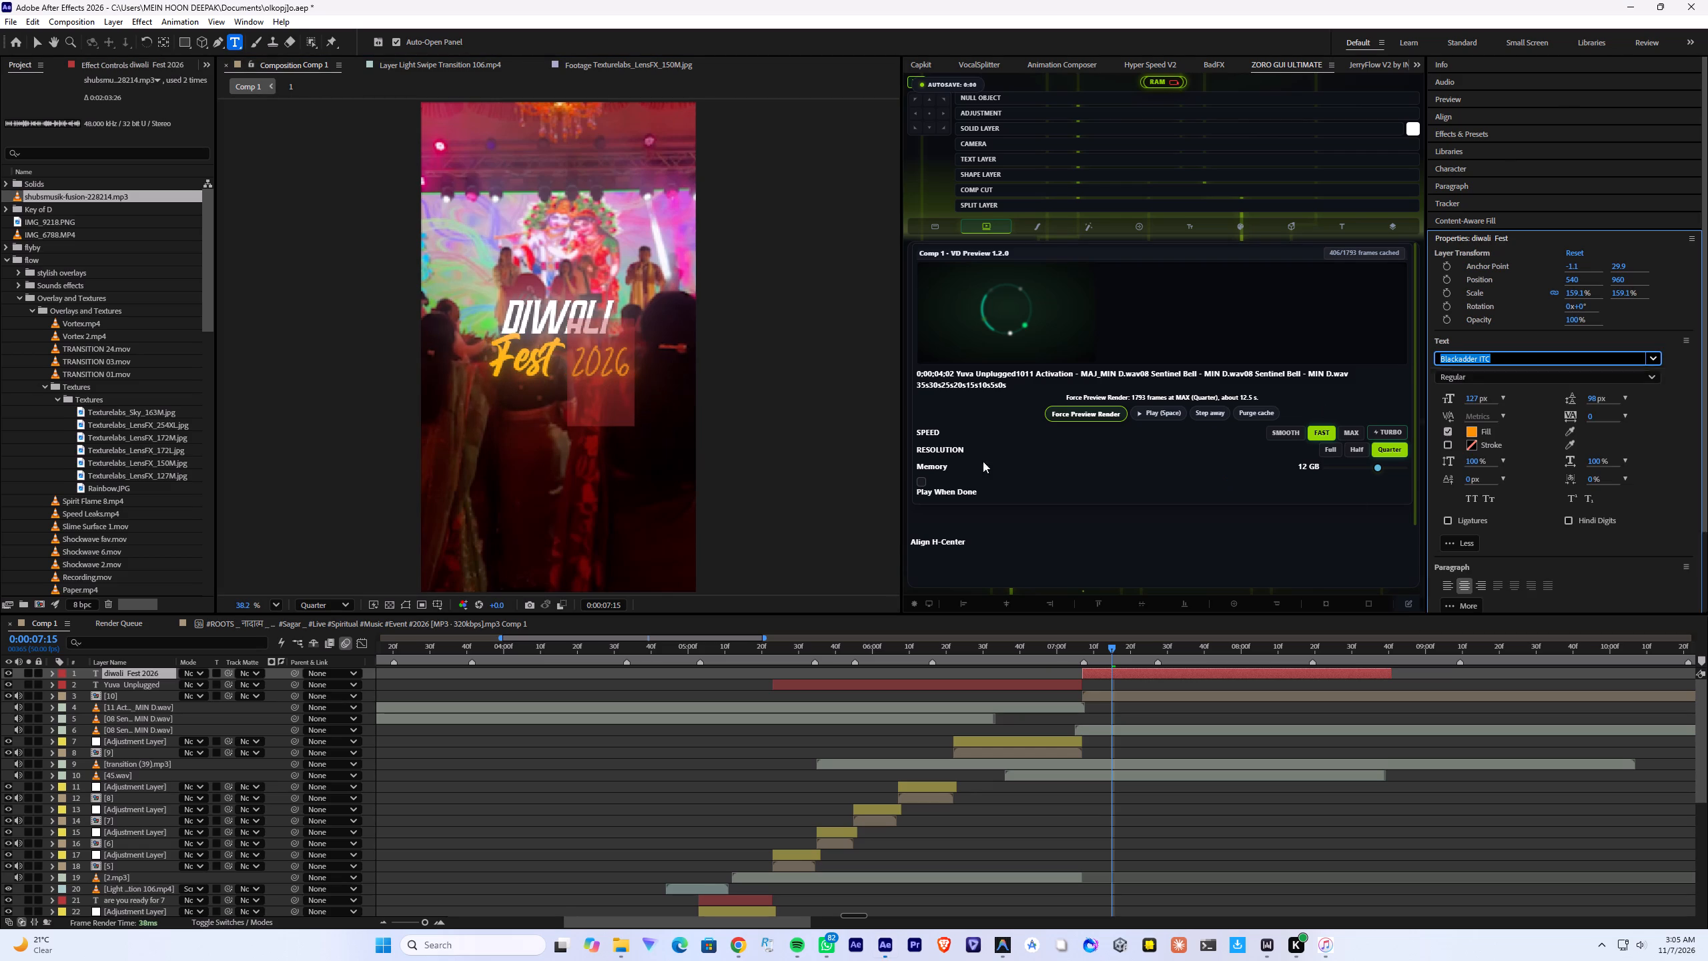
Mark Charina Sharene Demo as a favourite font and apply it to the 2026 text.
click(582, 383)
double_click(593, 371)
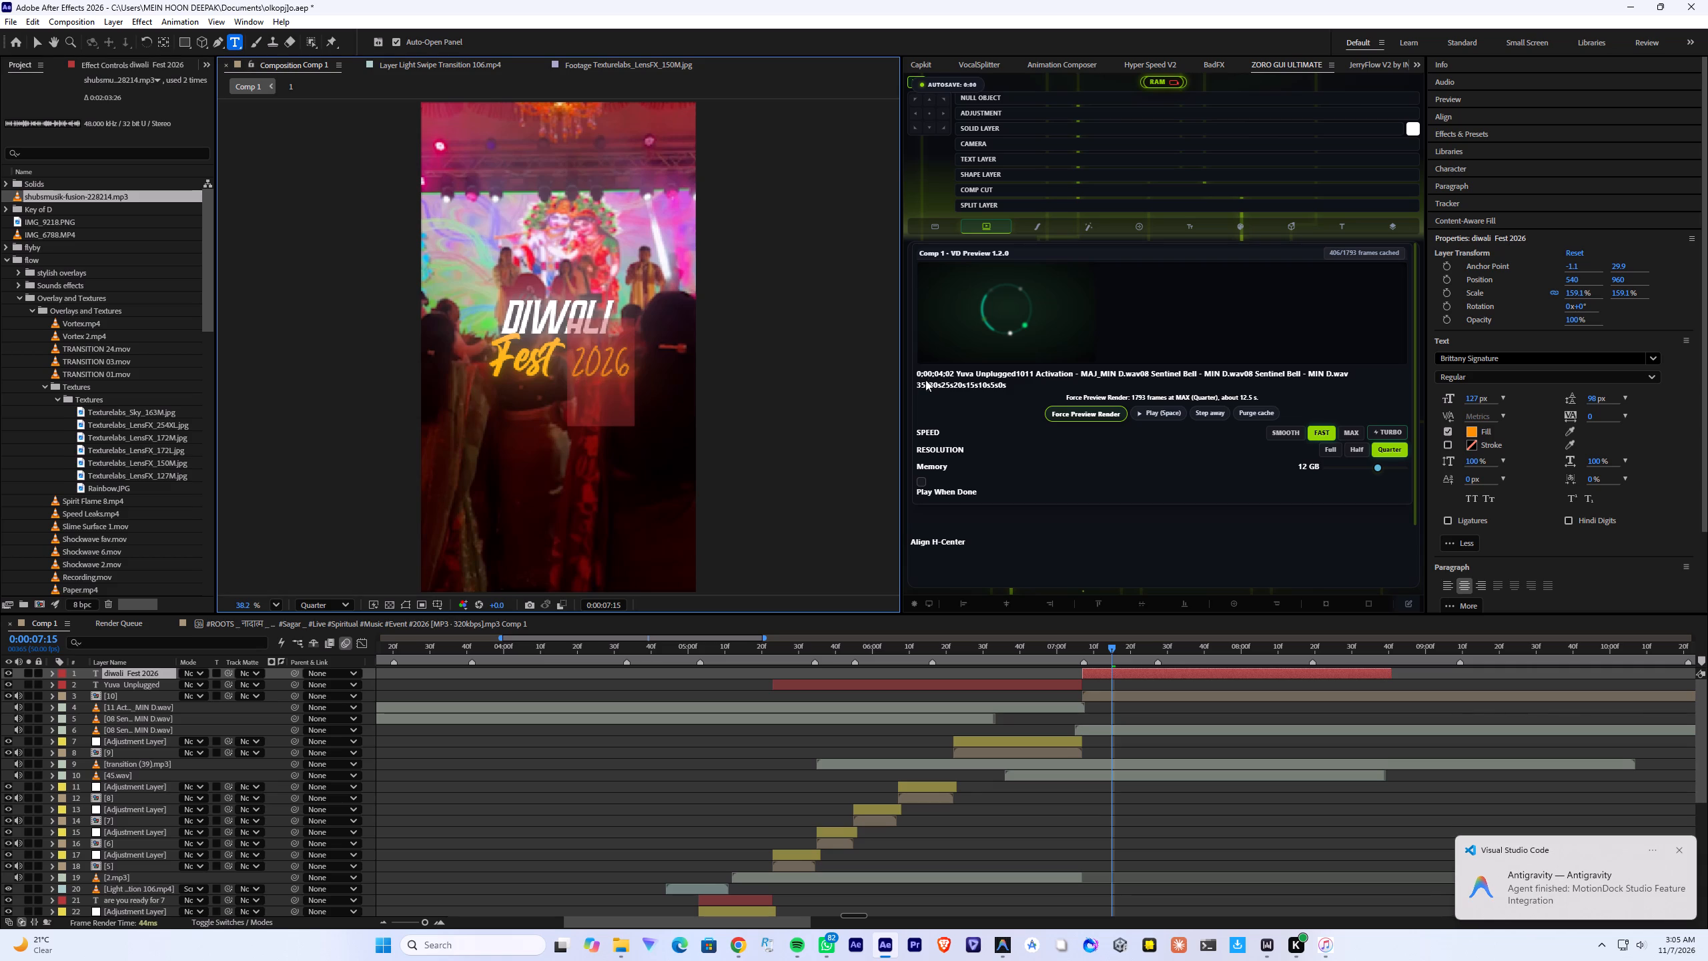
click(1498, 363)
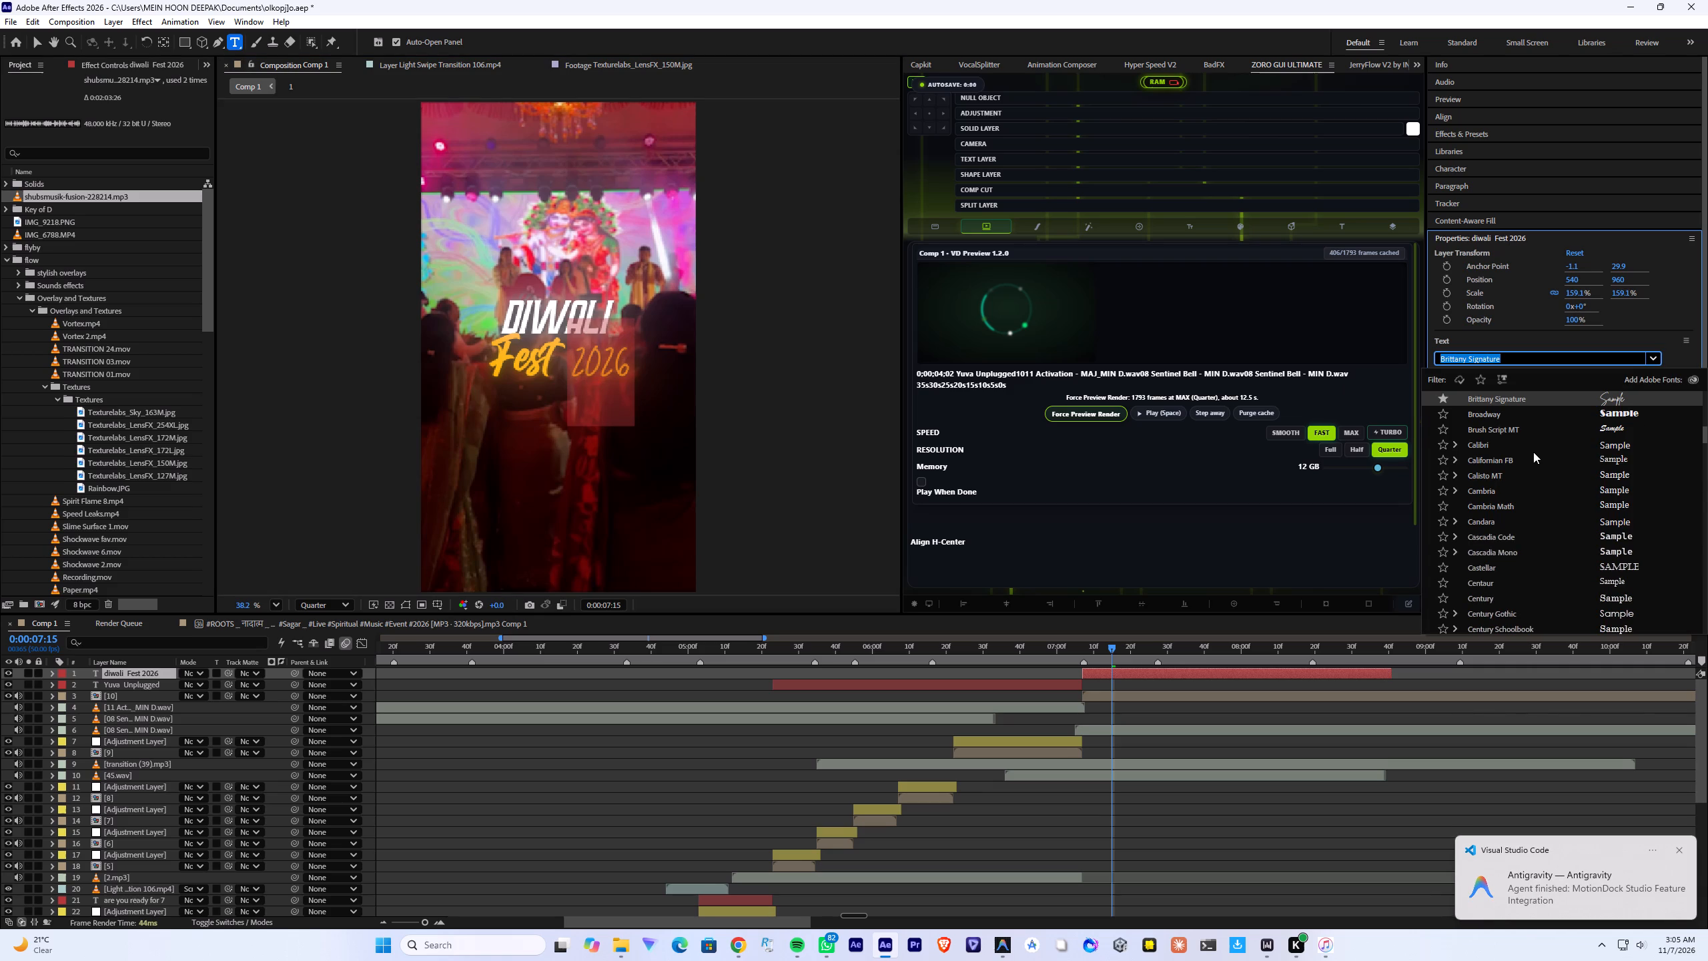
scroll(1517, 534, down, 5)
scroll(1564, 593, down, 4)
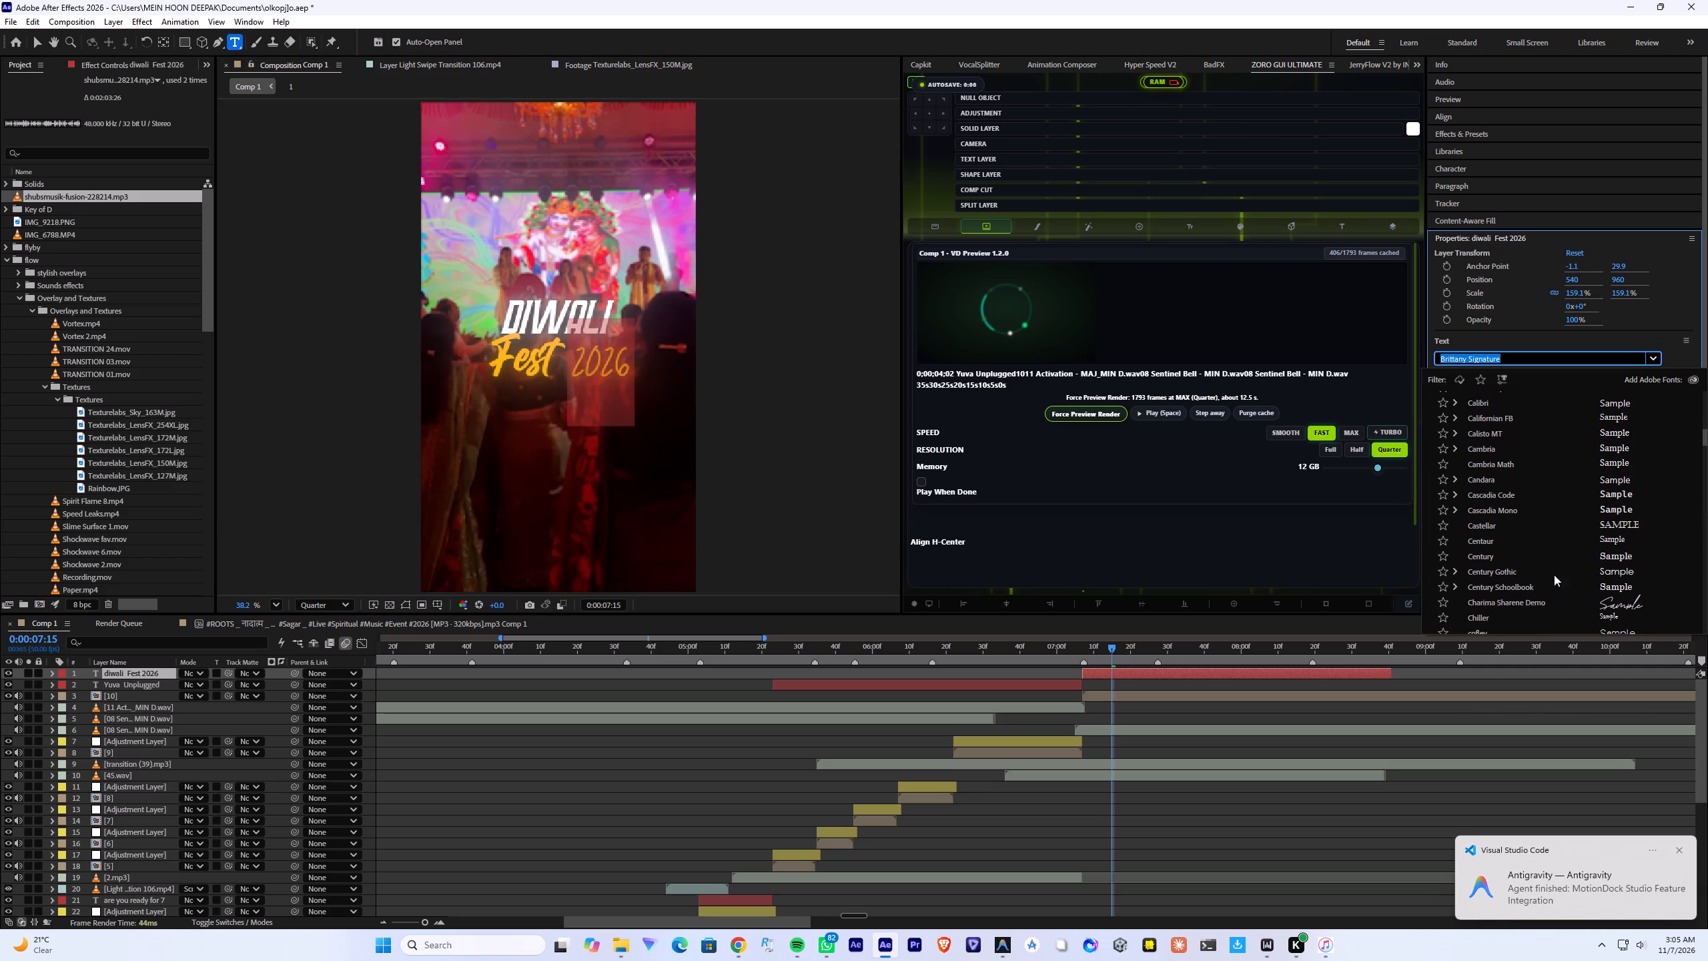
click(1442, 602)
scroll(1525, 575, down, 3)
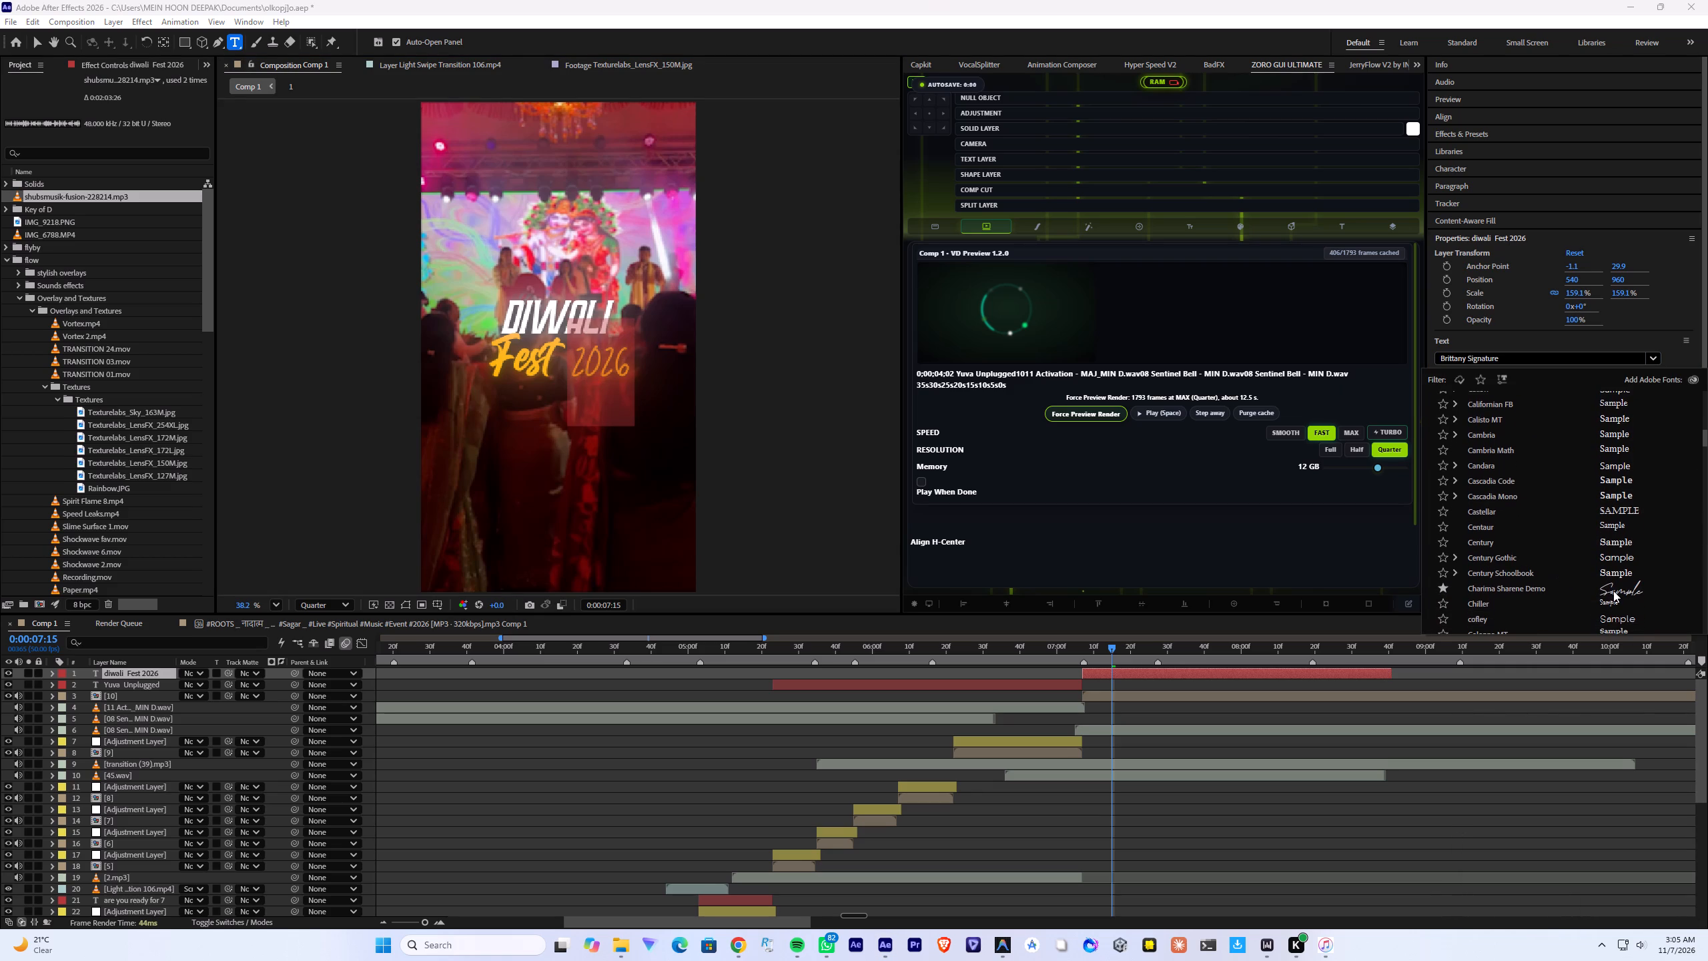
click(1613, 591)
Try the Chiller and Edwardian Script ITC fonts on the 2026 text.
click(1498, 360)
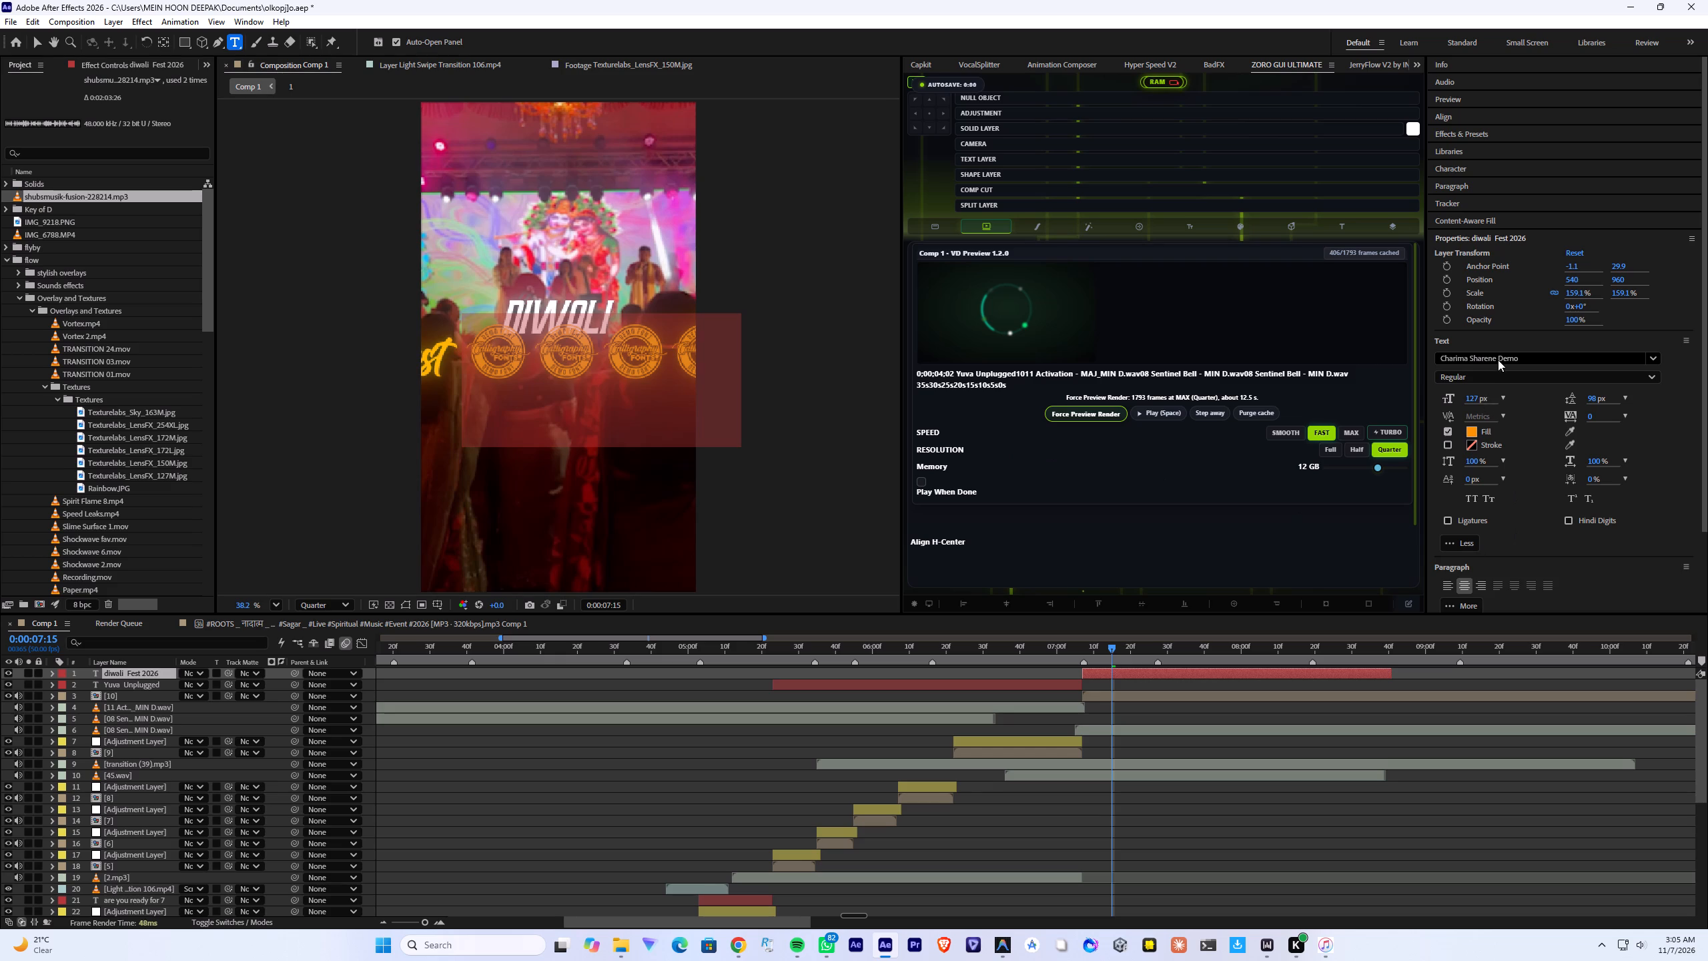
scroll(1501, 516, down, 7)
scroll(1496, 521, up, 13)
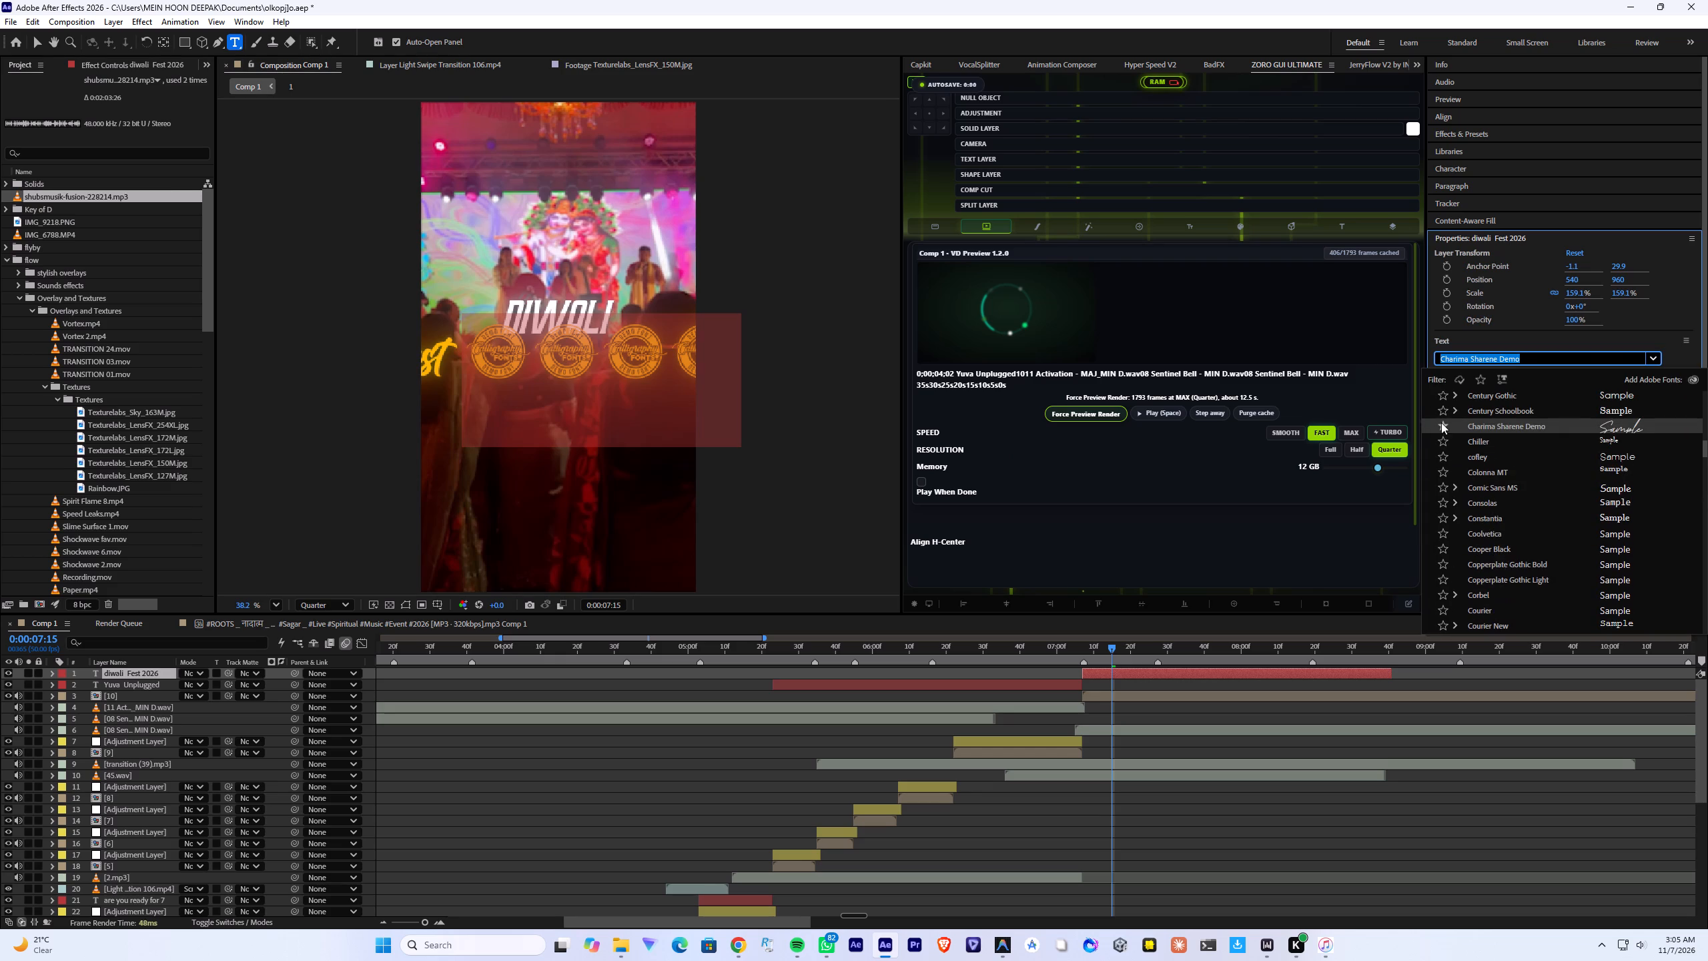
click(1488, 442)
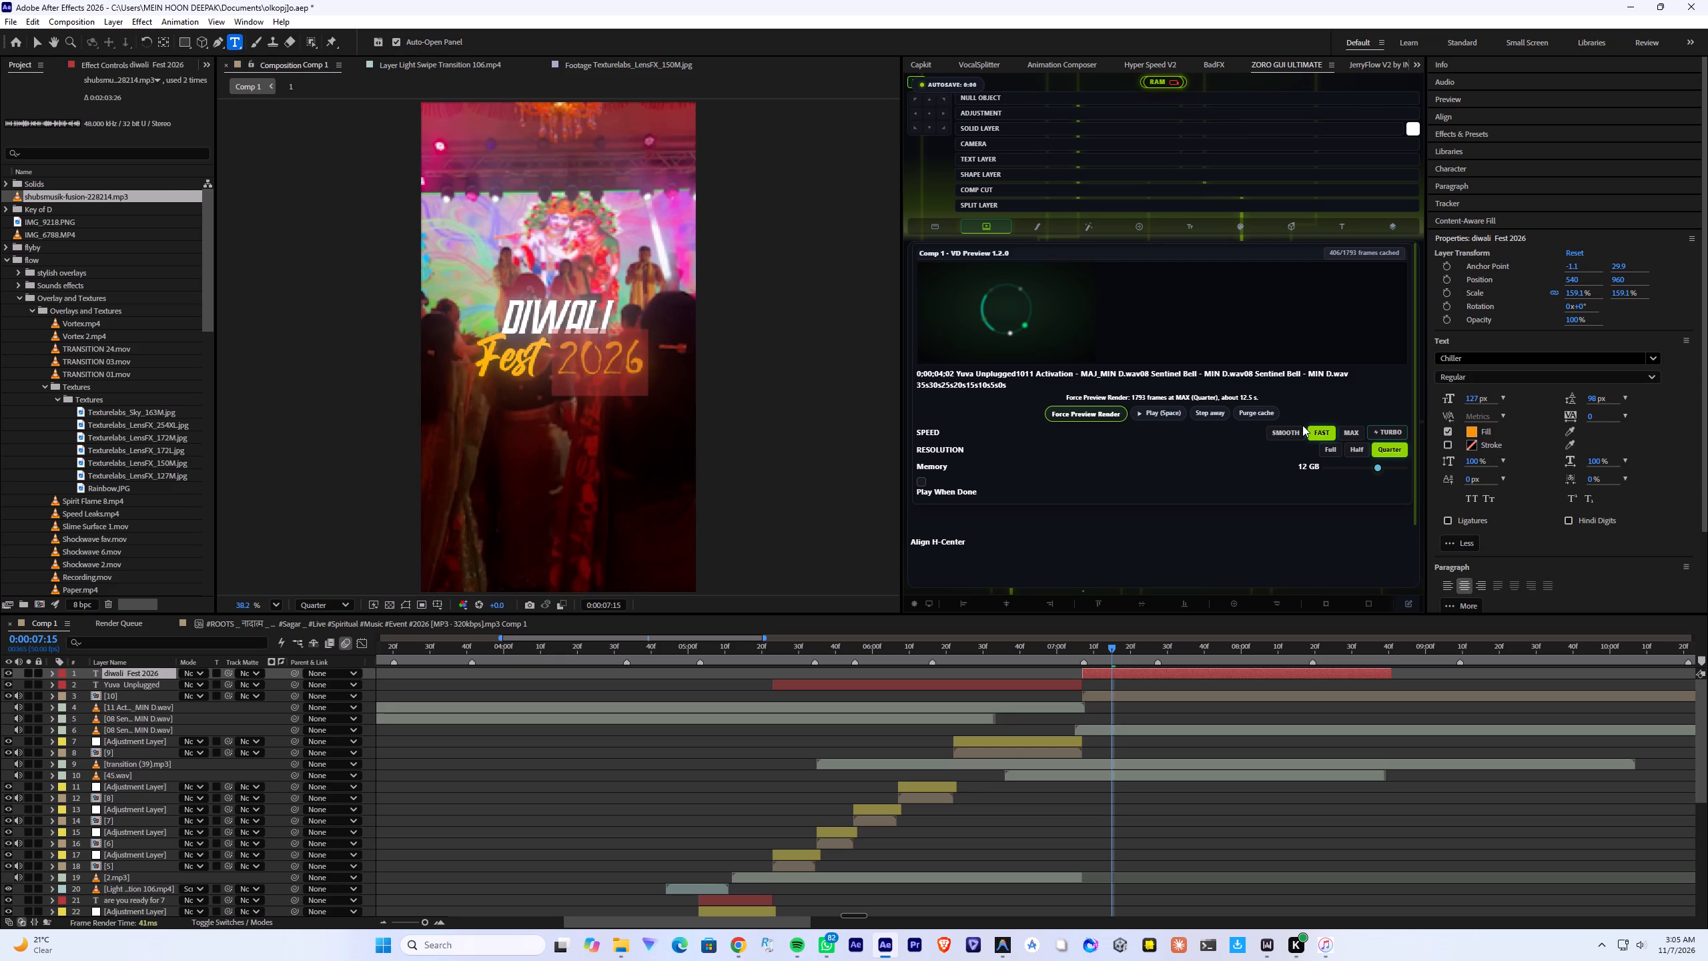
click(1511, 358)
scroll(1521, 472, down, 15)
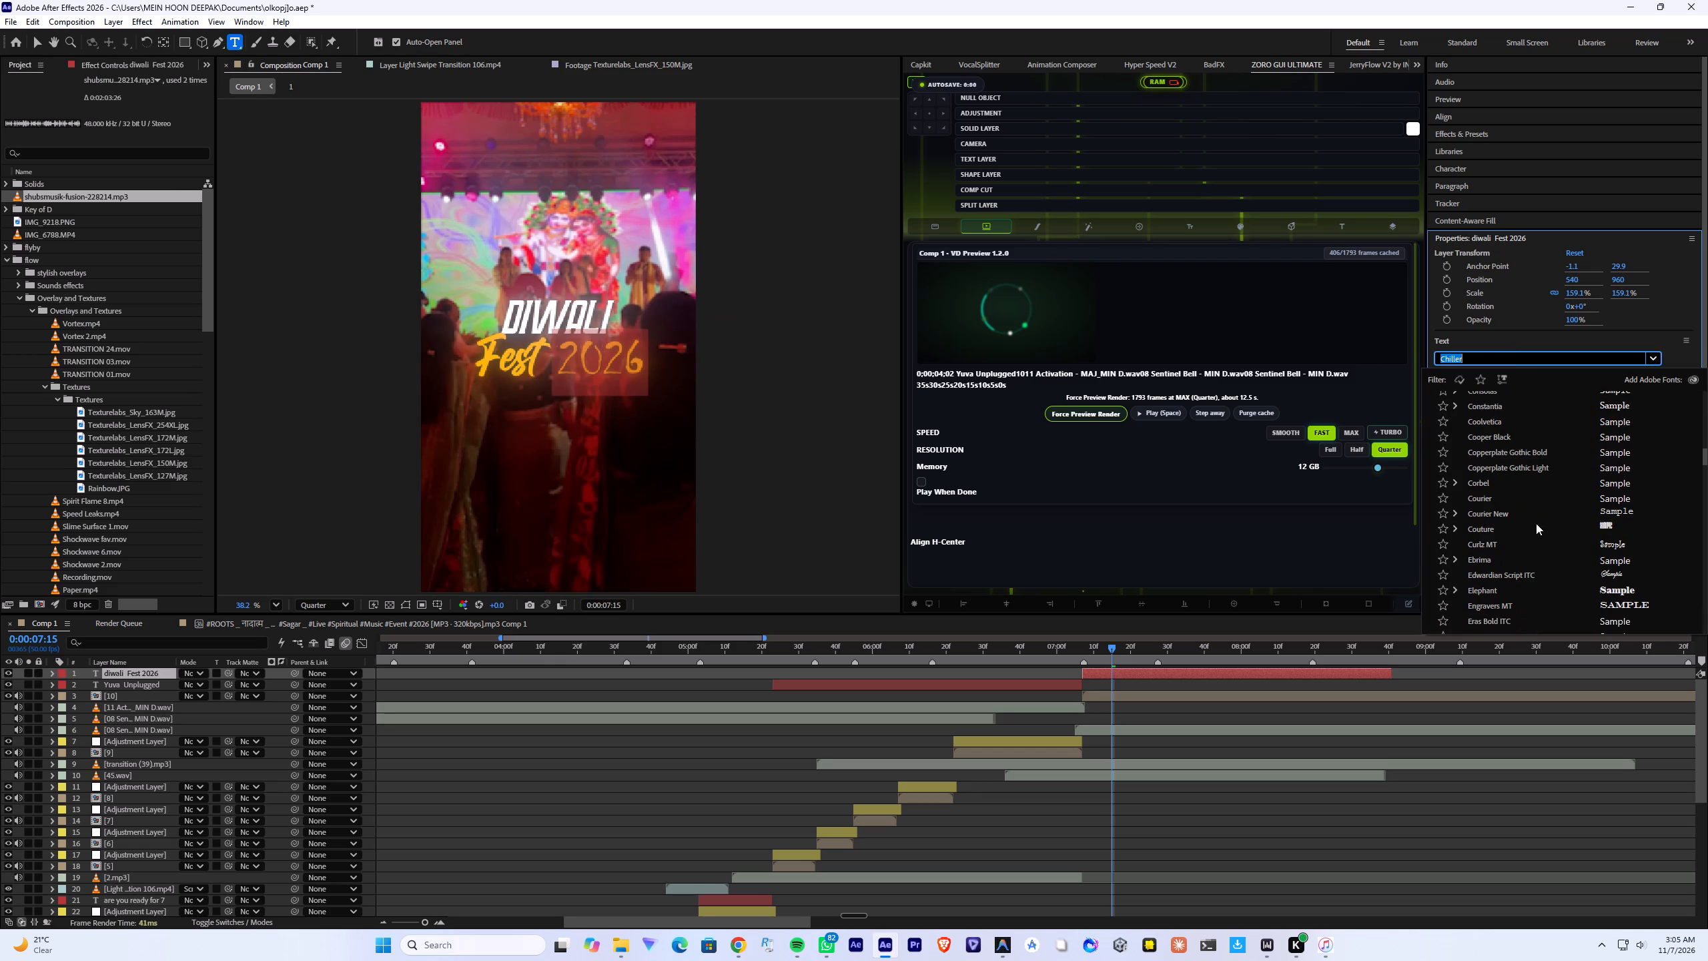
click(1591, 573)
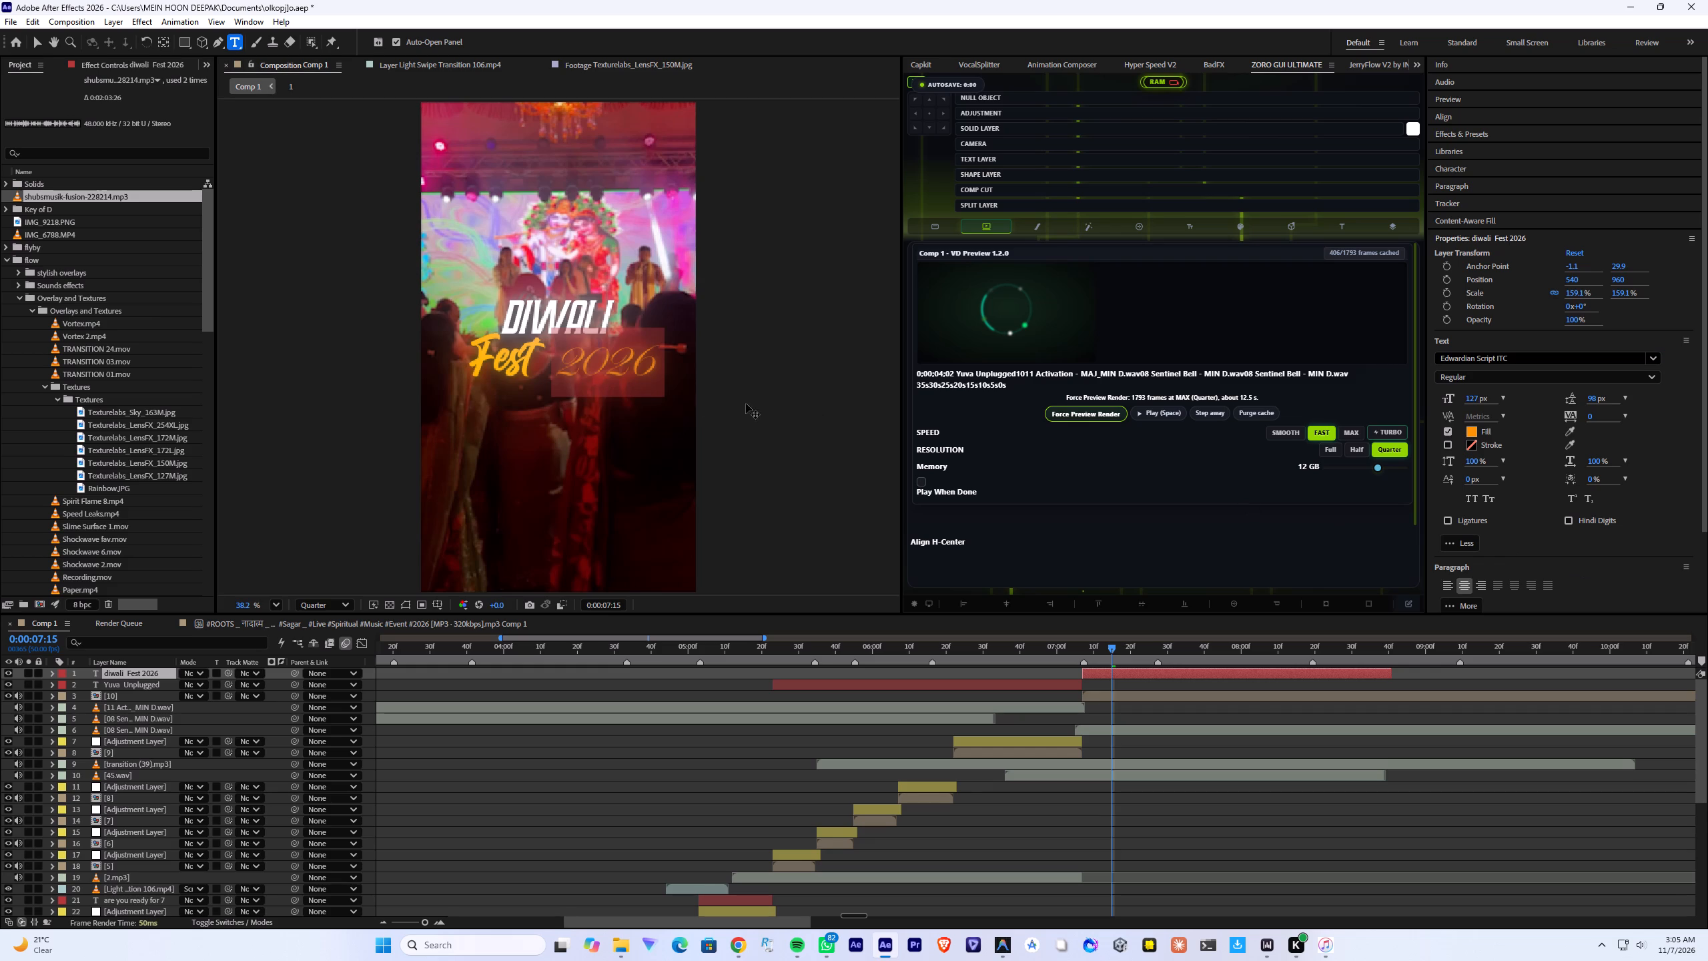
Set the font of the 2026 text to Freestyle Script.
click(610, 380)
double_click(591, 374)
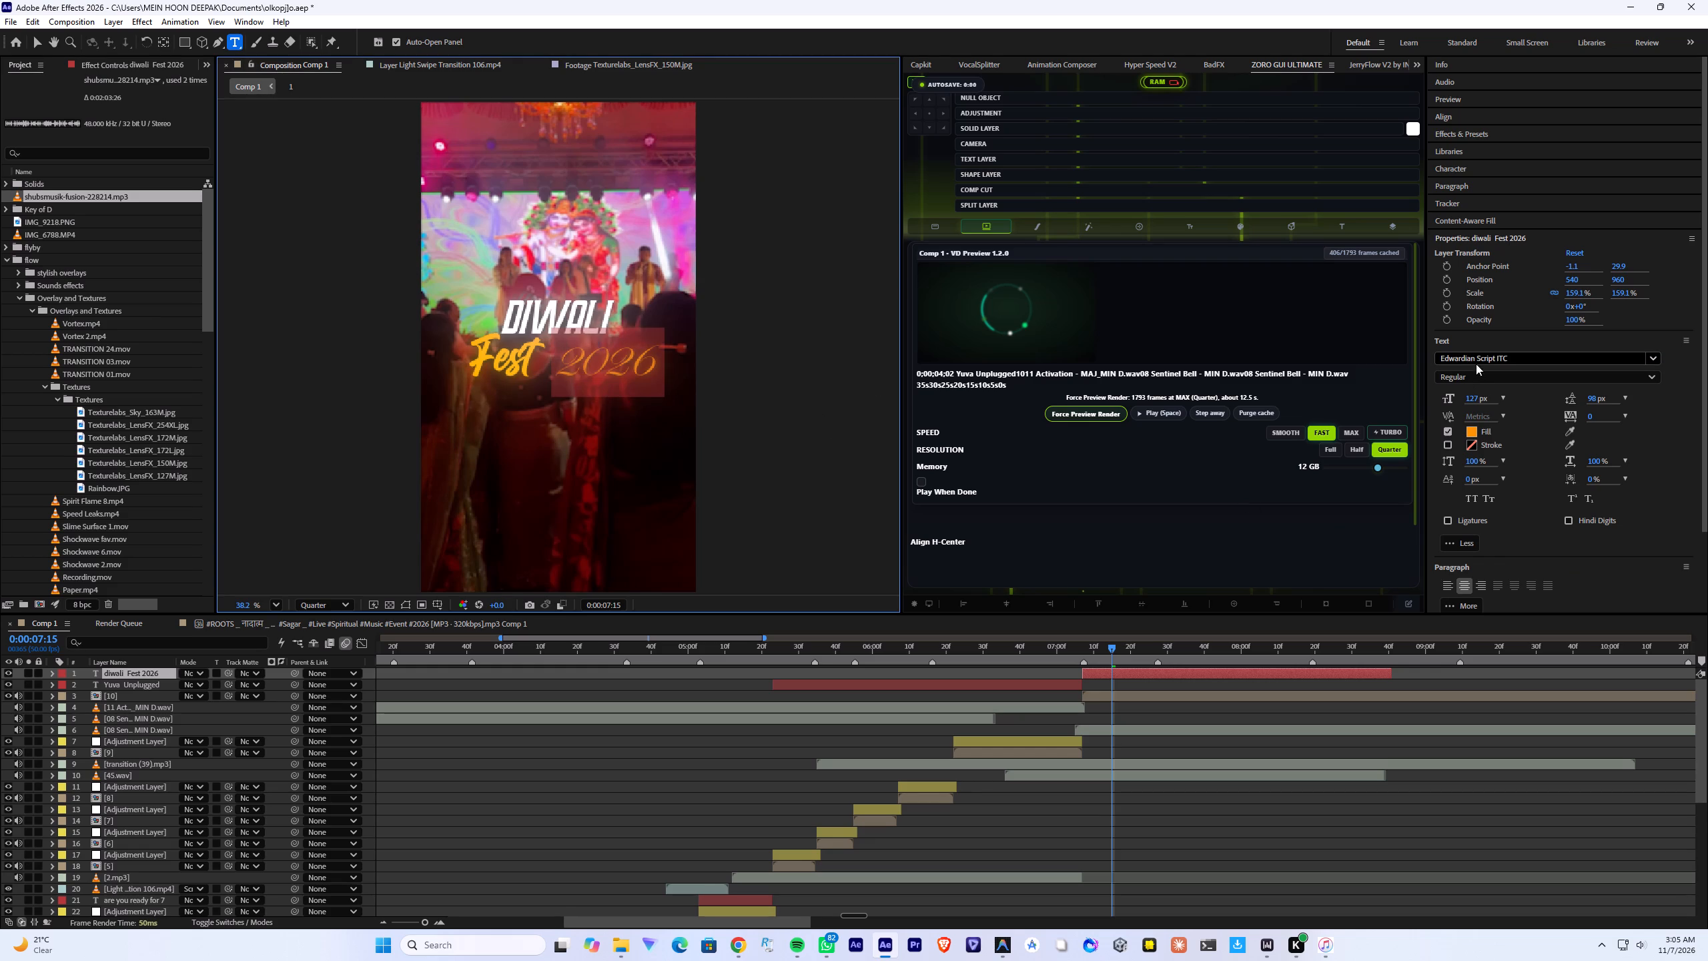
click(1476, 364)
scroll(1499, 462, down, 20)
scroll(1499, 462, down, 5)
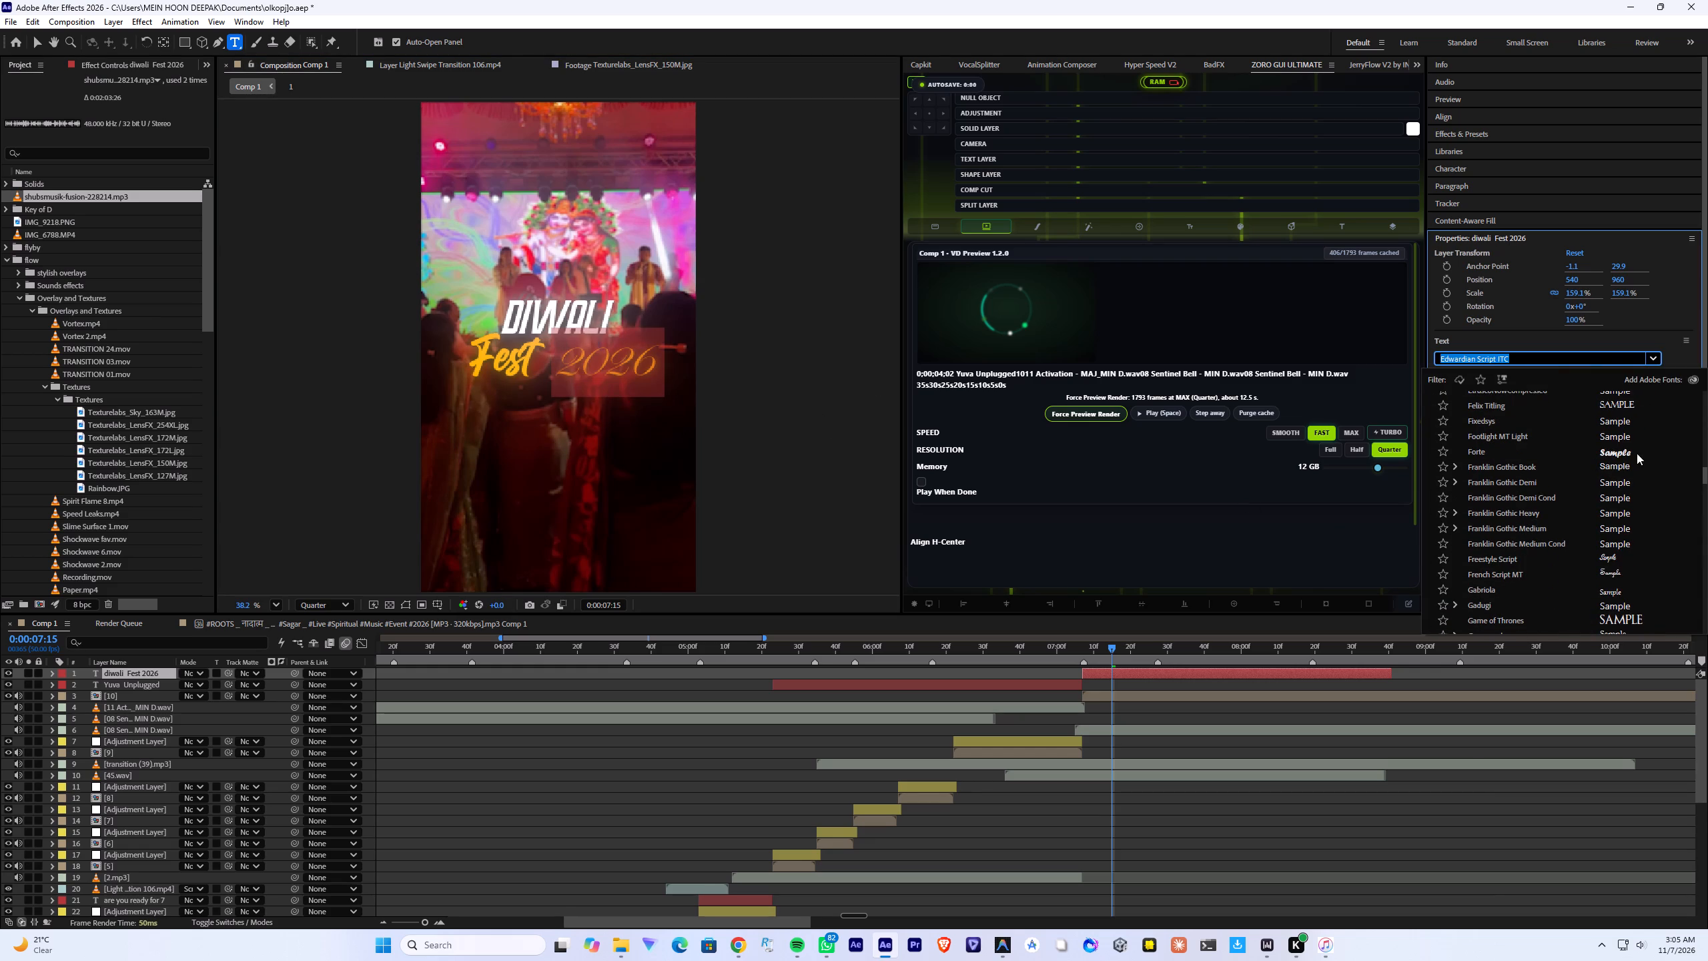
click(1598, 558)
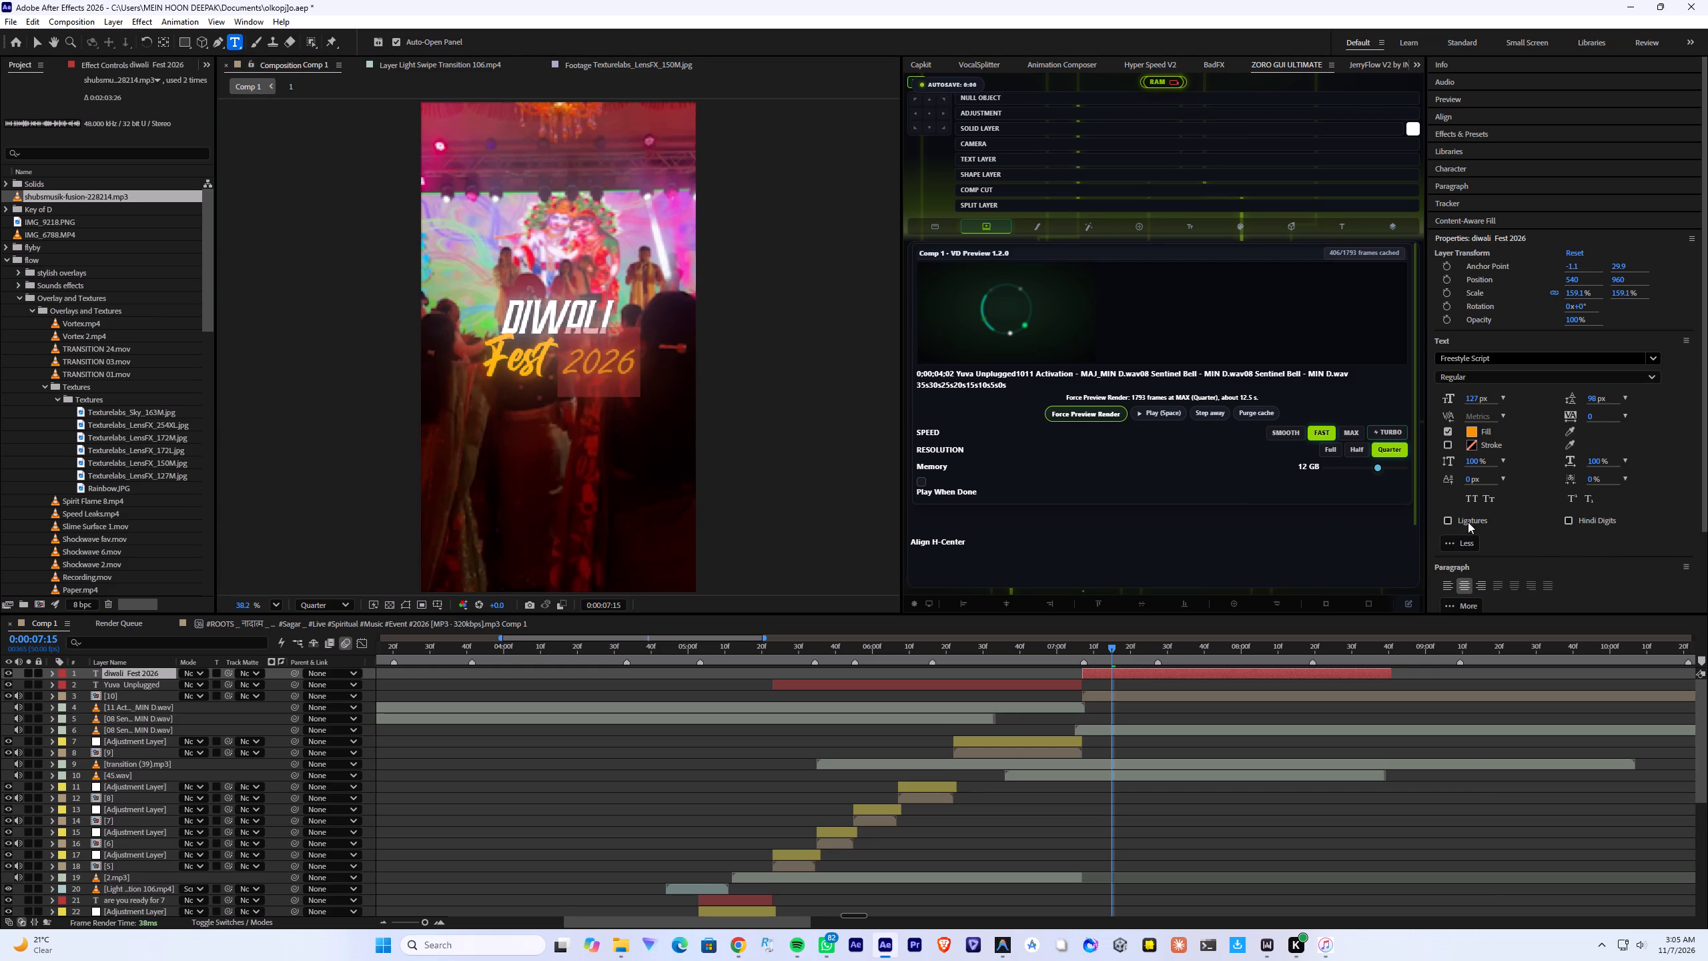
Set the leading of the 2026 text to 0 px.
click(533, 347)
click(561, 364)
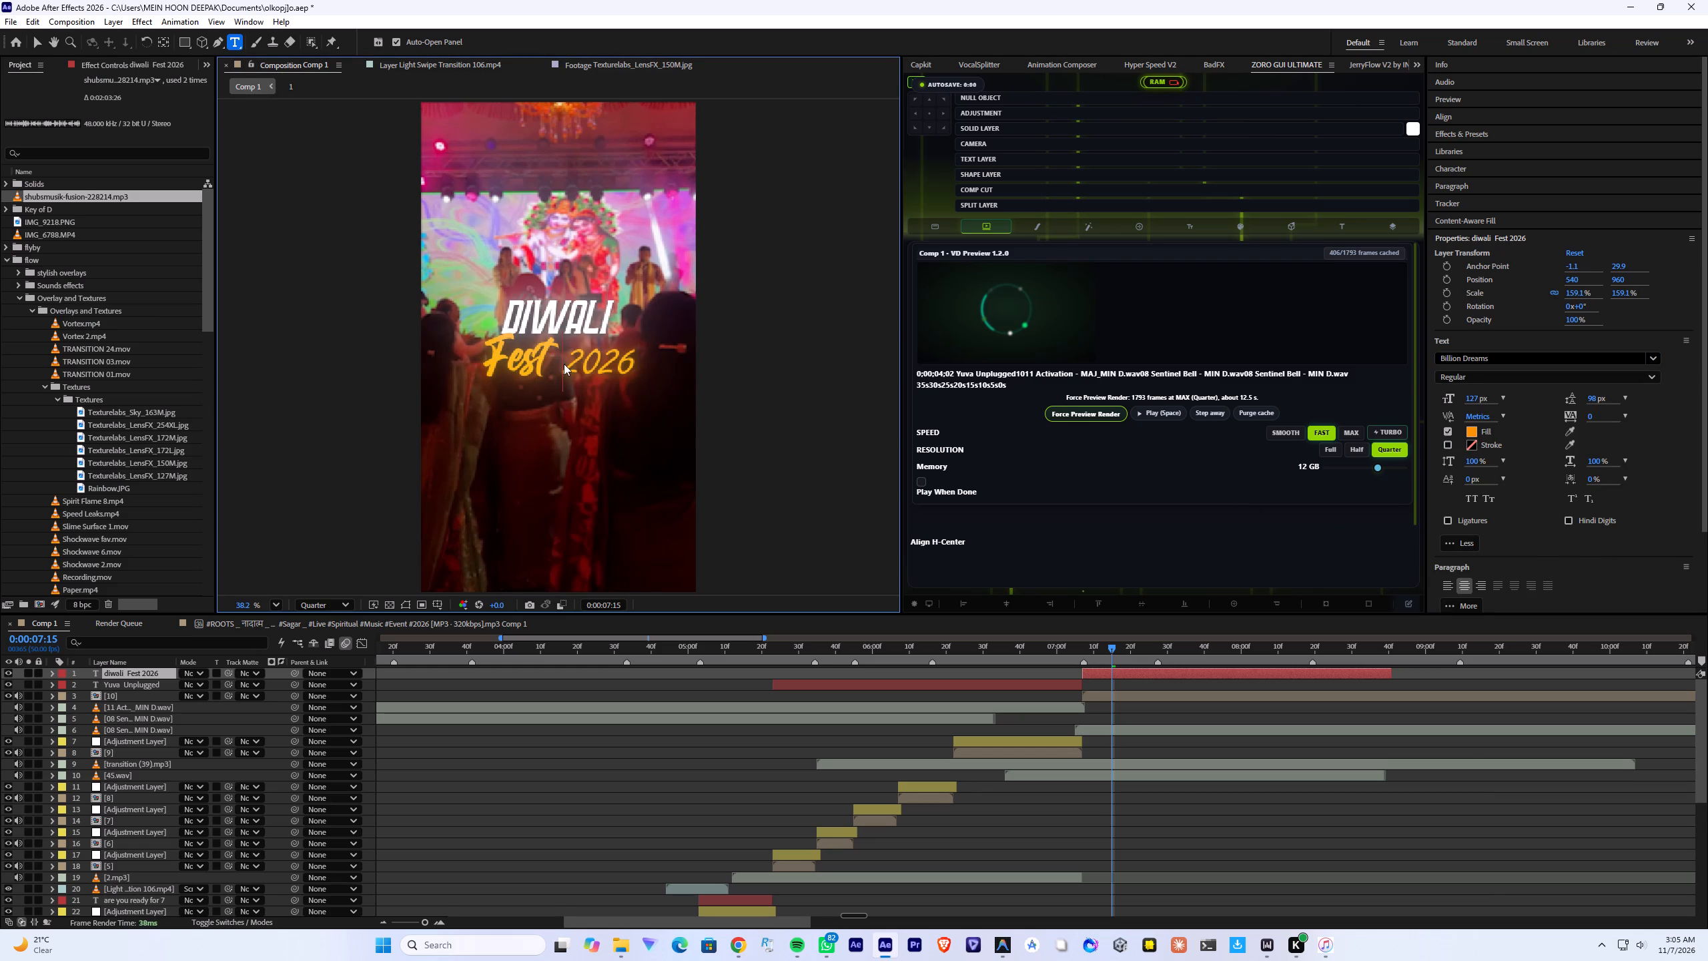
drag(564, 364, 551, 364)
double_click(607, 370)
drag(1596, 402, 1450, 400)
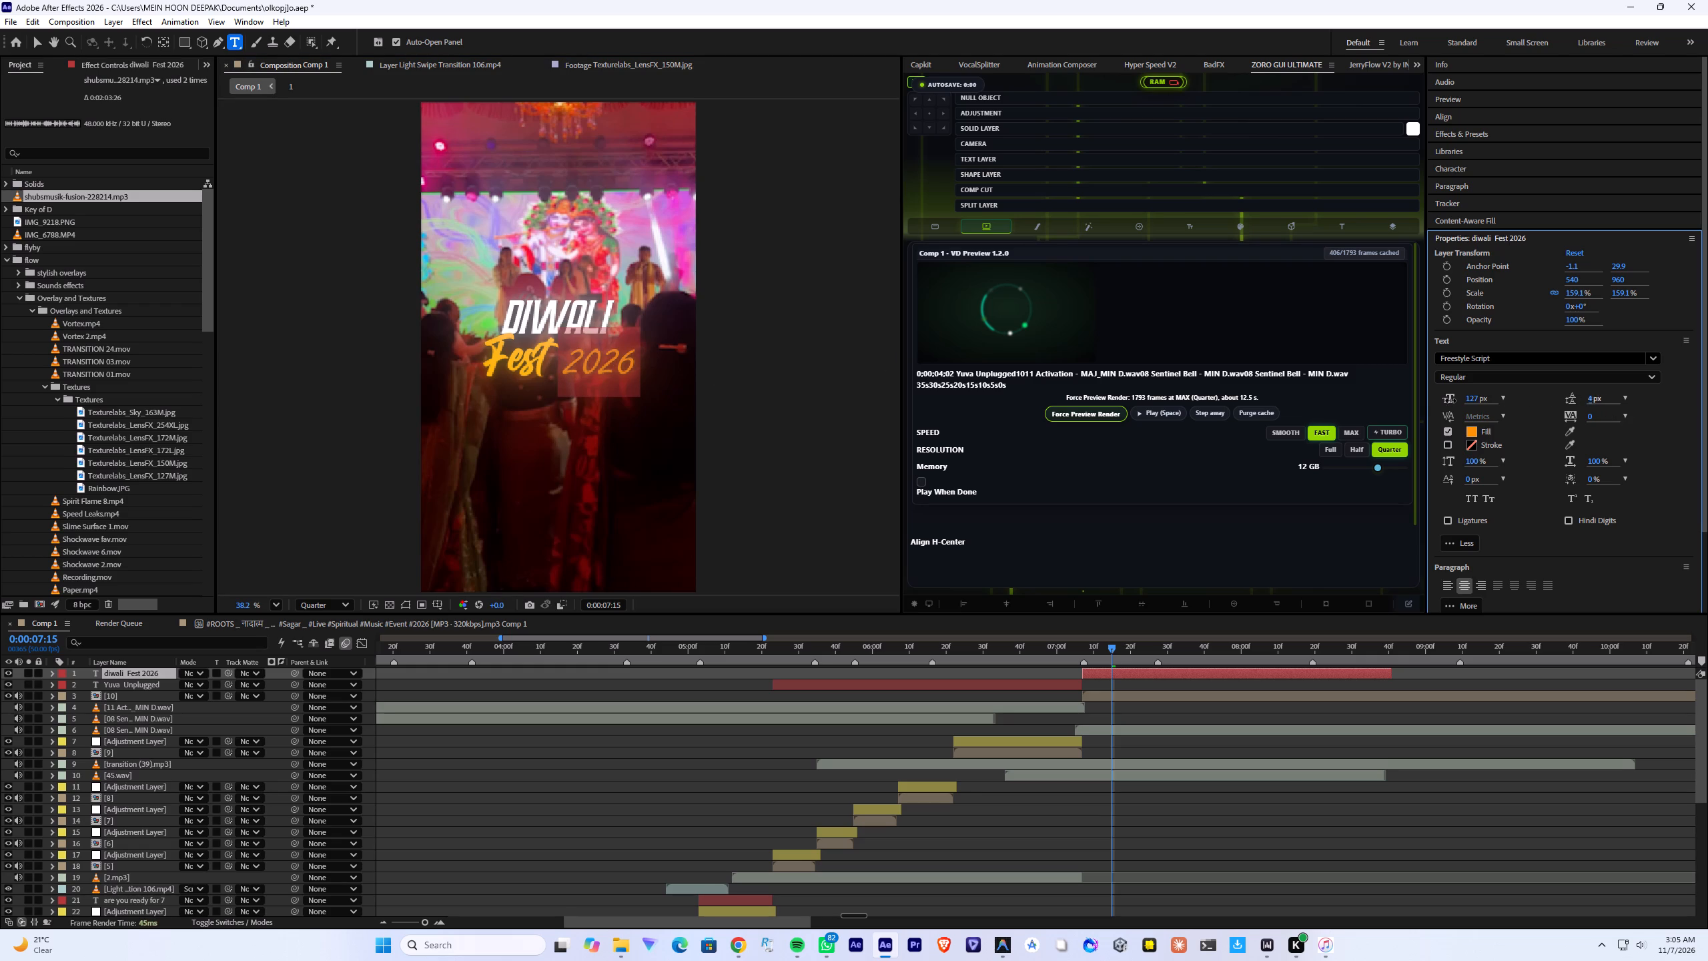
drag(1450, 400, 1158, 372)
Set the tracking of the gap between Fest and 2026 in the title to about -104.
drag(1158, 372, 1155, 372)
click(554, 359)
drag(566, 360, 543, 364)
drag(1590, 418, 1120, 439)
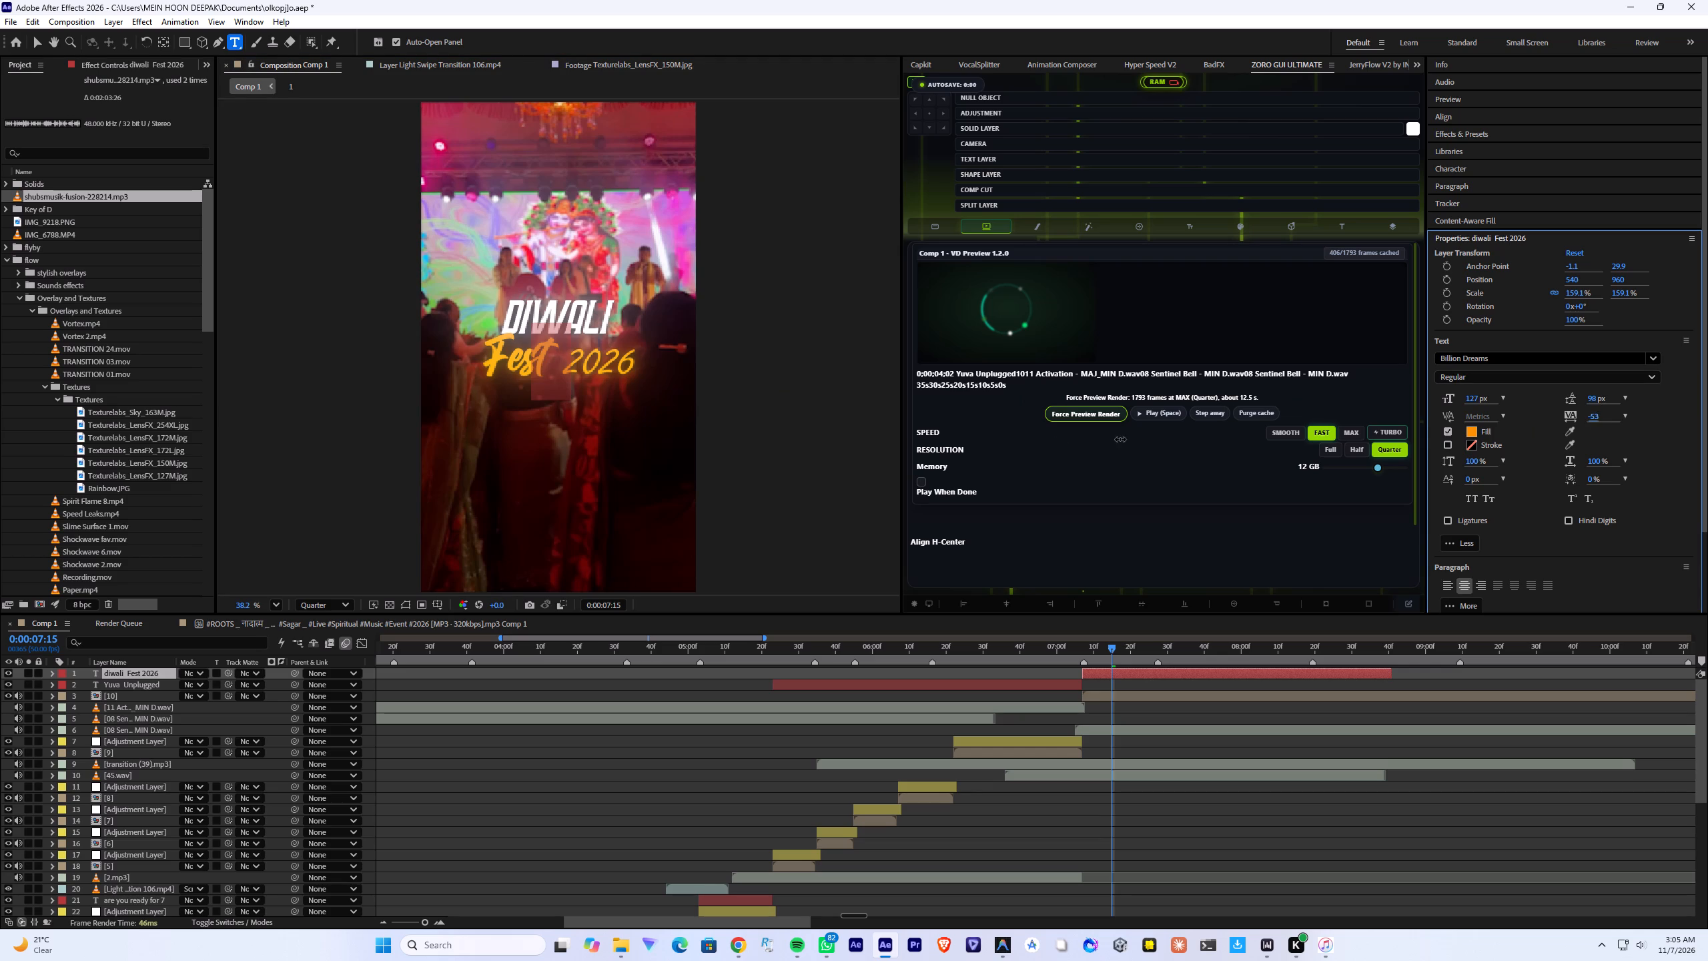
drag(1120, 439, 639, 399)
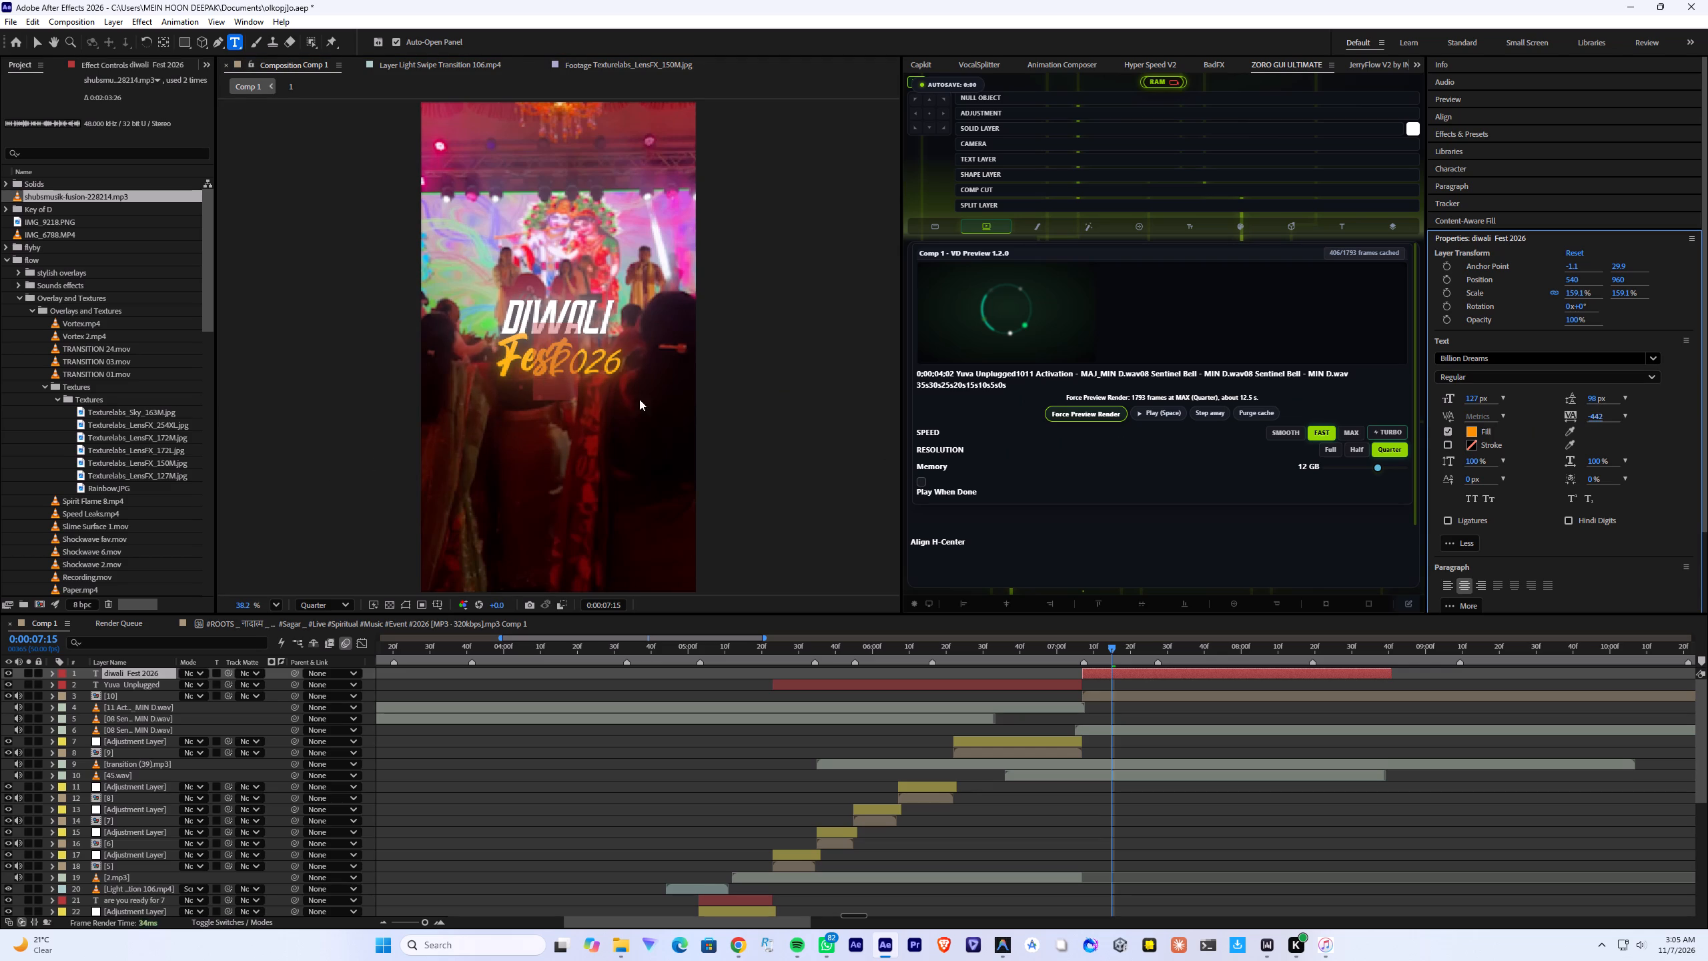
drag(639, 399, 999, 362)
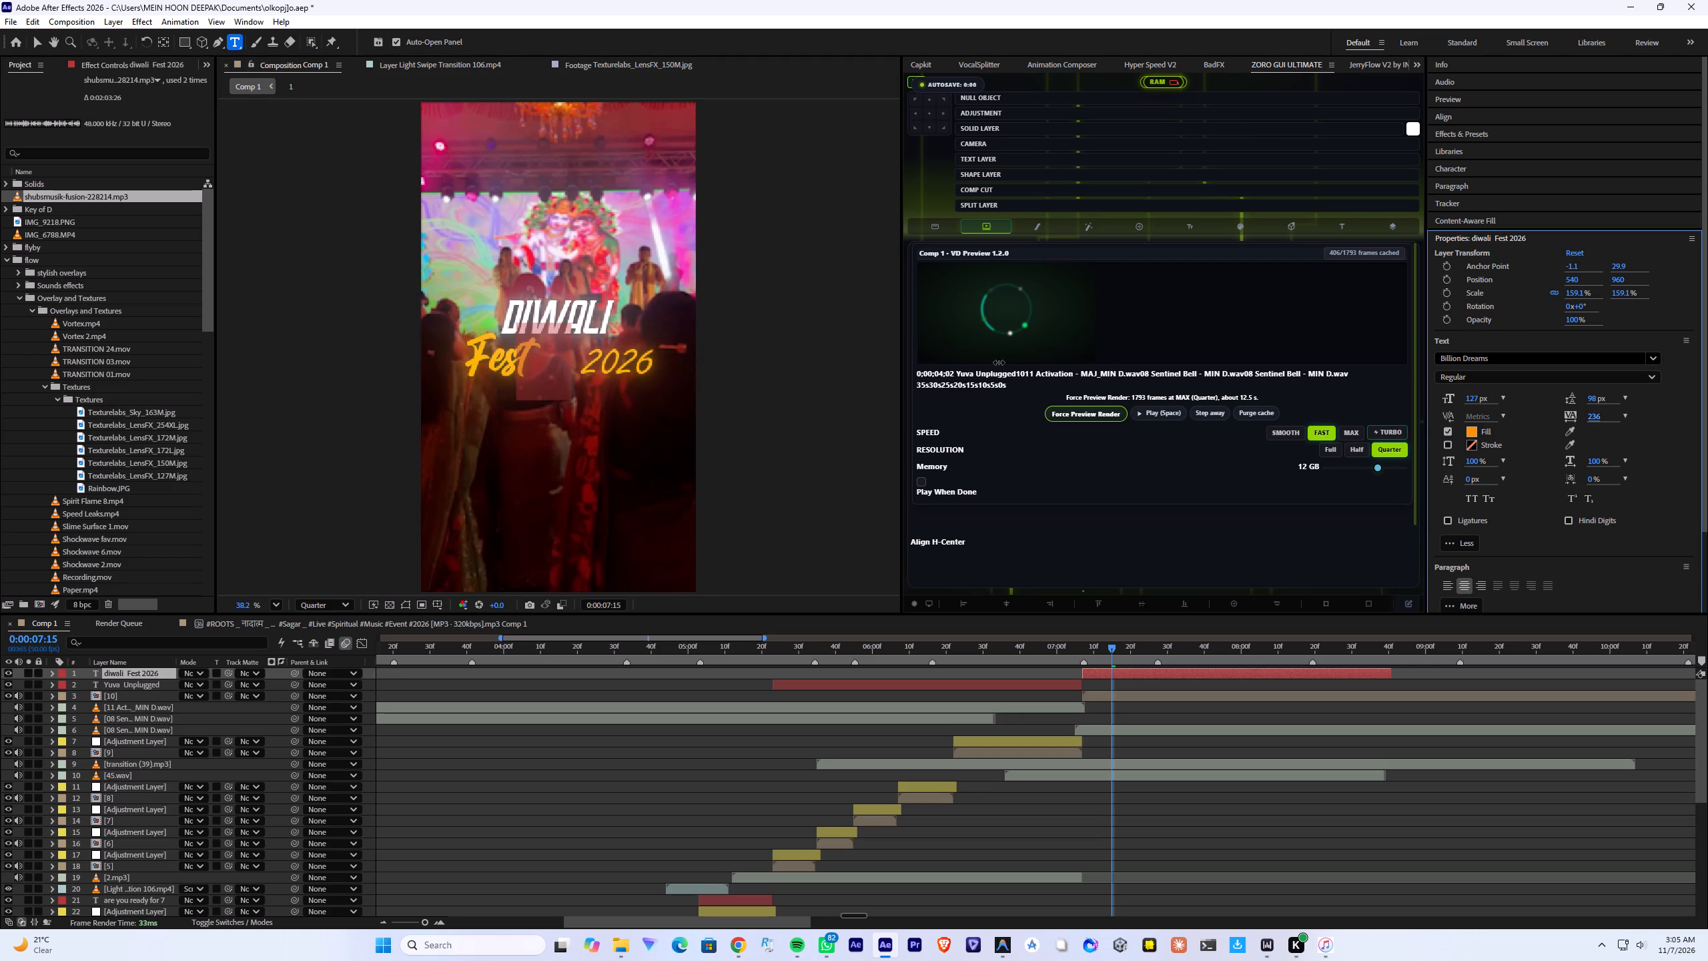
drag(999, 362, 847, 386)
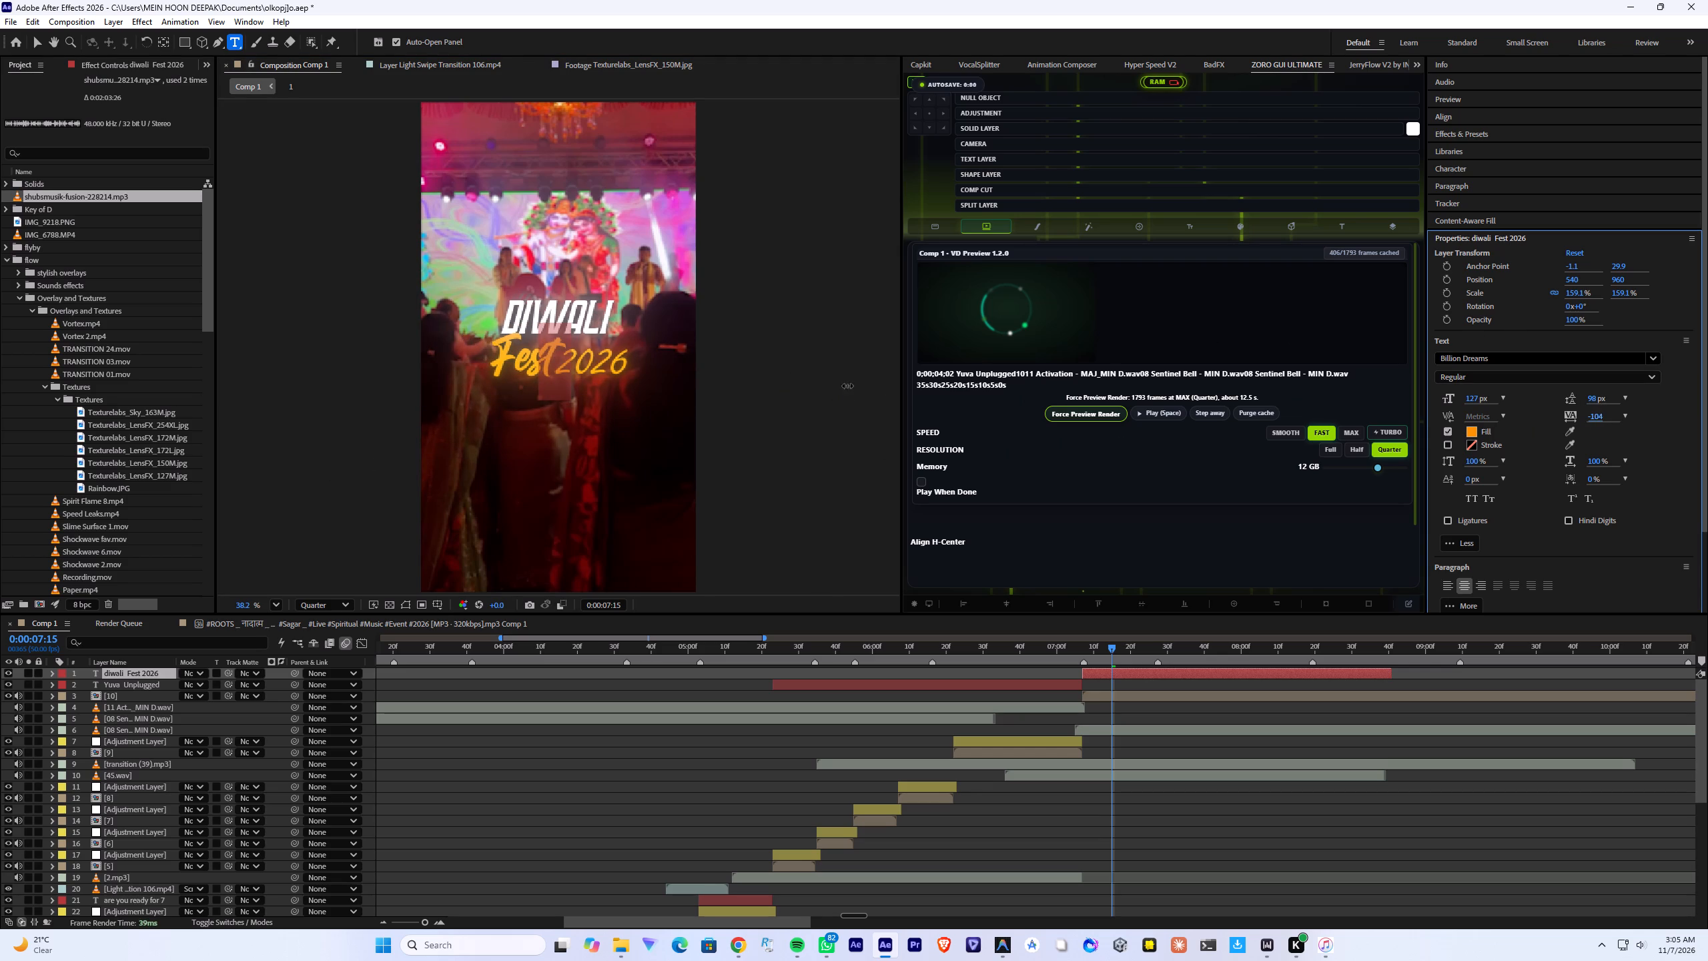
drag(847, 386, 847, 384)
Set the leading of the whole Fest 2026 line to 64 px.
double_click(580, 359)
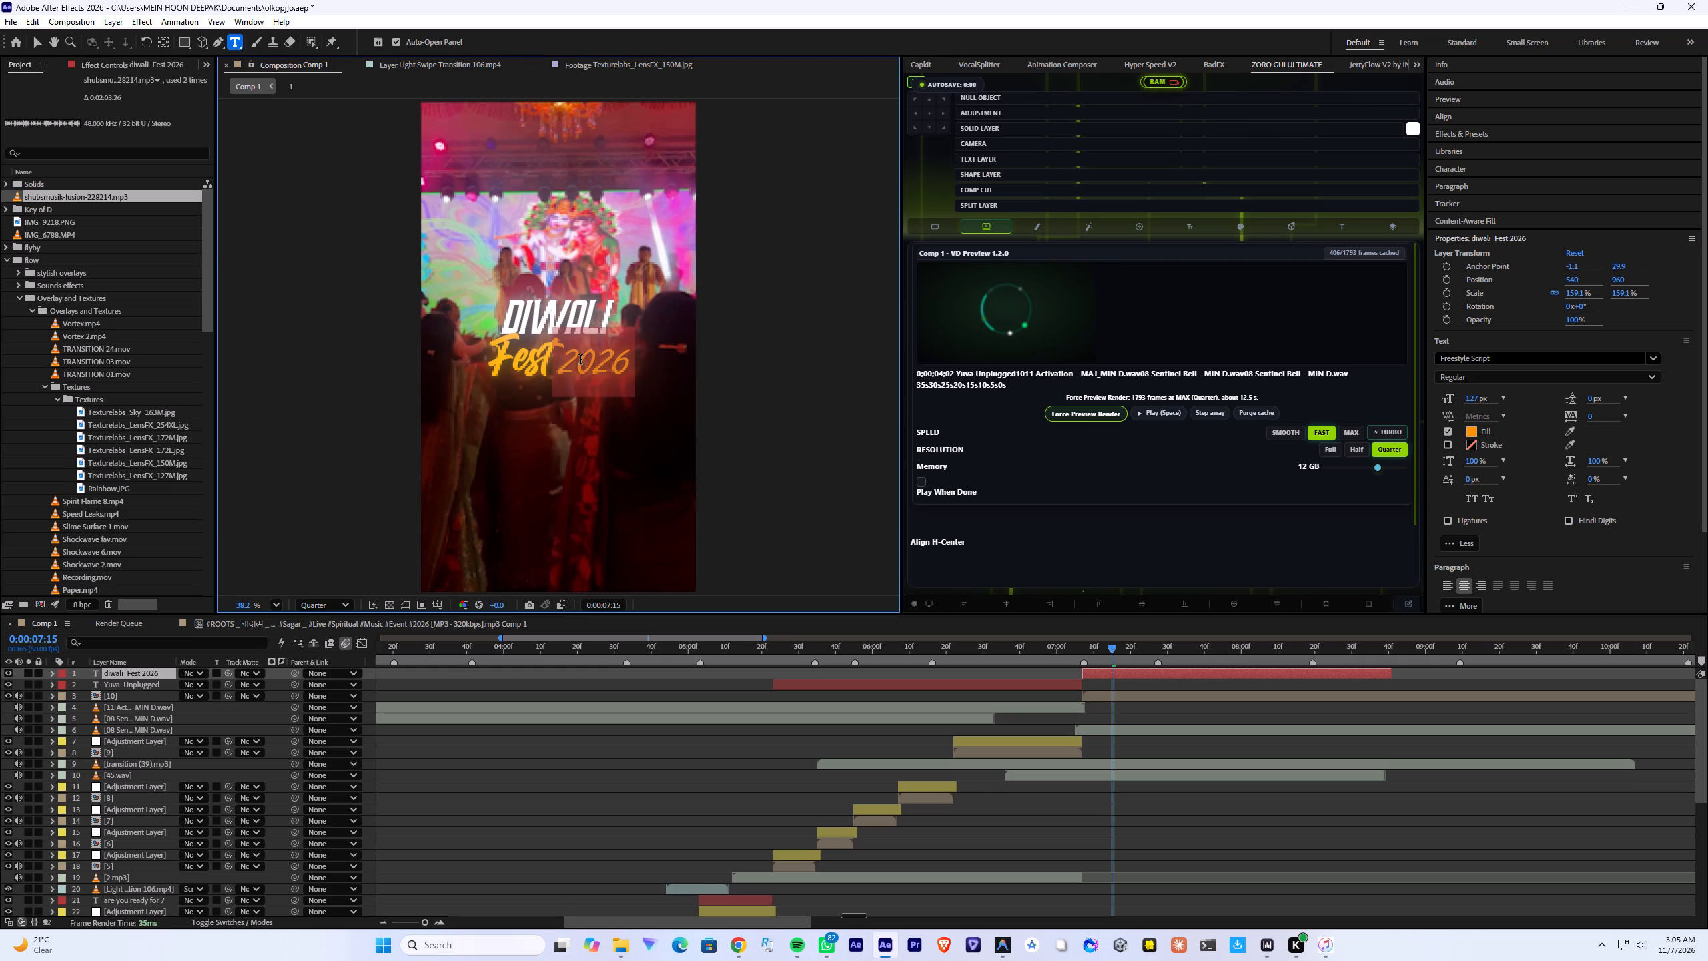
click(580, 359)
drag(1591, 402, 1561, 400)
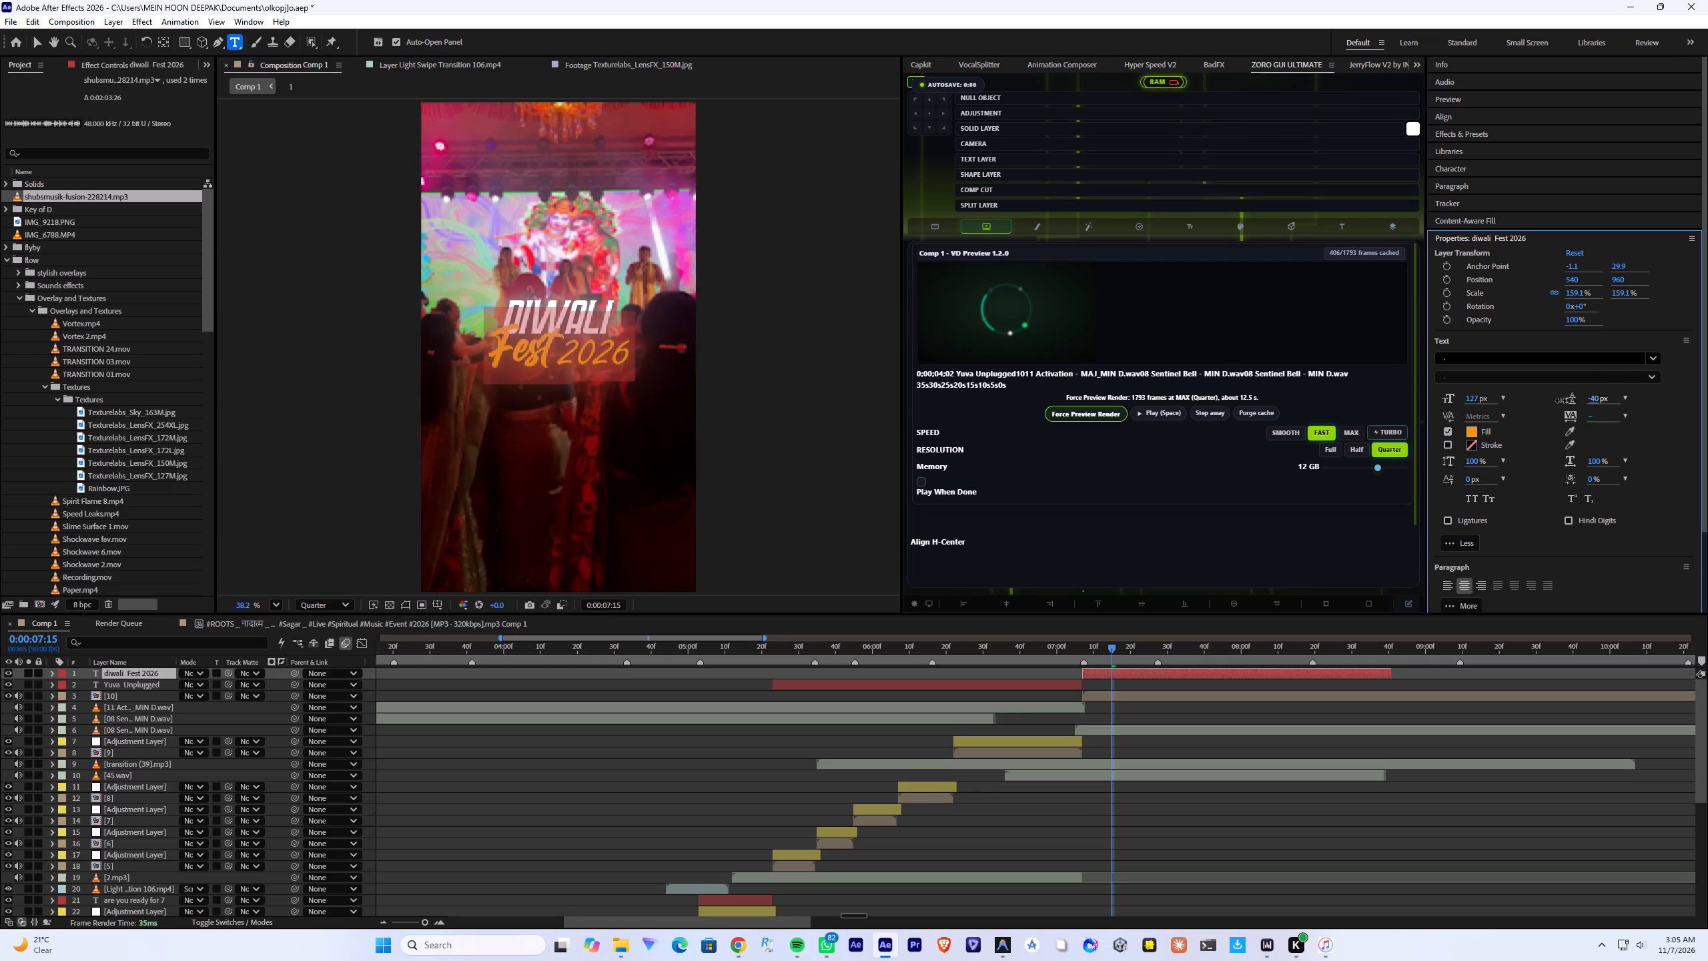
drag(1561, 400, 1555, 395)
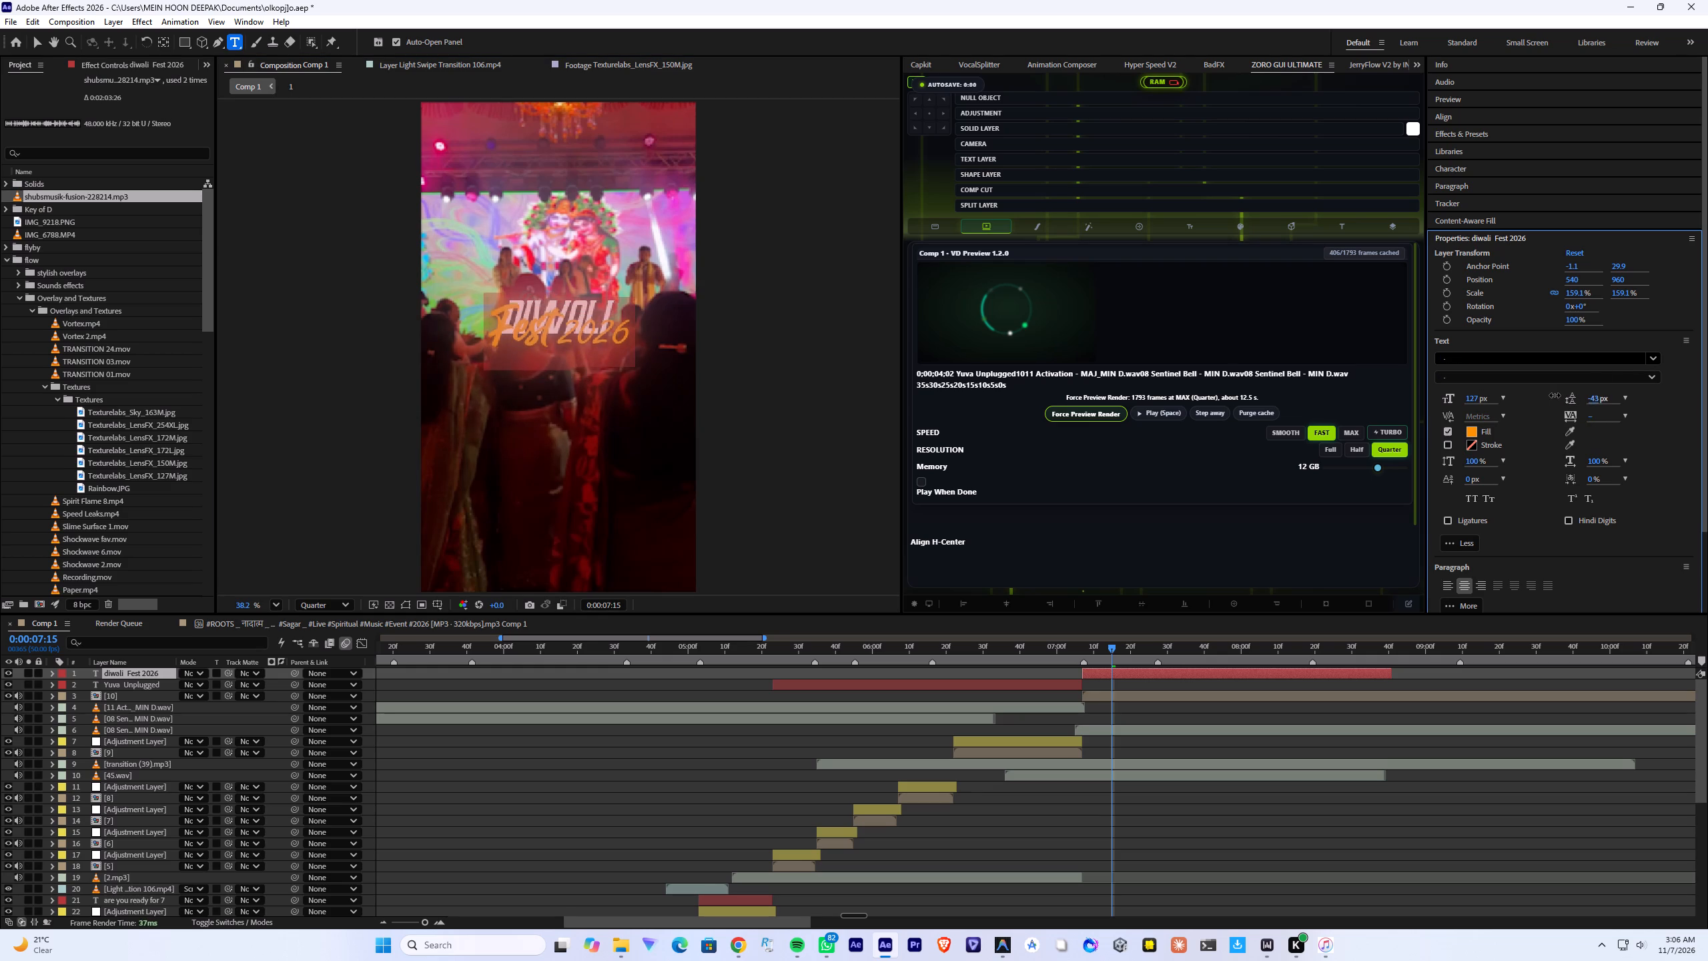
drag(1555, 395, 1557, 393)
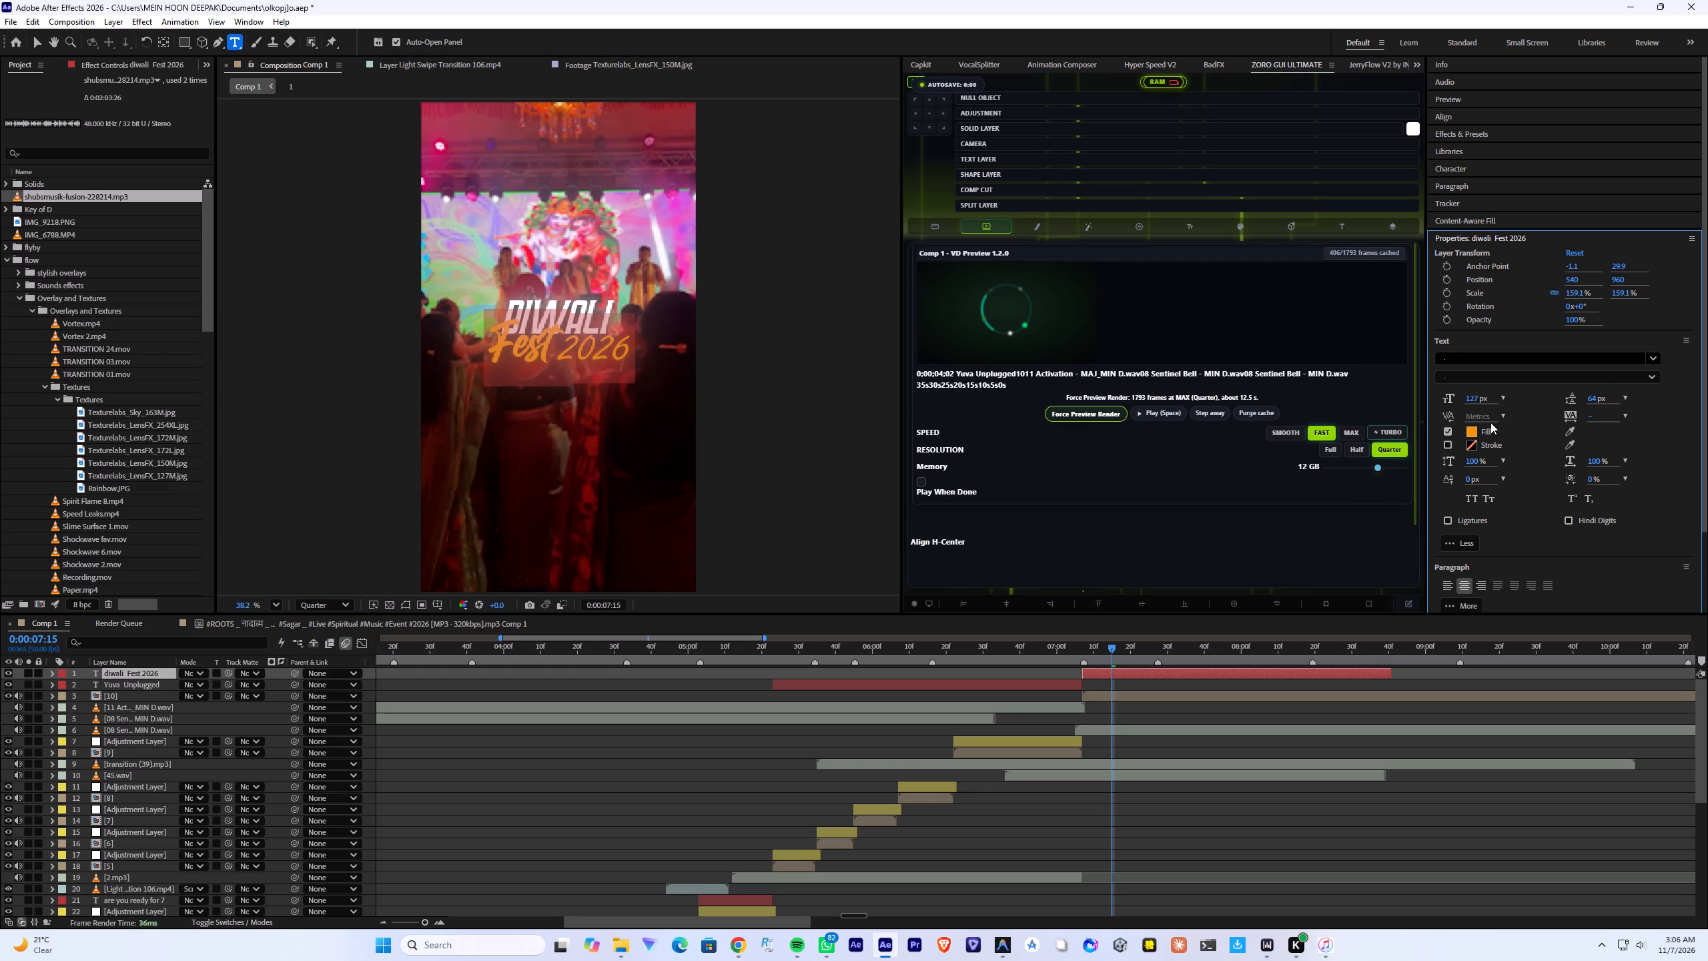
Deselect the title layer and save the project.
click(849, 755)
key(ctrl+s)
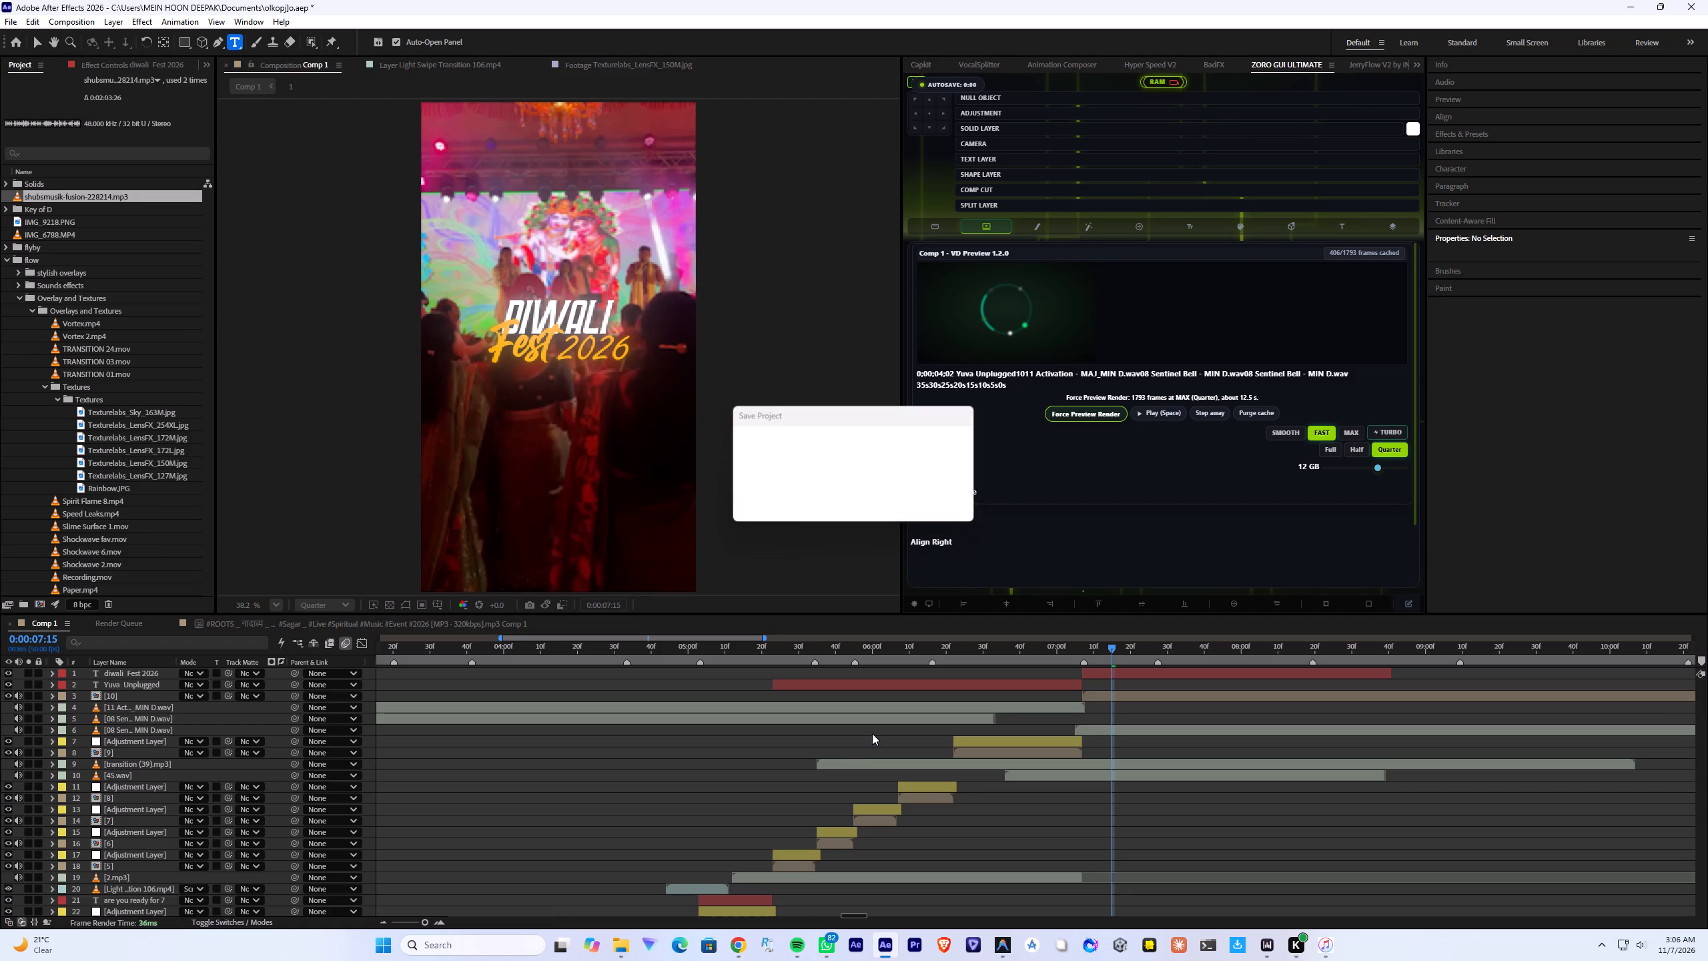
key(ctrl+s)
Play the composition from the start, and again from 0:00:04:22, to review the titles up to Diwali Fest 2026.
drag(920, 648, 47, 719)
key(space)
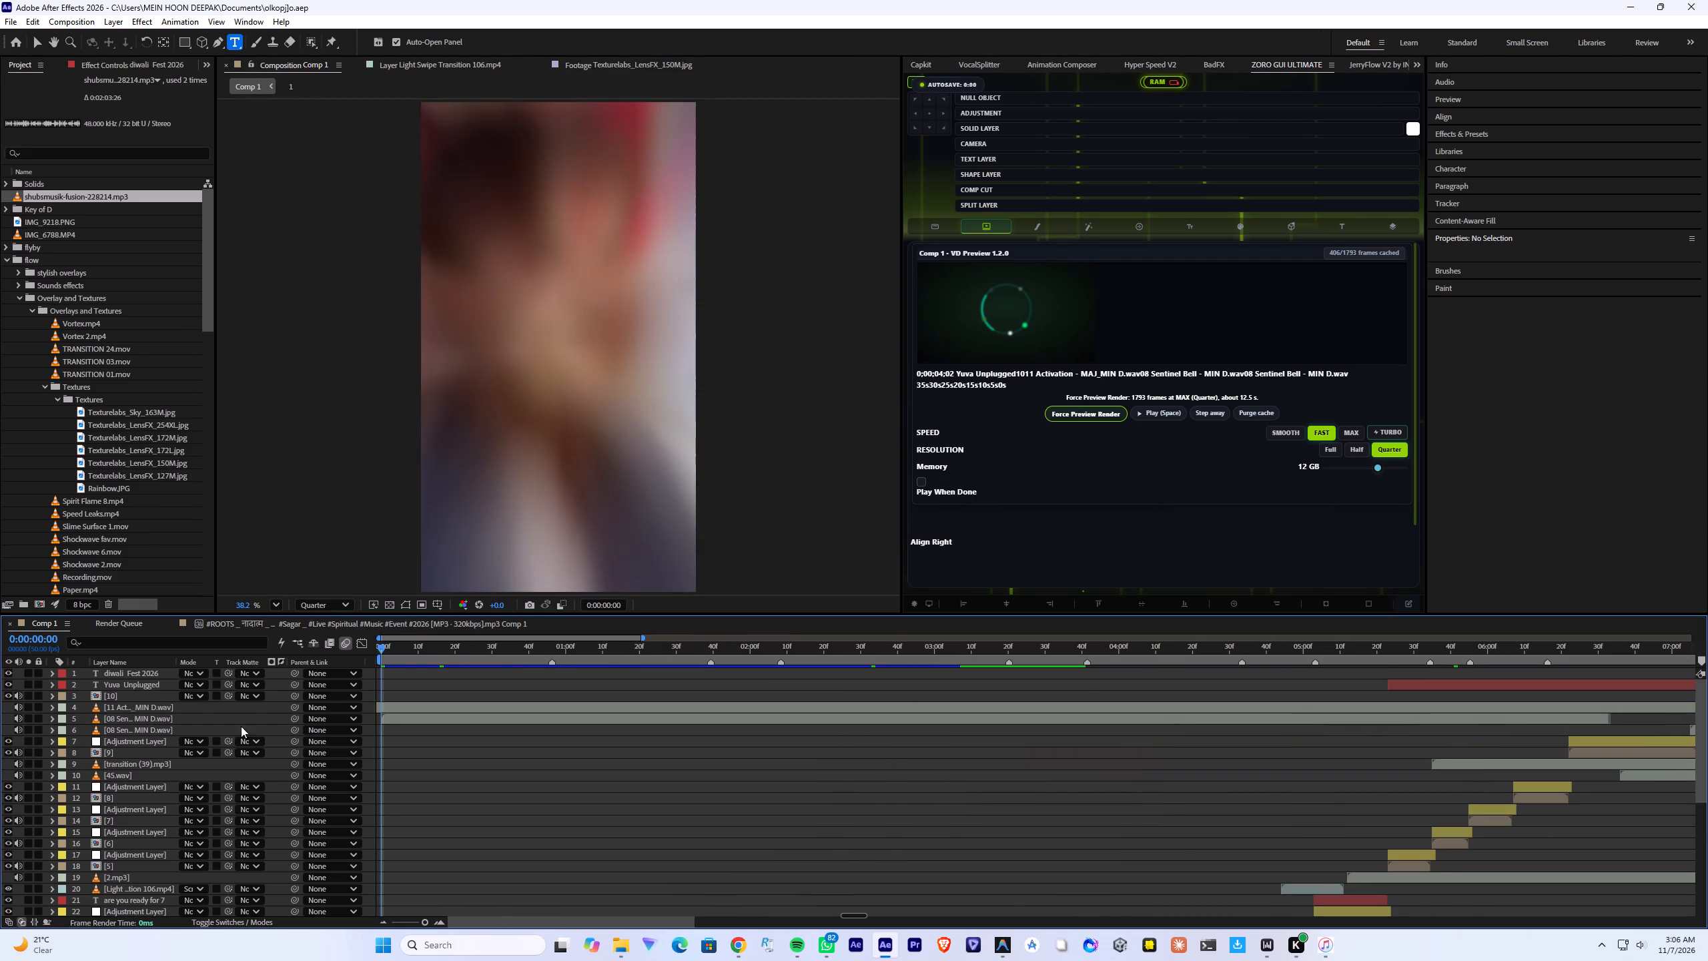
alt+scroll(506, 751, down, 2)
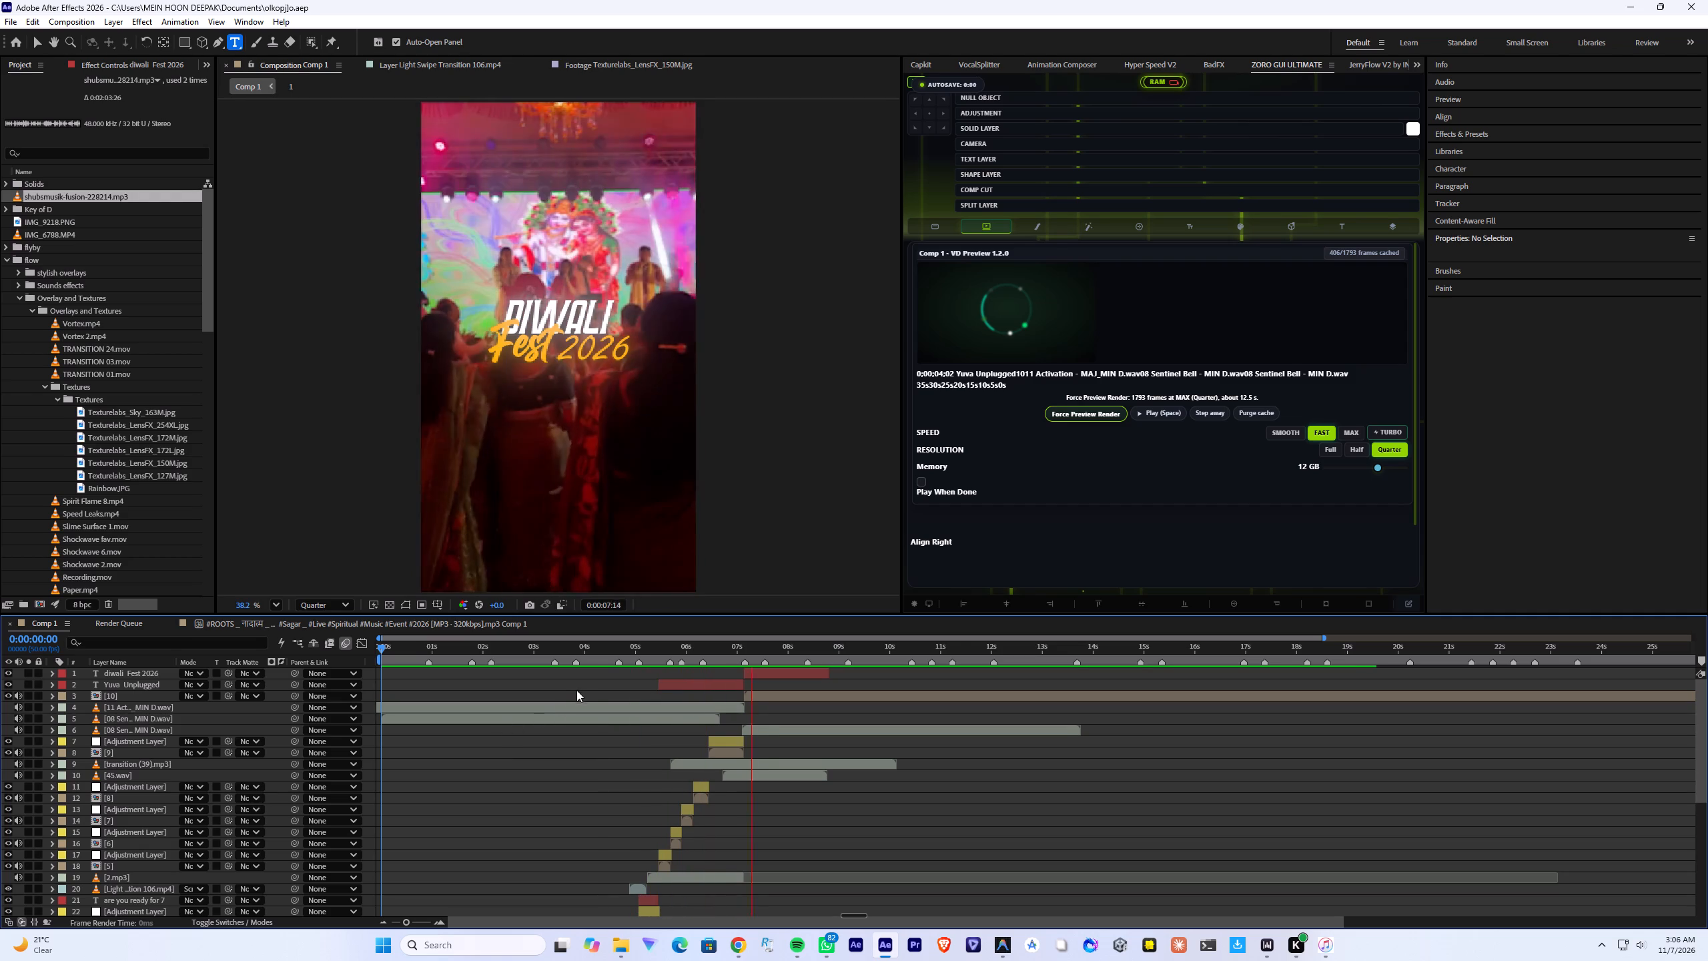
click(607, 651)
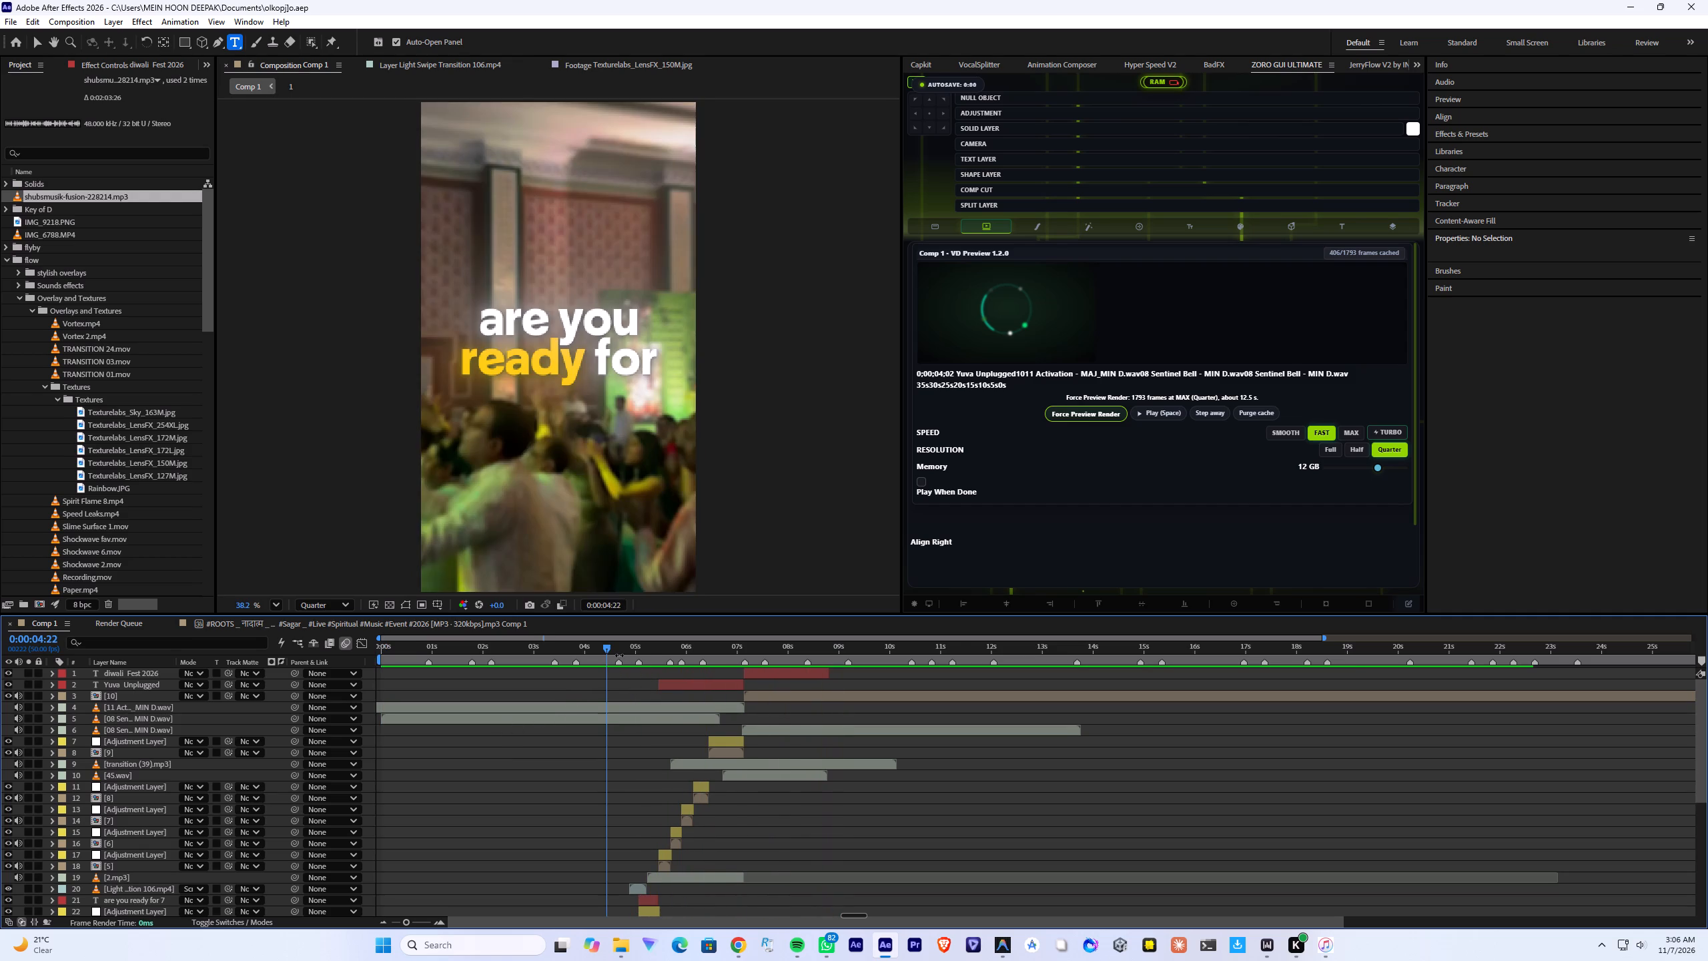
key(space)
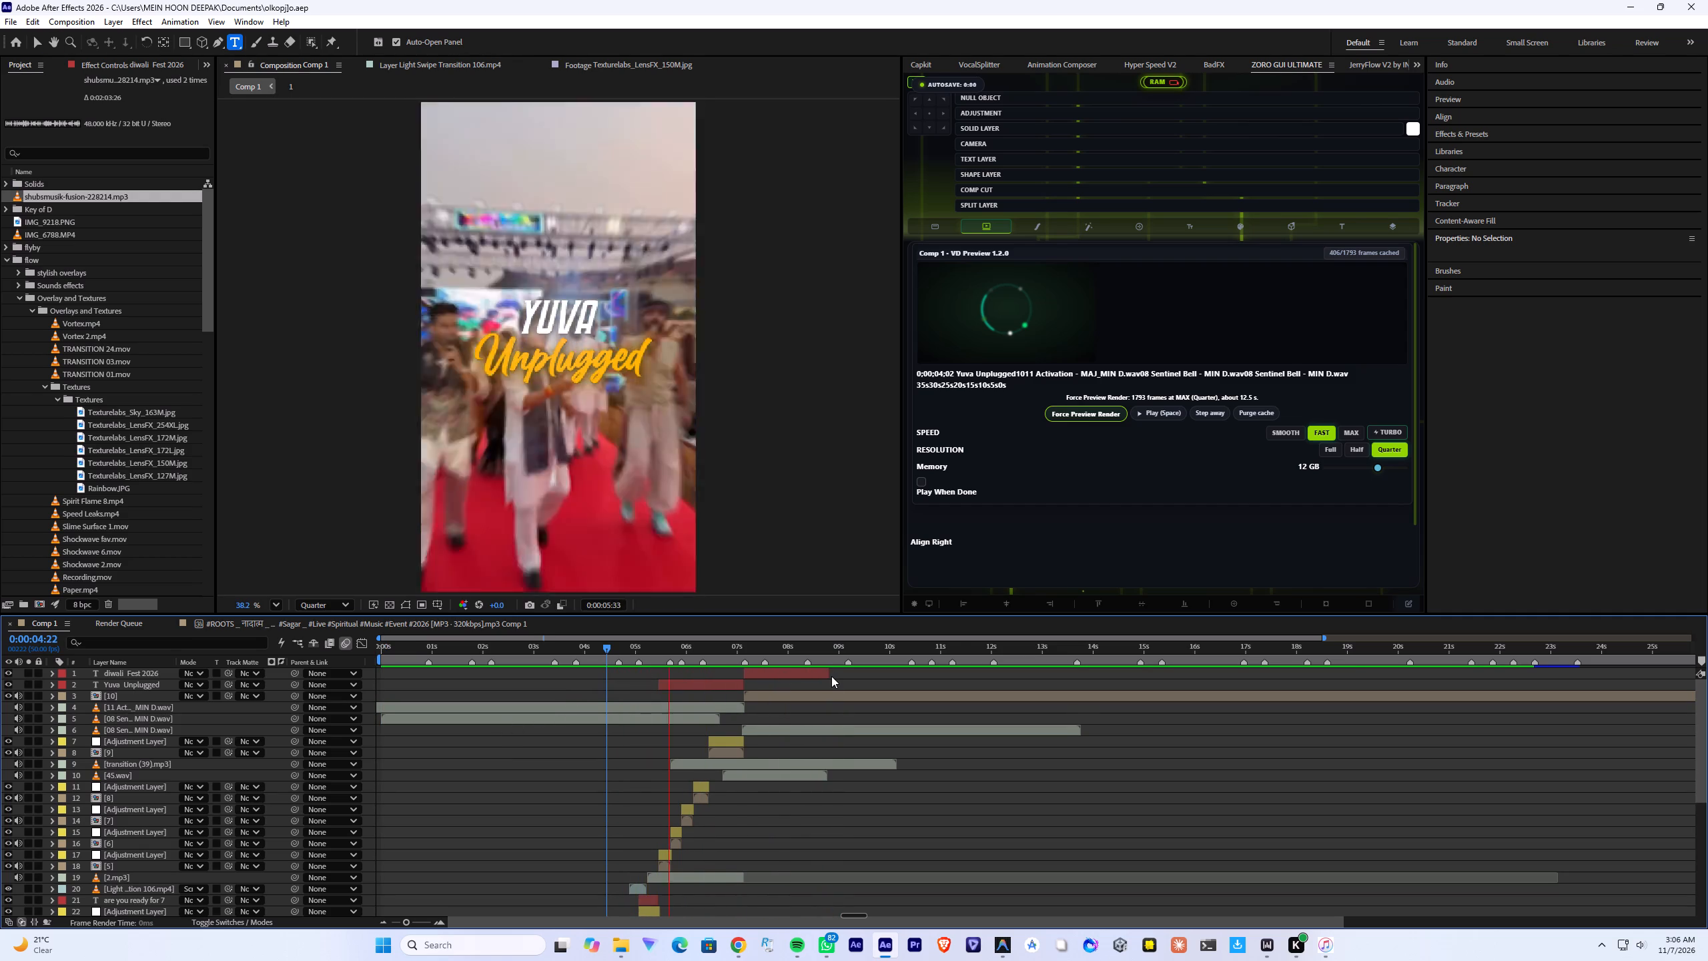
key(space)
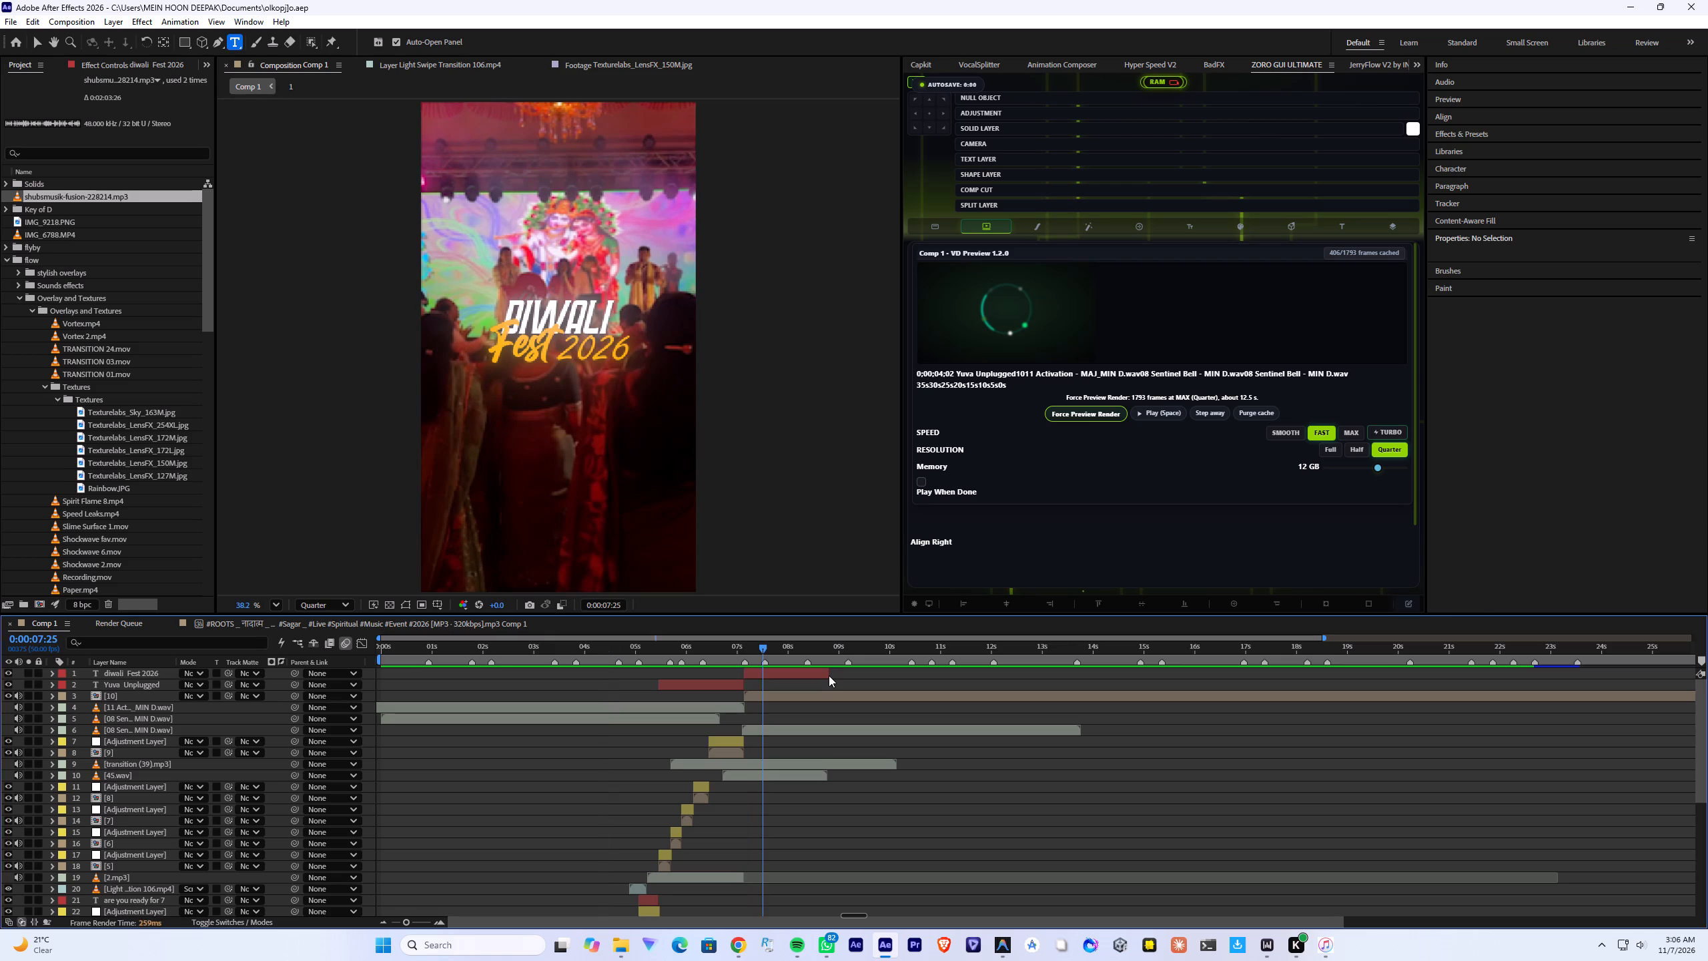
Extend the end of the diwali Fest 2026 layer to about 12 seconds on the timeline.
drag(829, 675, 1003, 683)
Play the composition from the current frame, from the start and from 0:00:06:06 to review the extended Diwali title.
key(space)
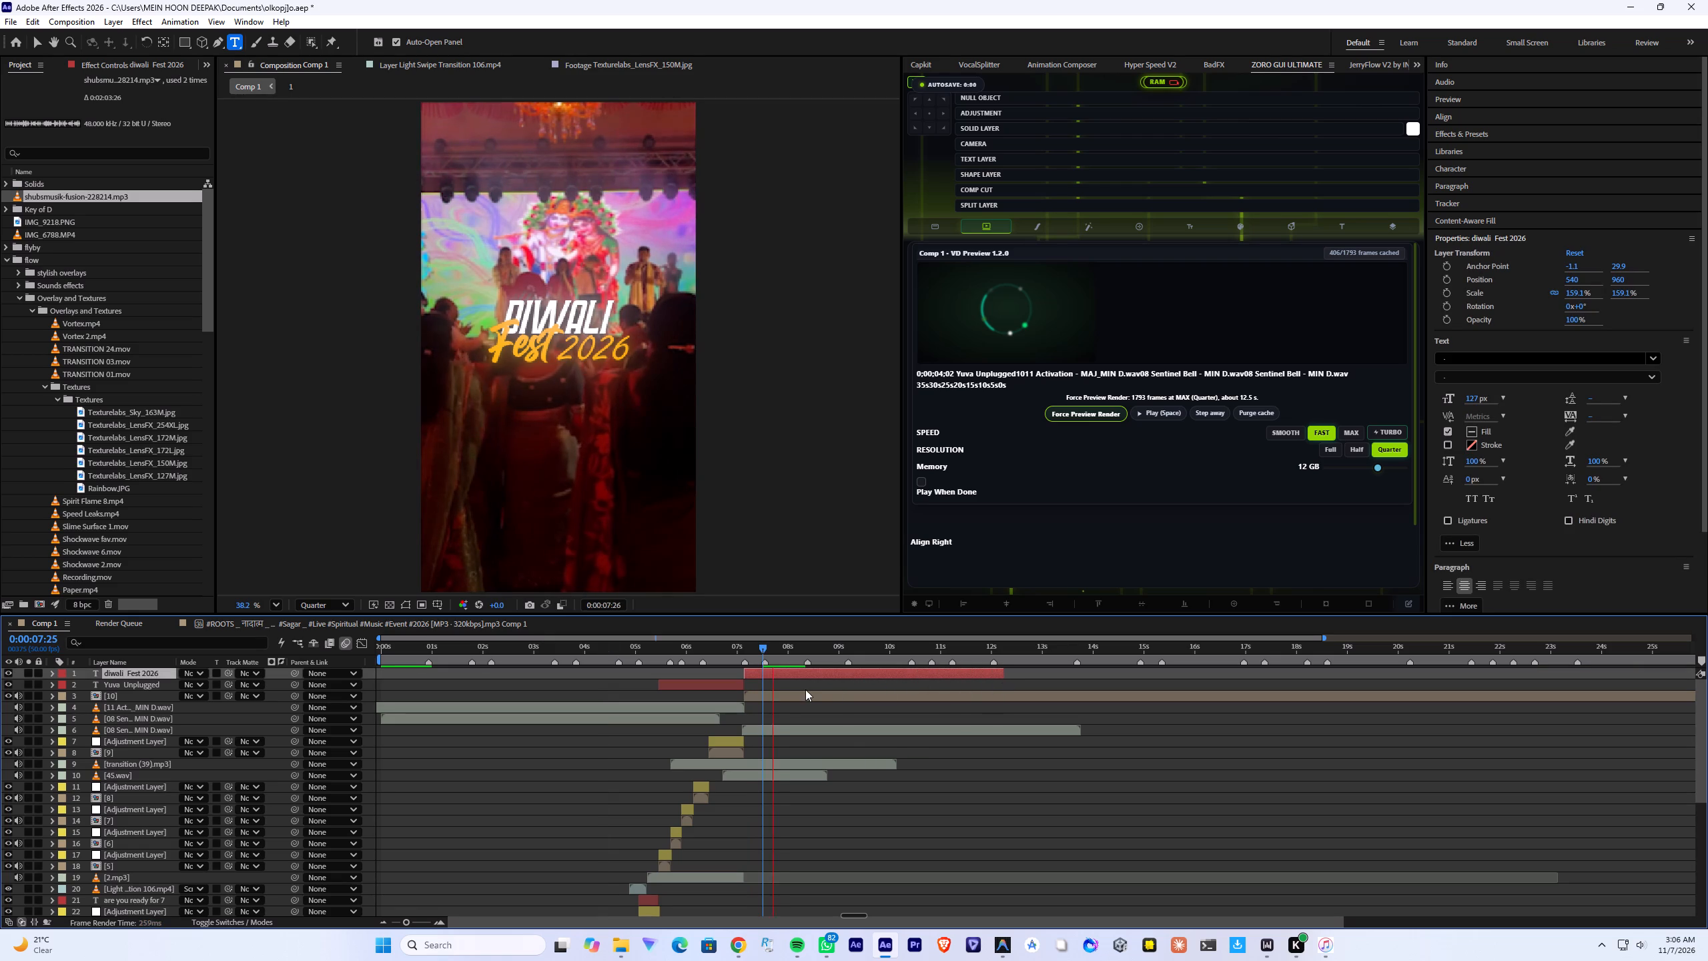
alt+scroll(867, 707, up, 1)
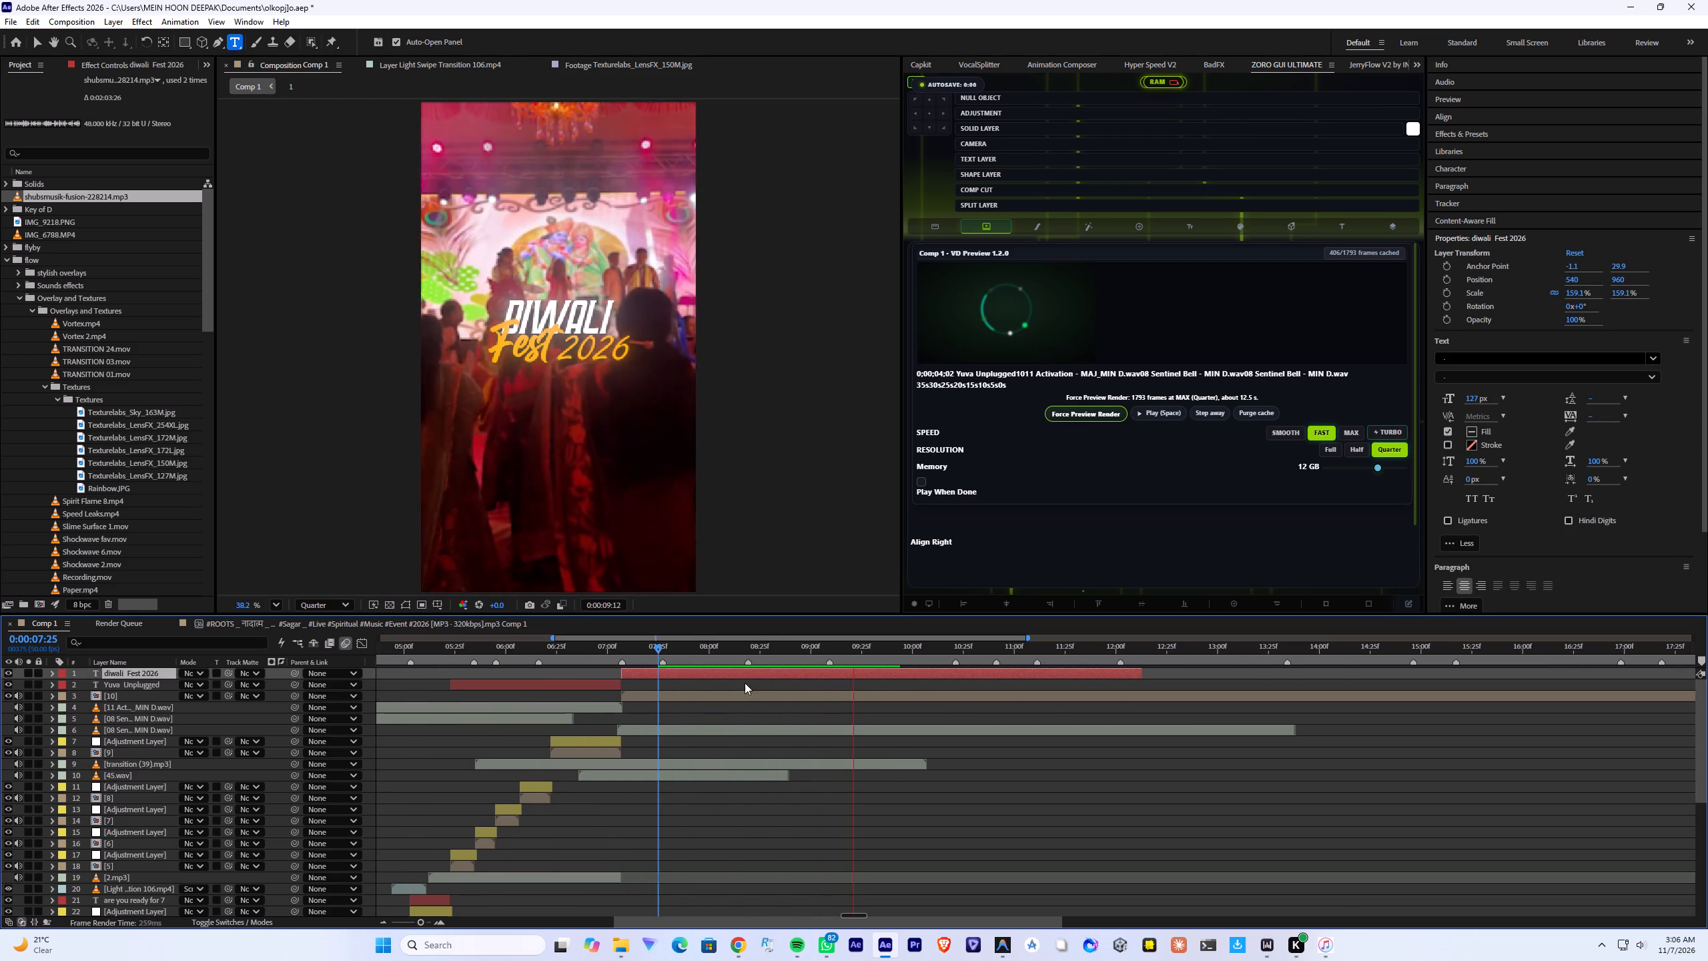
drag(623, 653, 87, 689)
key(space)
alt+scroll(454, 695, down, 2)
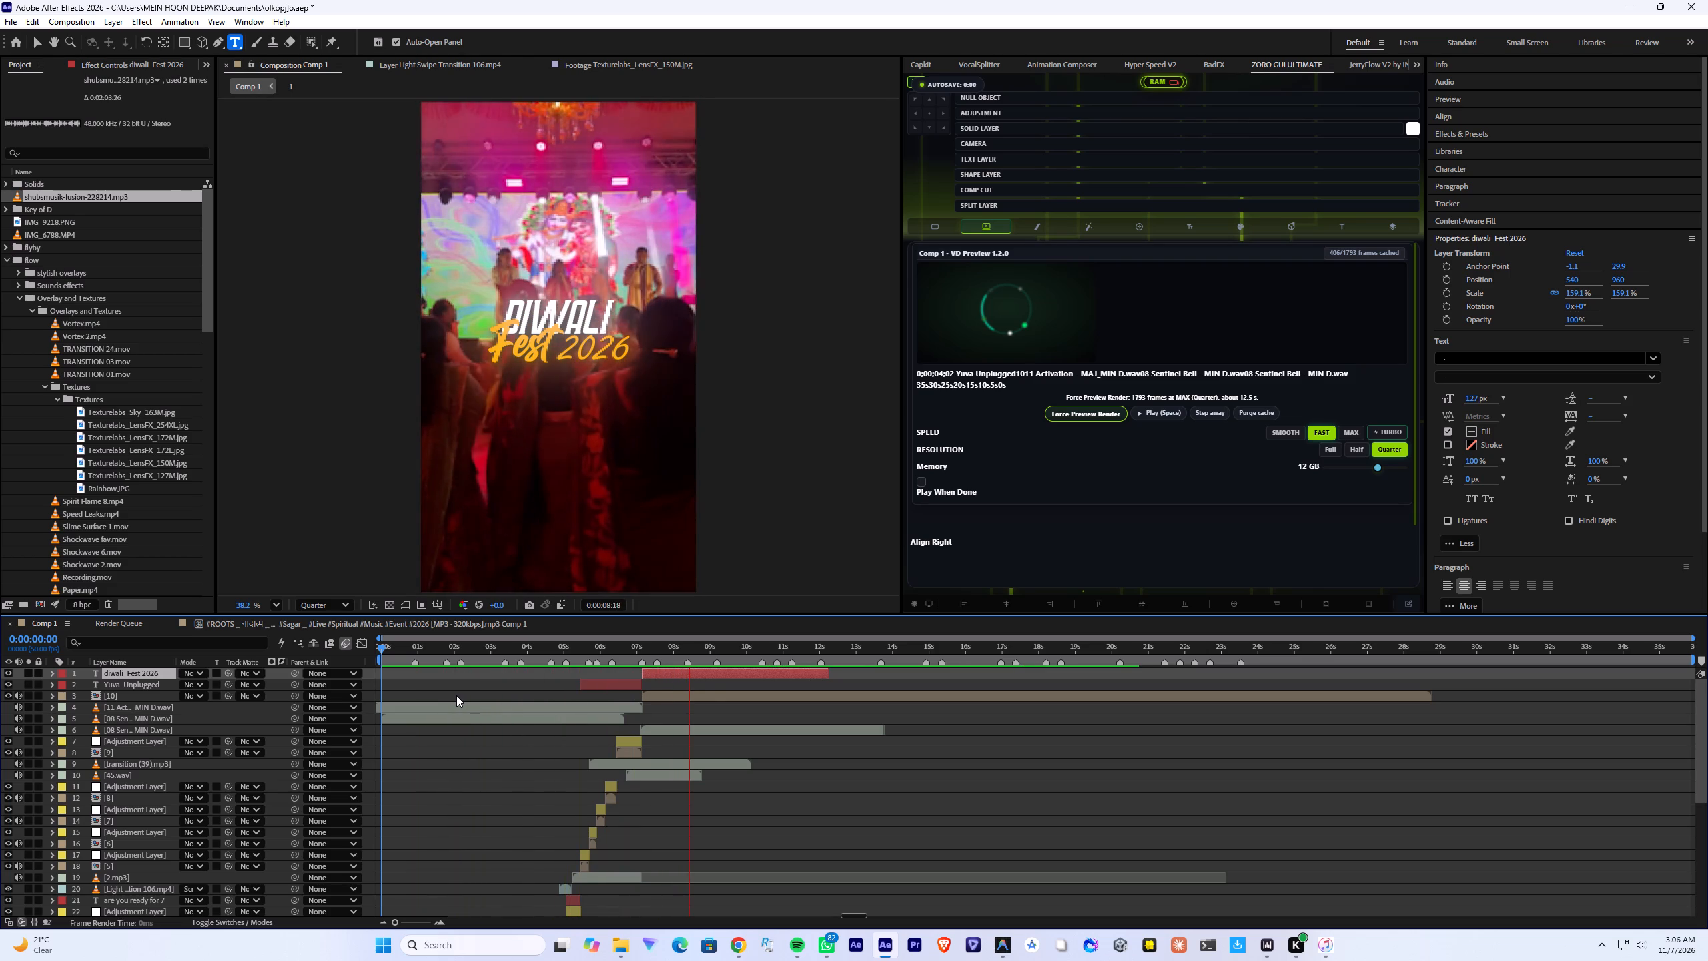
click(604, 654)
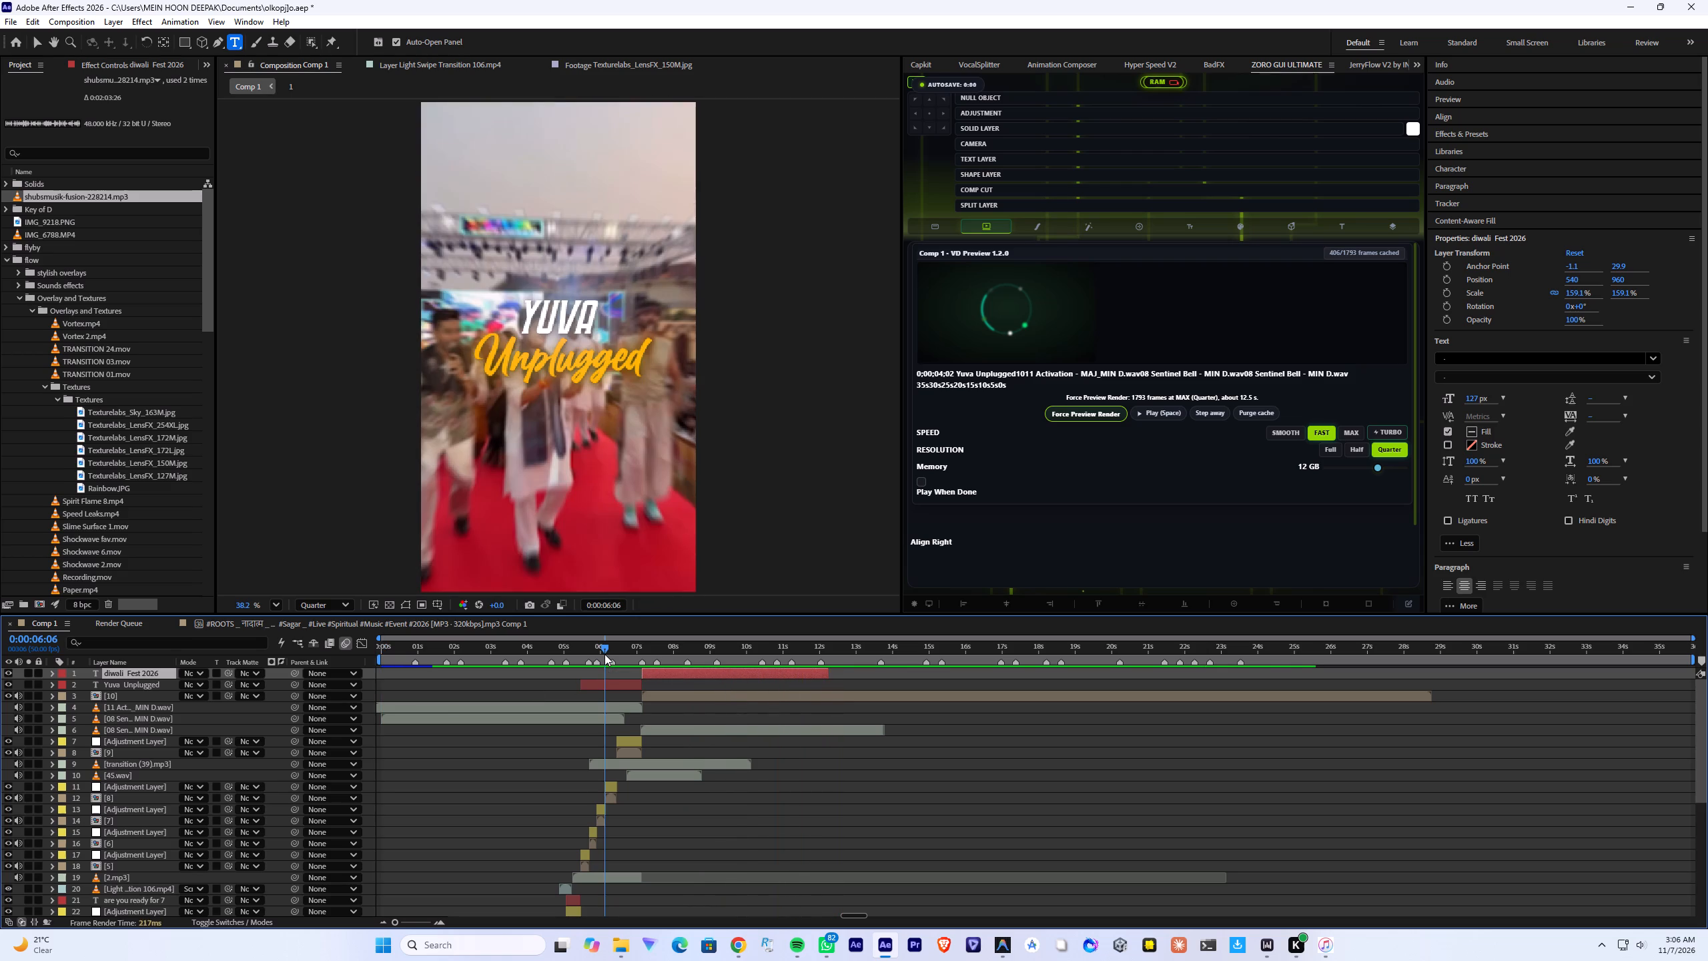
key(space)
alt+scroll(685, 707, up, 1)
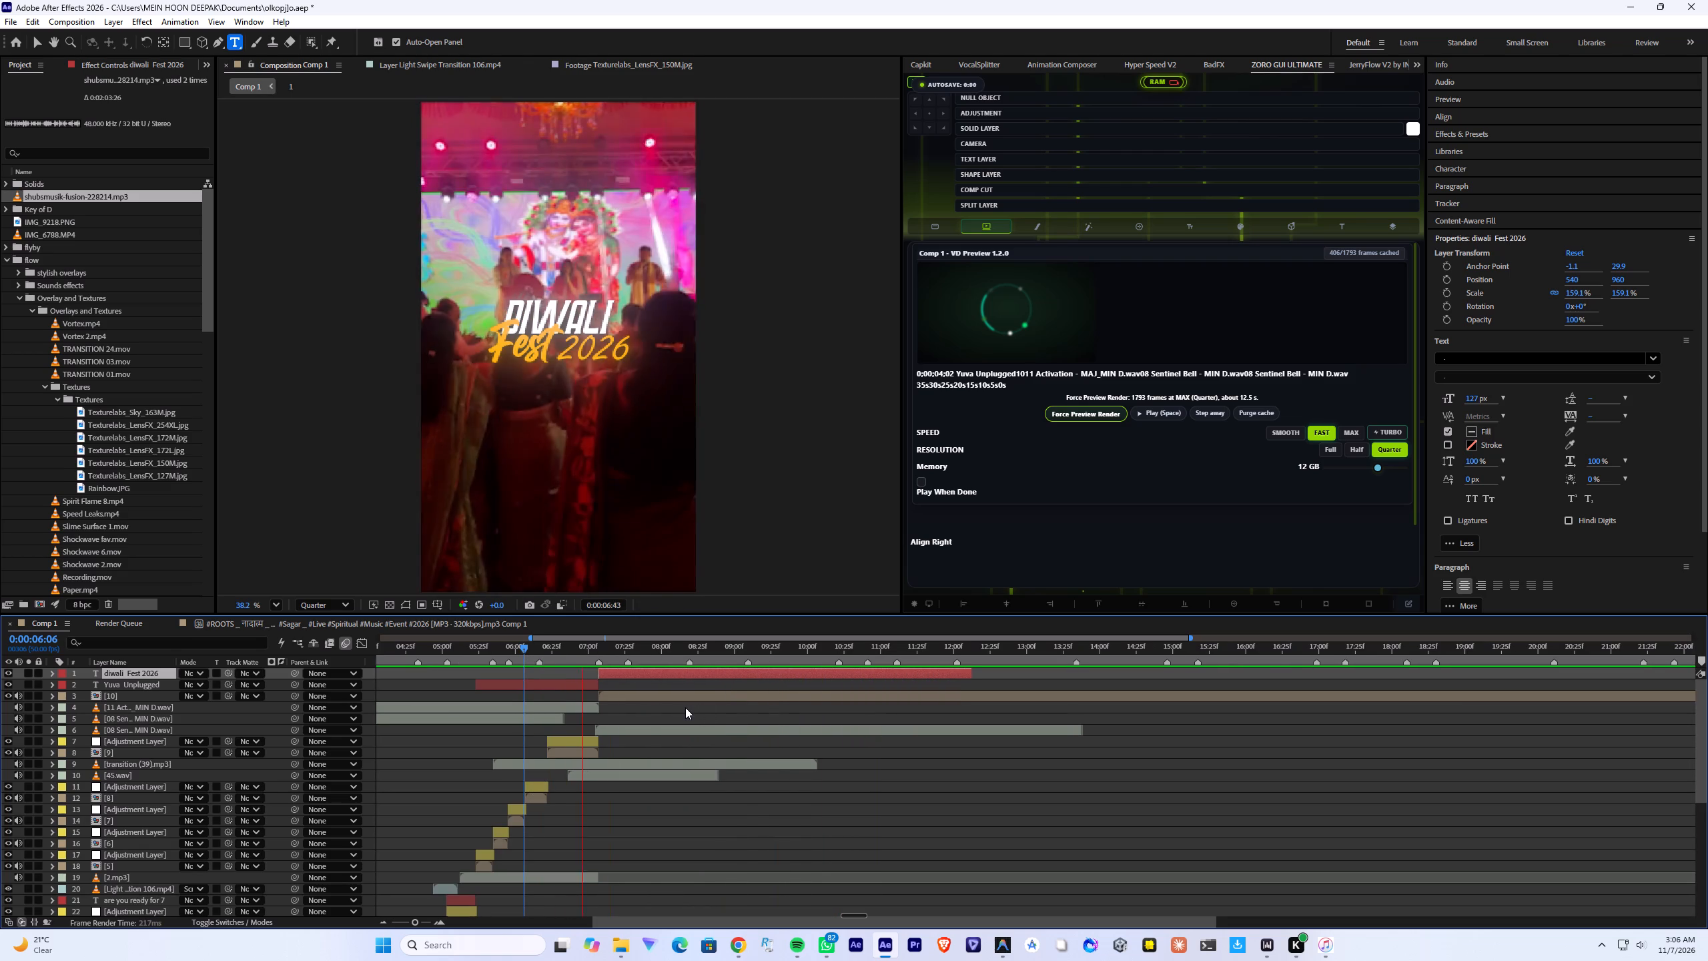
key(space)
Save the project.
key(ctrl+s)
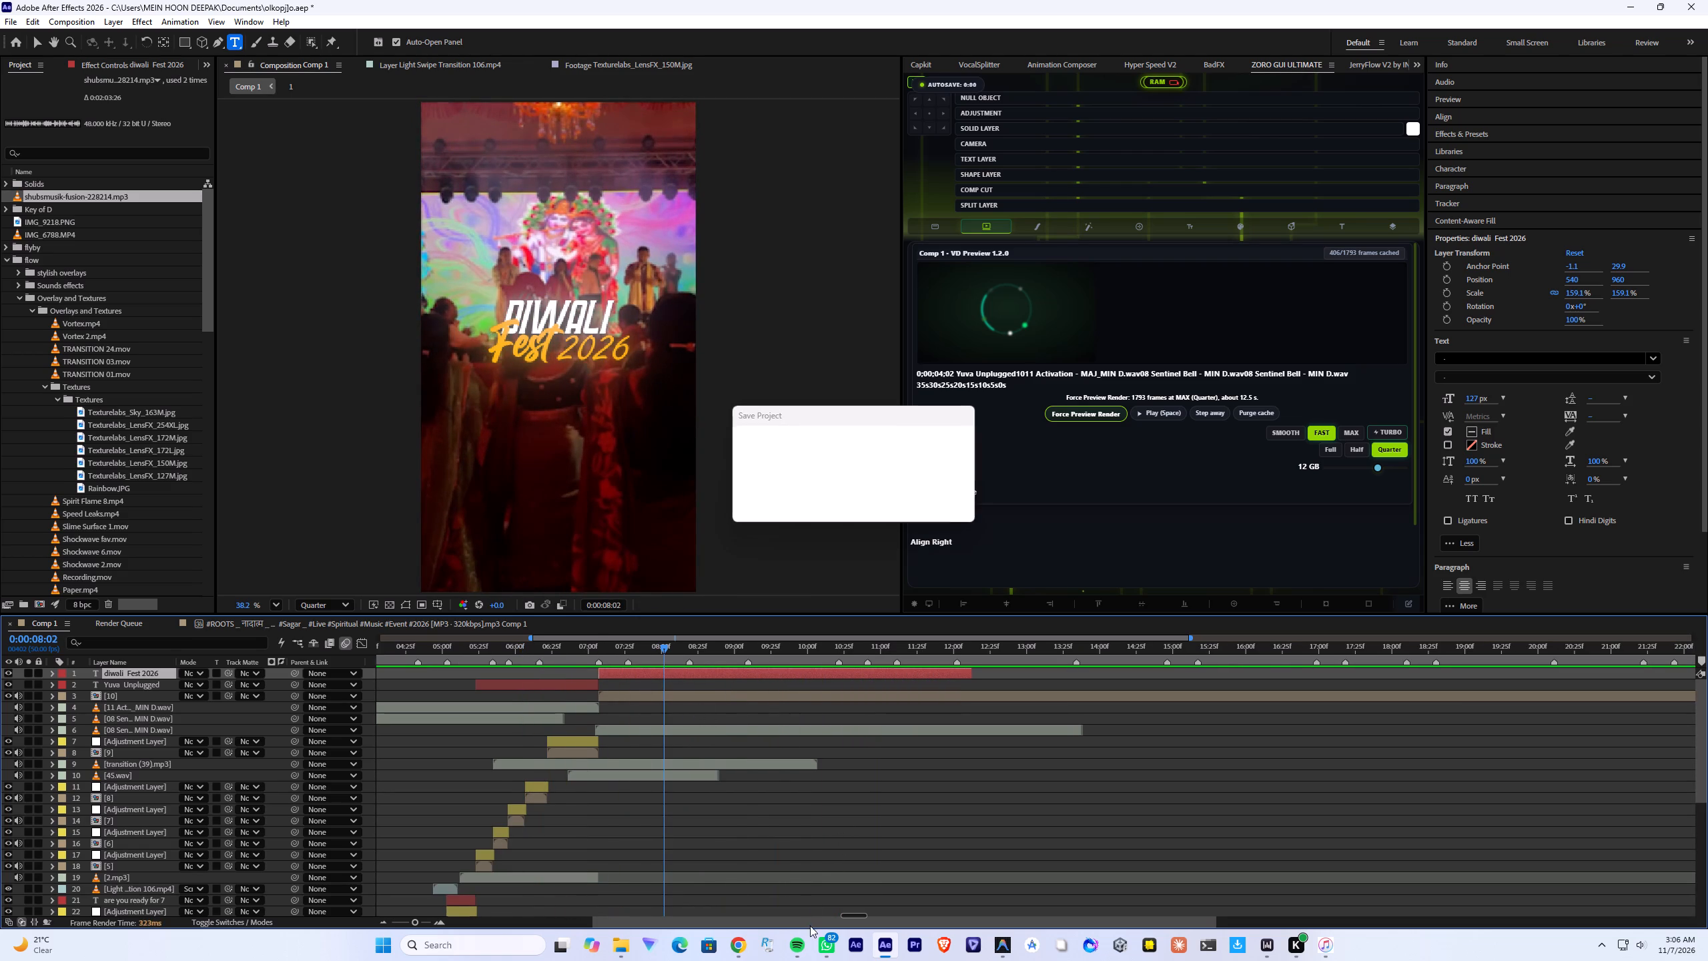
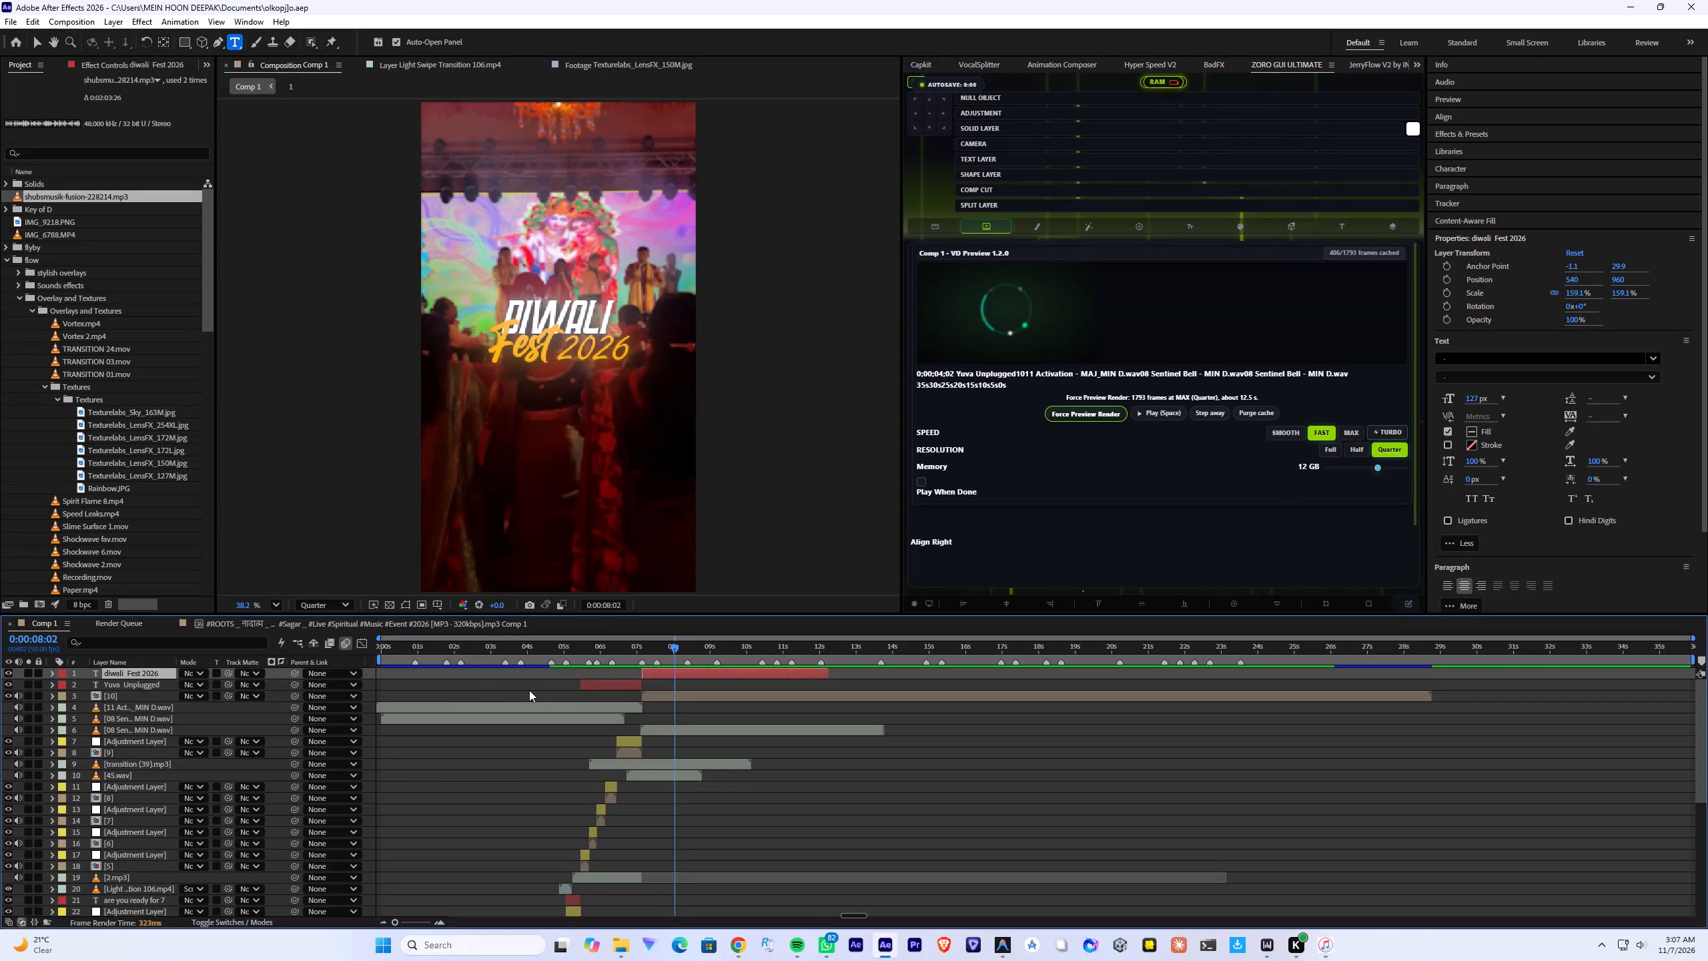
Copy the existing IMG_9218.PNG logo layer and paste the copy directly above the diwali Fest 2026 layer.
key(v)
scroll(441, 705, up, 6)
scroll(441, 704, down, 3)
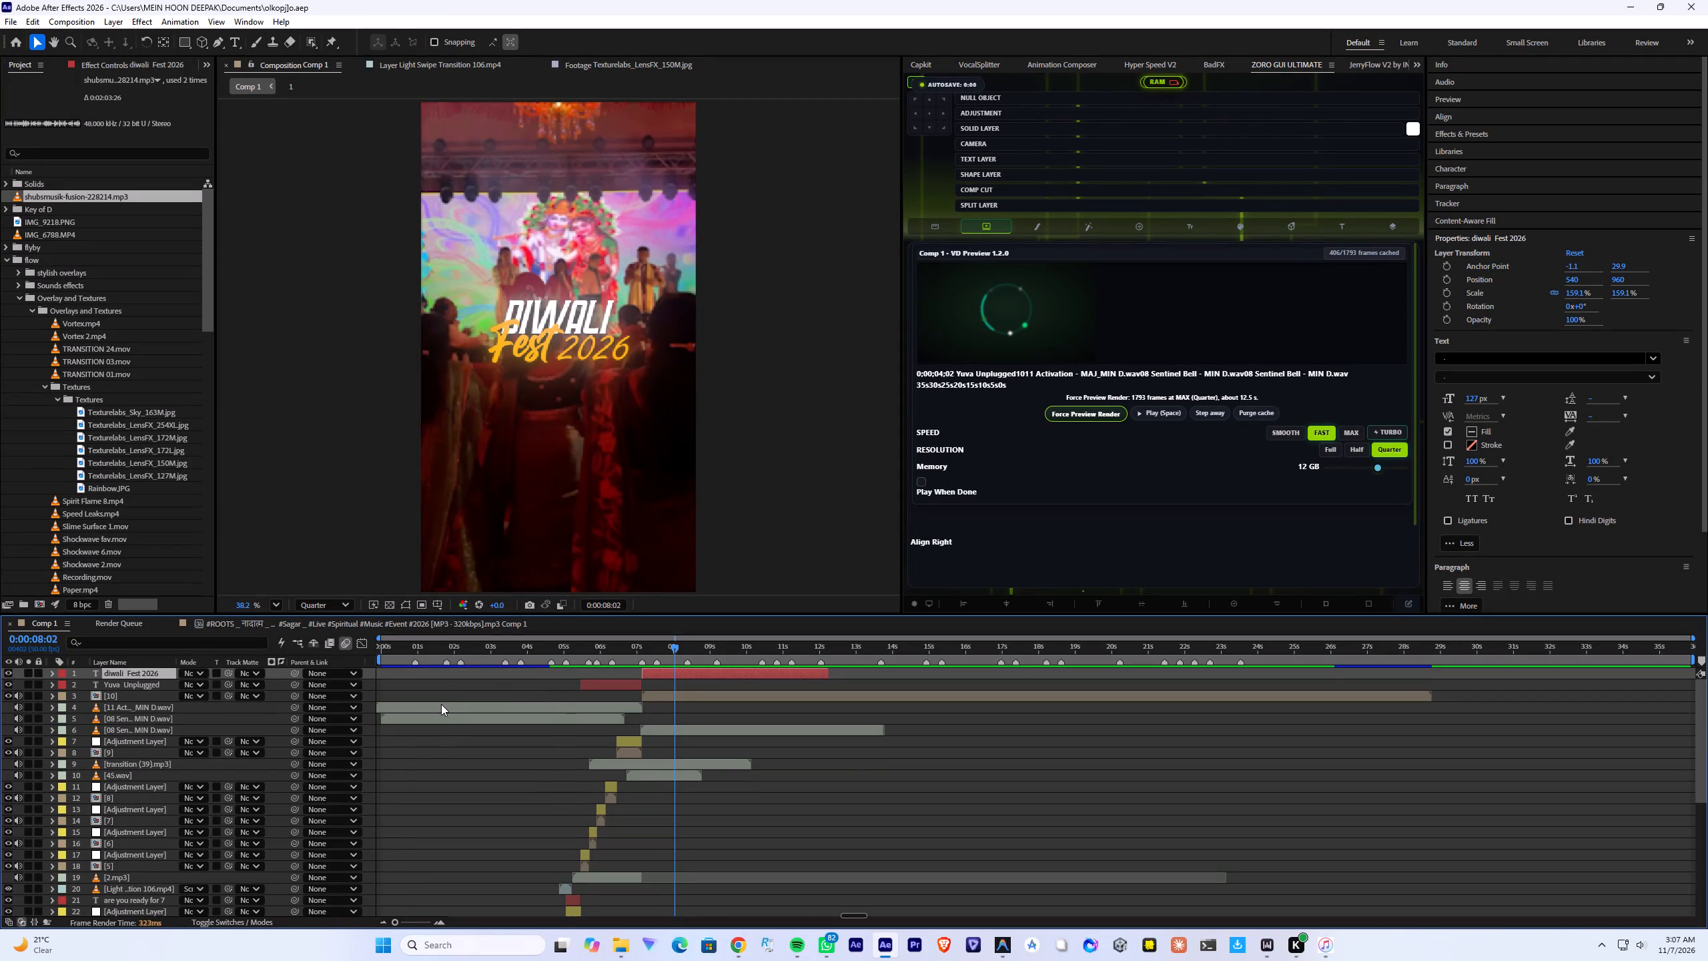
scroll(441, 704, down, 12)
click(453, 874)
key(ctrl+c)
scroll(702, 754, up, 3)
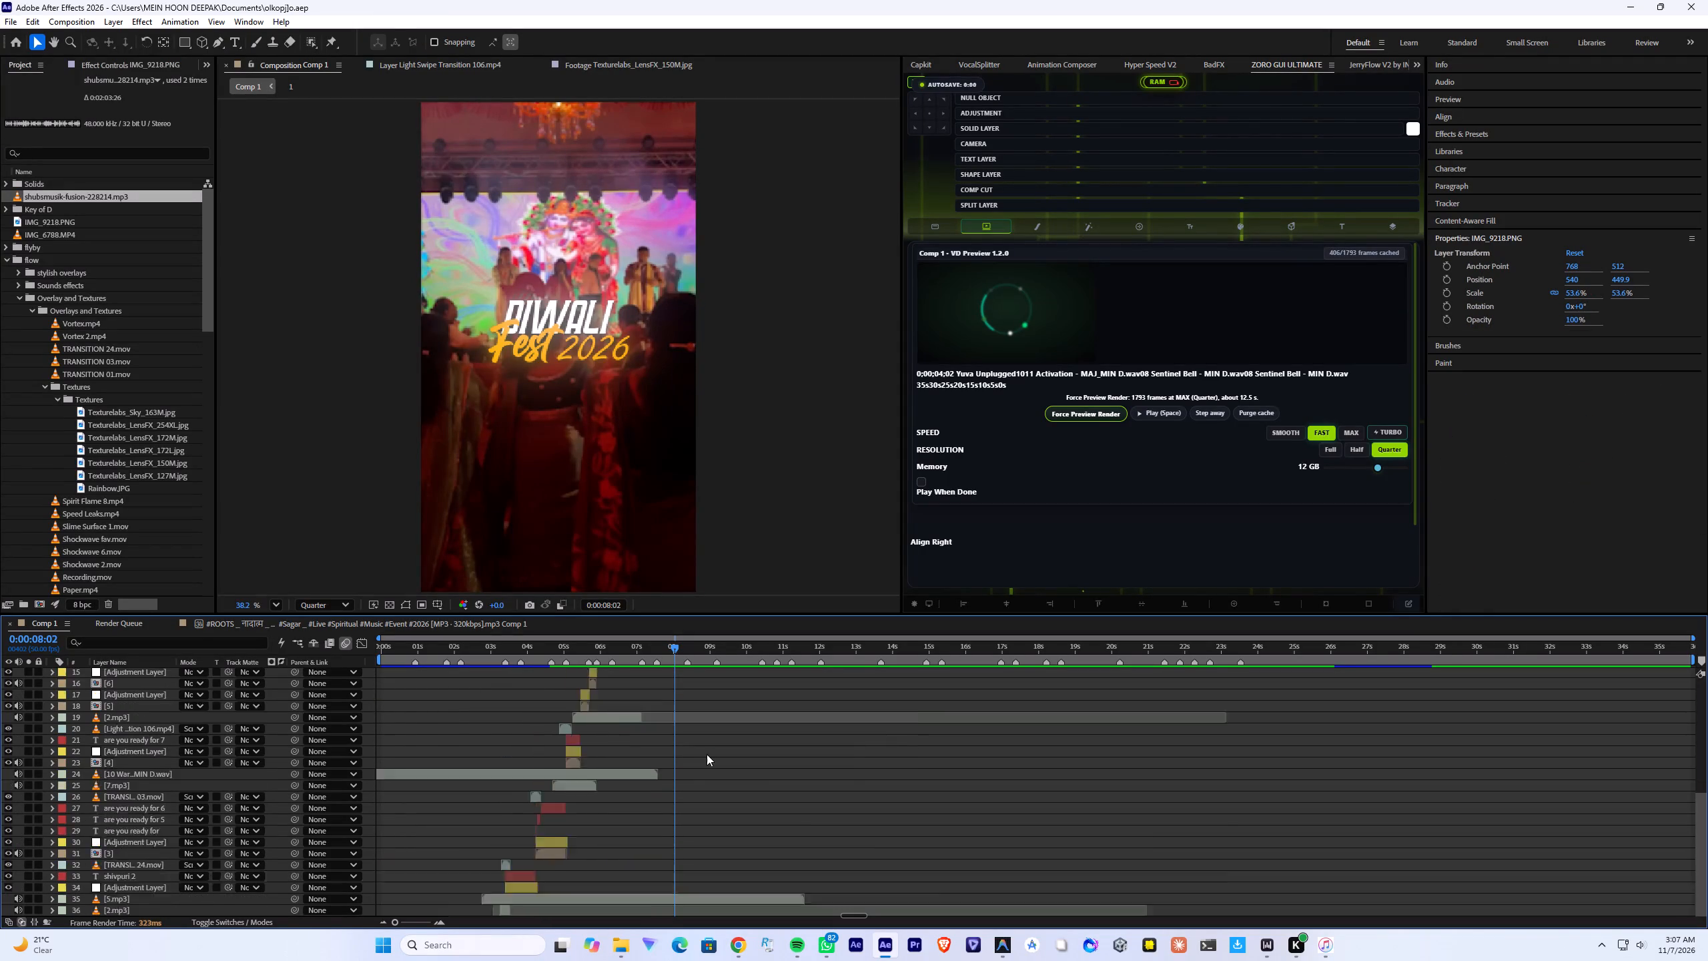
scroll(707, 754, up, 11)
click(695, 674)
key(ctrl+v)
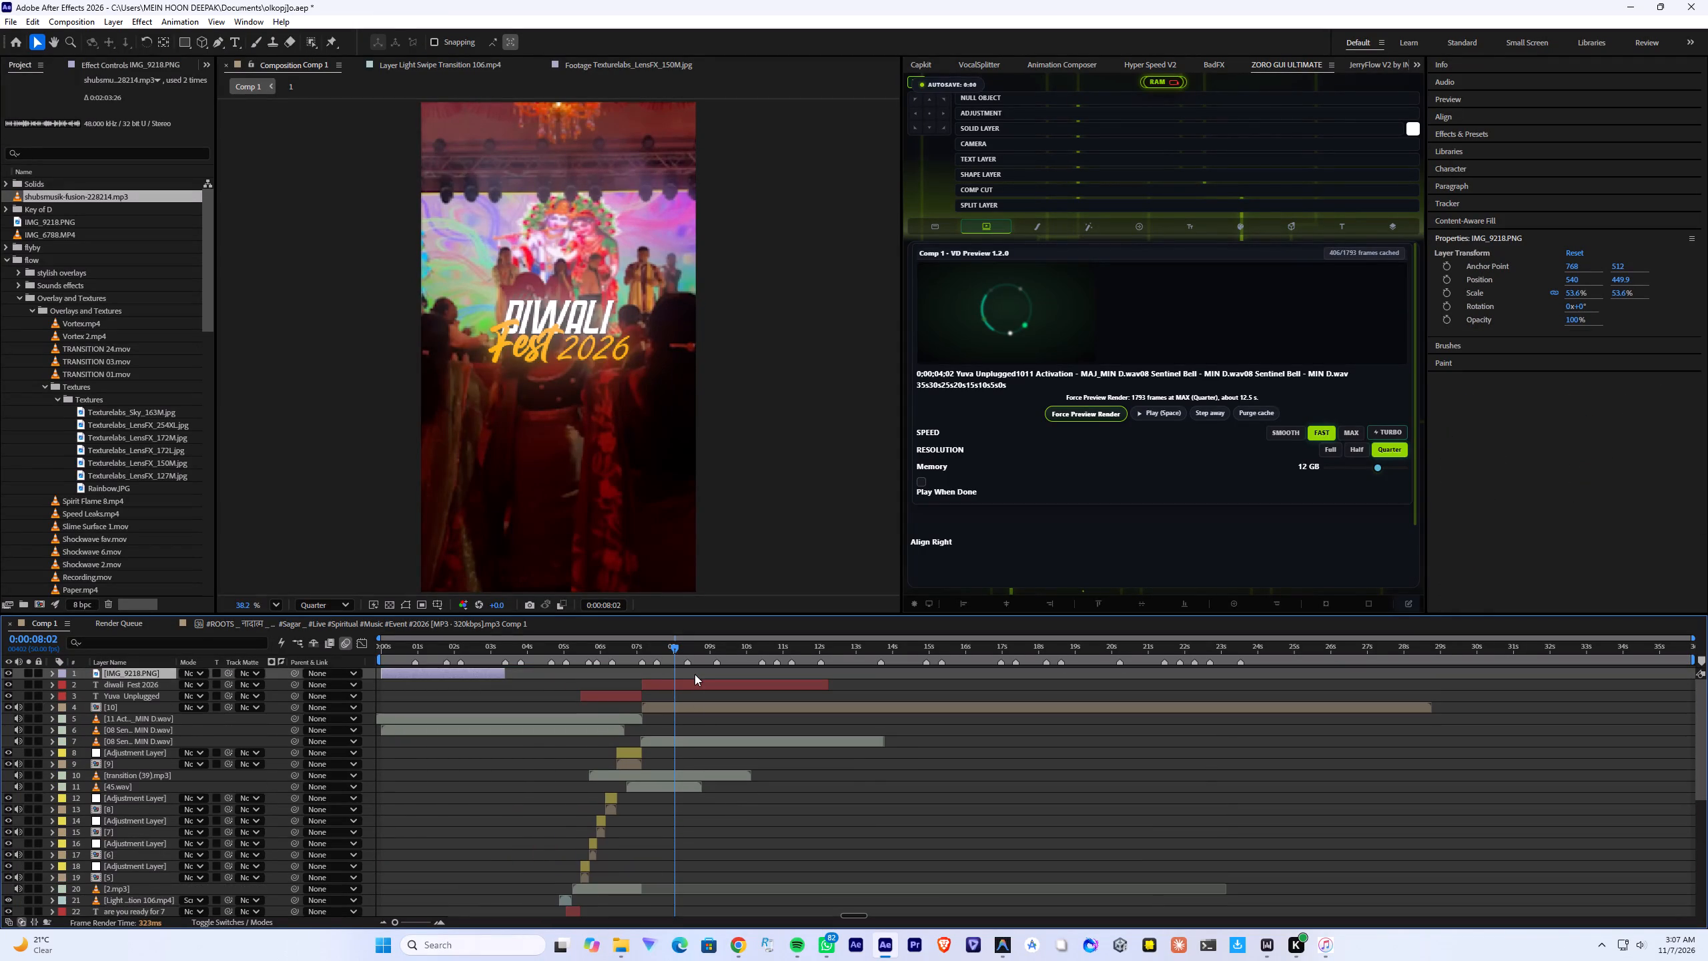
Move the pasted logo layer along the timeline so that it starts at 0:00:10:21, playing the section to find the spot.
key(bracketleft)
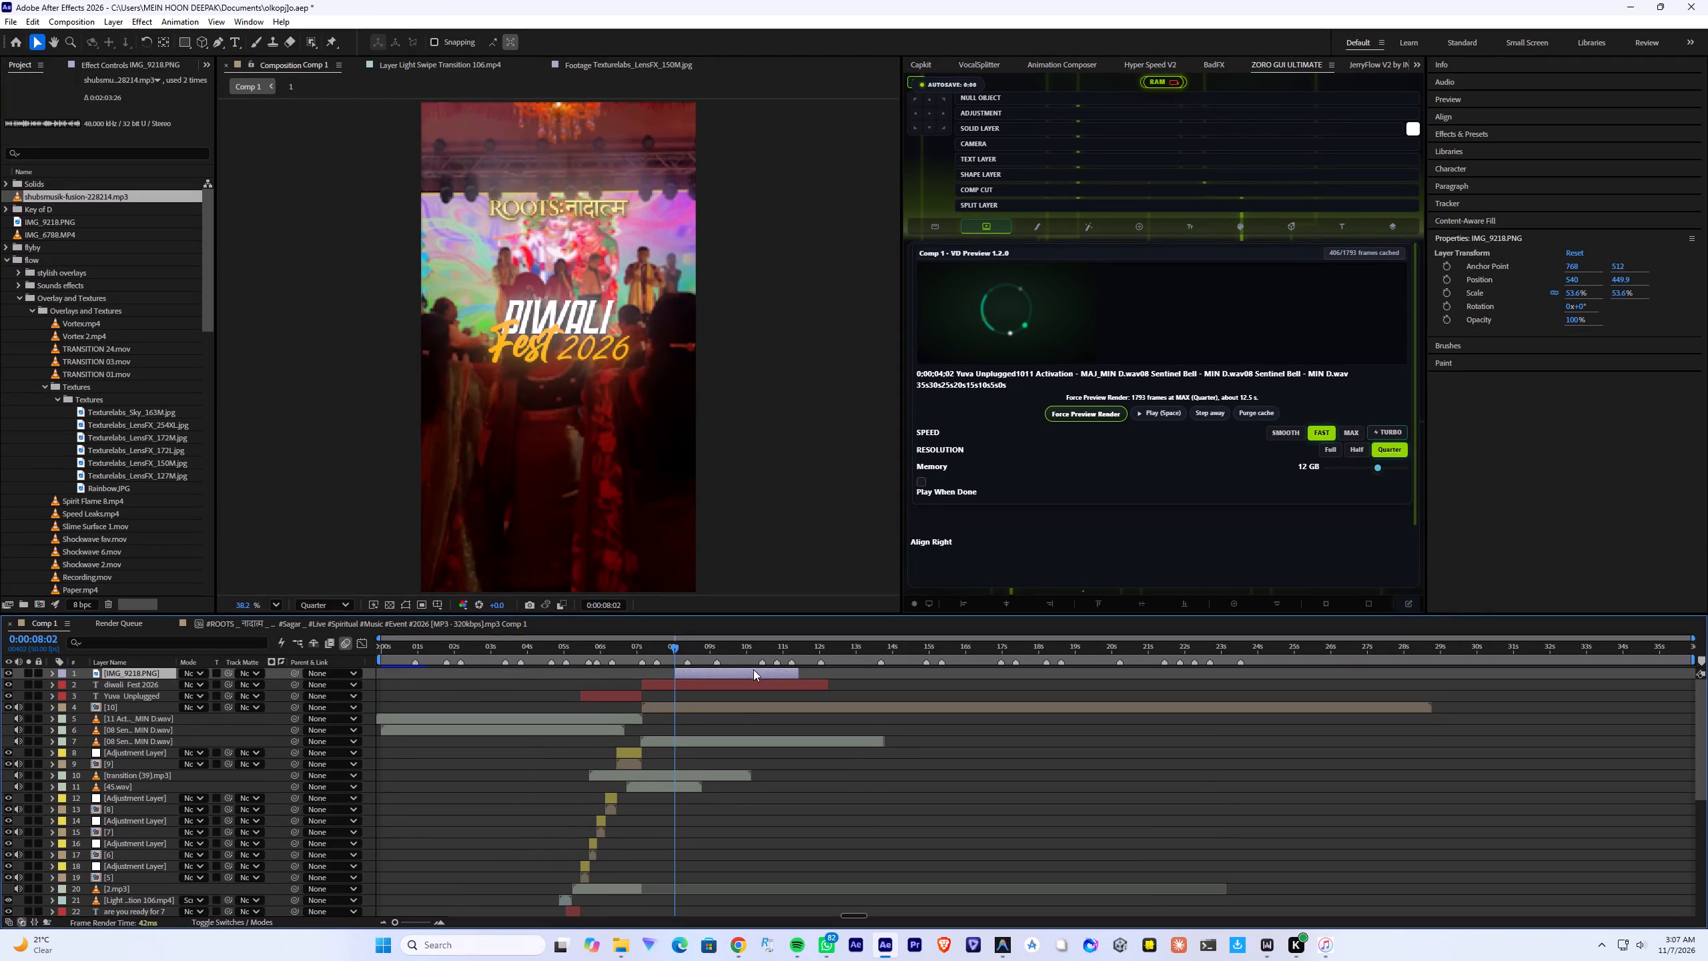
drag(753, 669, 839, 668)
key(space)
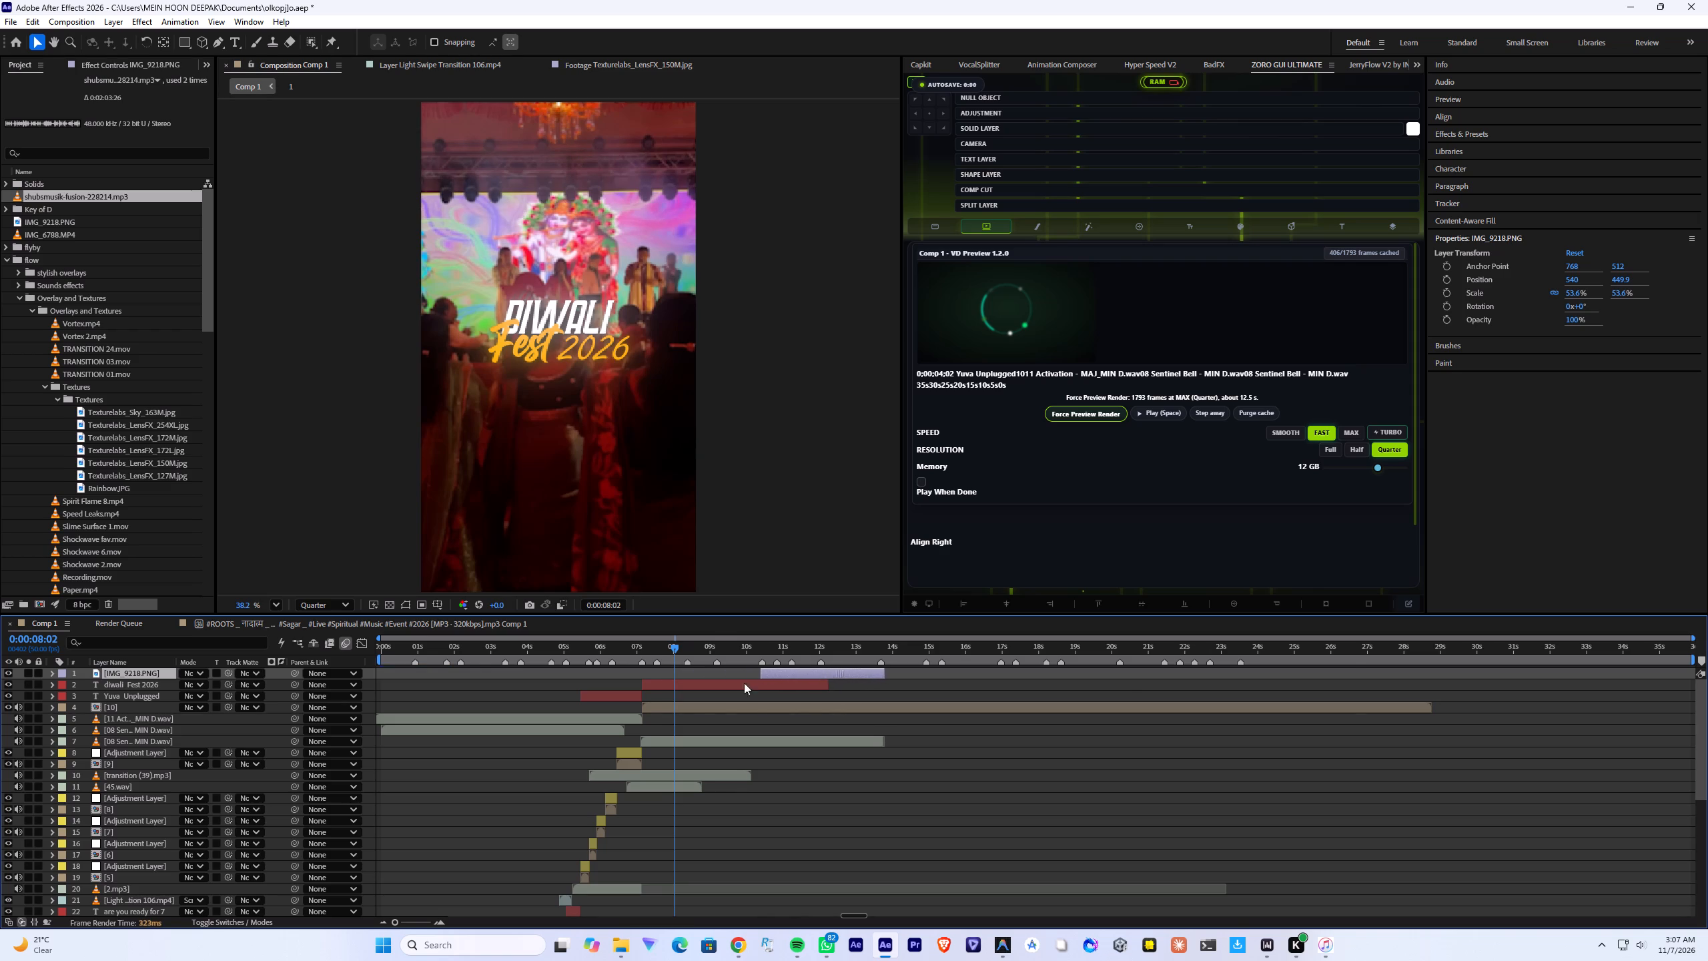
alt+scroll(727, 689, up, 2)
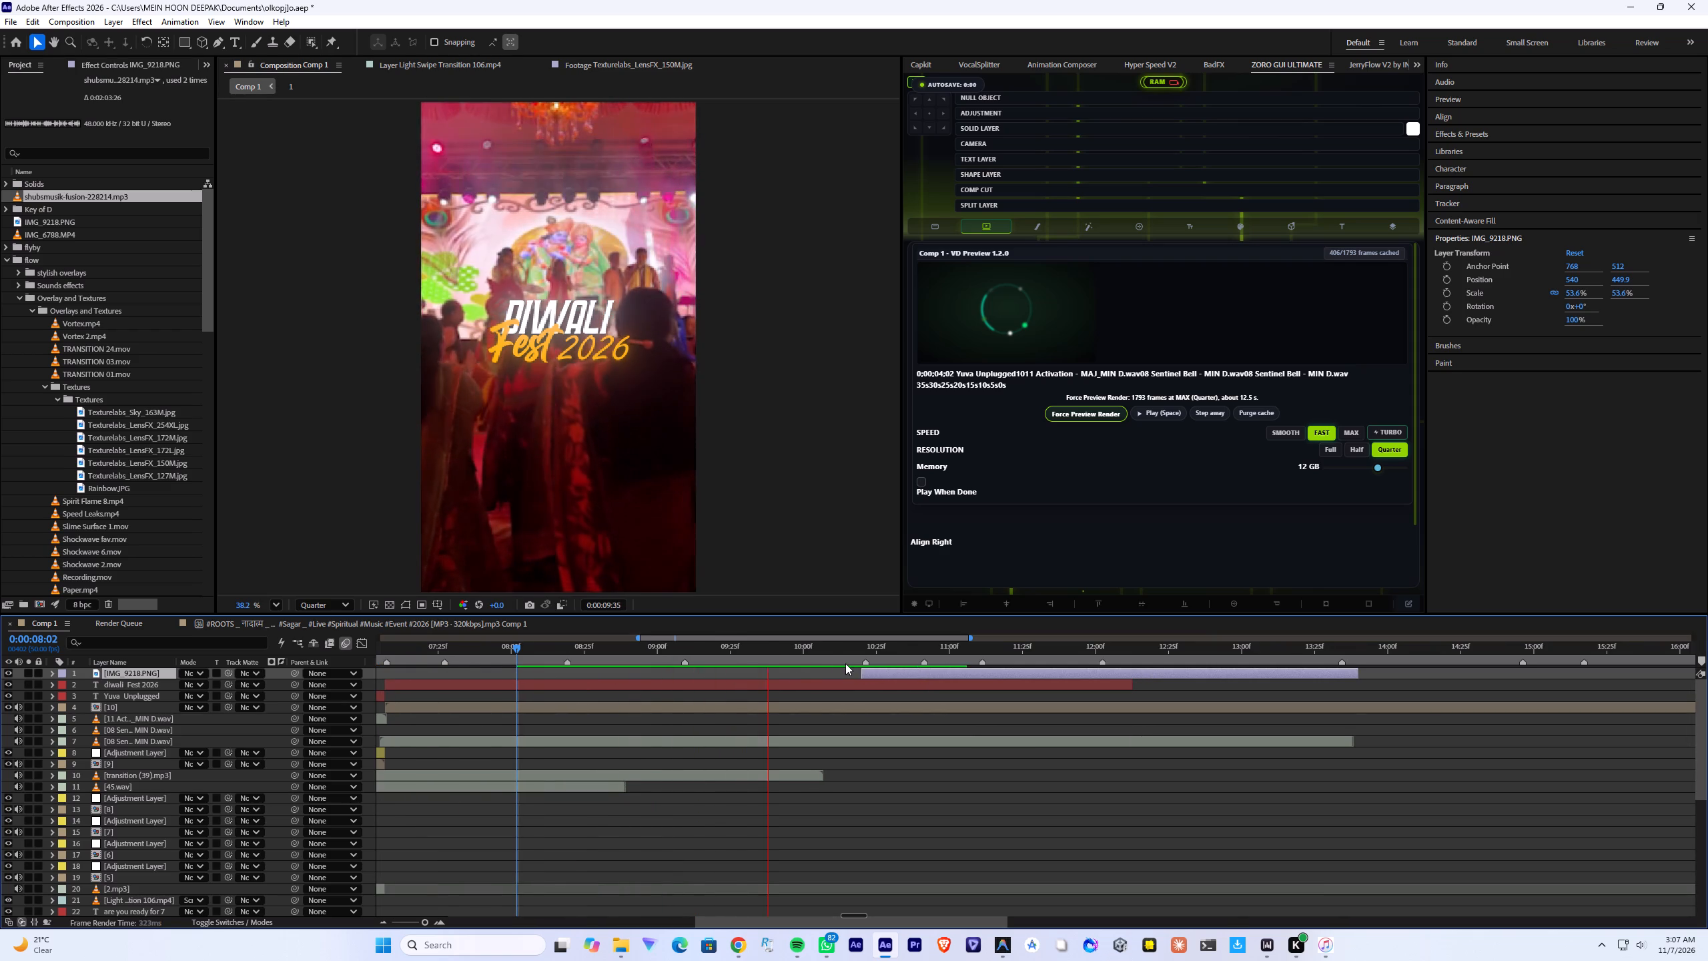
key(space)
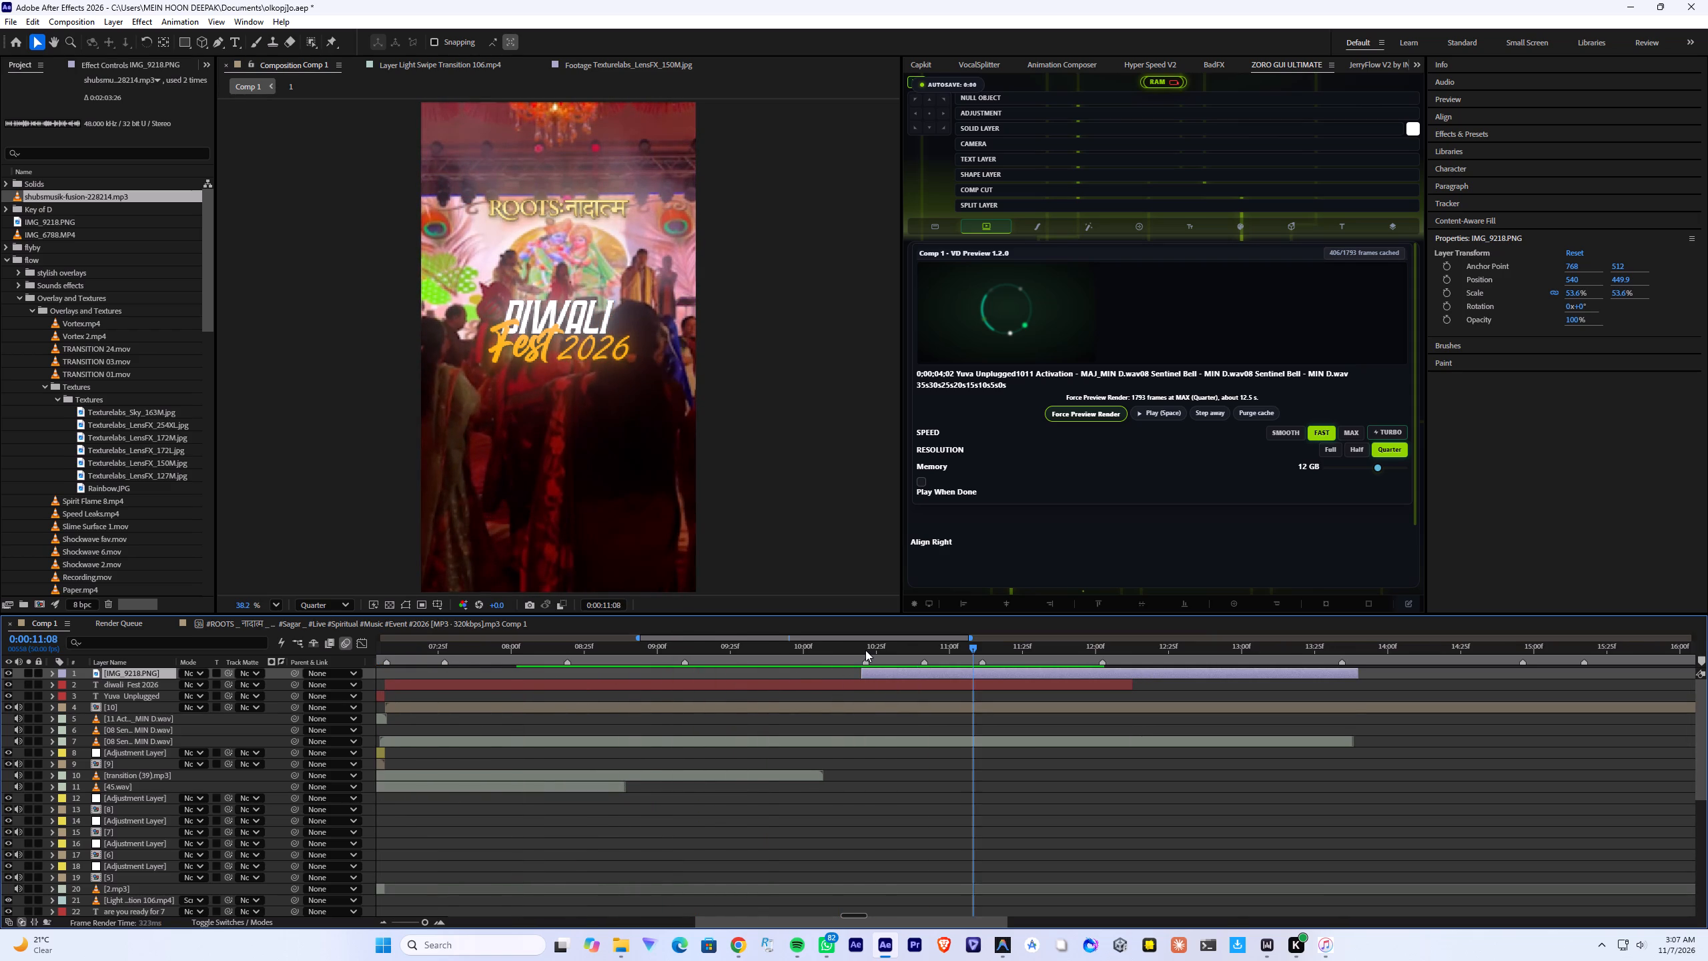
click(865, 650)
key(bracketleft)
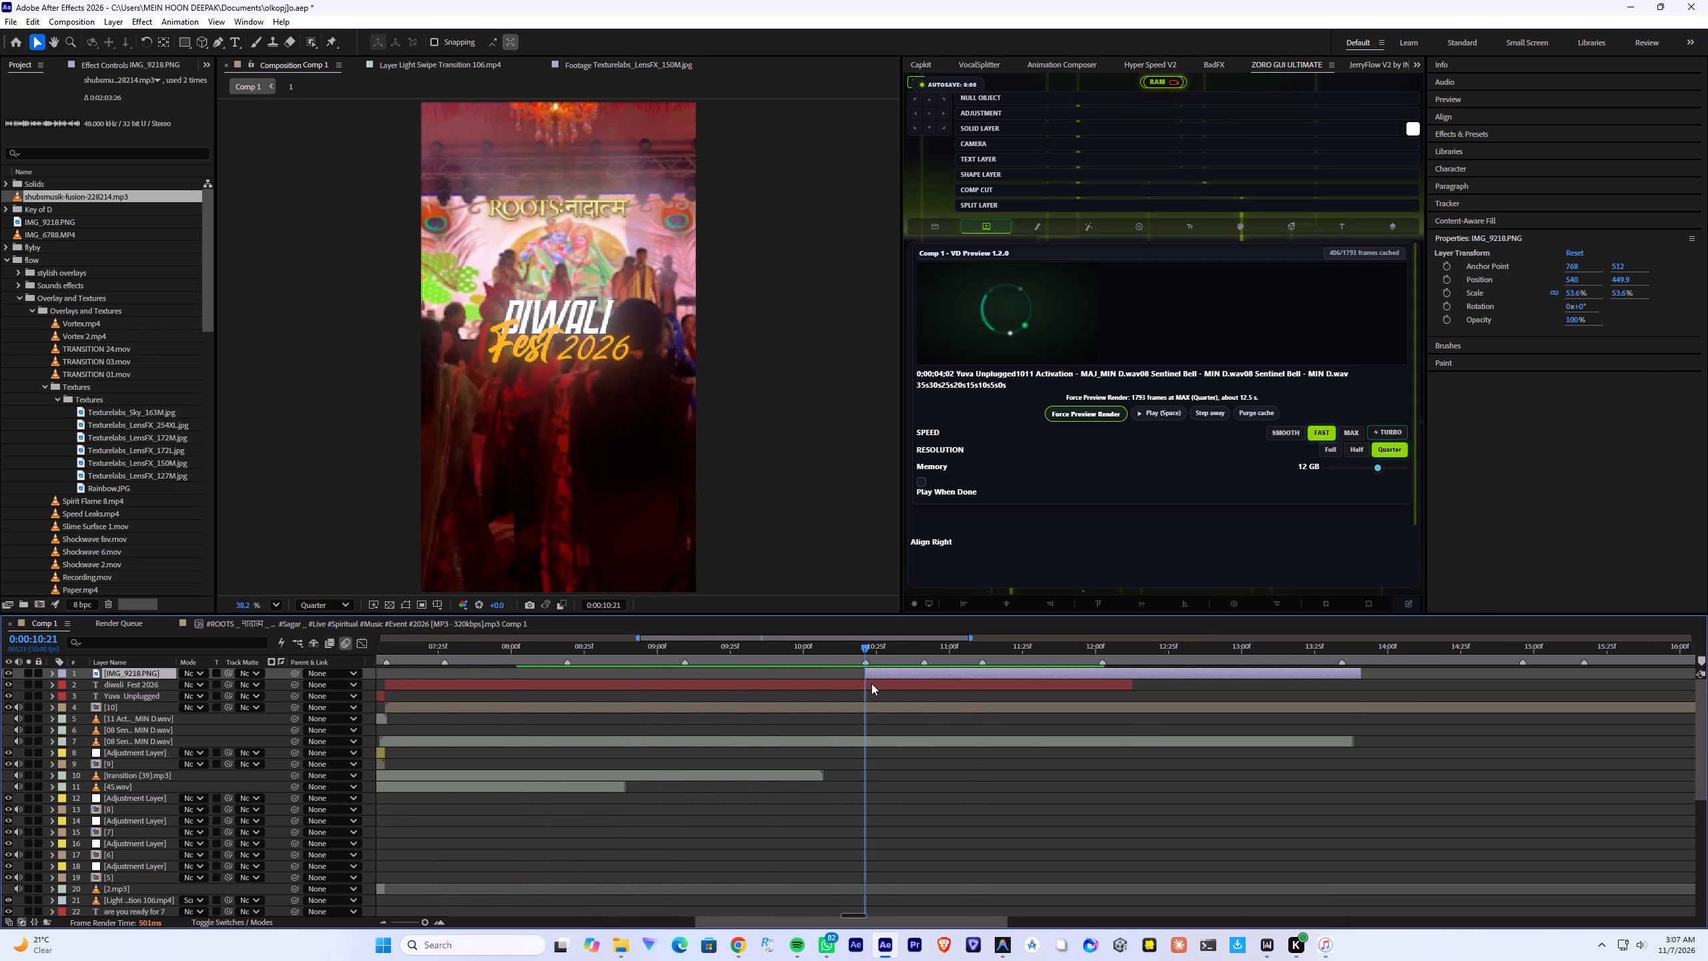
Split the diwali Fest 2026 layer at 0:00:10:21 and delete the part after the cut.
click(871, 683)
key(ctrl+shift+d)
key(Delete)
Centre the pasted ROOTS logo layer horizontally and vertically in the composition.
click(876, 675)
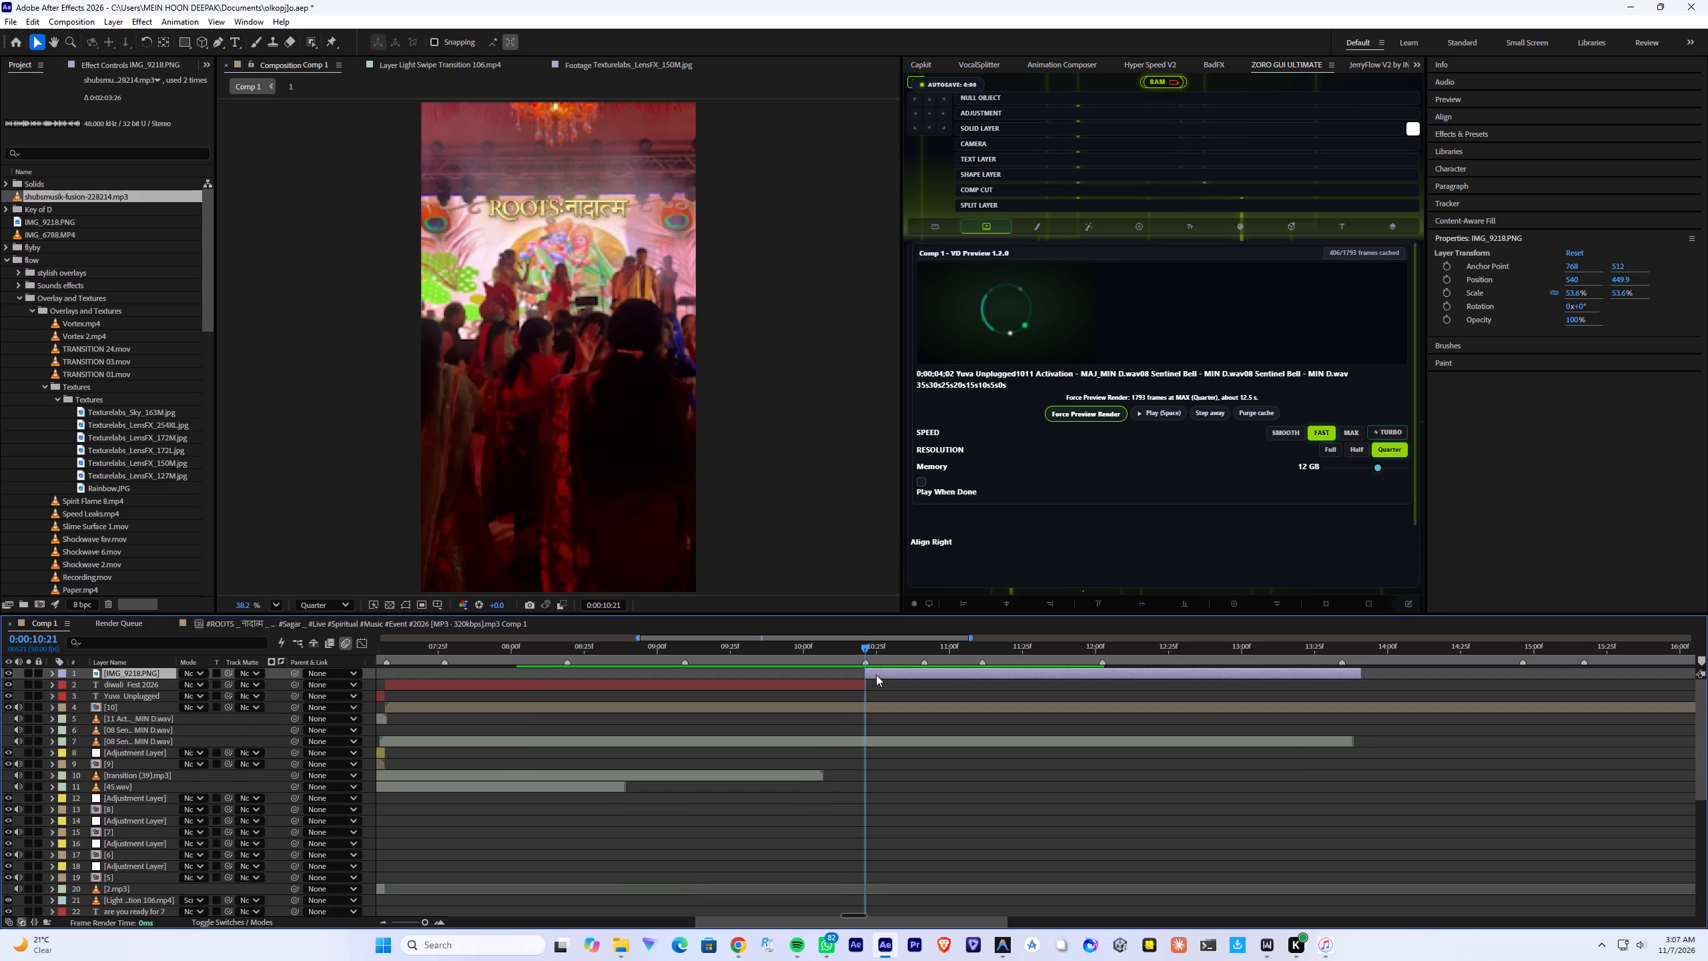
click(1462, 119)
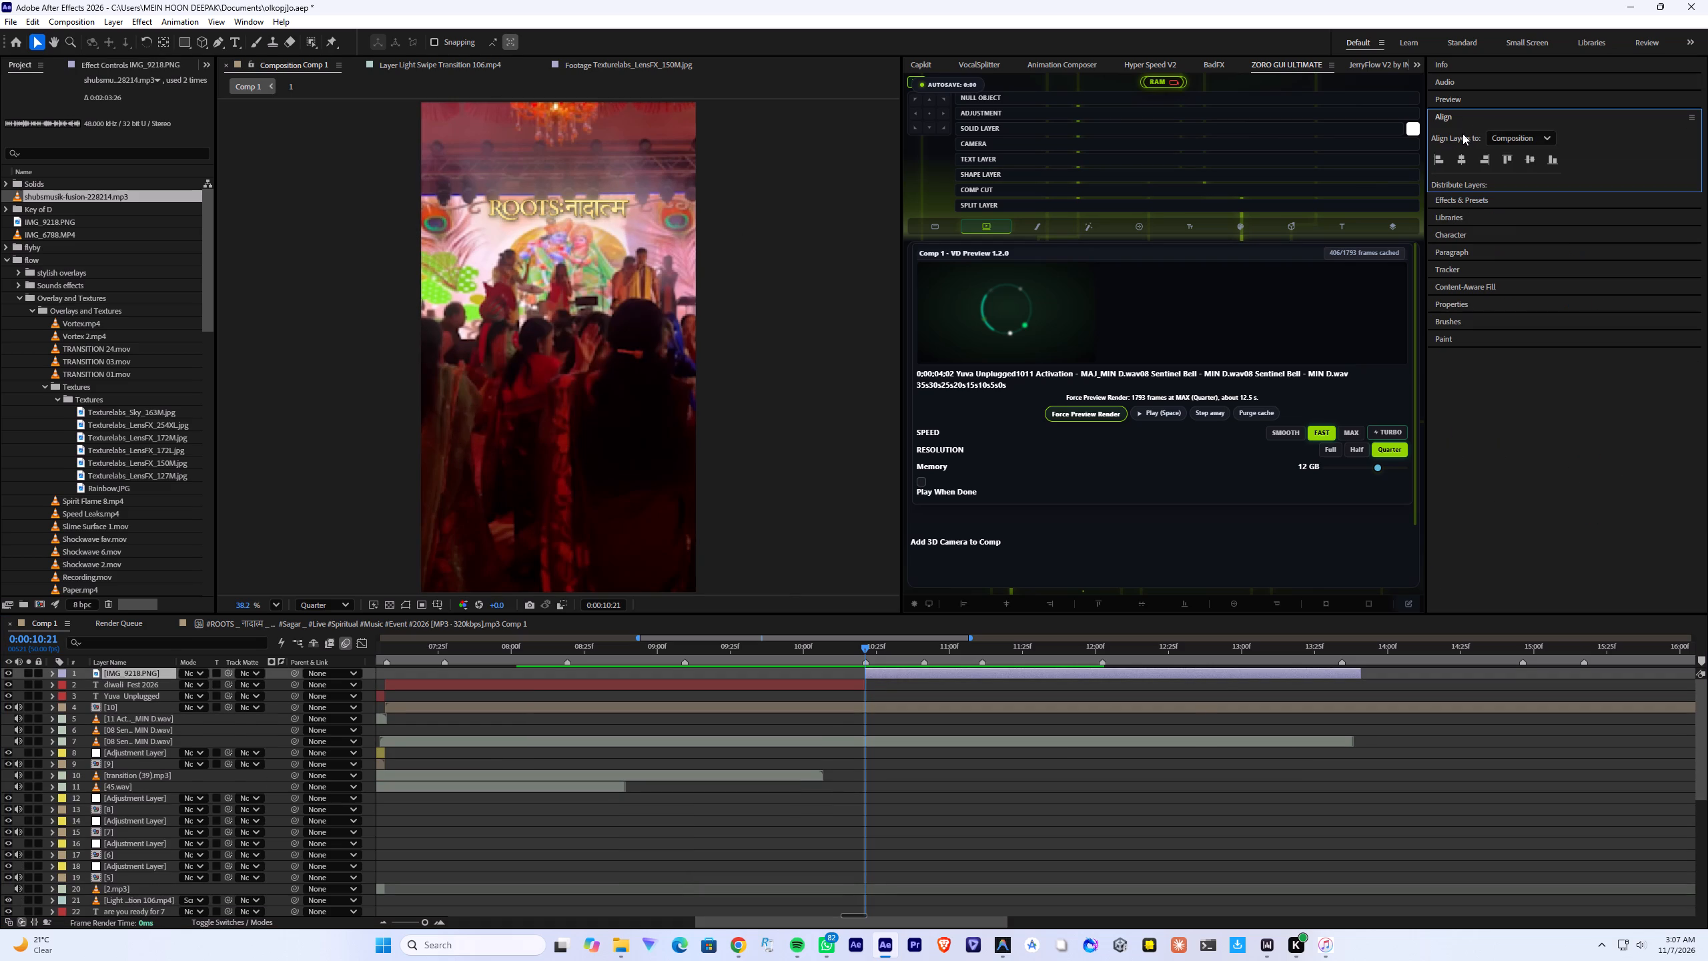
double_click(1464, 159)
triple_click(1528, 158)
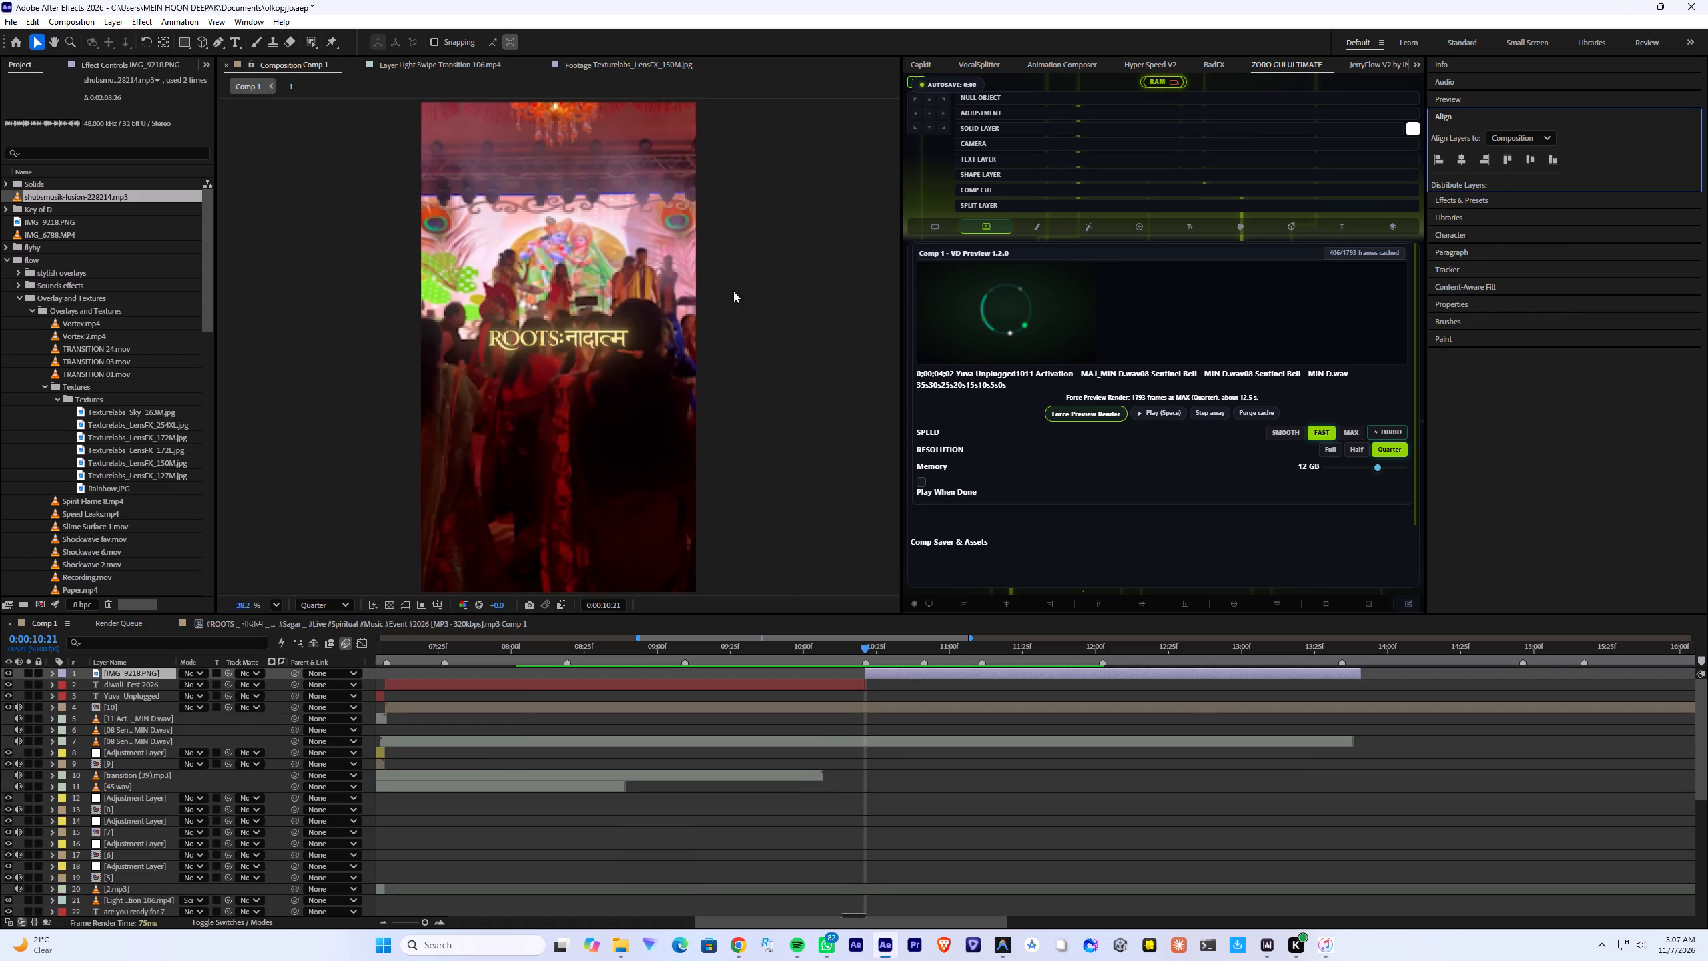
click(585, 337)
Set the composition preview resolution to Full.
click(326, 608)
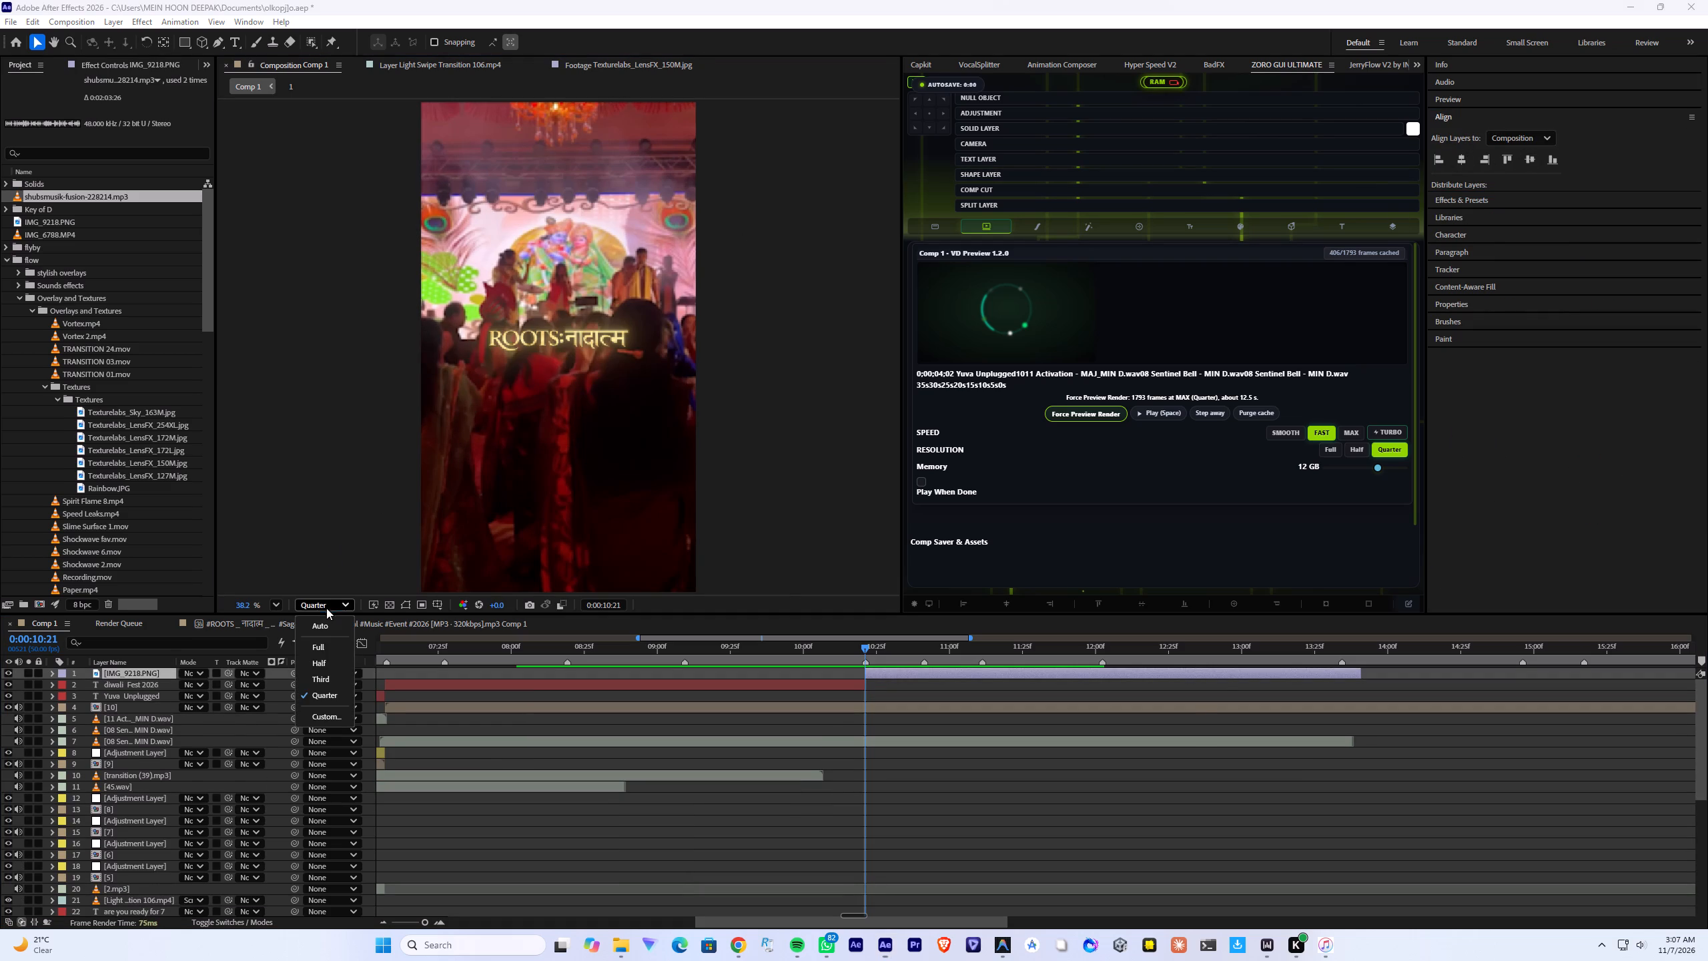
click(324, 646)
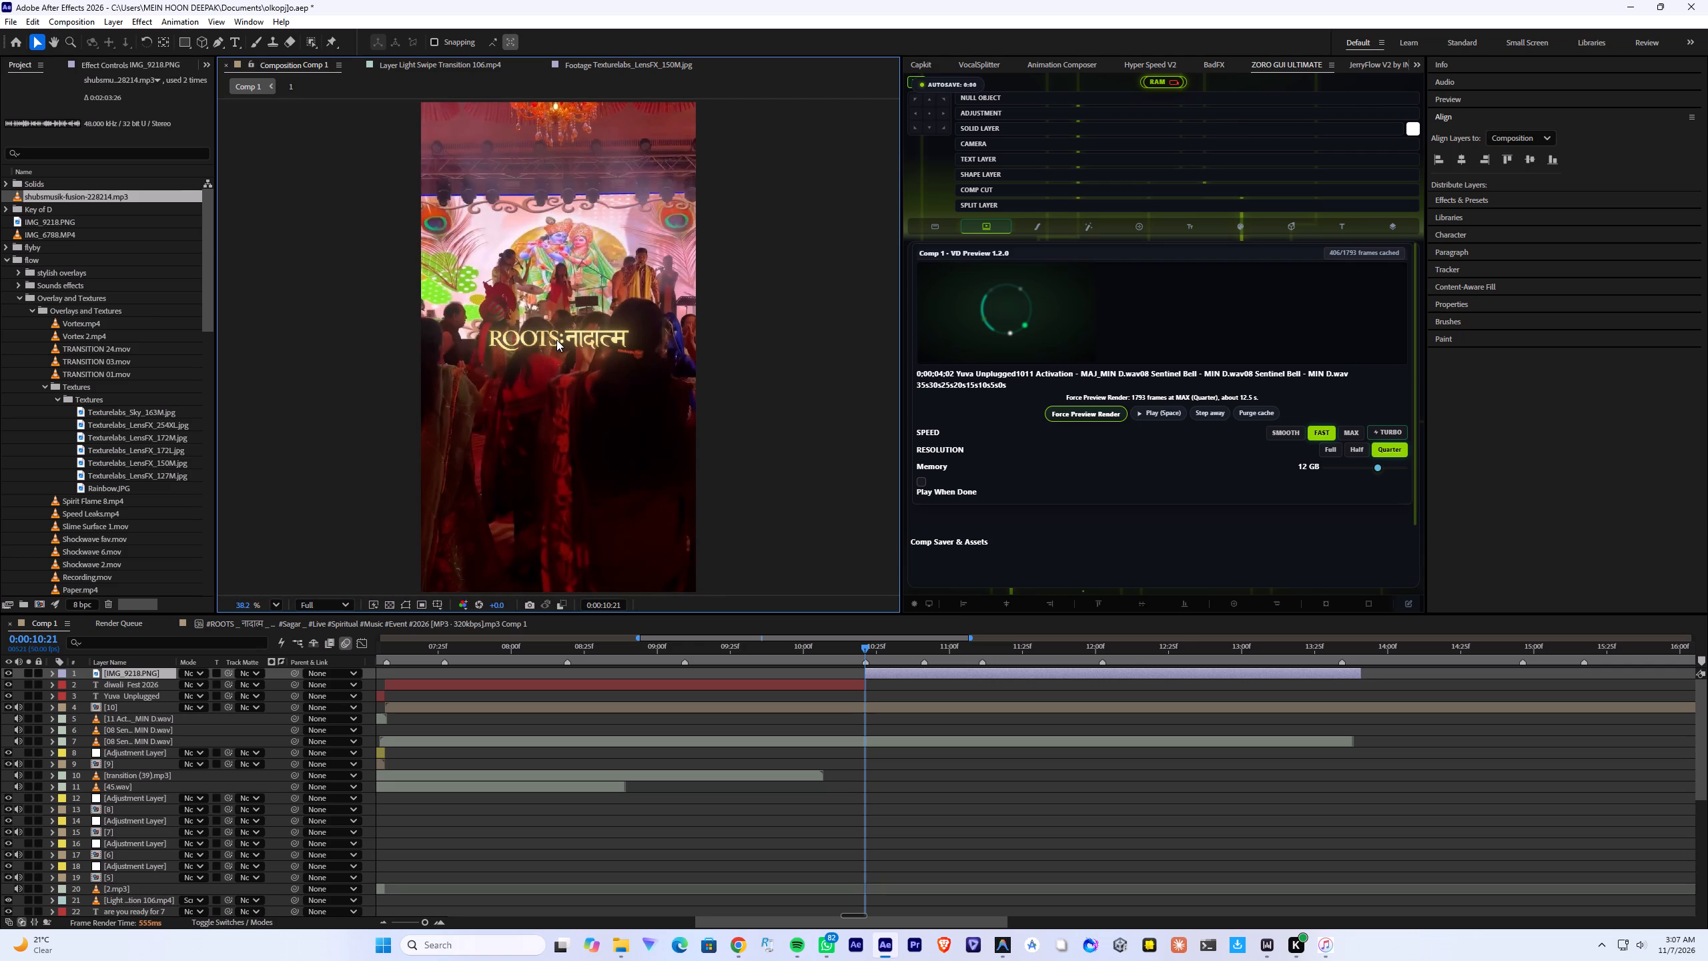
Apply the Tint effect to the ROOTS logo and map white to orange FF9000.
key(ctrl+space)
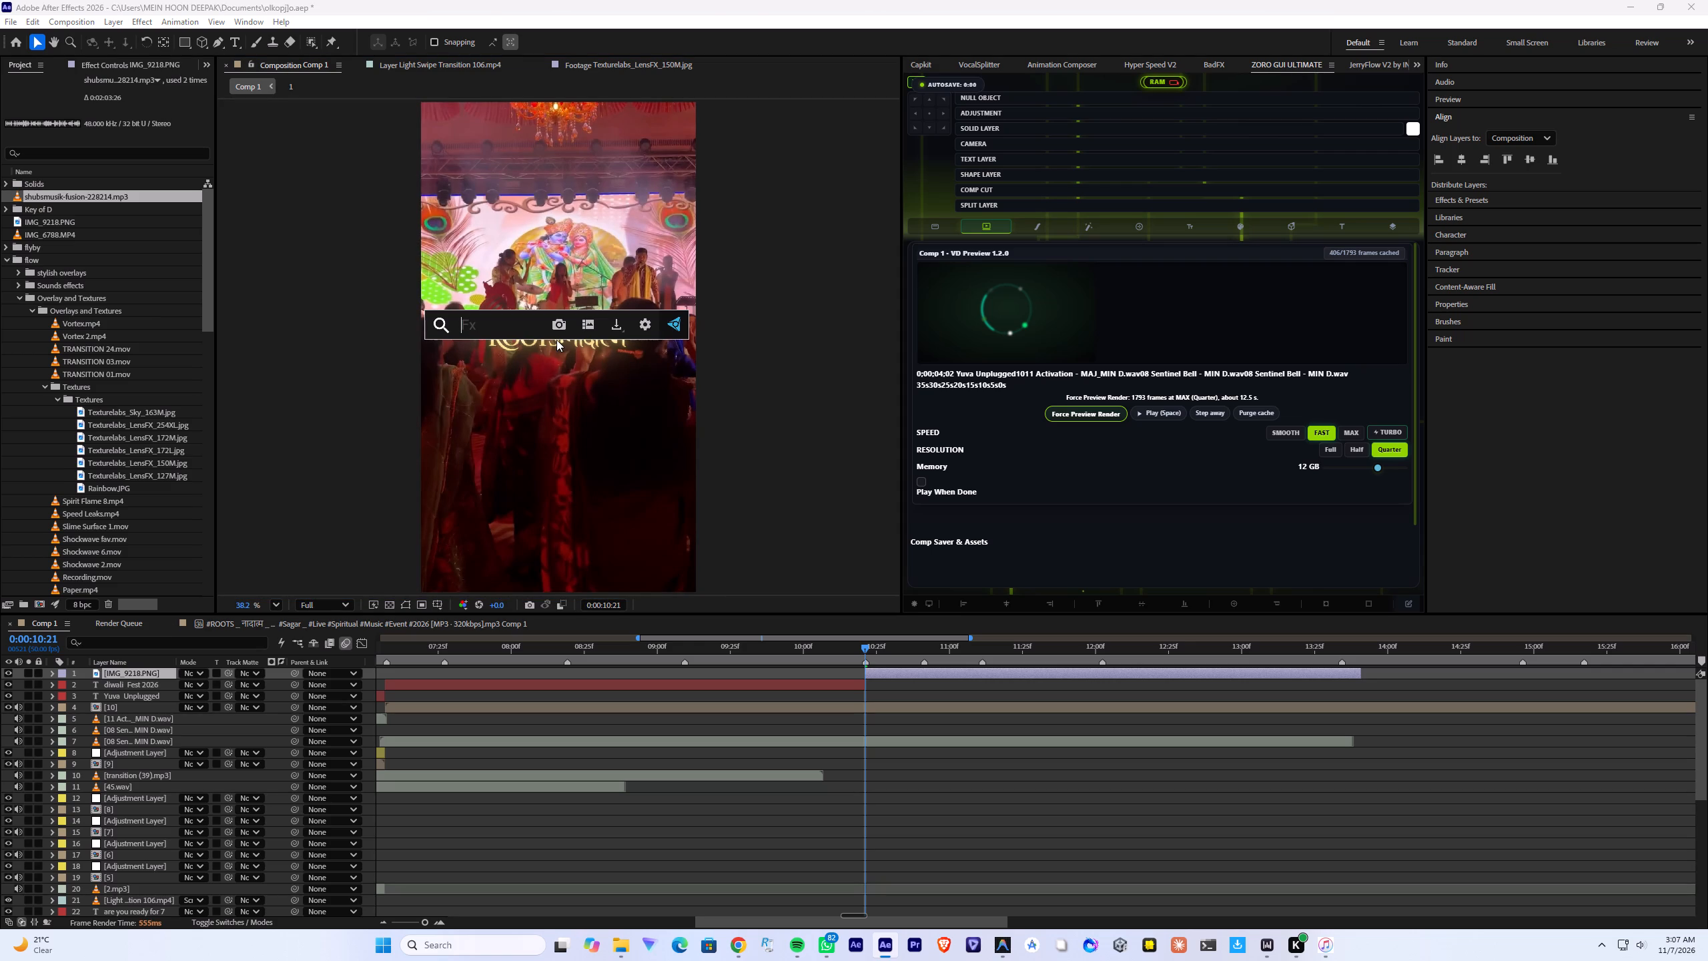
text(tint)
key(Return)
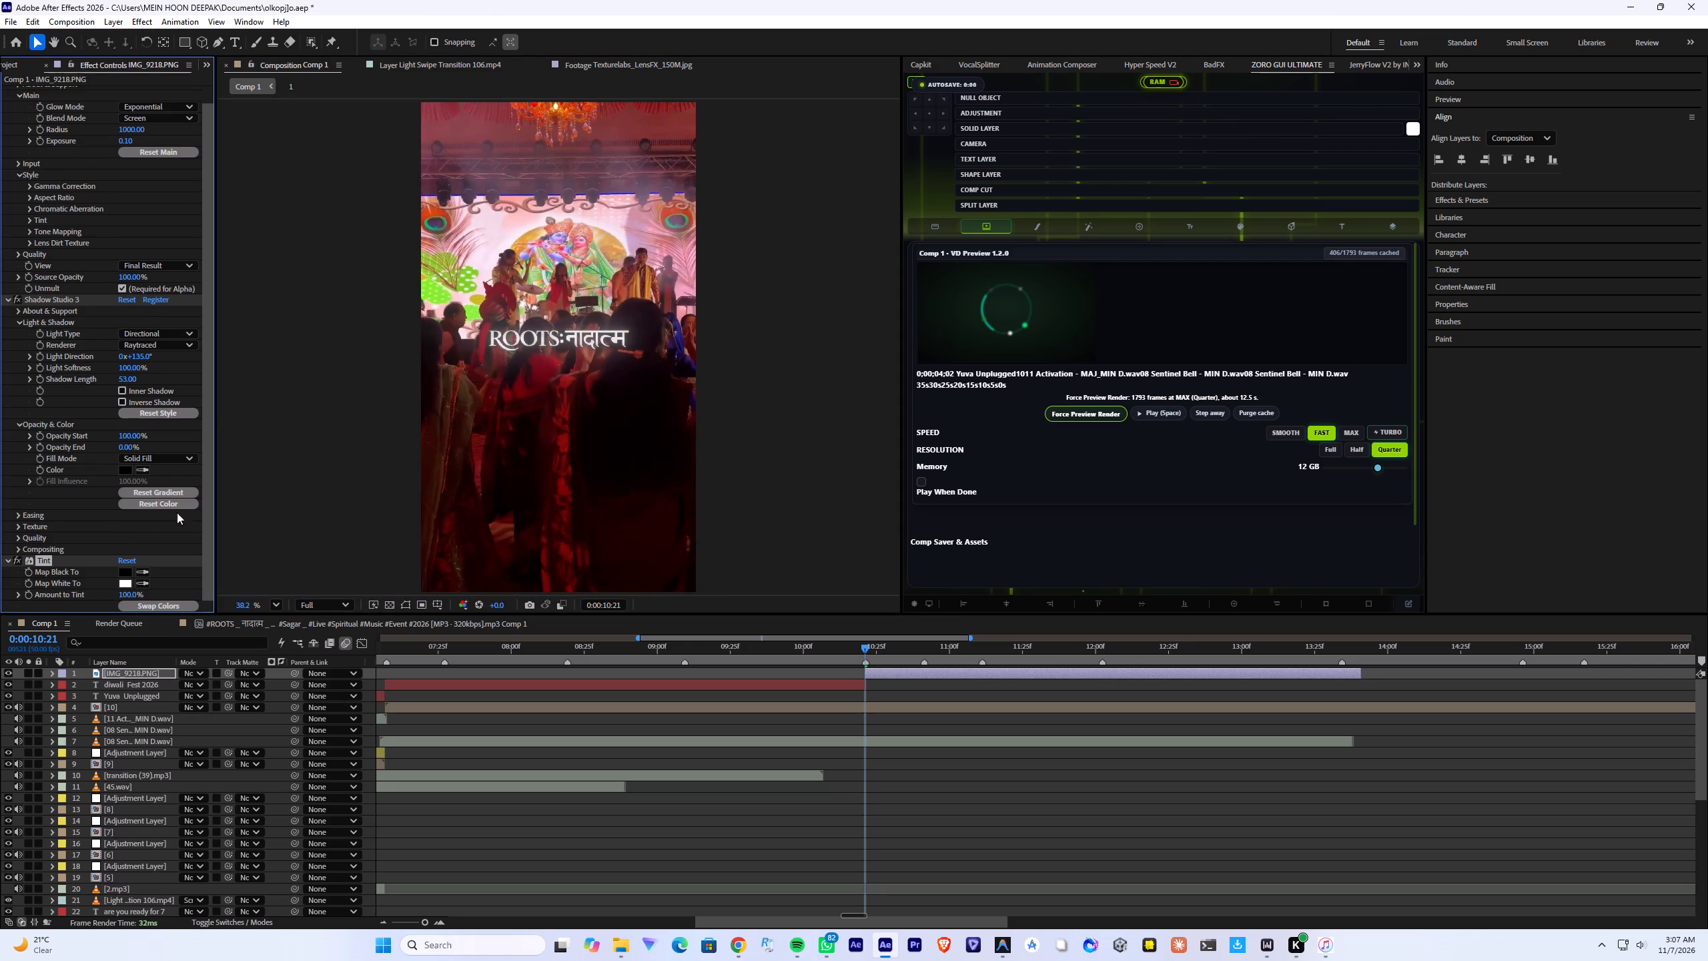
click(129, 586)
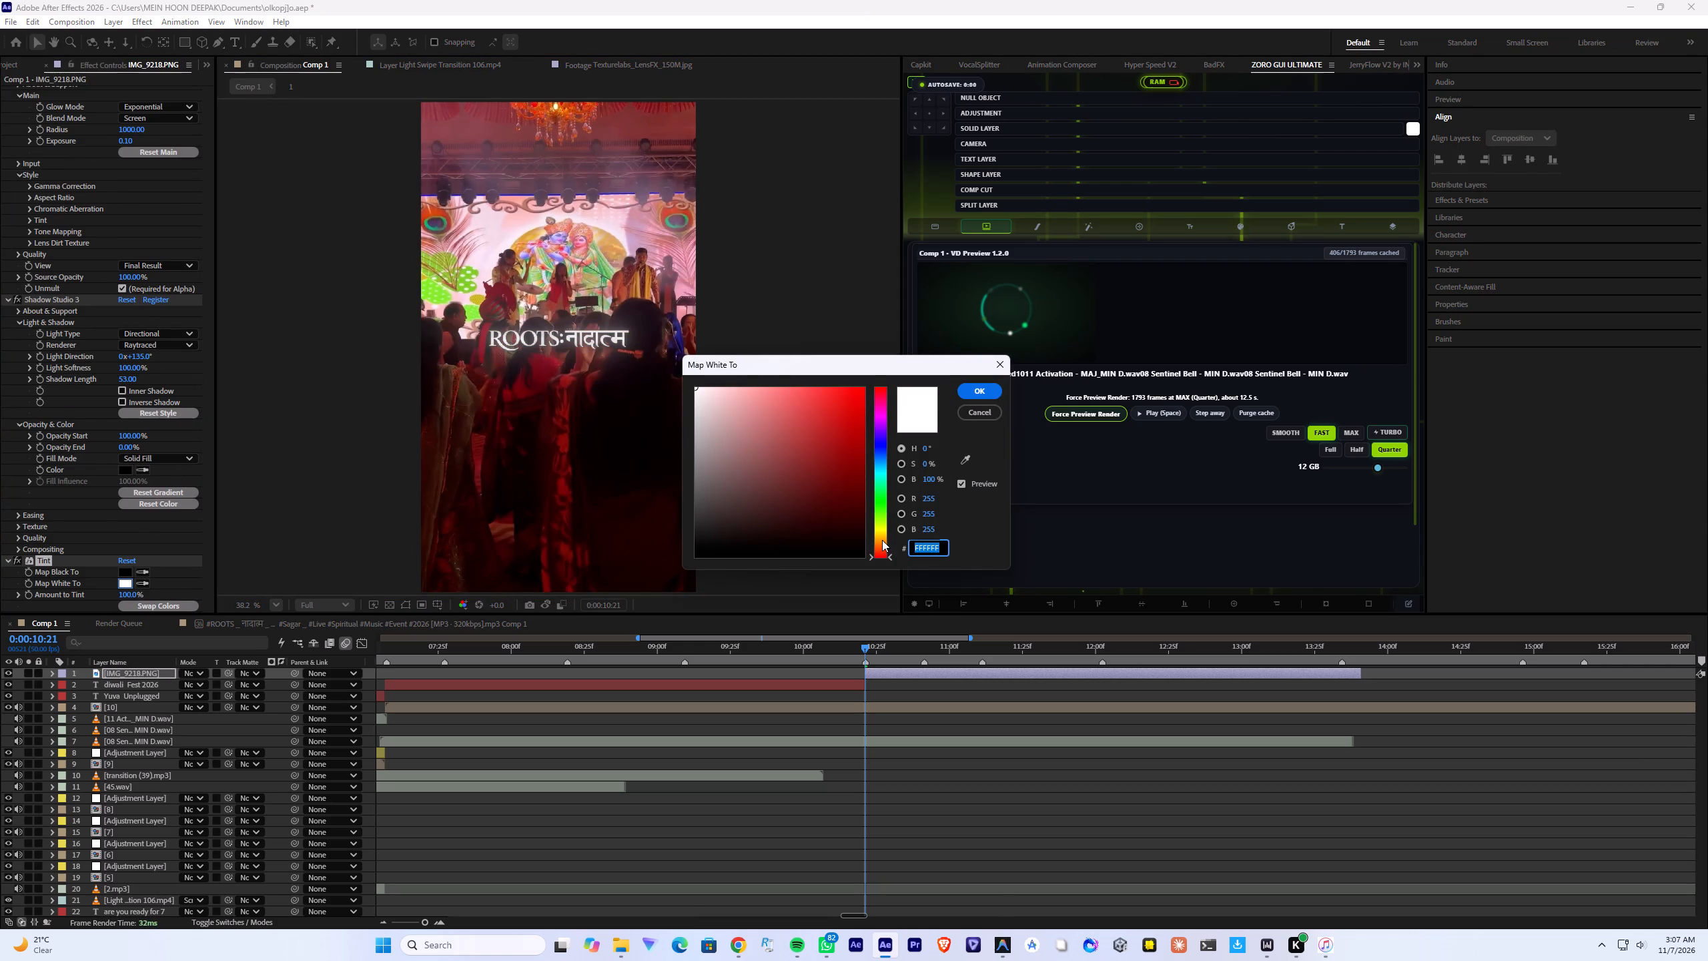
click(879, 545)
drag(845, 403, 917, 370)
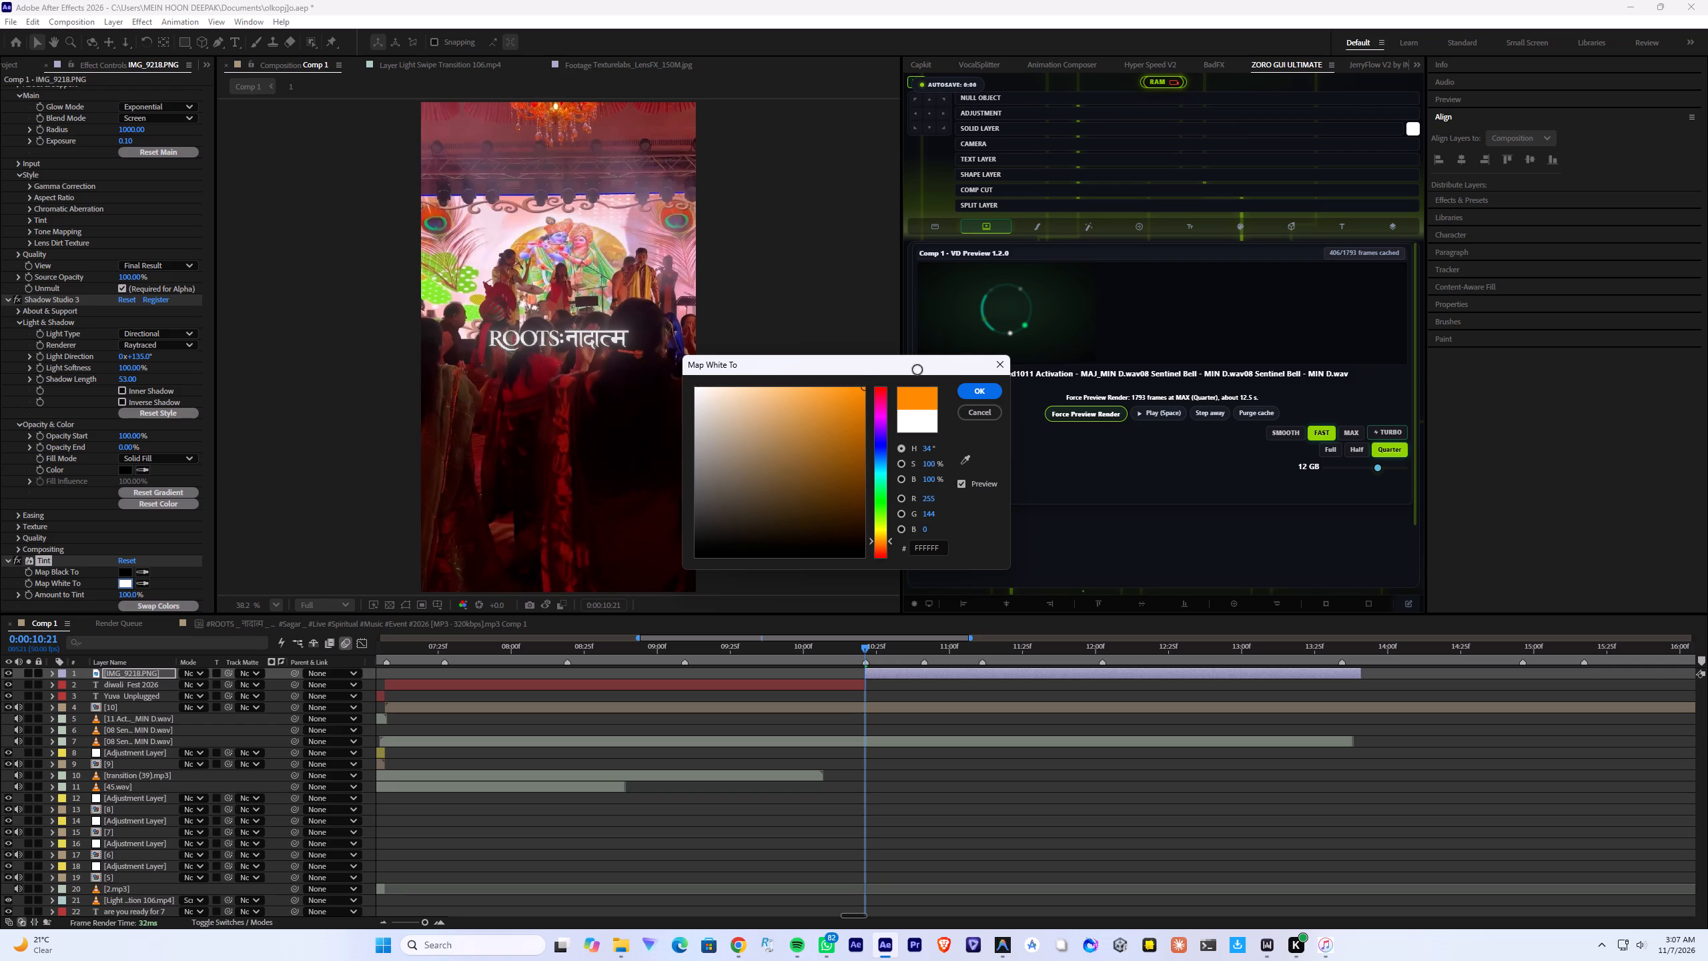
drag(917, 370, 931, 363)
click(974, 391)
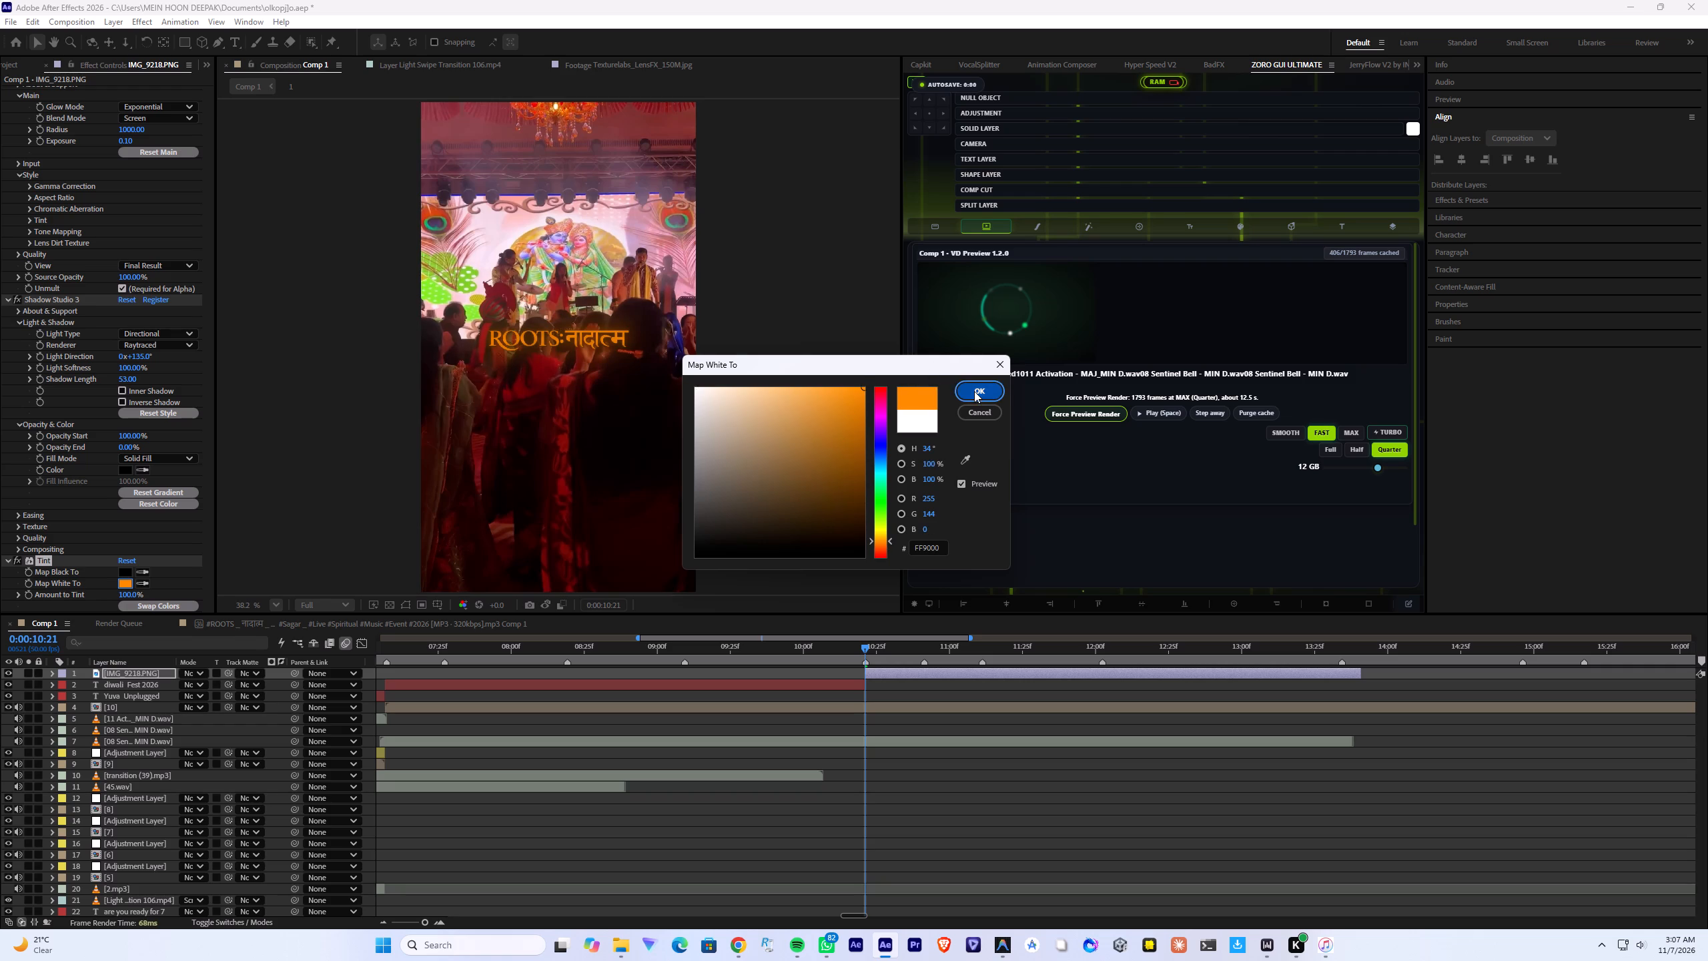
Move the Tint effect above Deep Glow 2 in the logo's effect order.
drag(45, 561, 49, 90)
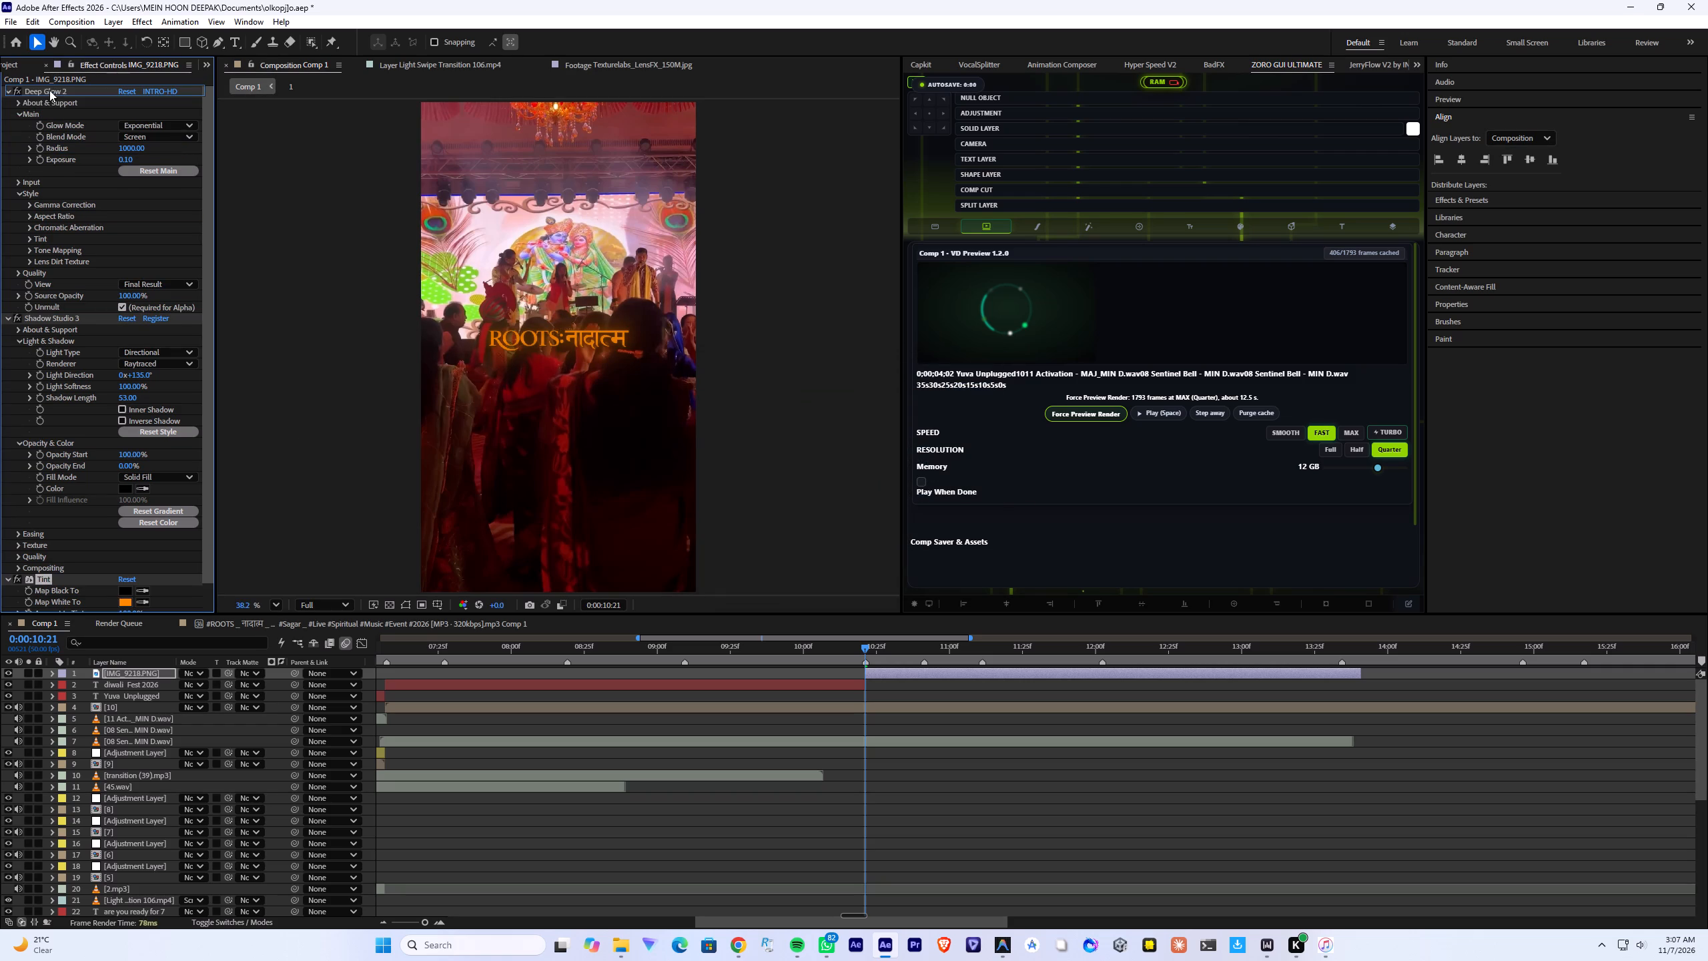
drag(49, 90, 54, 89)
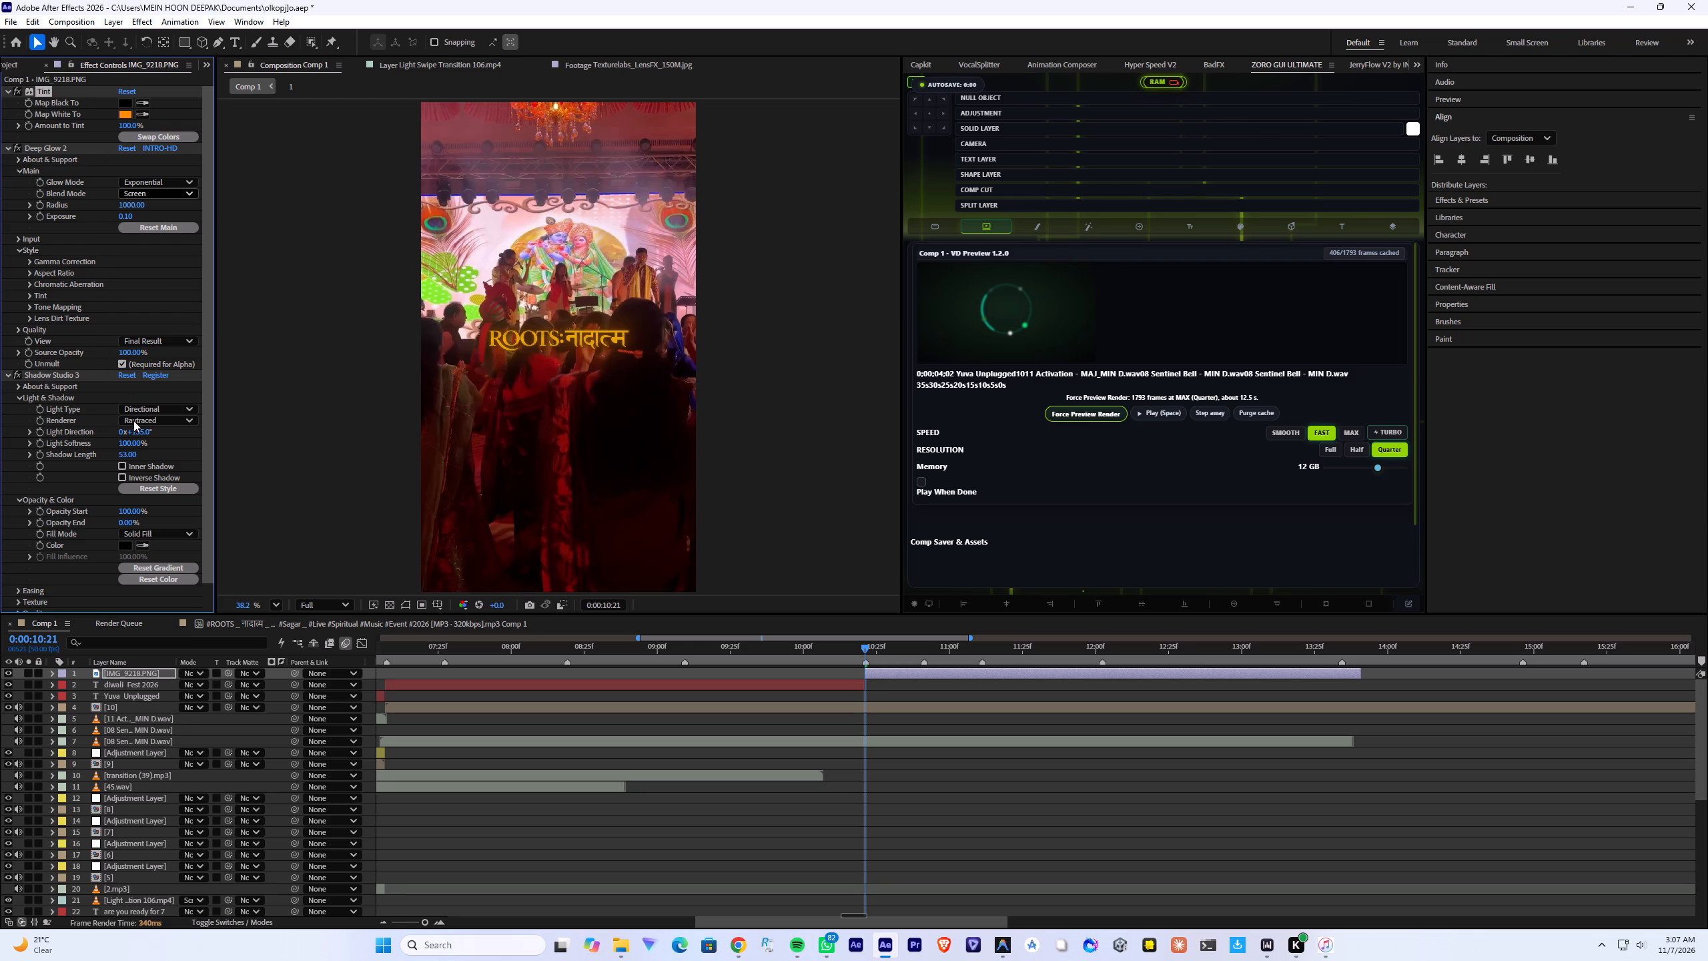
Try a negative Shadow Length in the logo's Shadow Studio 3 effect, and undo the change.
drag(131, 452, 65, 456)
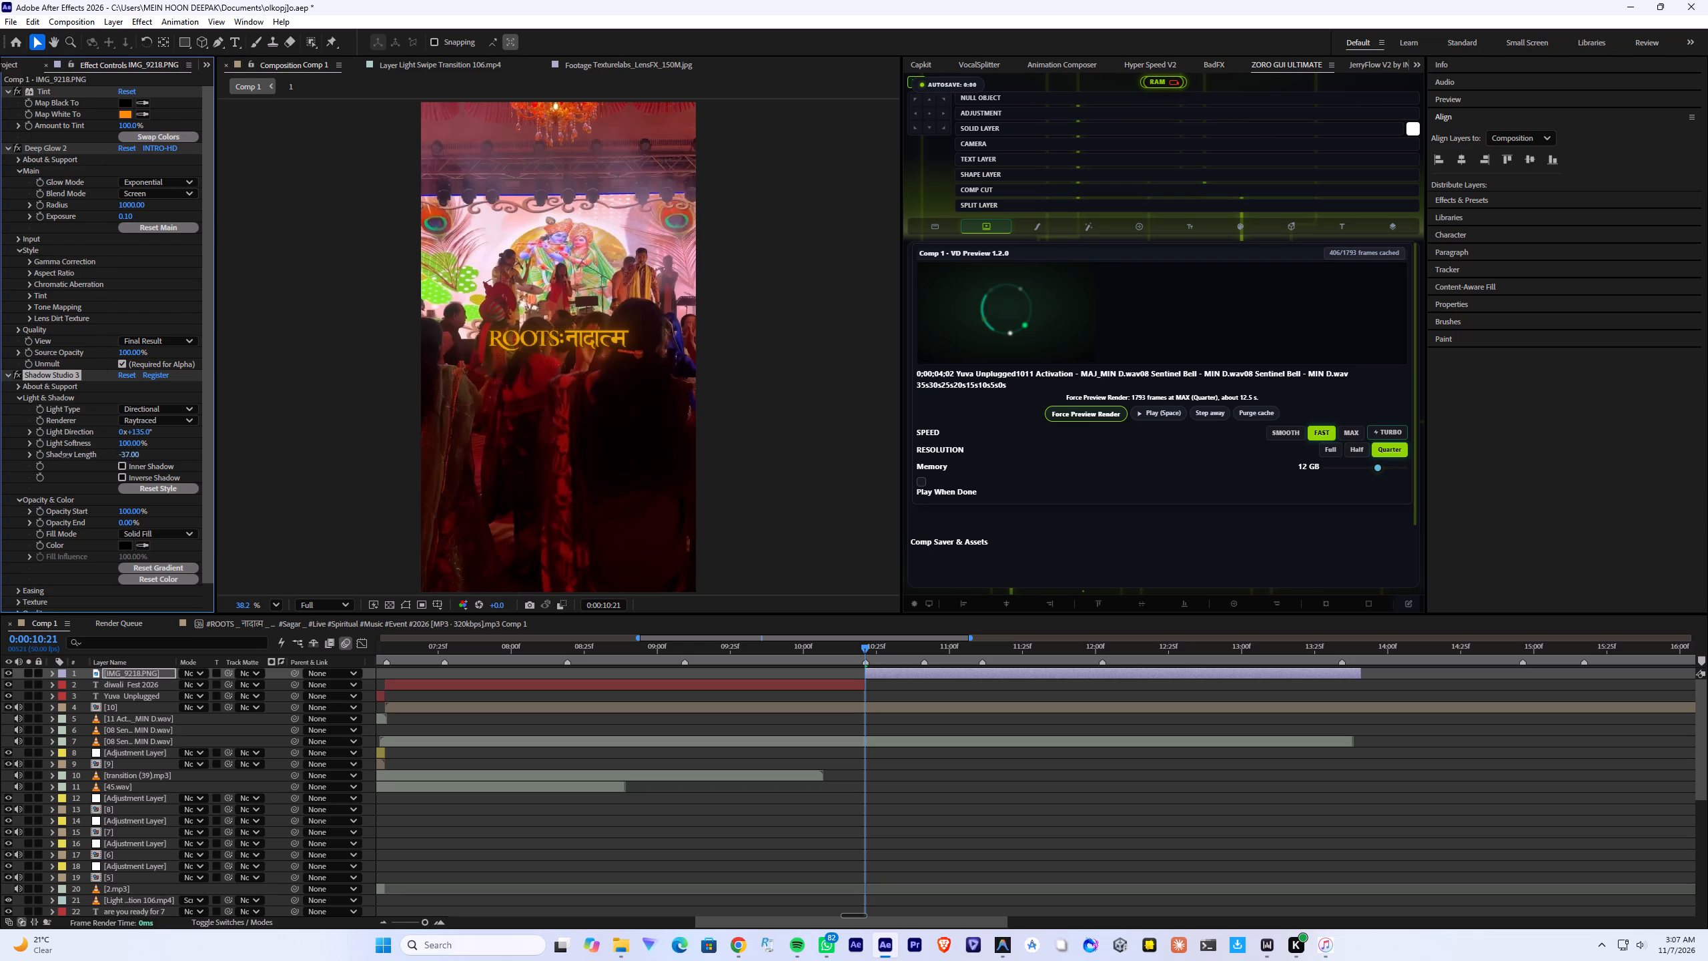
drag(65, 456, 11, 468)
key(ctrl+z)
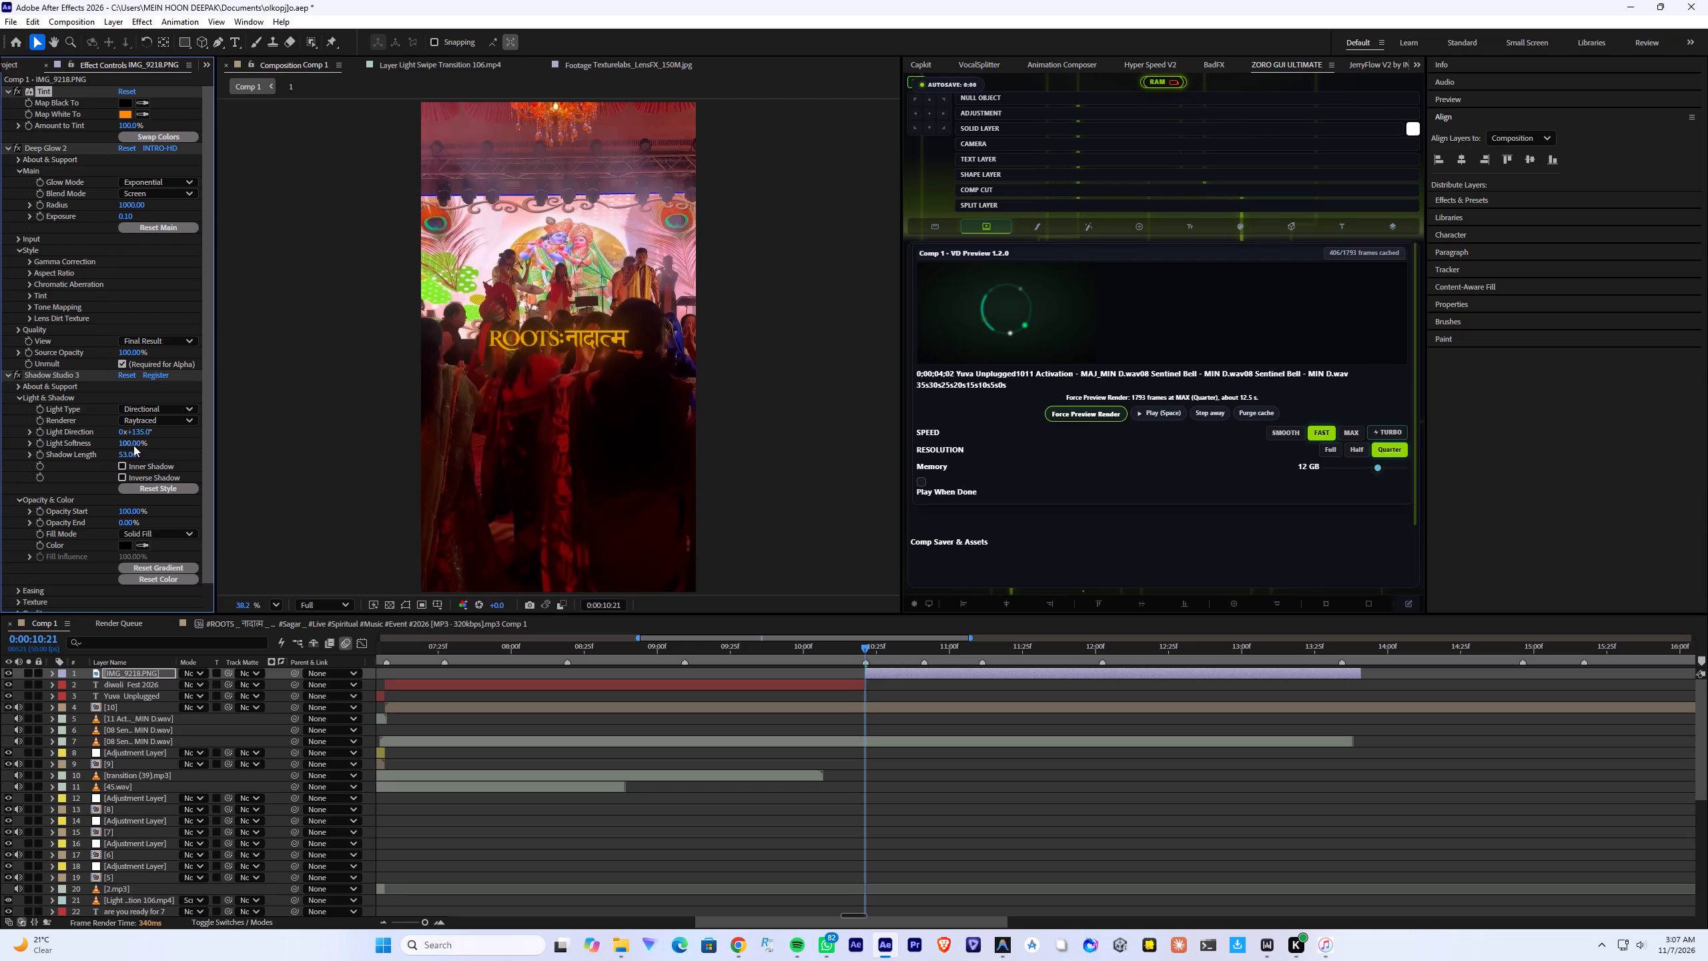
Set Light Softness to 0% in the logo's Shadow Studio 3 effect.
drag(129, 444, 51, 451)
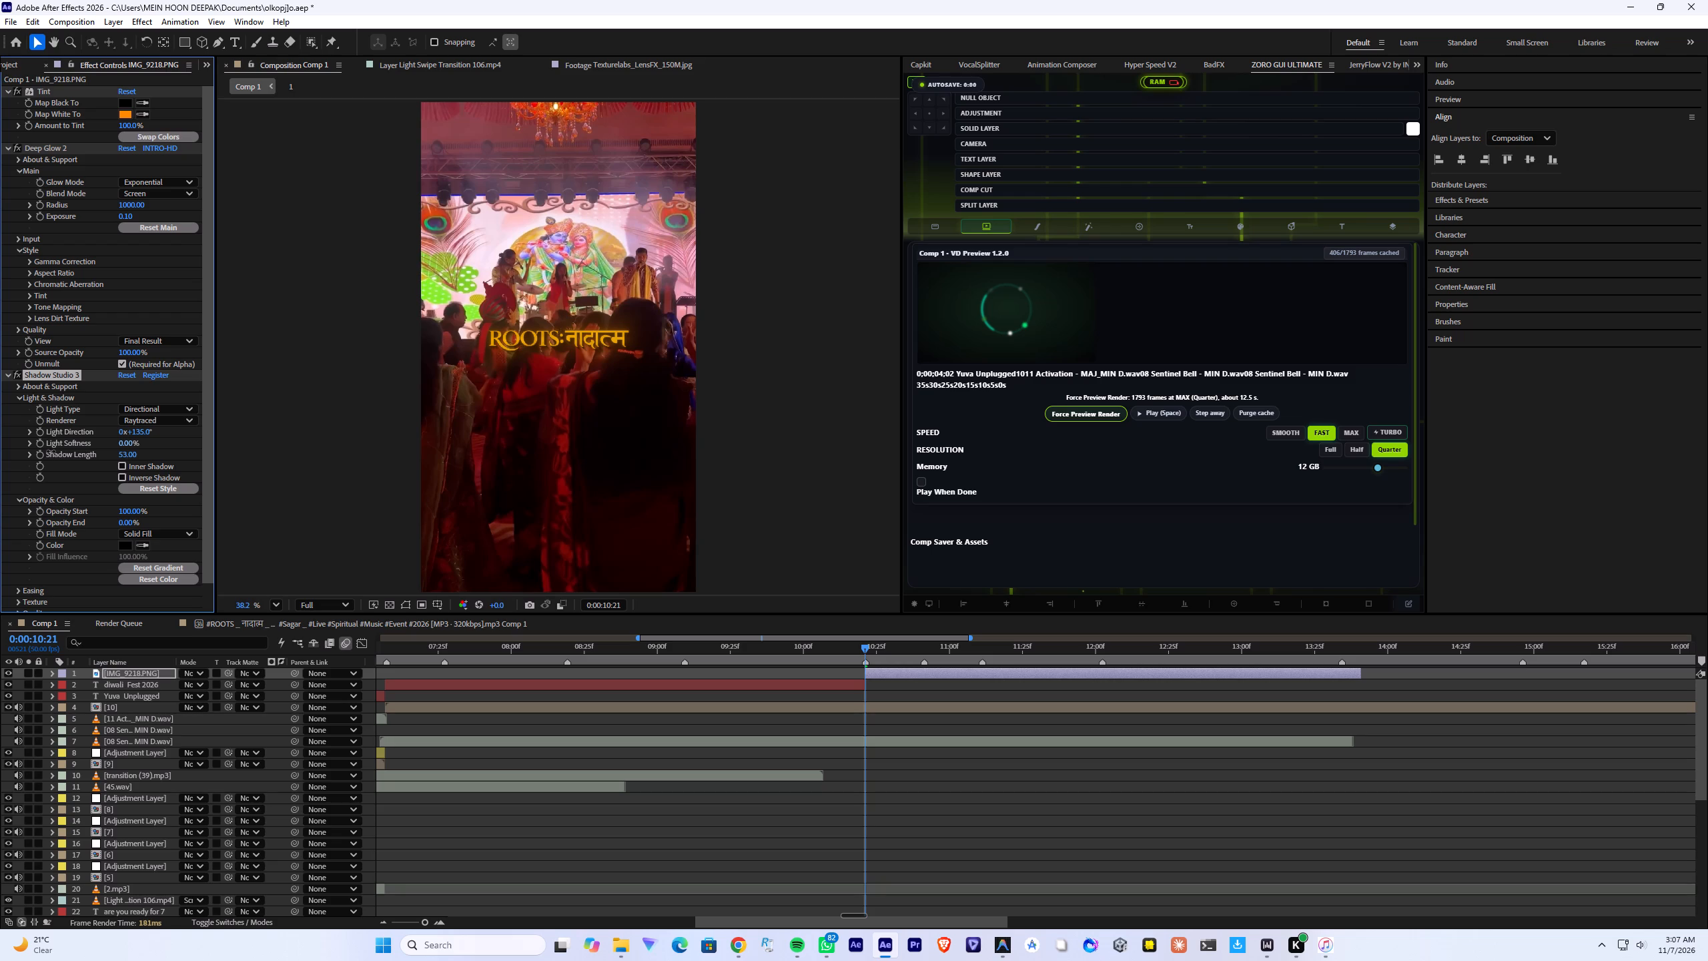
drag(51, 451, 0, 462)
Scale the ROOTS logo layer to 62.6%.
scroll(544, 336, up, 13)
scroll(544, 336, down, 8)
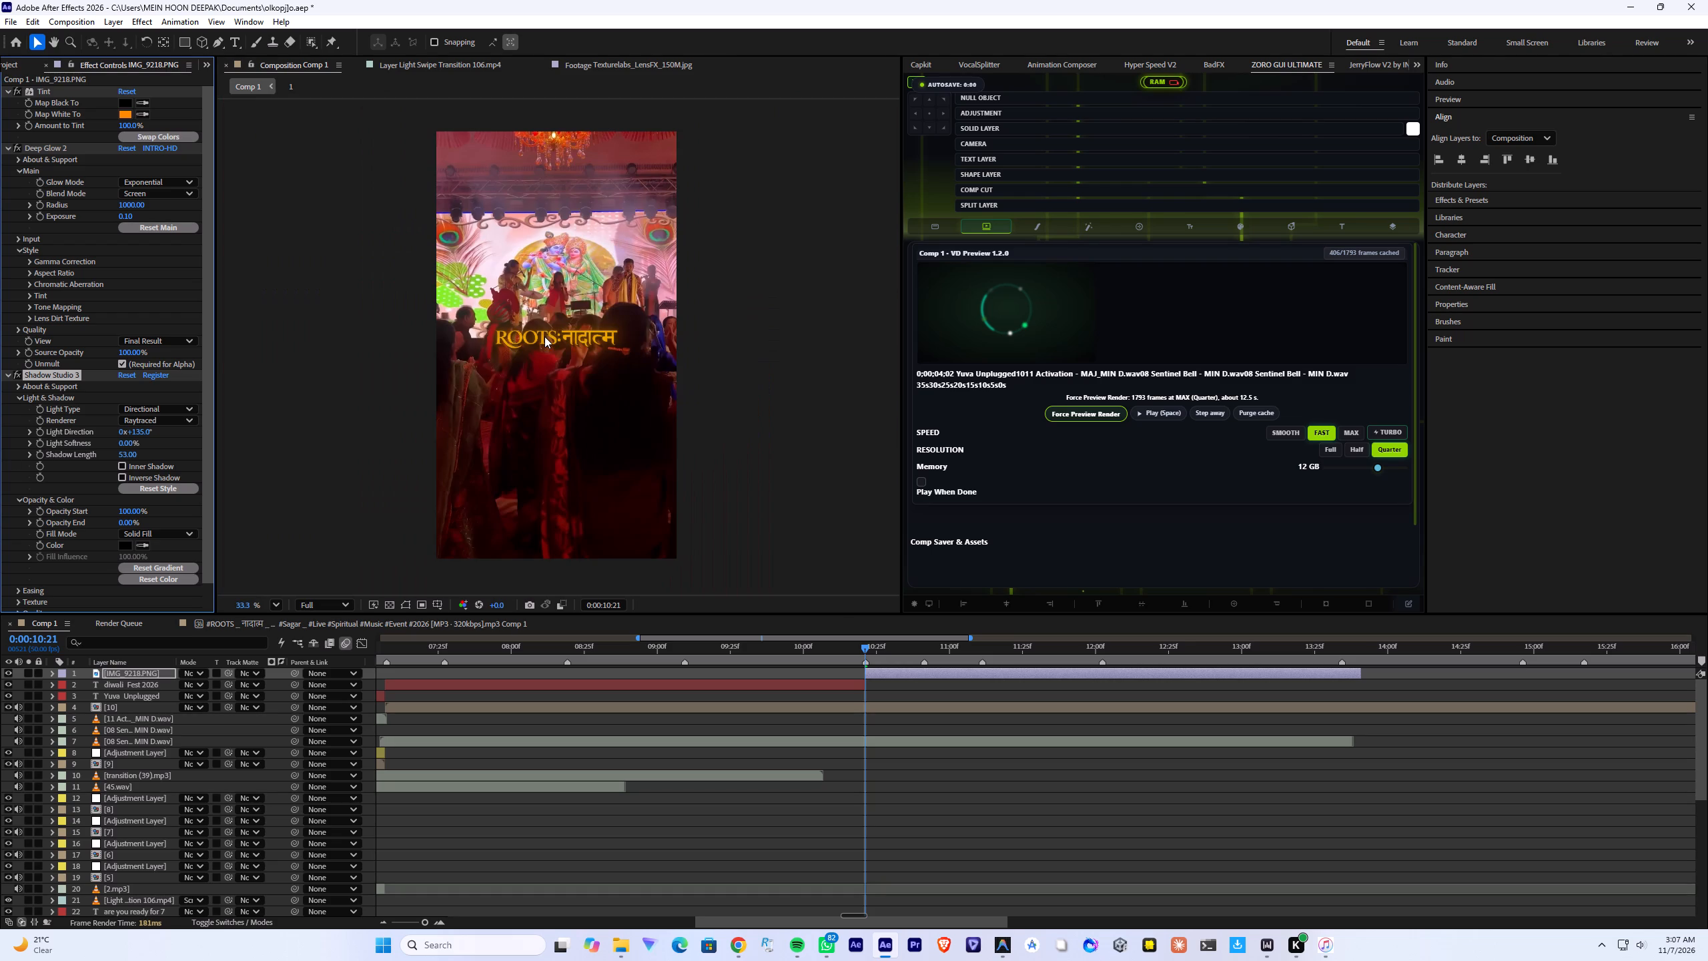
scroll(548, 338, up, 1)
click(548, 338)
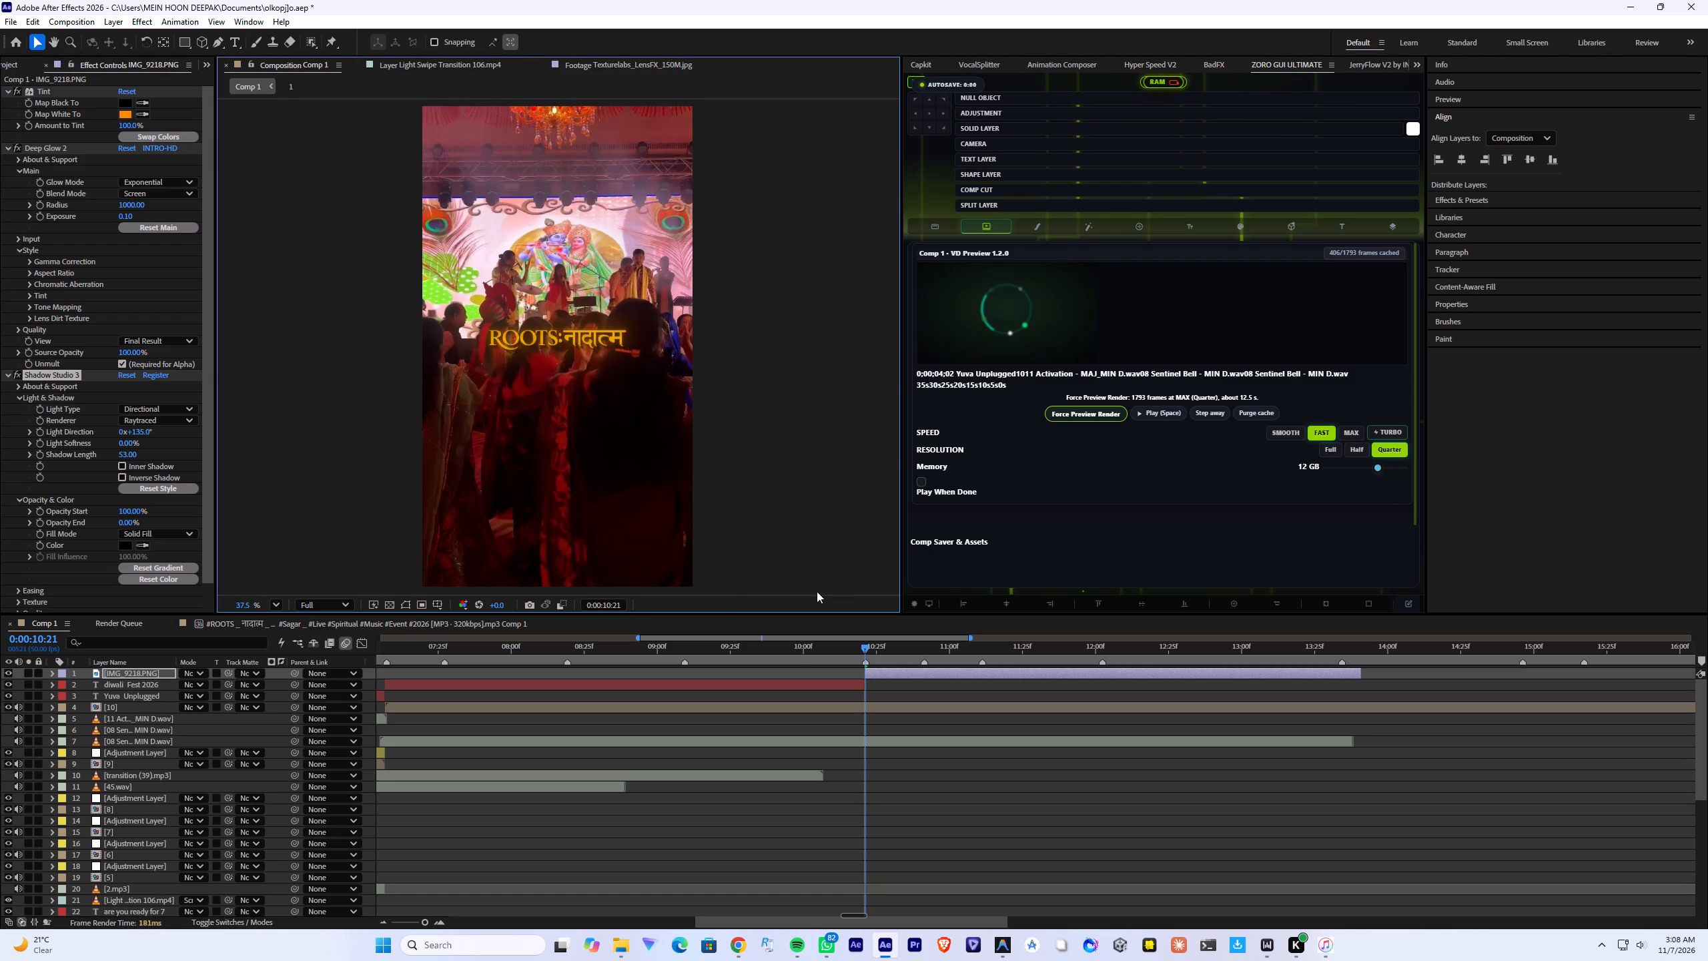
key(s)
drag(217, 688, 228, 687)
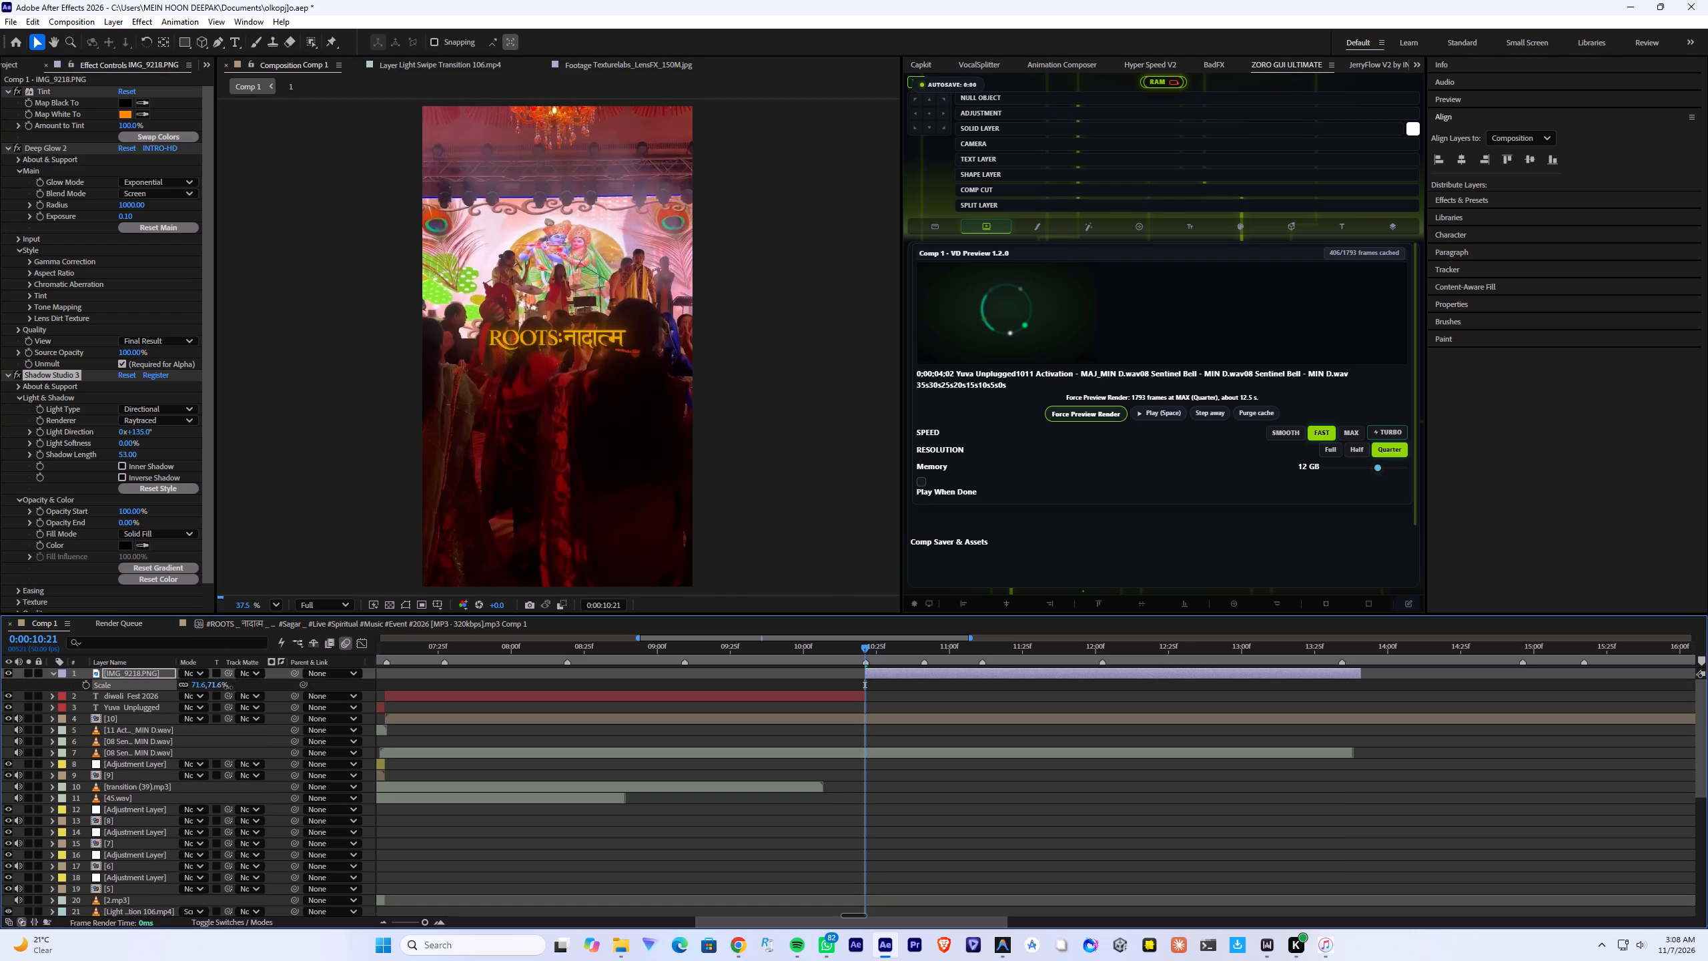
drag(228, 687, 220, 682)
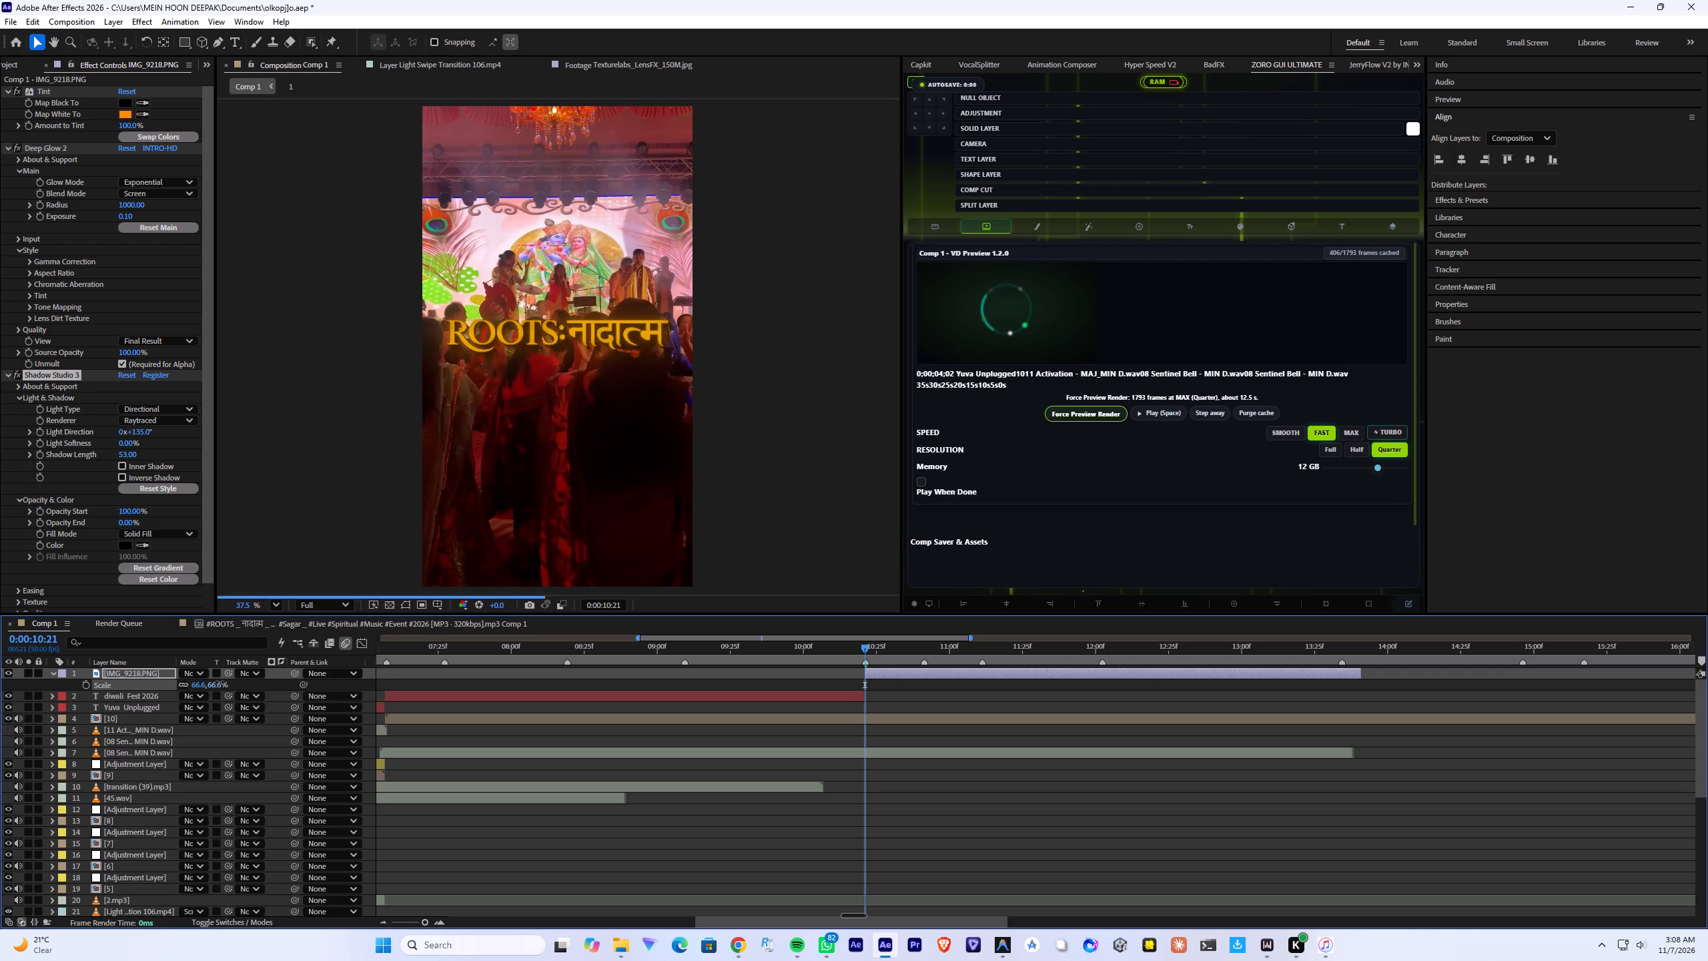
drag(220, 682, 217, 682)
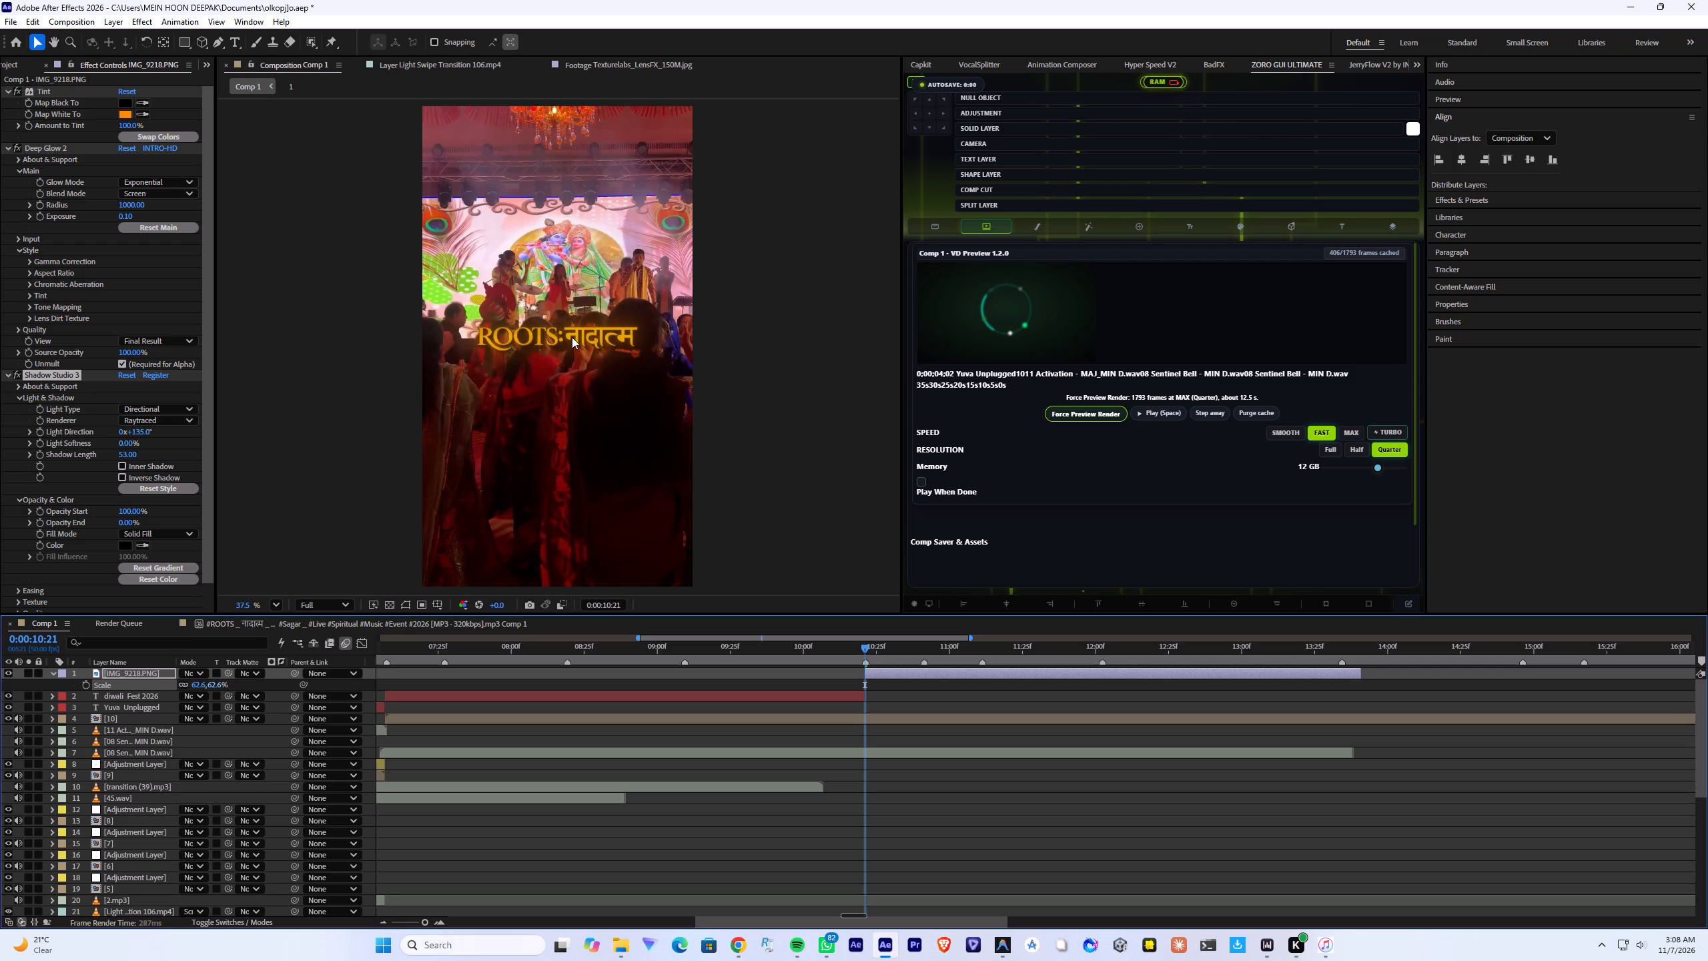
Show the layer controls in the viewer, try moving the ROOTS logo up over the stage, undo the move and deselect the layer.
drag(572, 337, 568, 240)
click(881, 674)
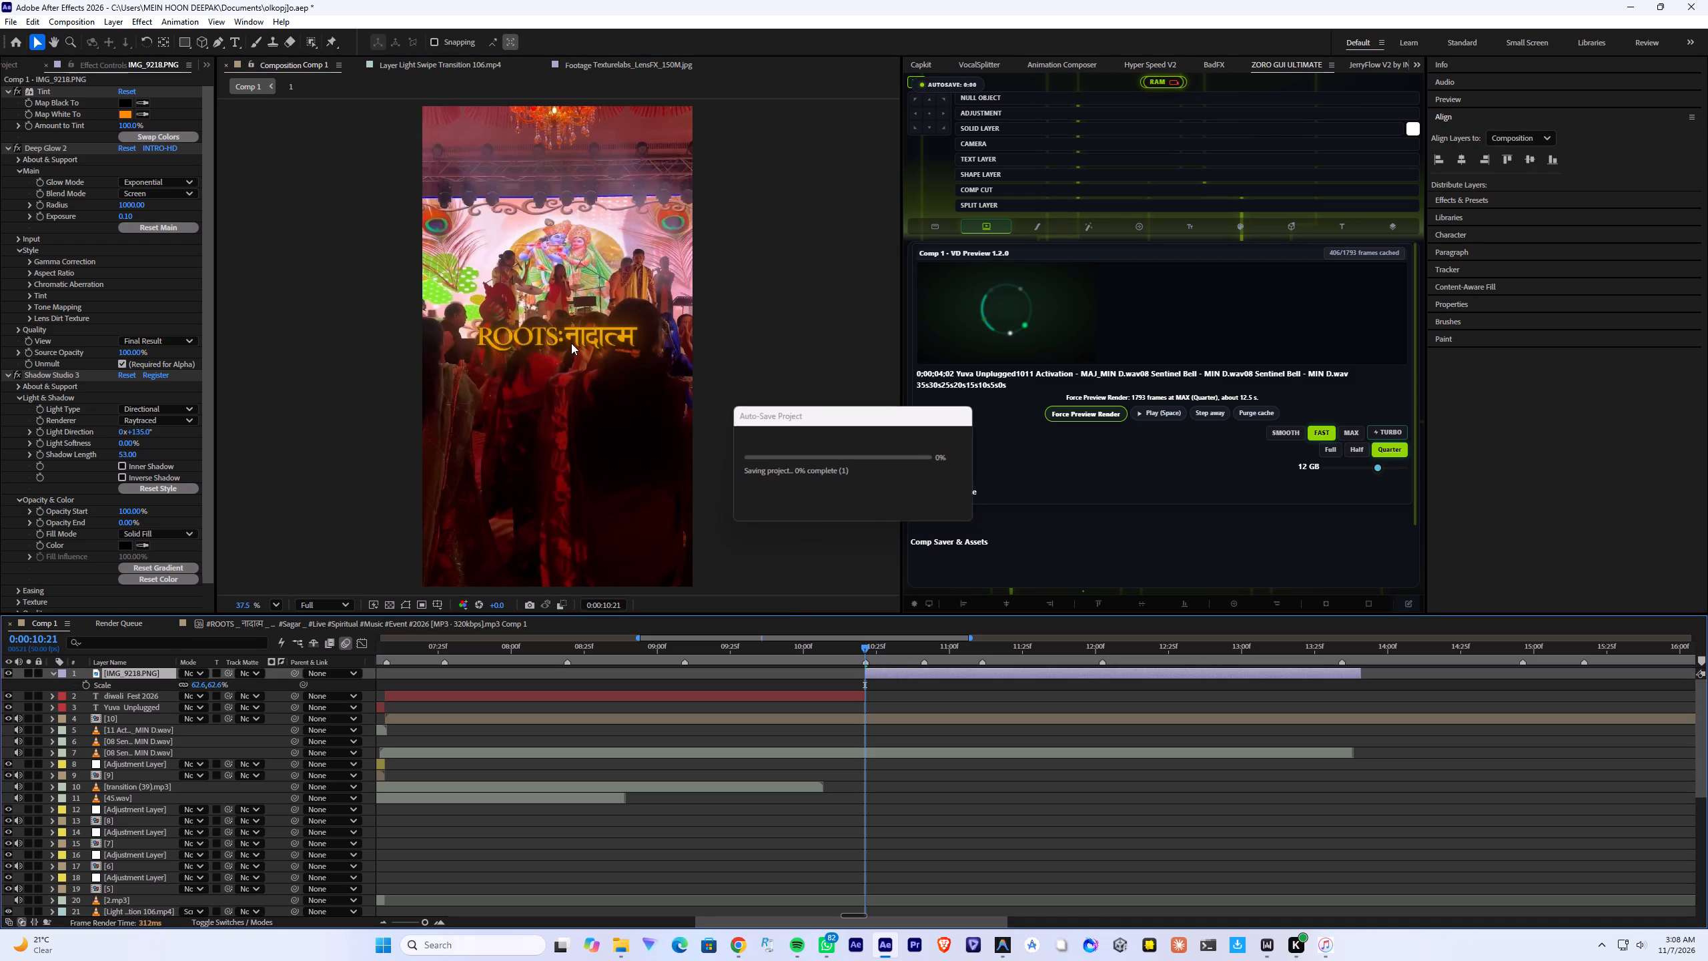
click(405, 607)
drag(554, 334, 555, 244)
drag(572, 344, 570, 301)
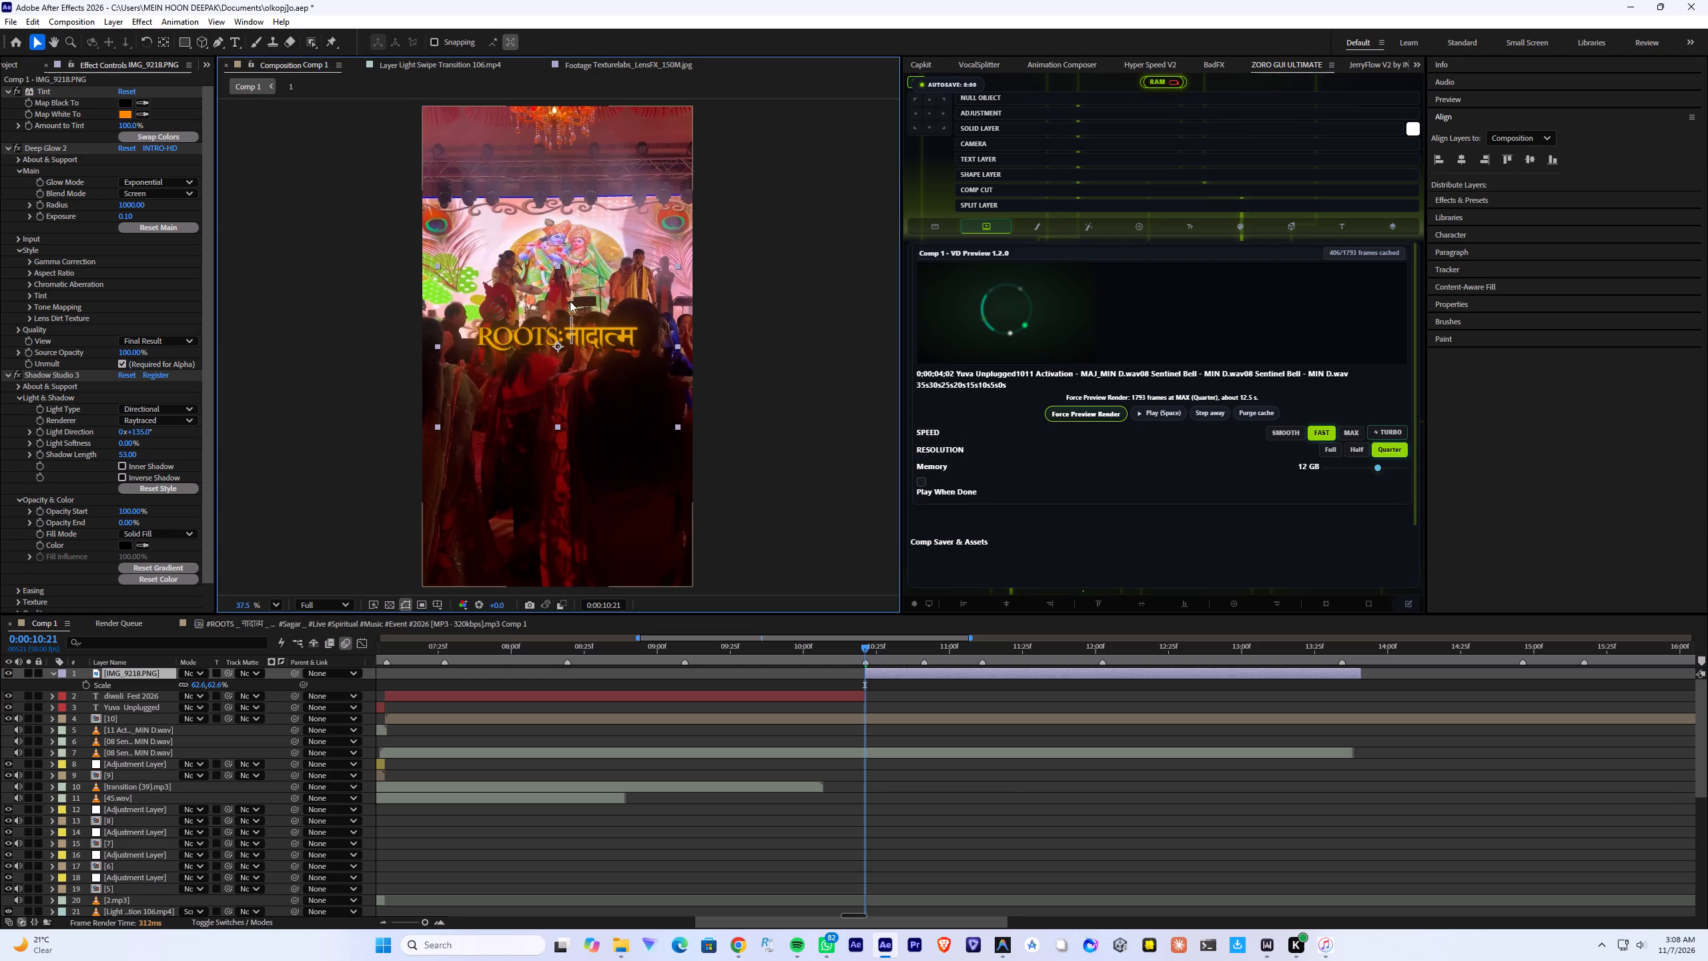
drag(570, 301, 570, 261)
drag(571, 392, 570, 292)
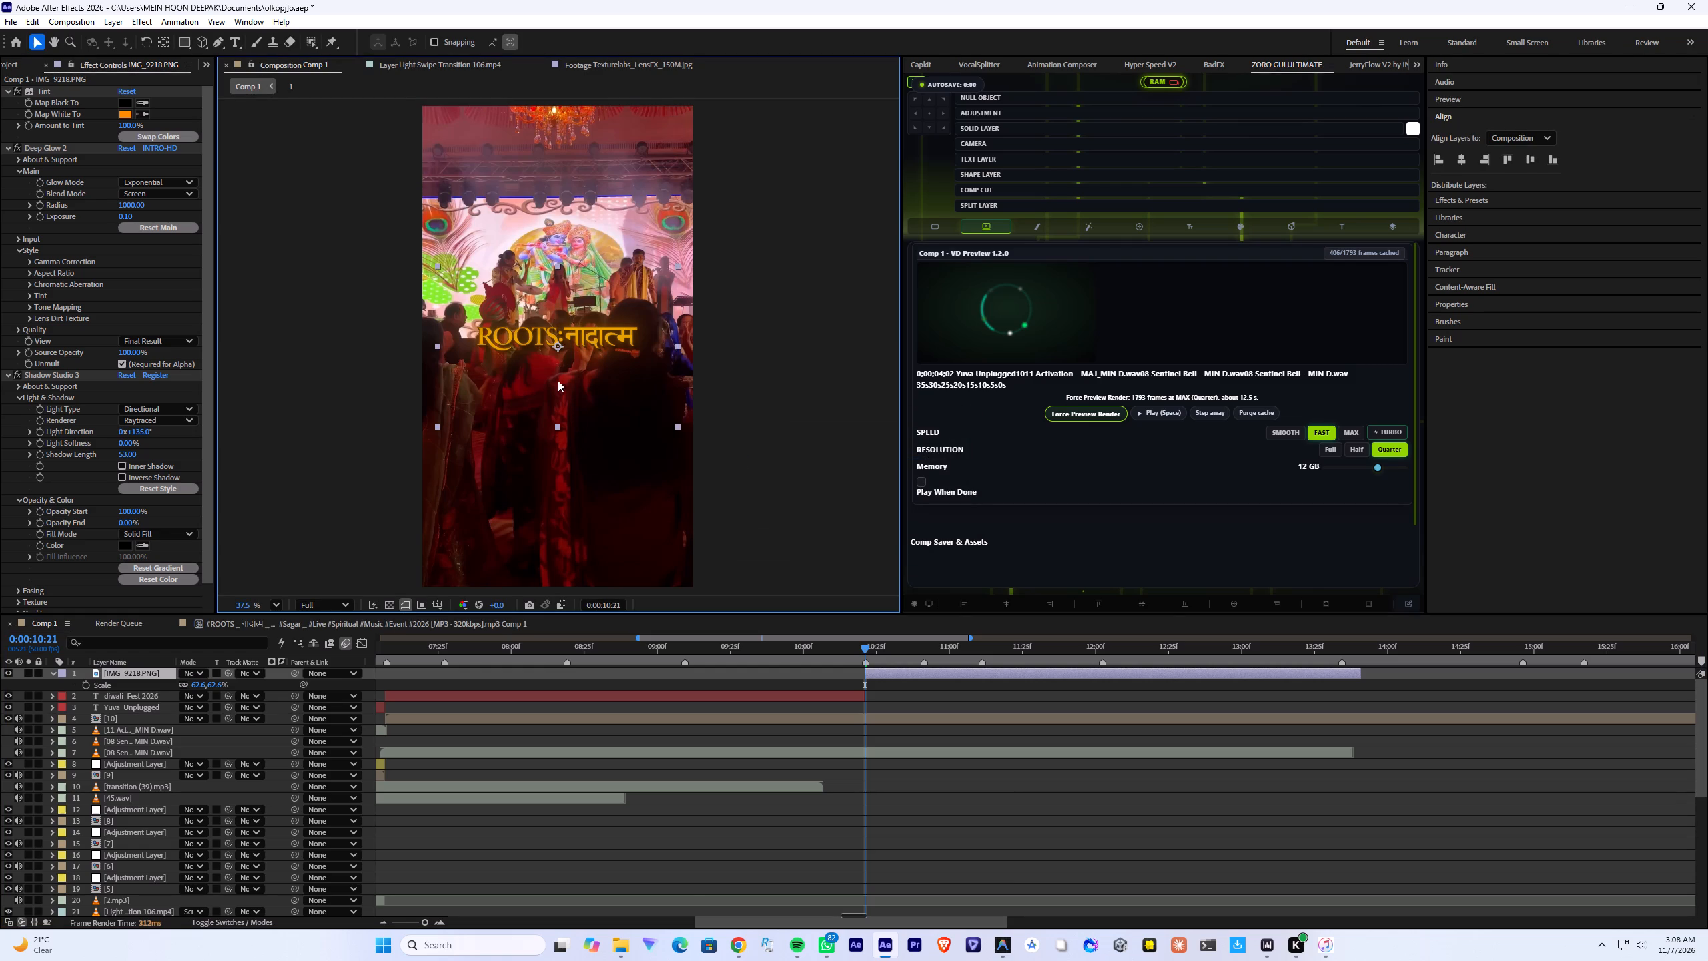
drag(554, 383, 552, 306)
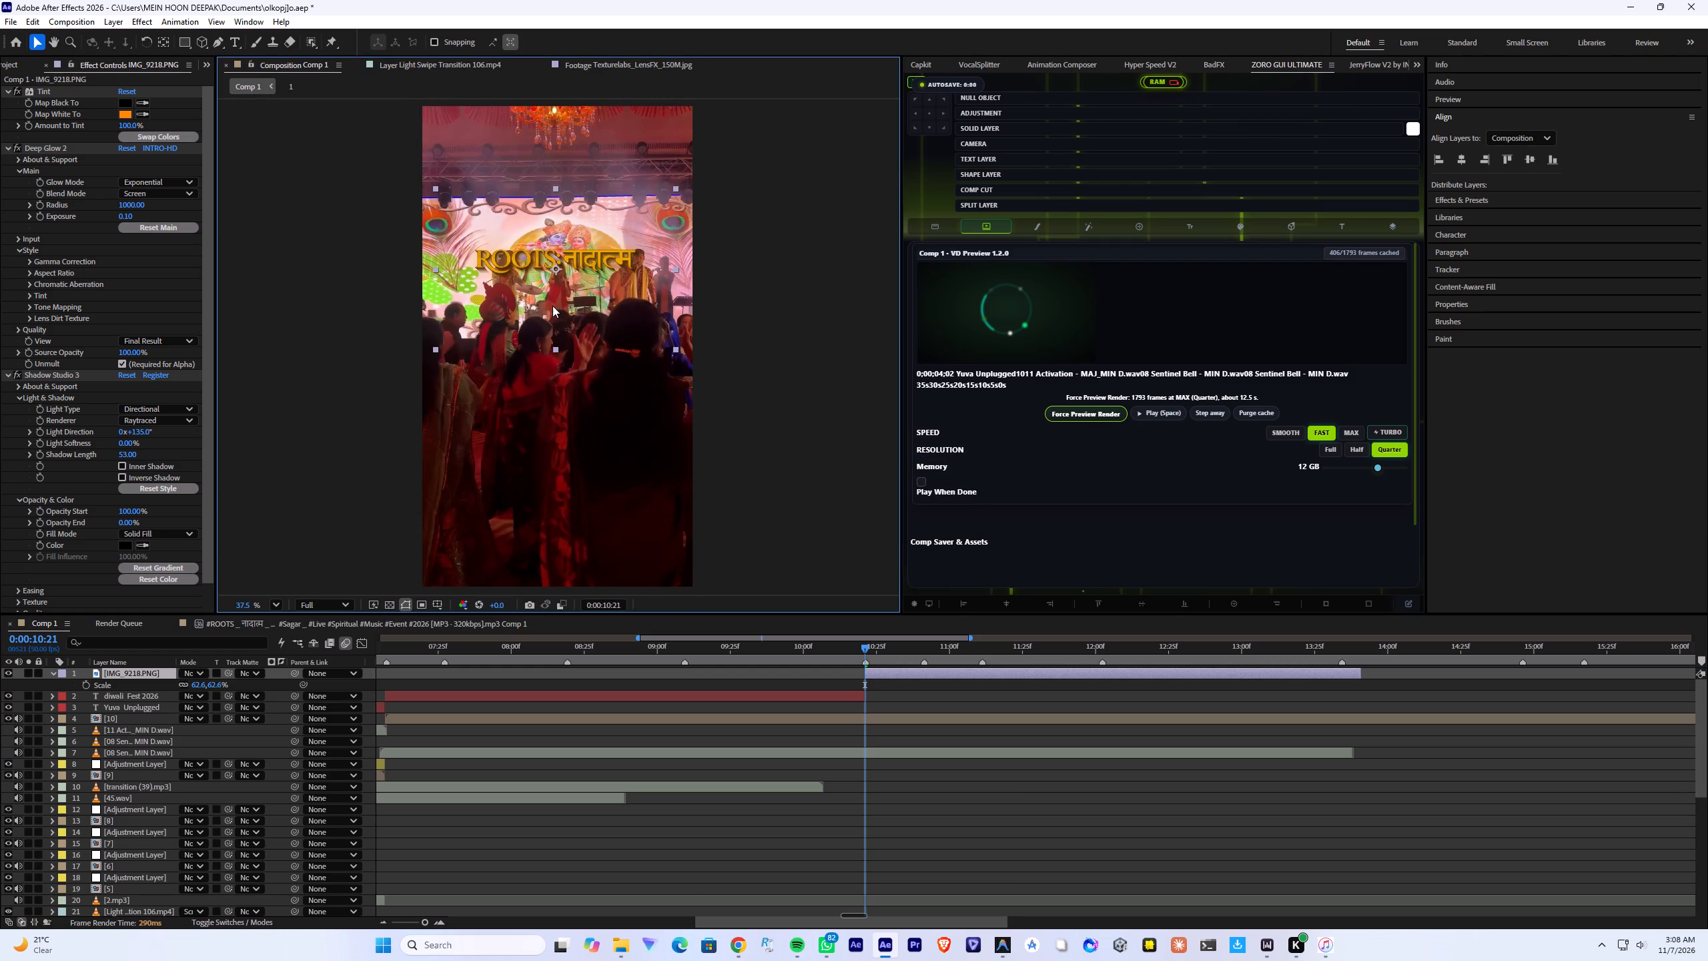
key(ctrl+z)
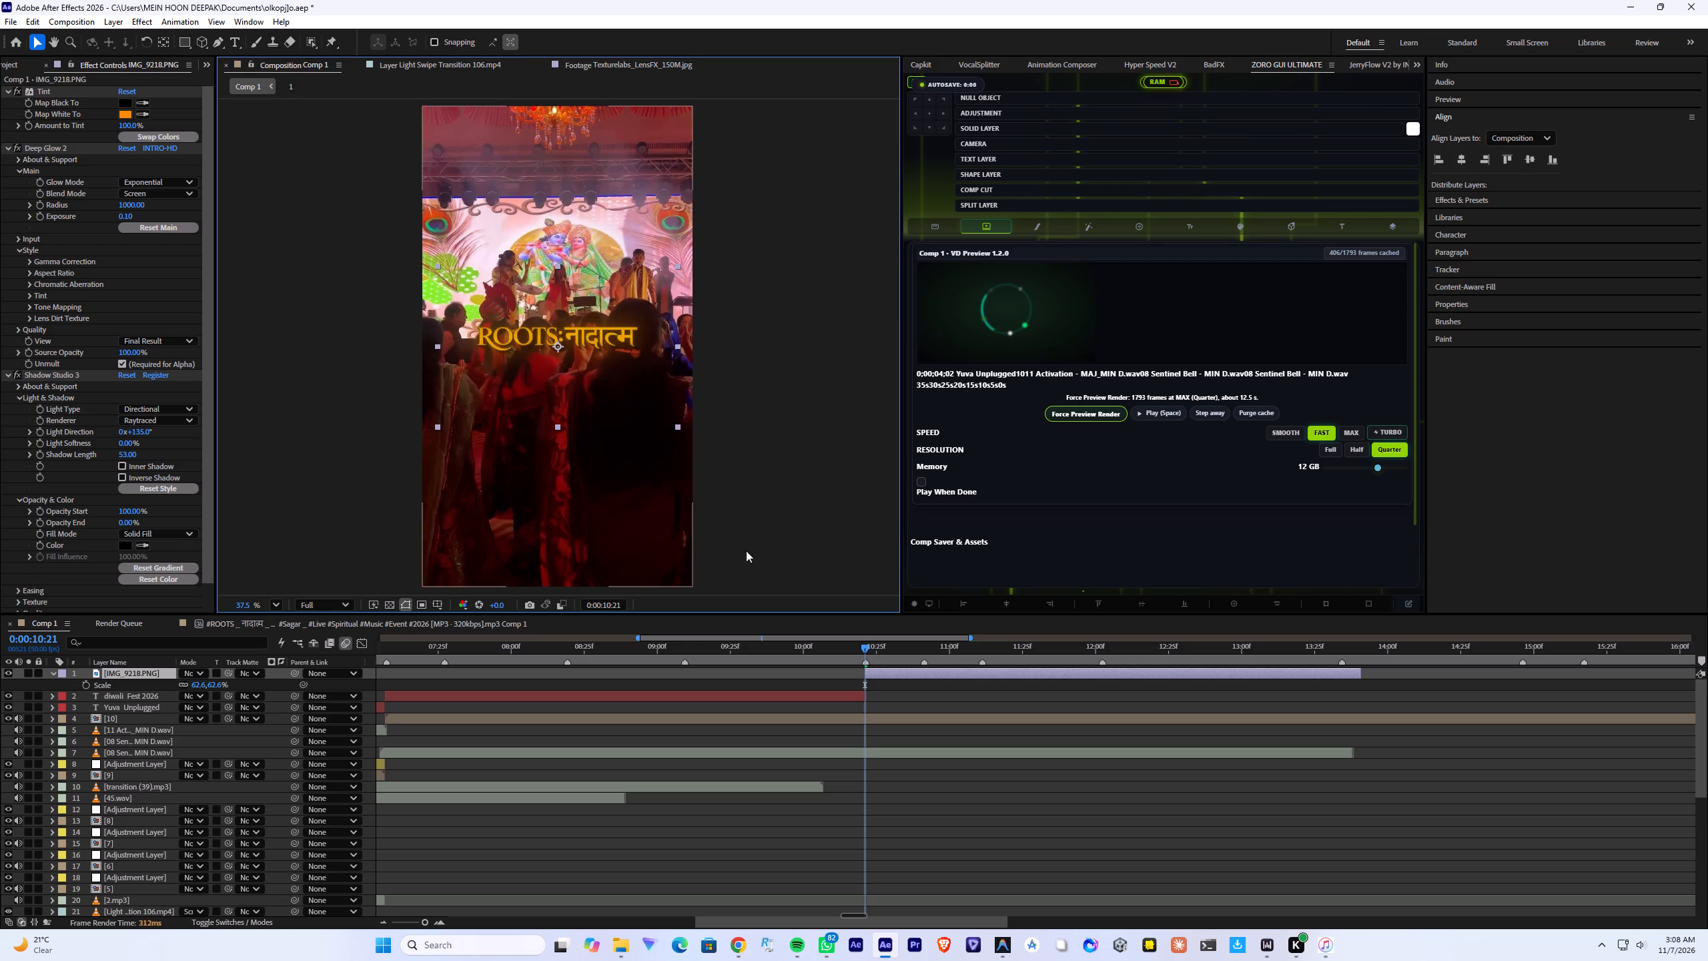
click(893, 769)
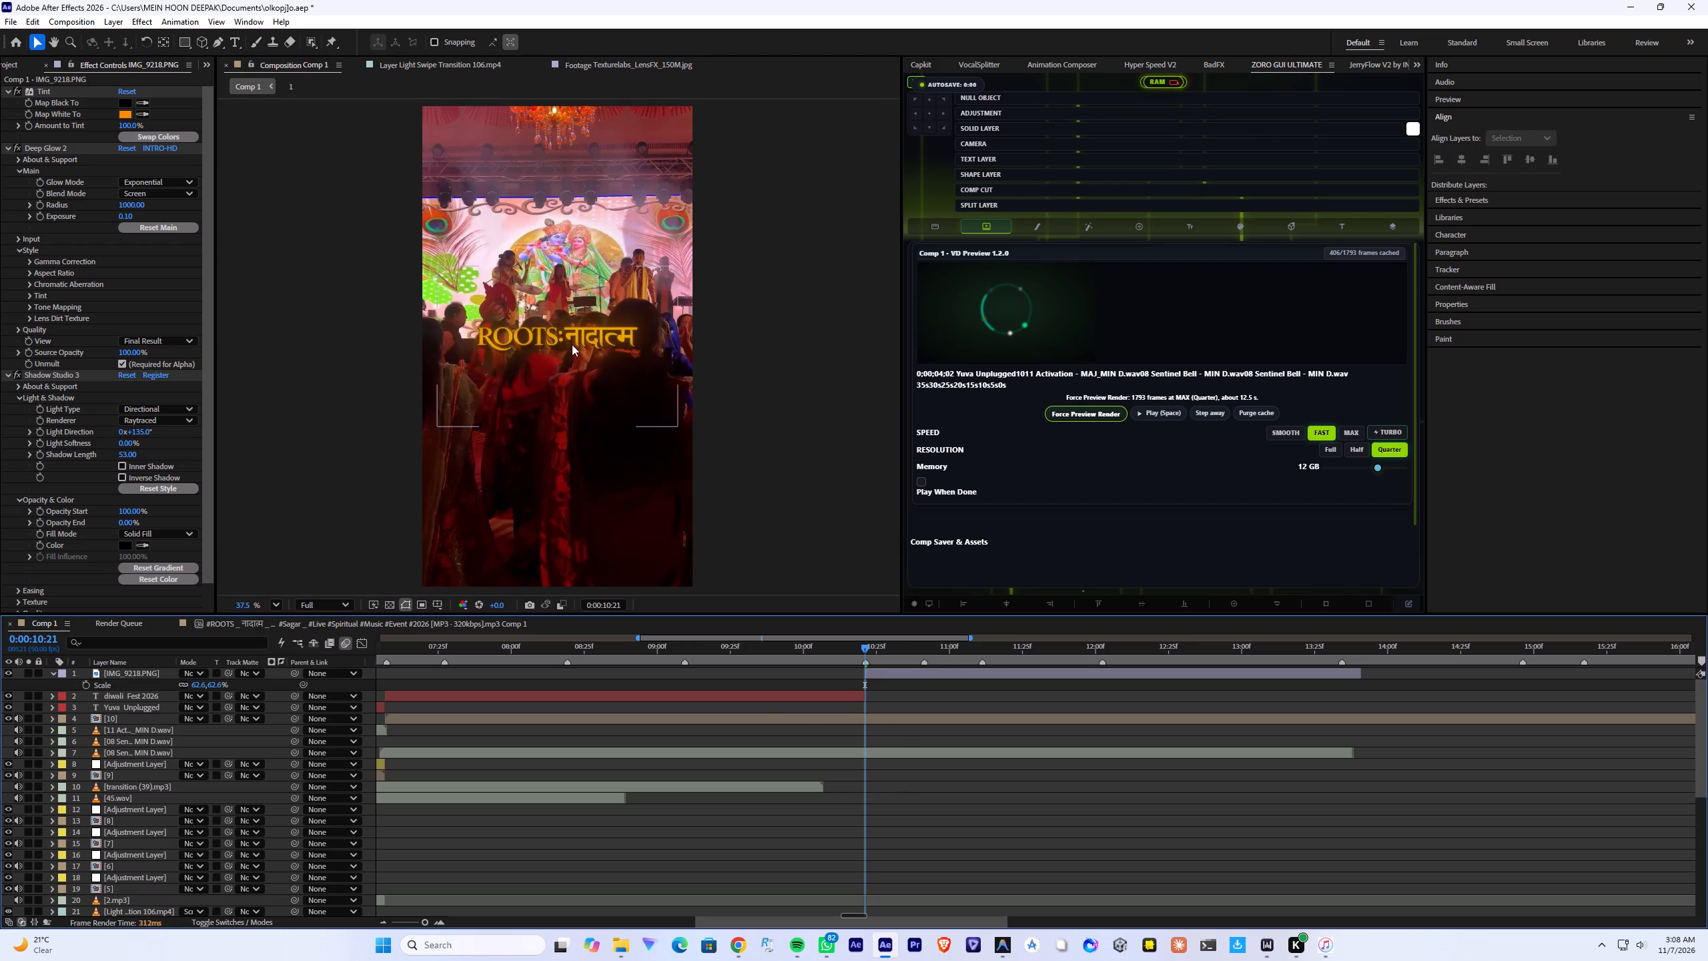
Move the ROOTS logo up over the performers on the stage.
drag(572, 343, 570, 283)
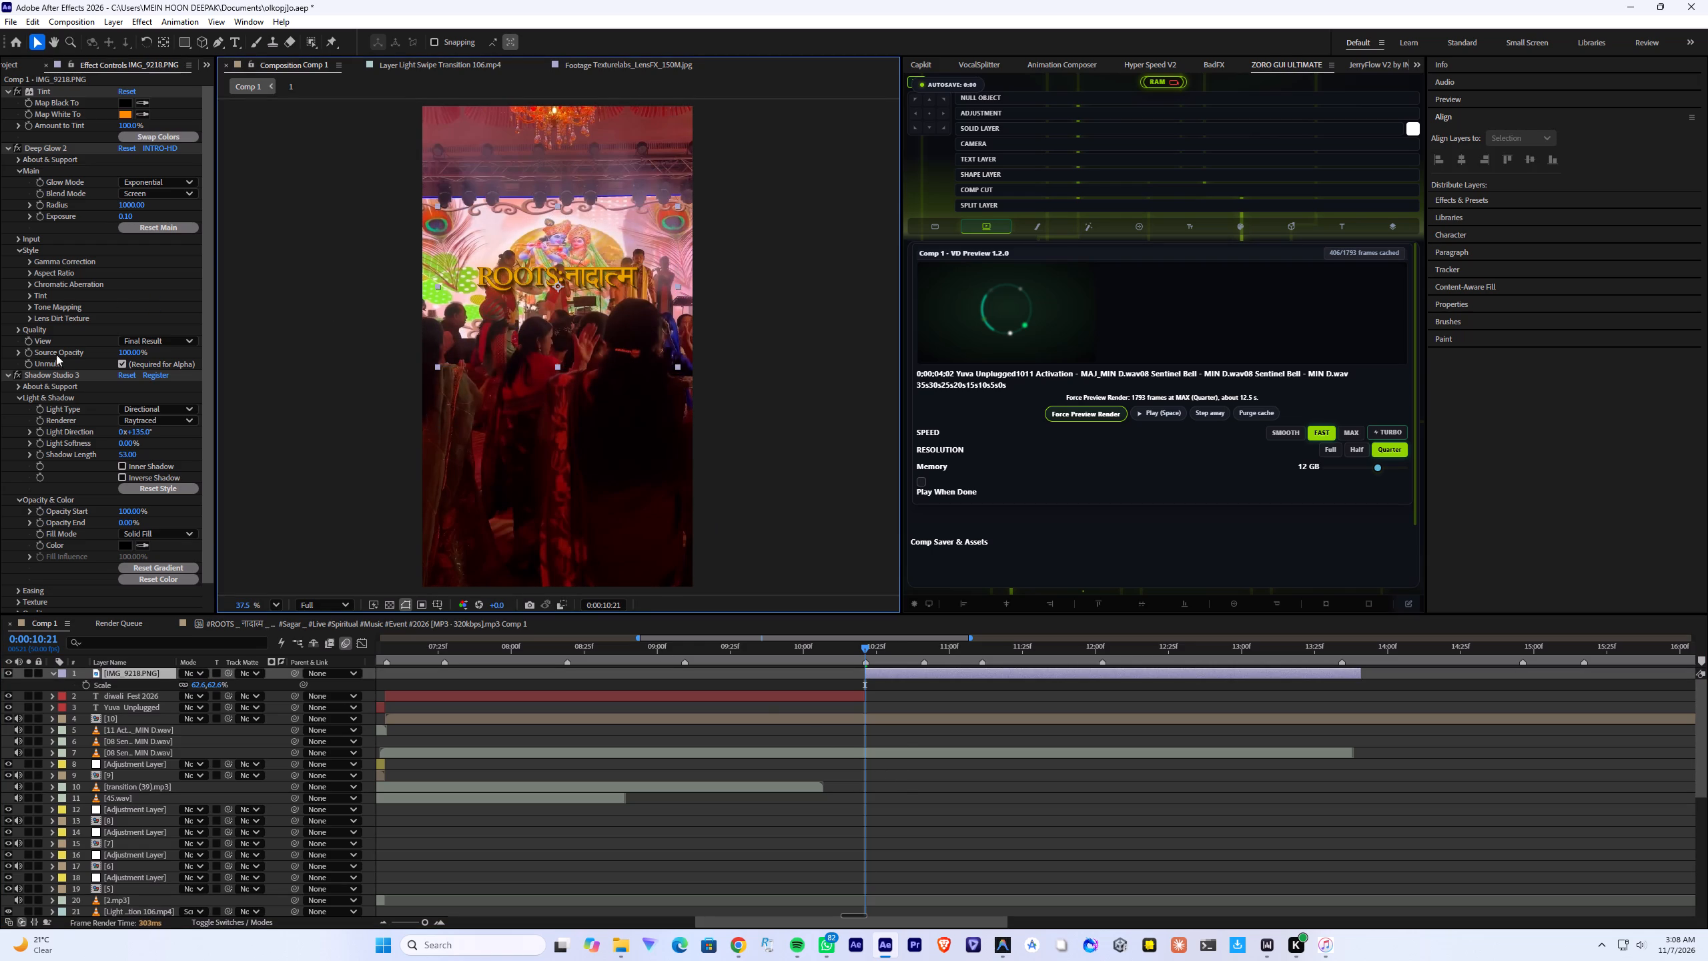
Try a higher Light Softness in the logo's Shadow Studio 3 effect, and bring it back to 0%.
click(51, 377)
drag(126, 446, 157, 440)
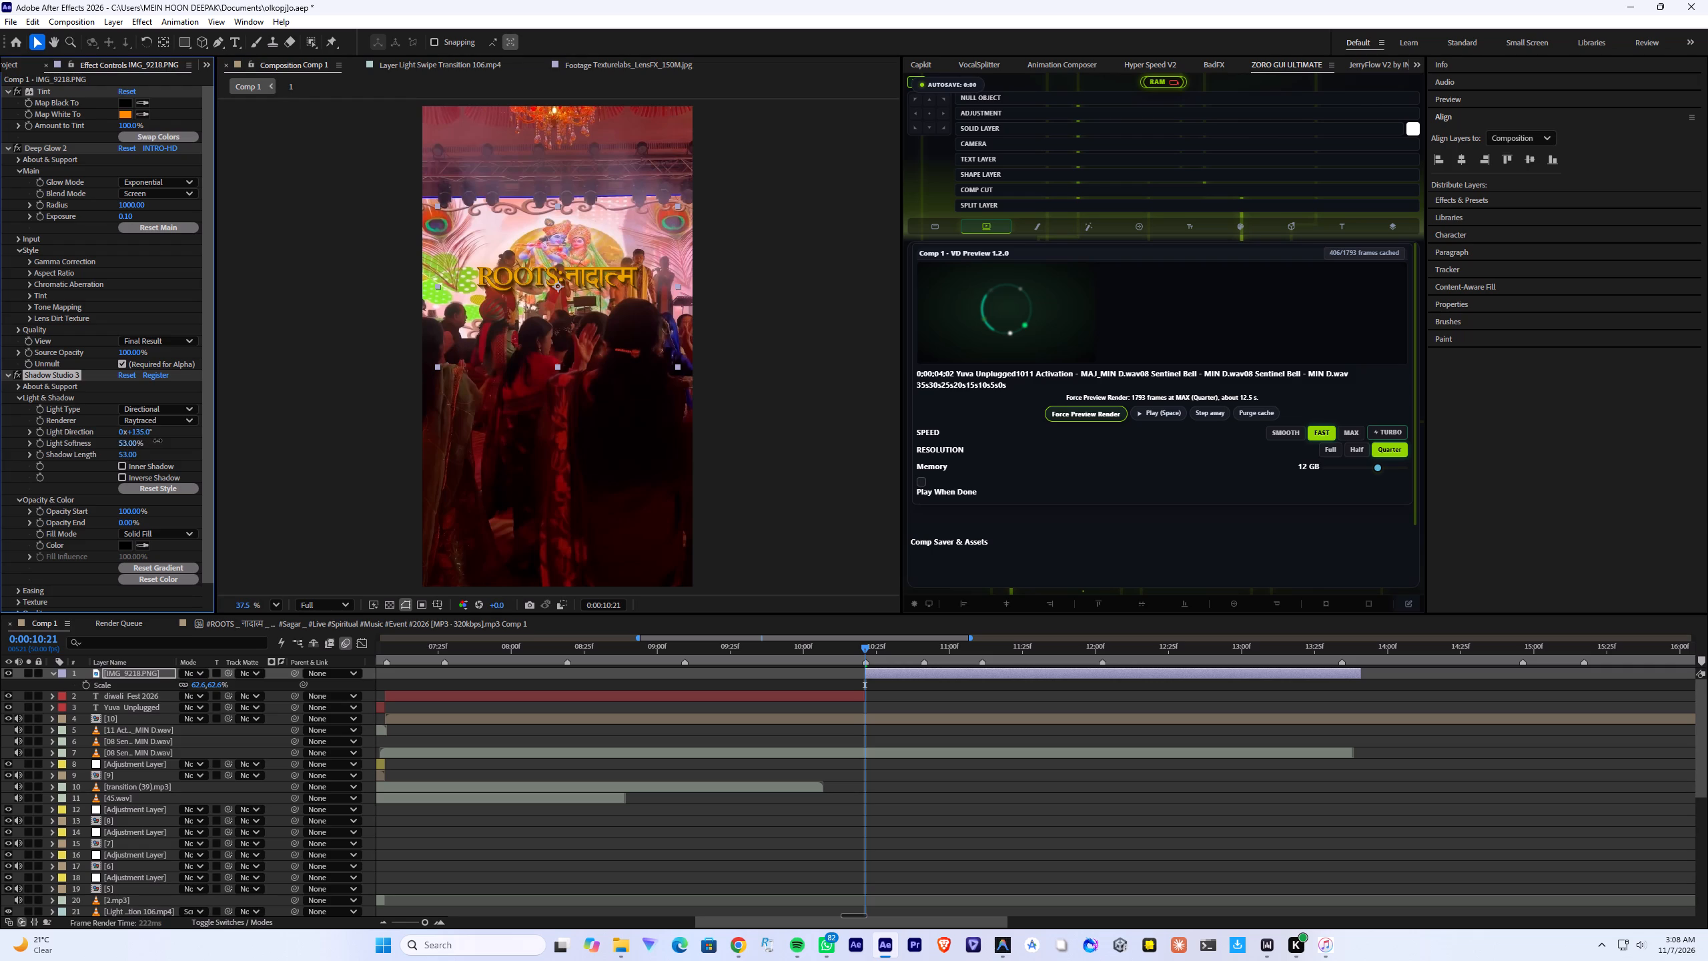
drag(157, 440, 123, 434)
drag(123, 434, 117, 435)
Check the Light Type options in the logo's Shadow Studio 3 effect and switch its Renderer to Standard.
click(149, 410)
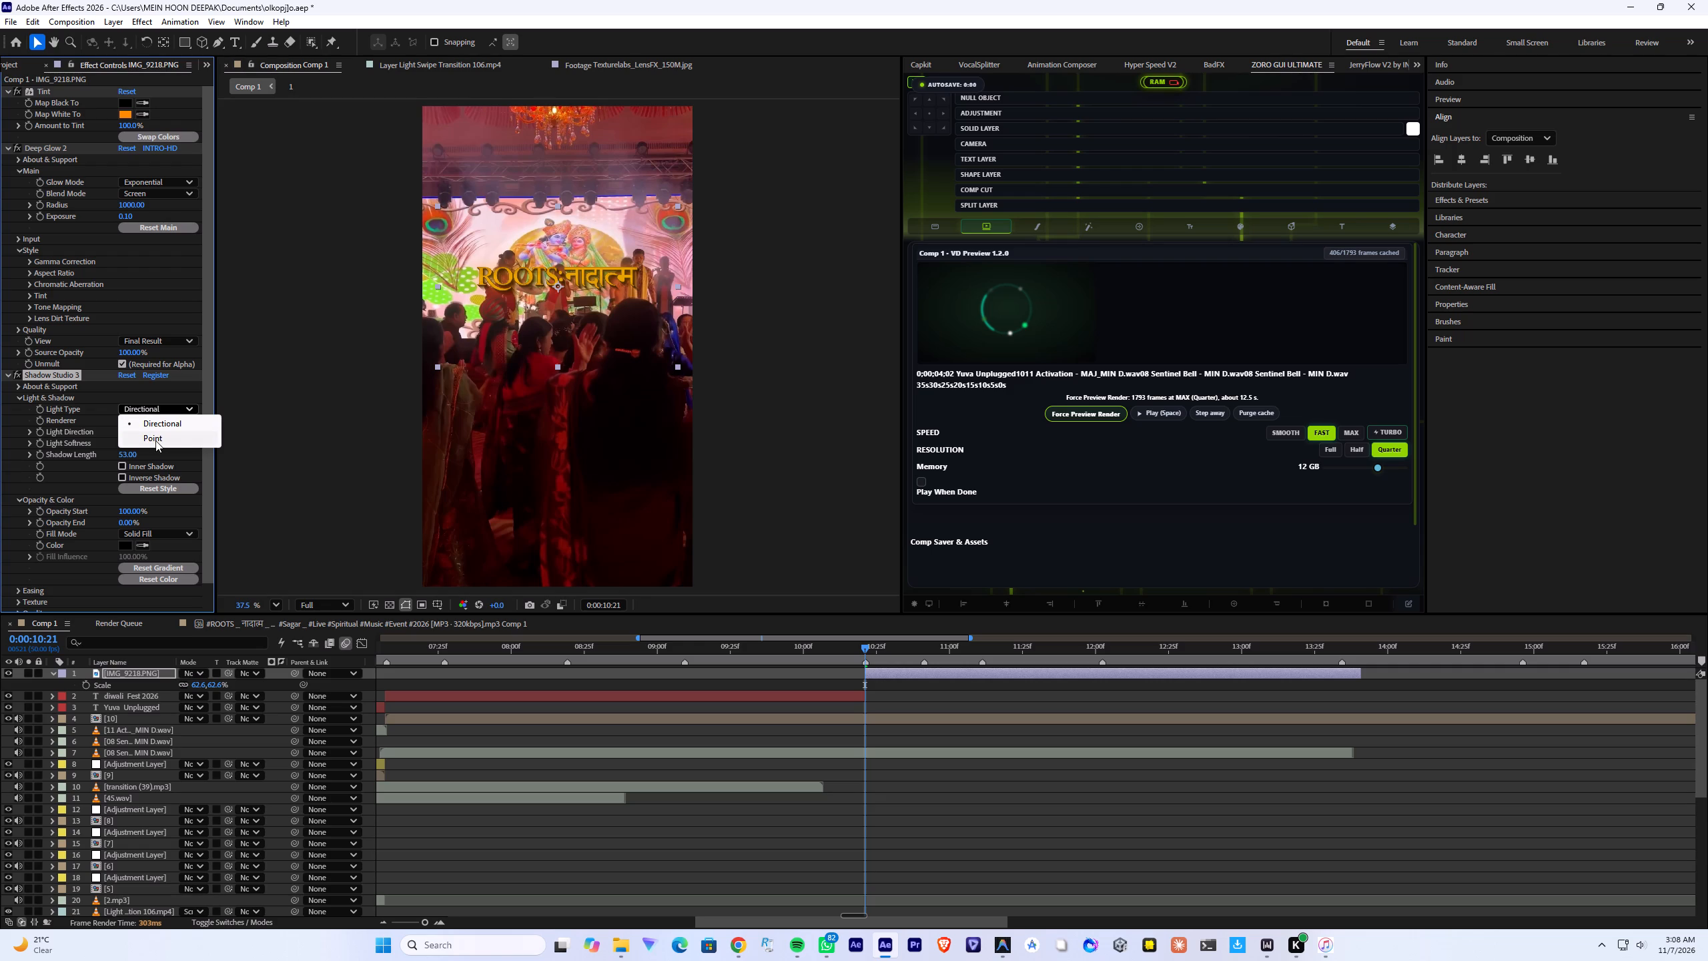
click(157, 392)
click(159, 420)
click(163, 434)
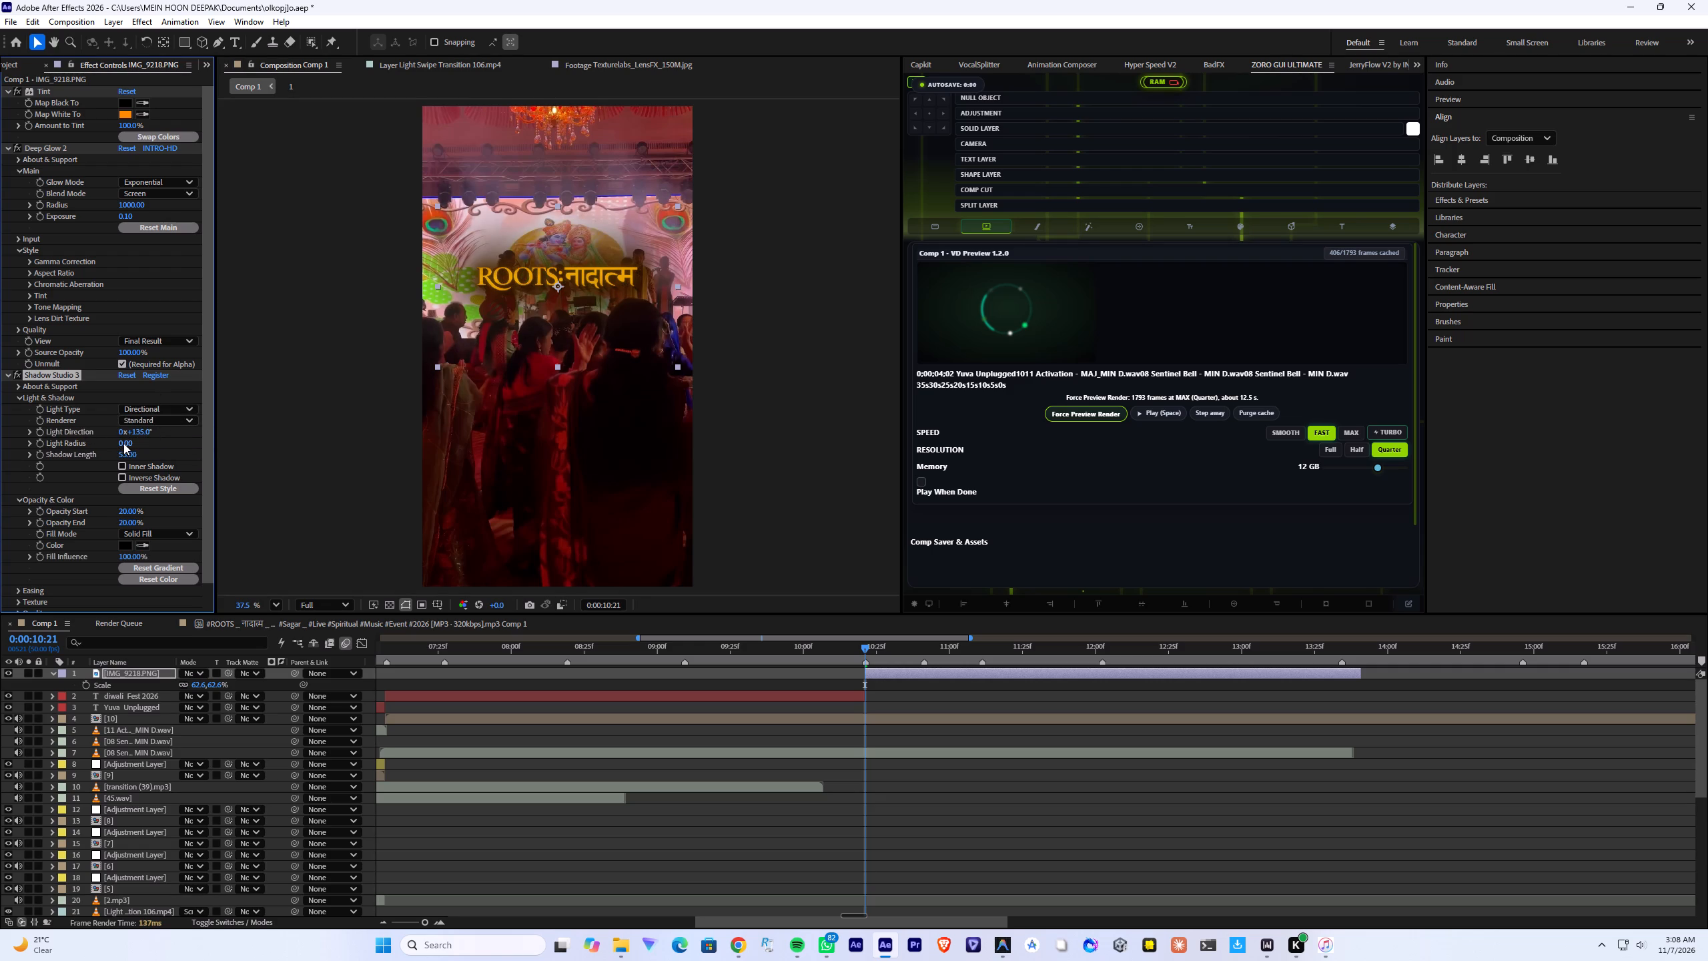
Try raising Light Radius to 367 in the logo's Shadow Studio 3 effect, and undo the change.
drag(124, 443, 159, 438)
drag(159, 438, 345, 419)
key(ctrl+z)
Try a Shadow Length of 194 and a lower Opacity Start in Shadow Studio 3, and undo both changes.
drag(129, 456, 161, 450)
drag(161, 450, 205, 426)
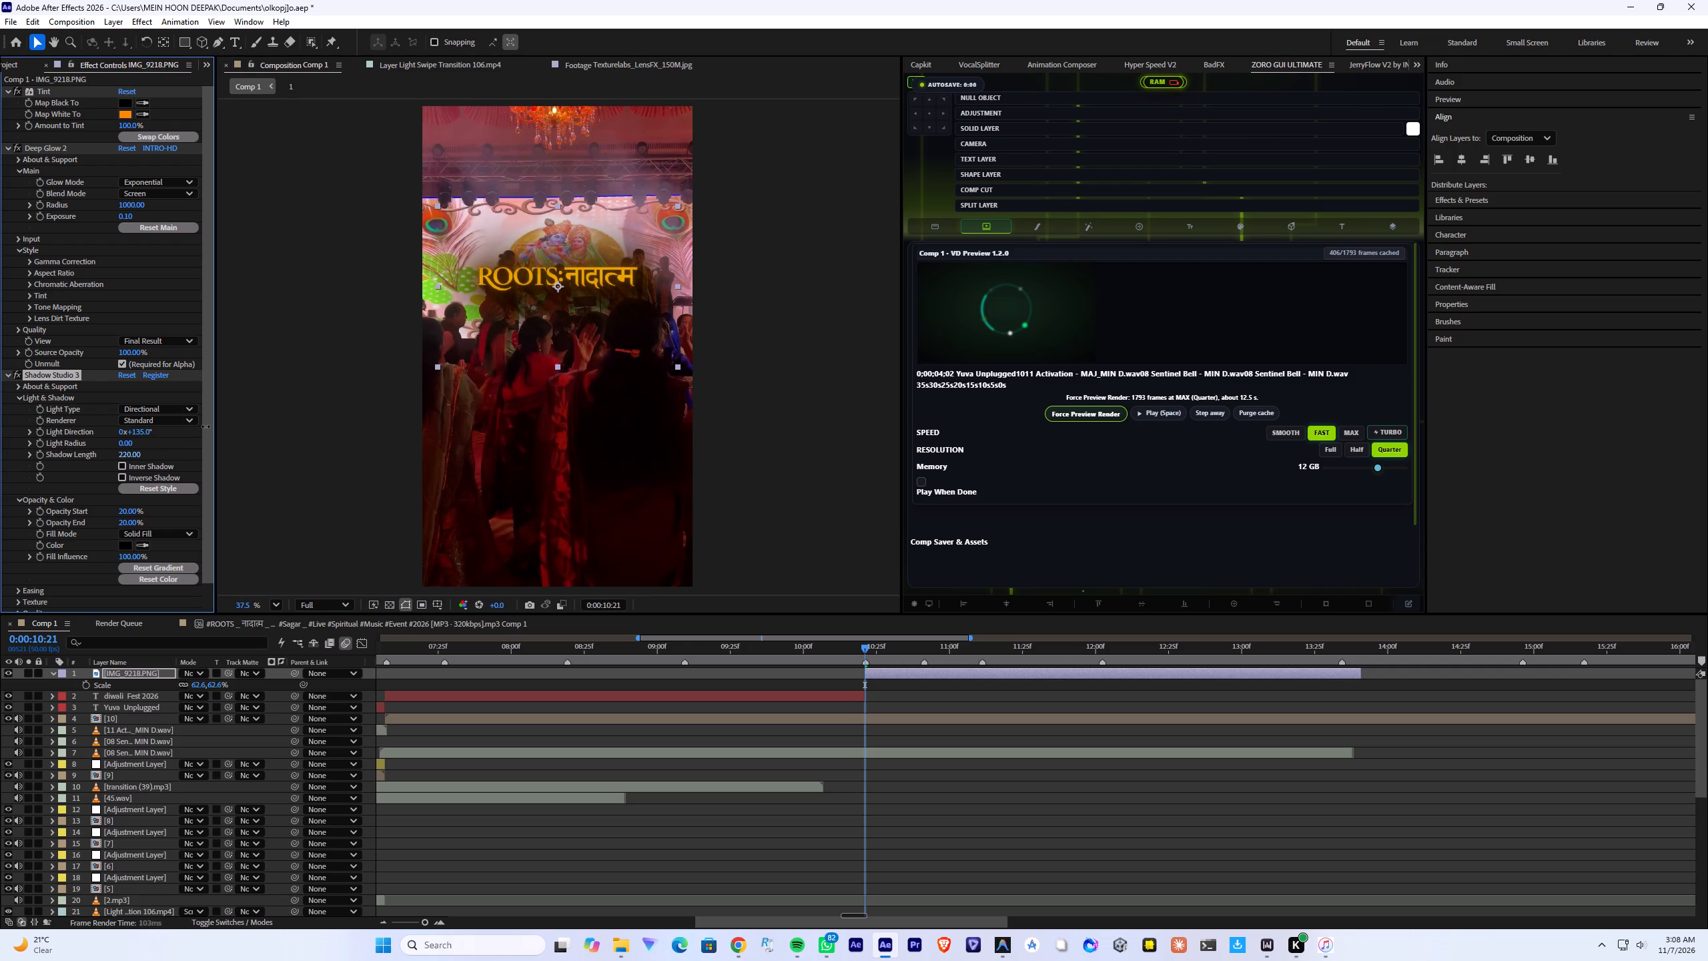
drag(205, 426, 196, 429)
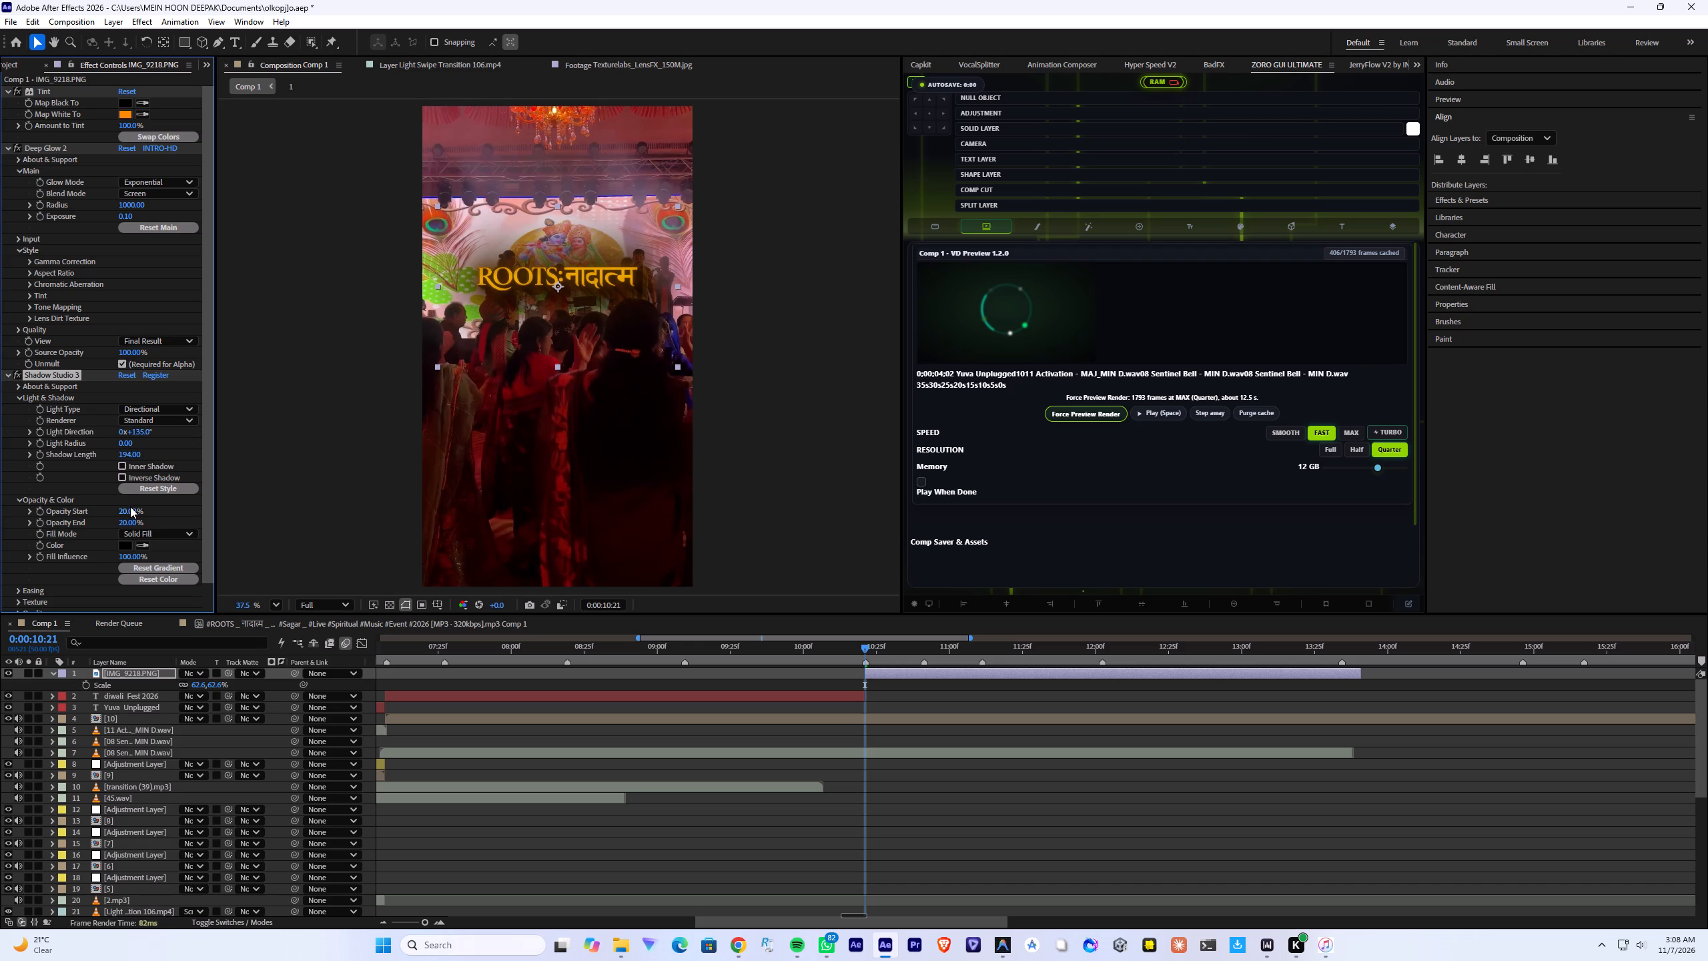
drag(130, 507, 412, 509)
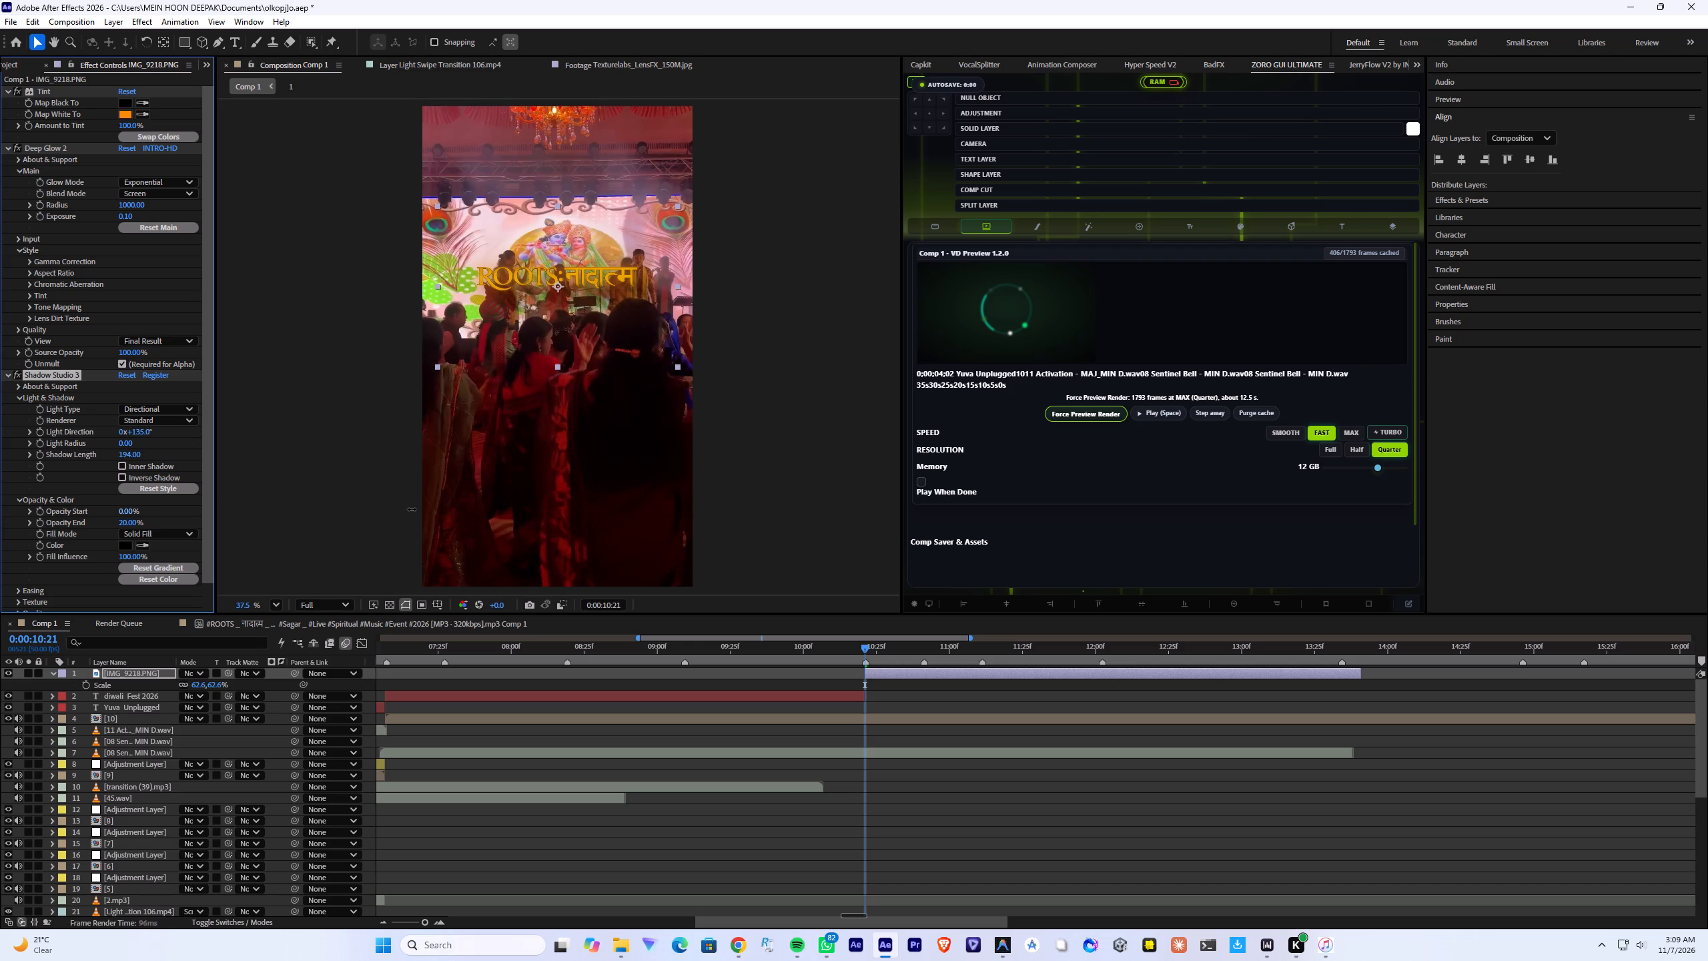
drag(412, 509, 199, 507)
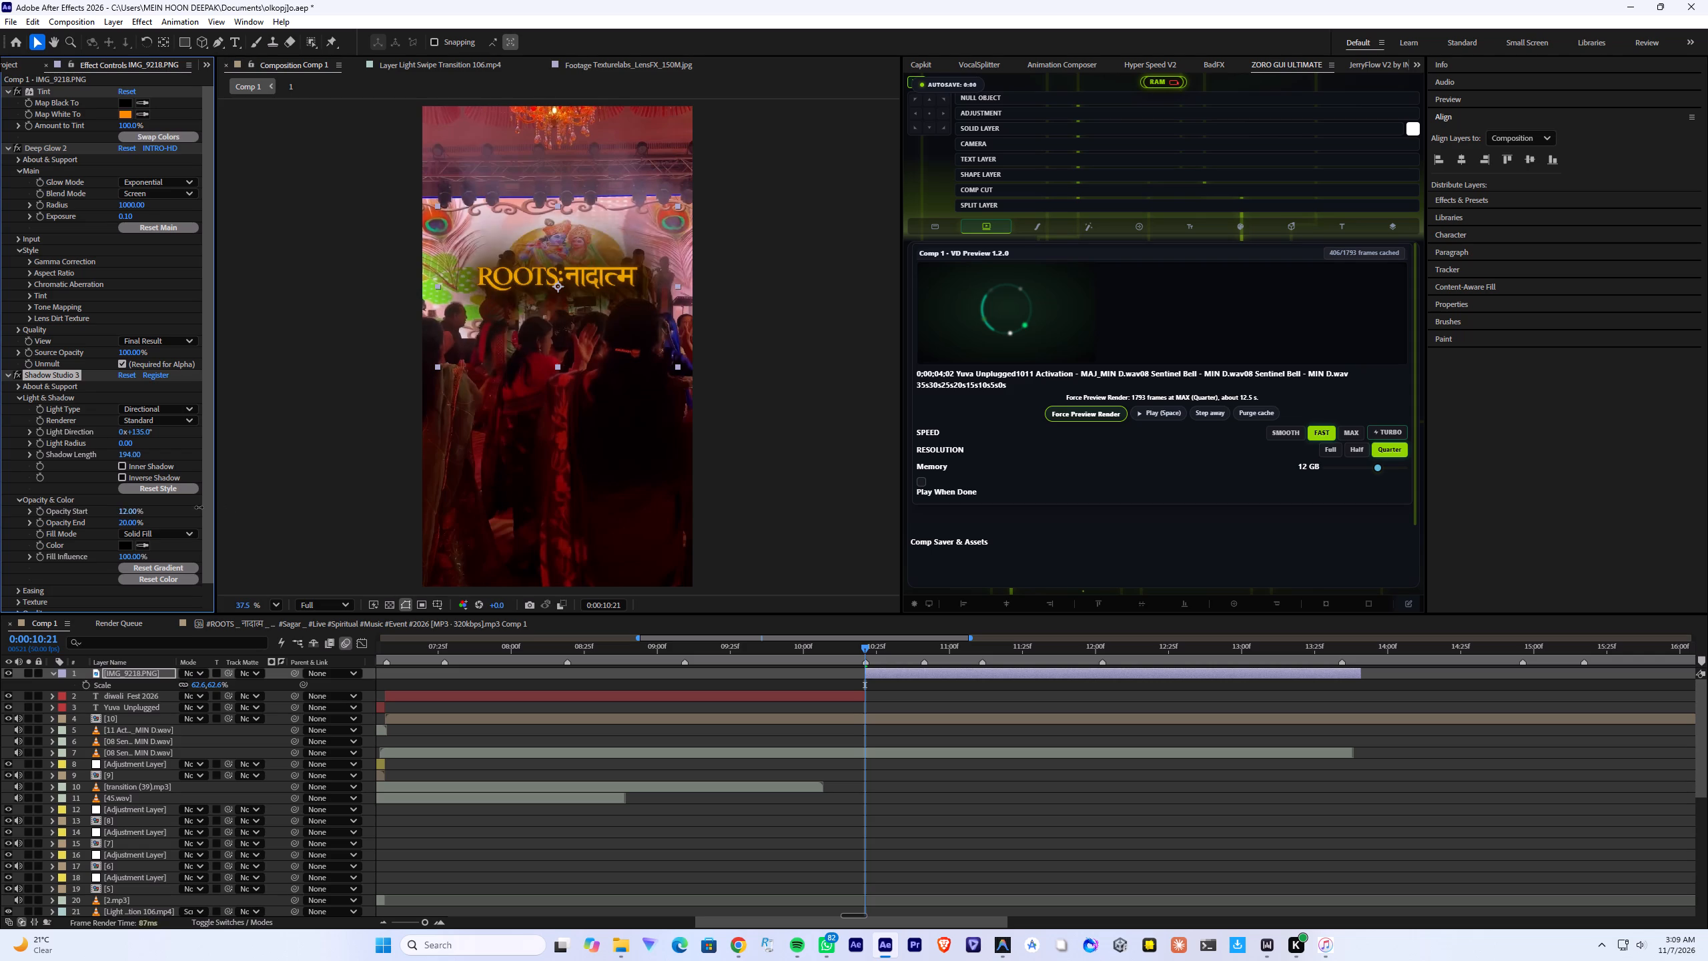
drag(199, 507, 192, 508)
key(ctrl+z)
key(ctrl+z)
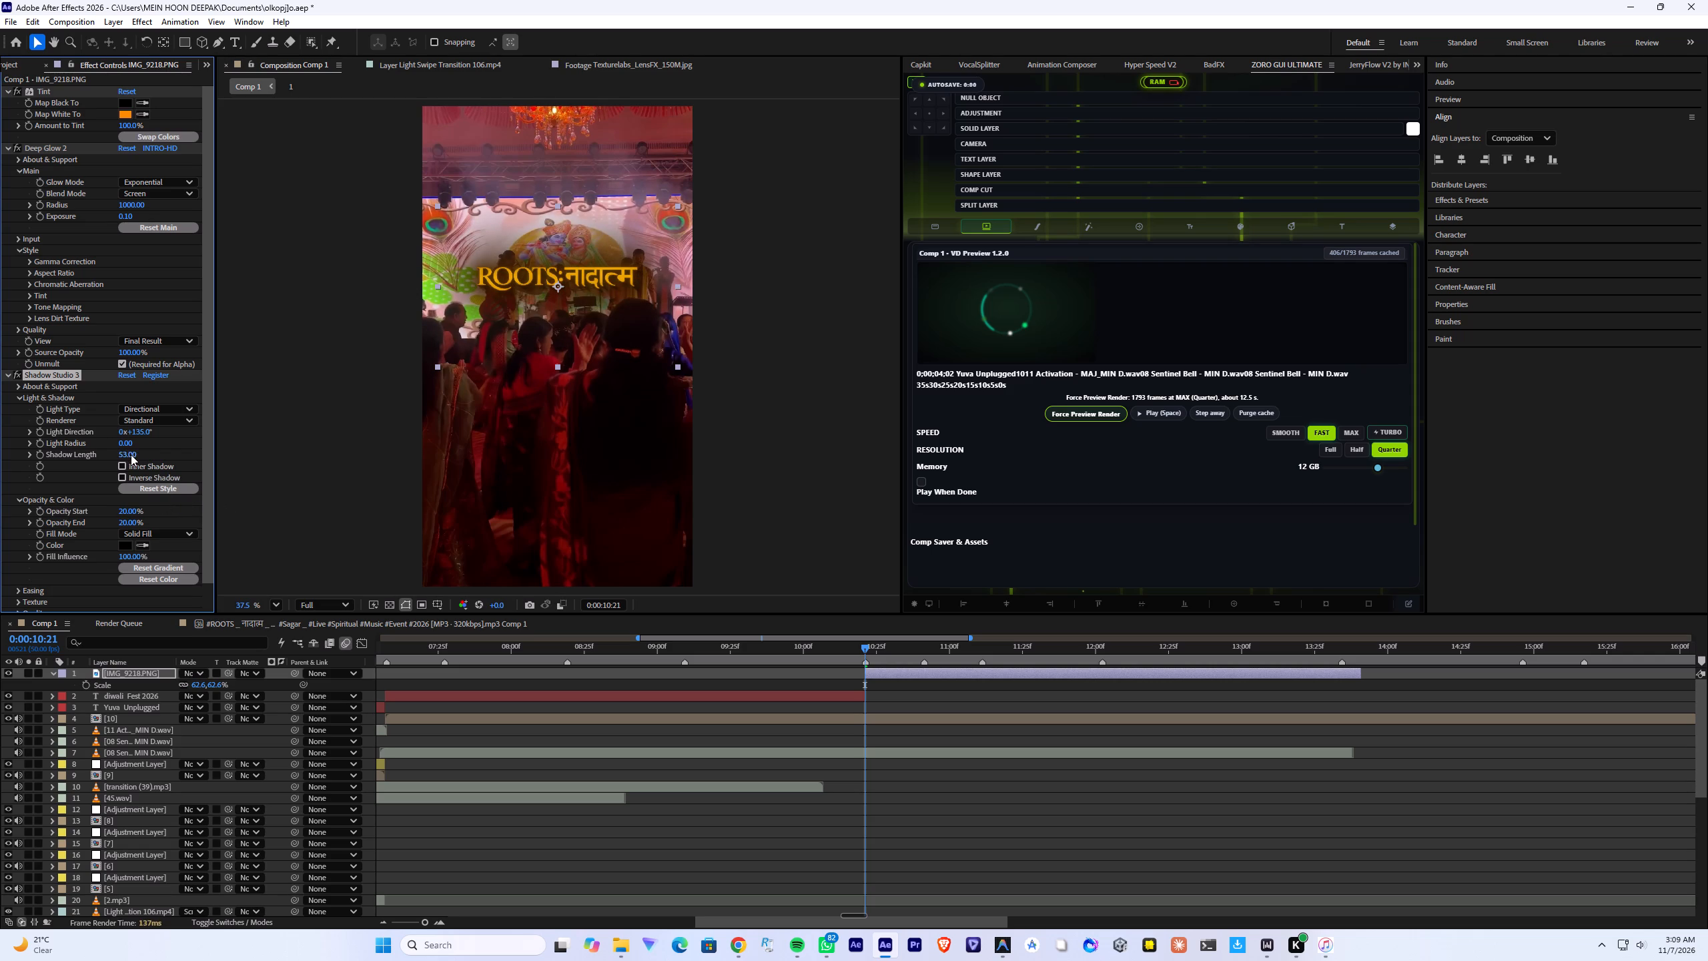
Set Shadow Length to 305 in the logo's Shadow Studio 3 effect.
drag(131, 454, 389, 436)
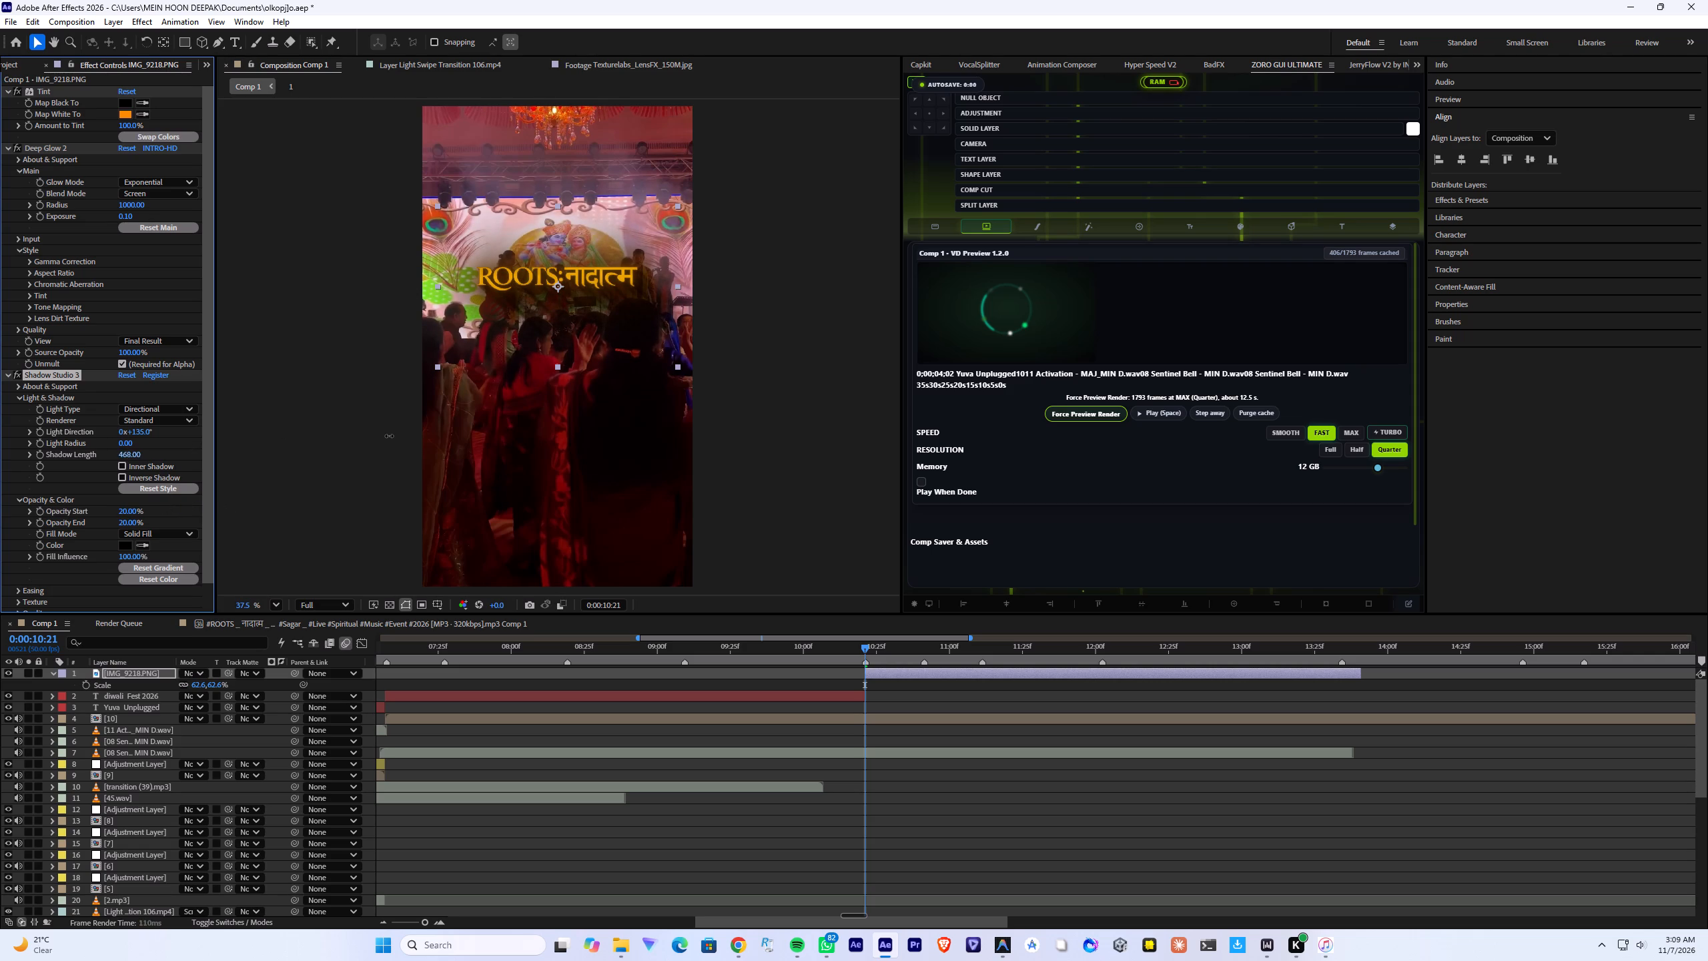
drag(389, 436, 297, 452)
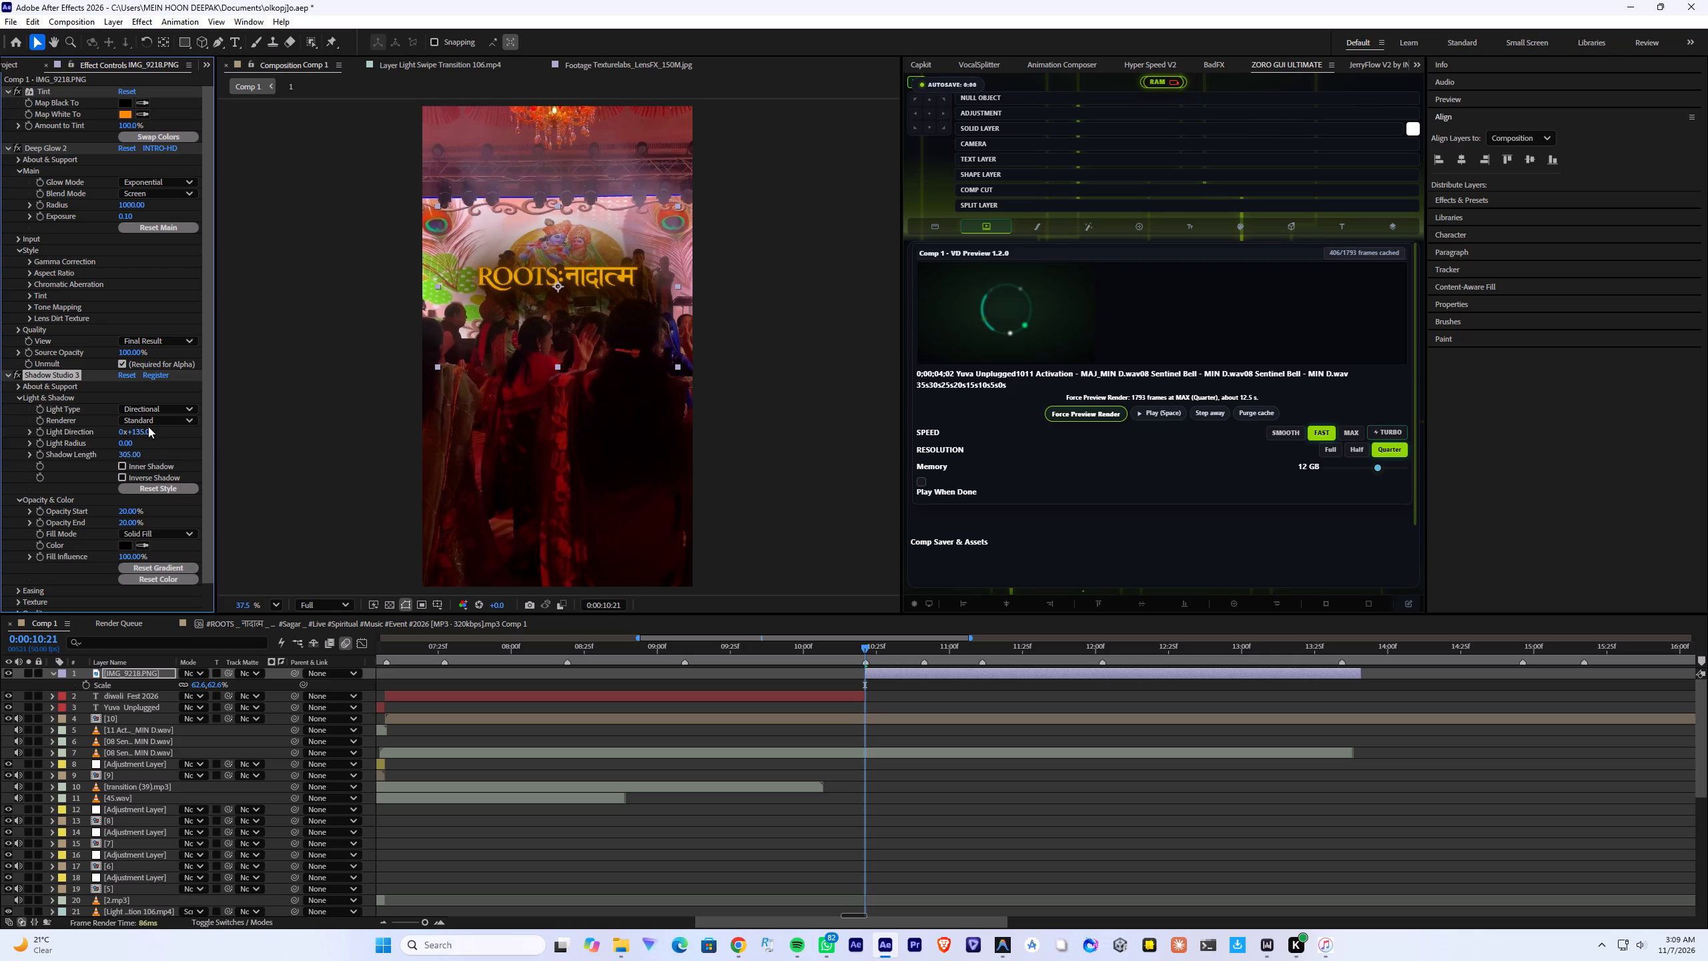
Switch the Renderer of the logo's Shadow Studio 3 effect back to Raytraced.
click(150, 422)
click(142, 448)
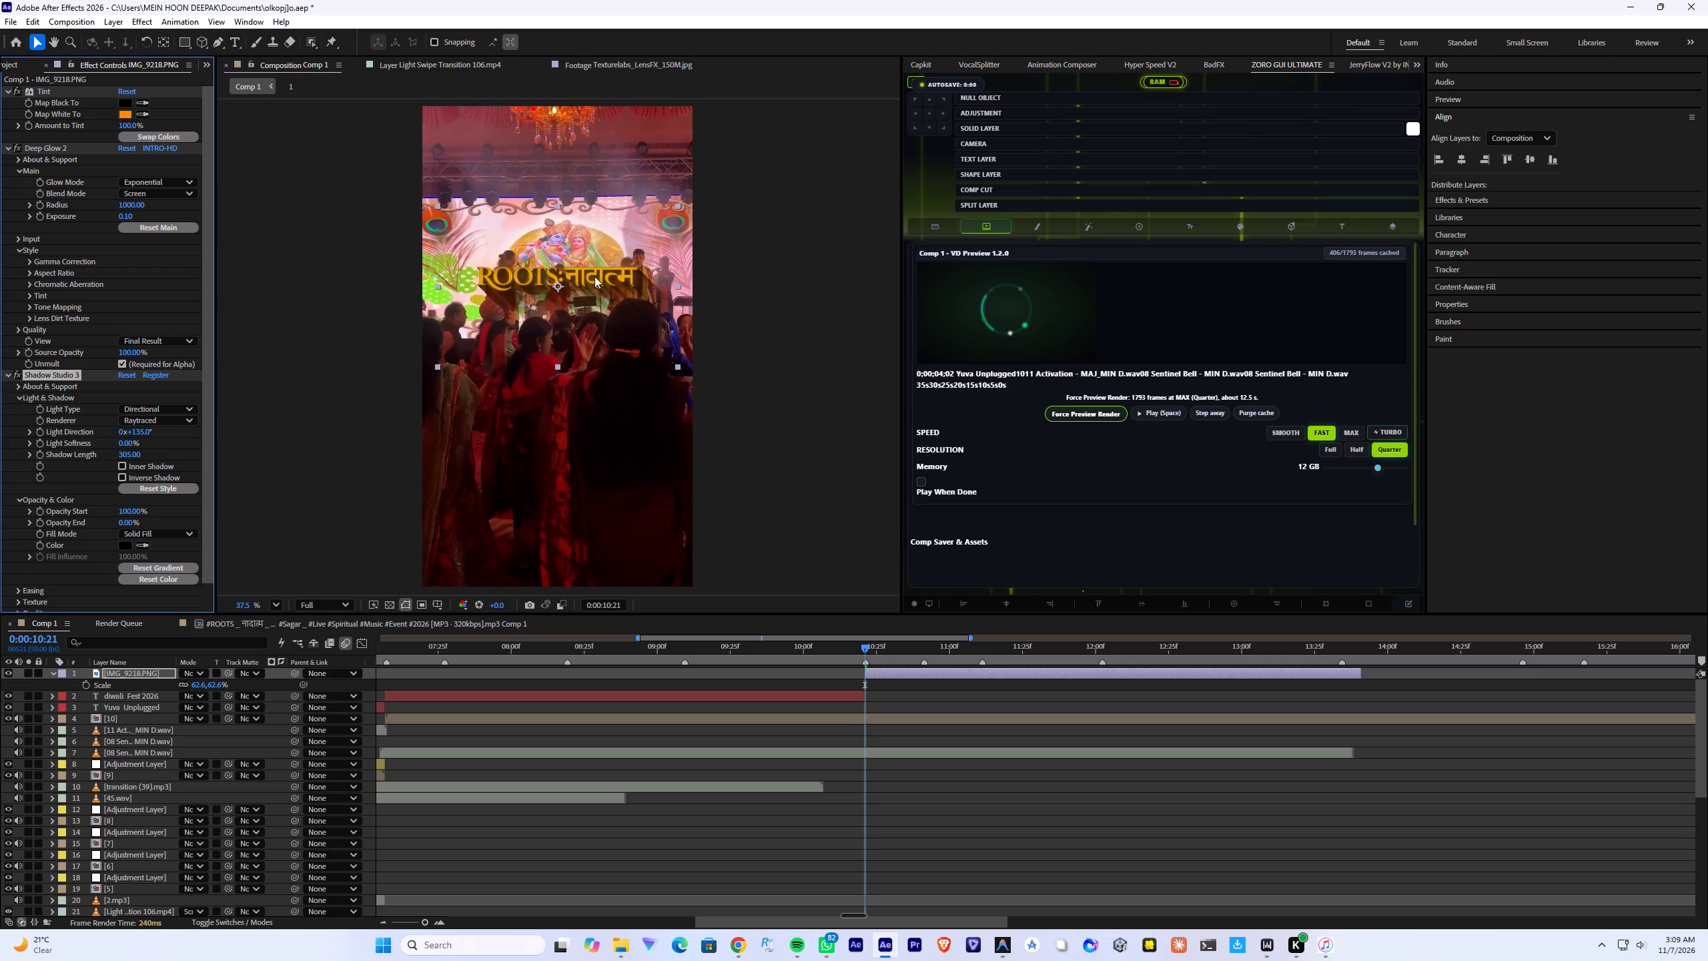
Move the ROOTS logo up to just above the stage backdrop, keeping it horizontally centred in the frame.
drag(597, 276, 598, 237)
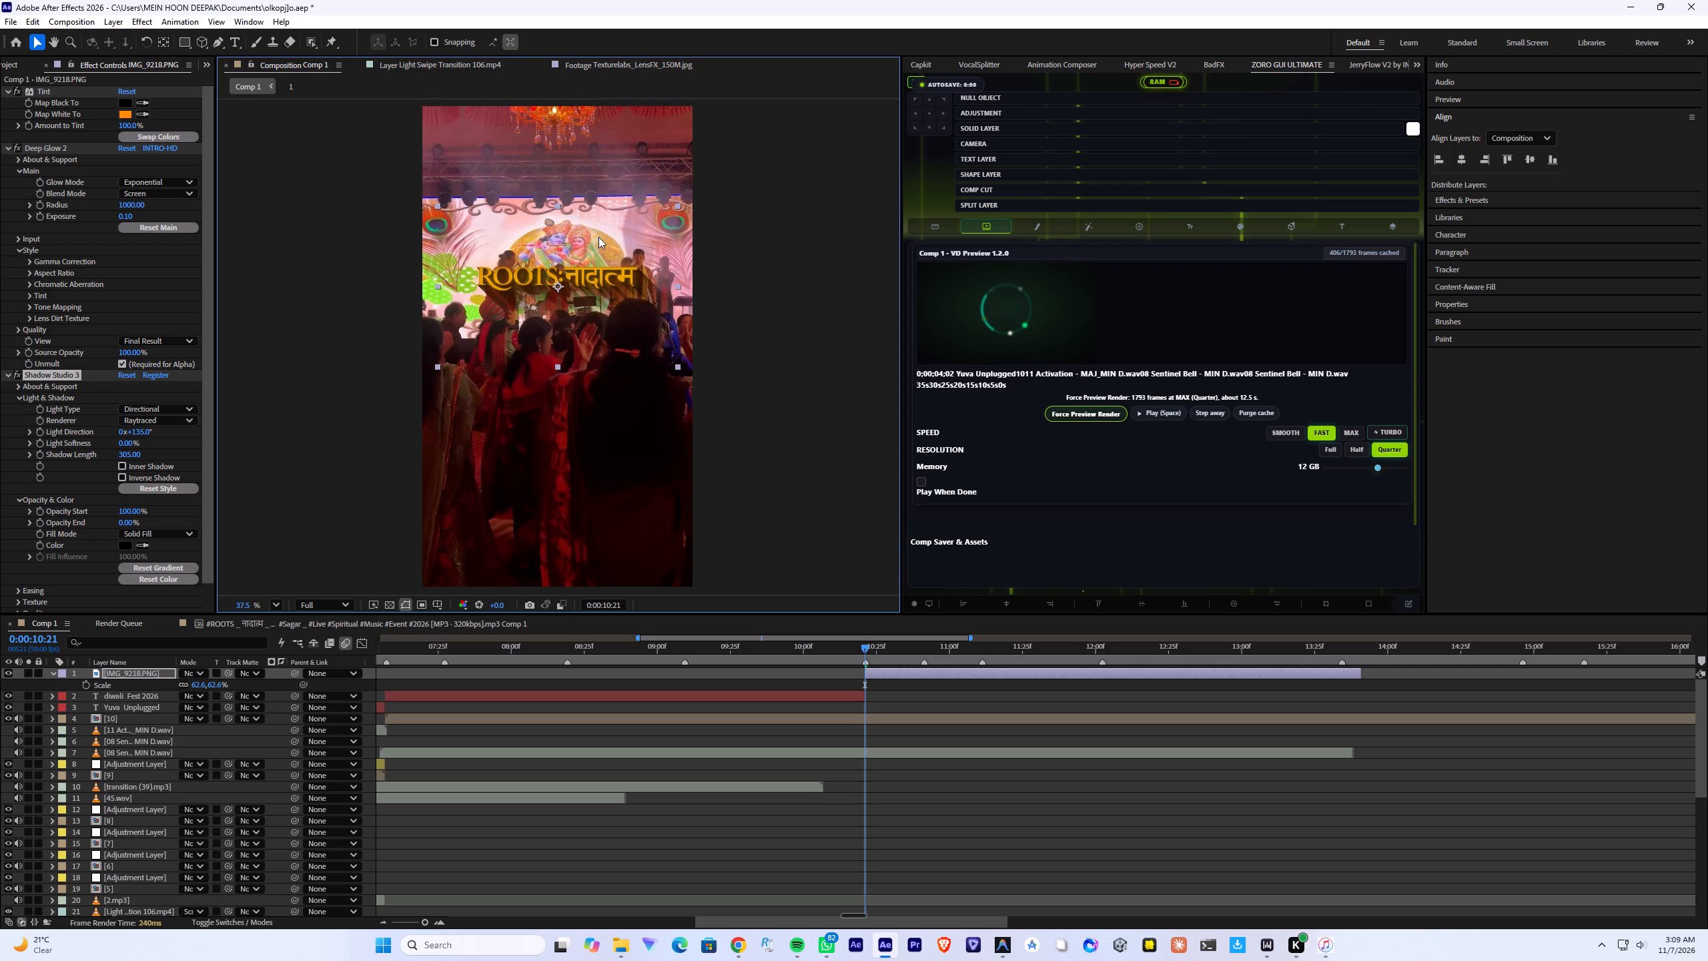
drag(594, 282, 594, 239)
drag(604, 280, 606, 237)
drag(607, 273, 604, 221)
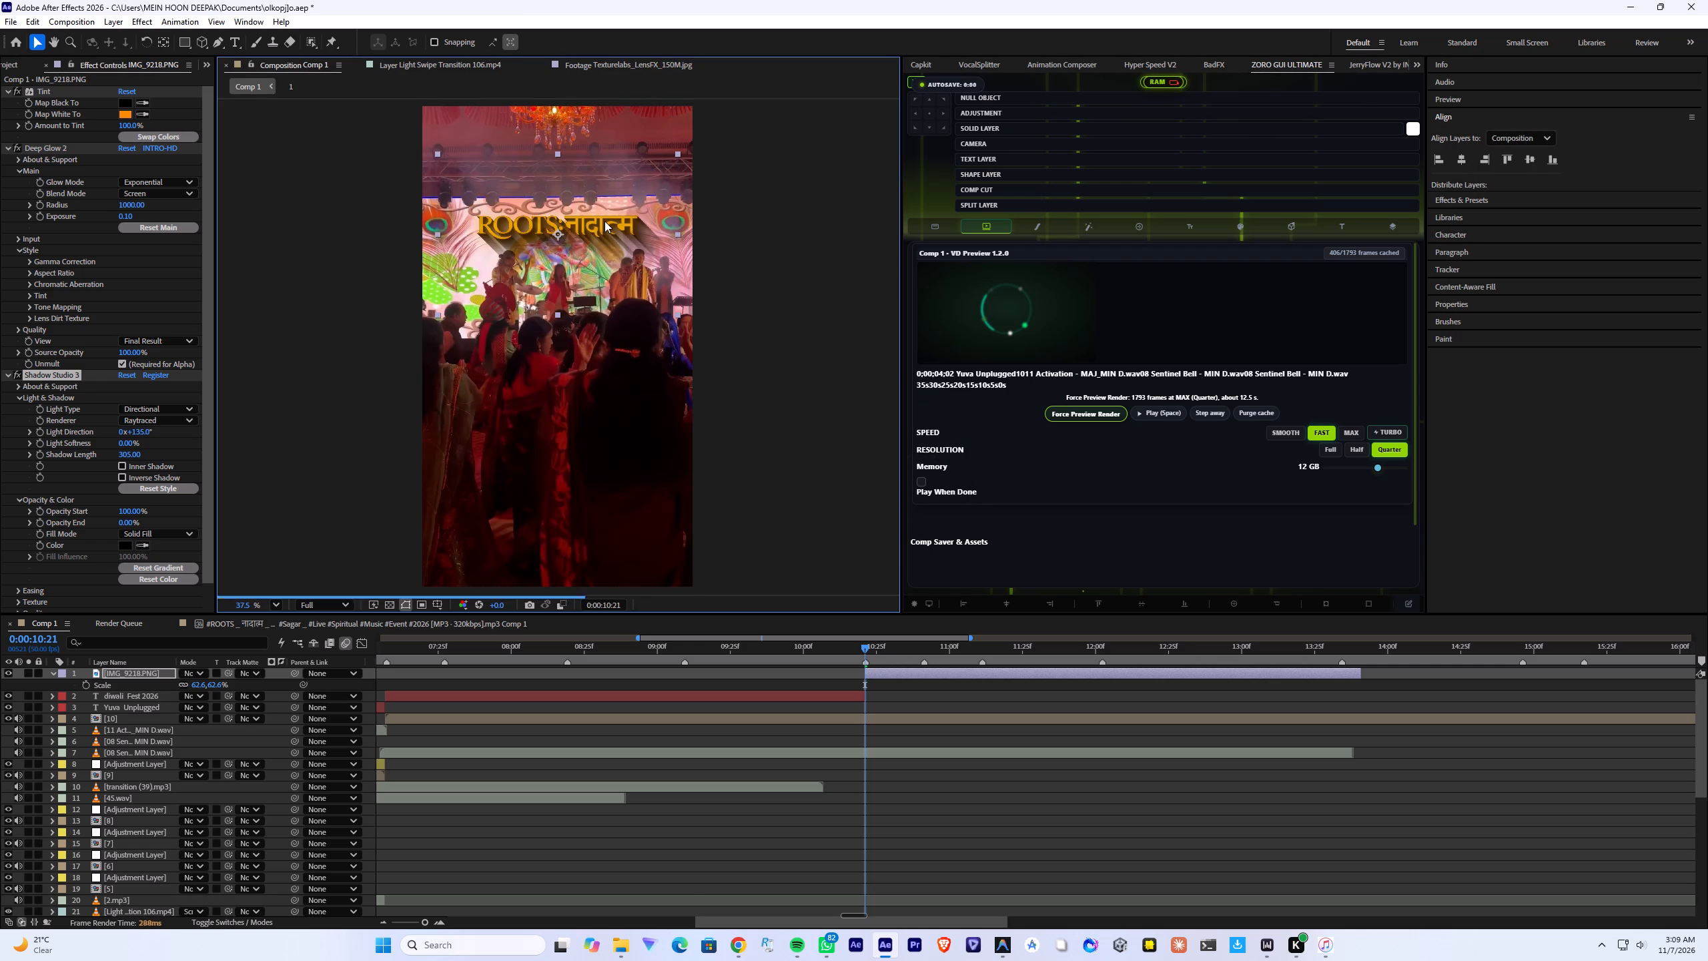
drag(604, 221, 604, 171)
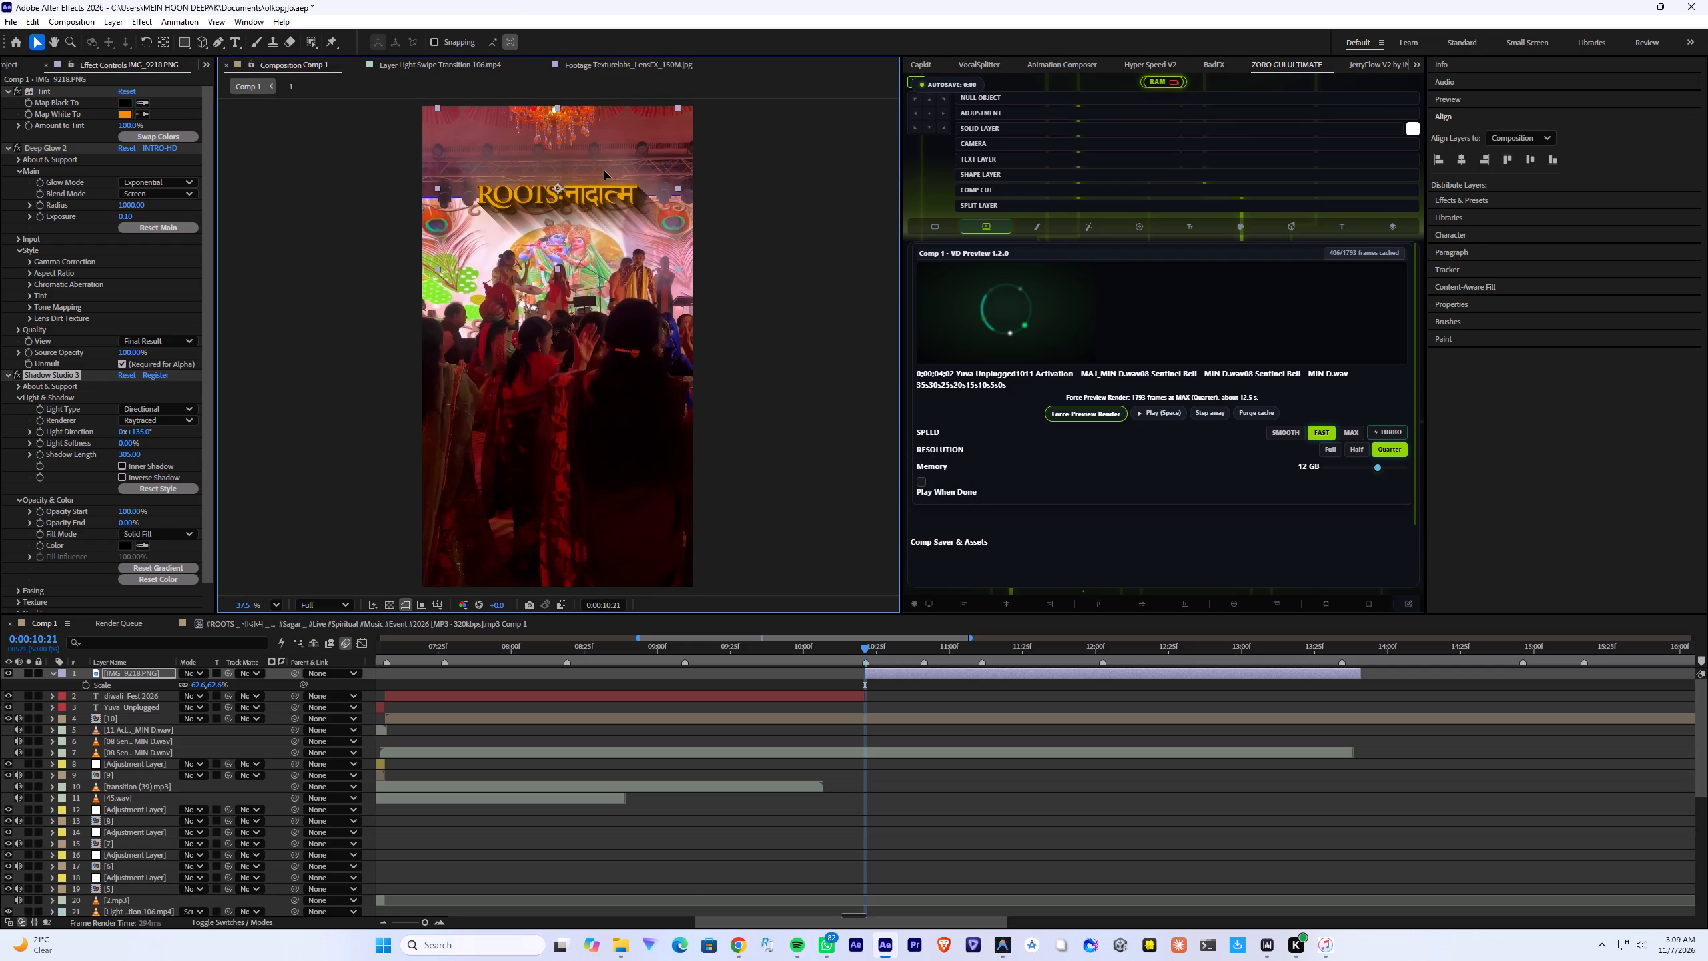
drag(604, 171, 602, 189)
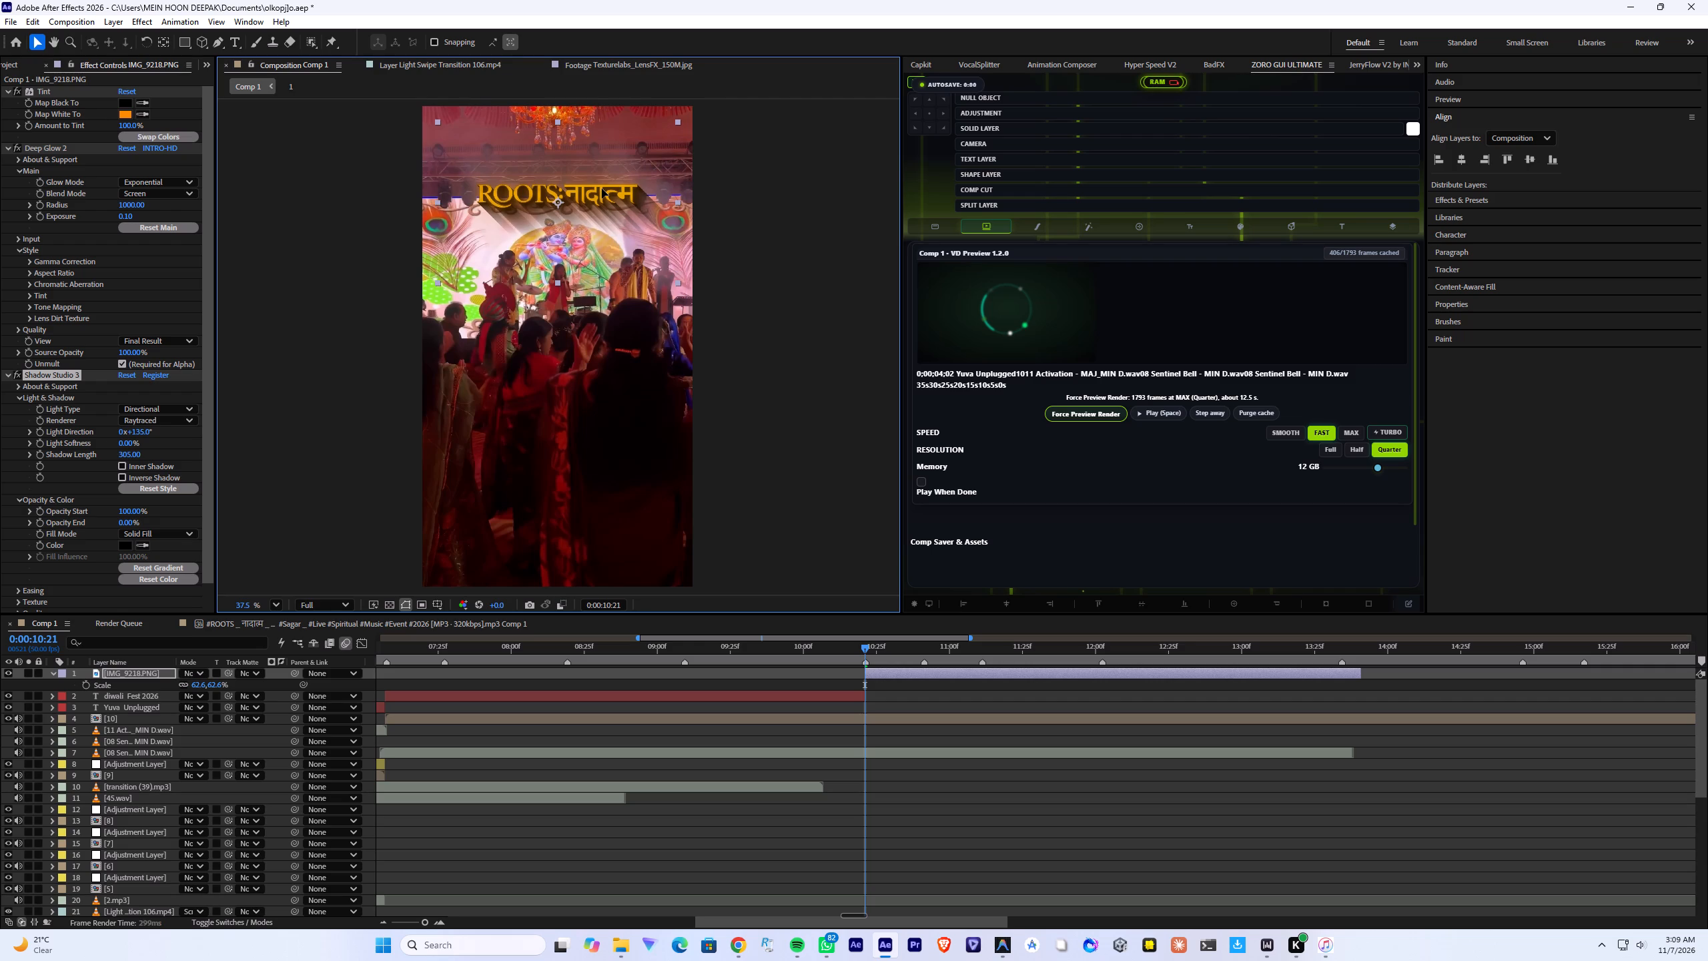
drag(602, 189, 602, 188)
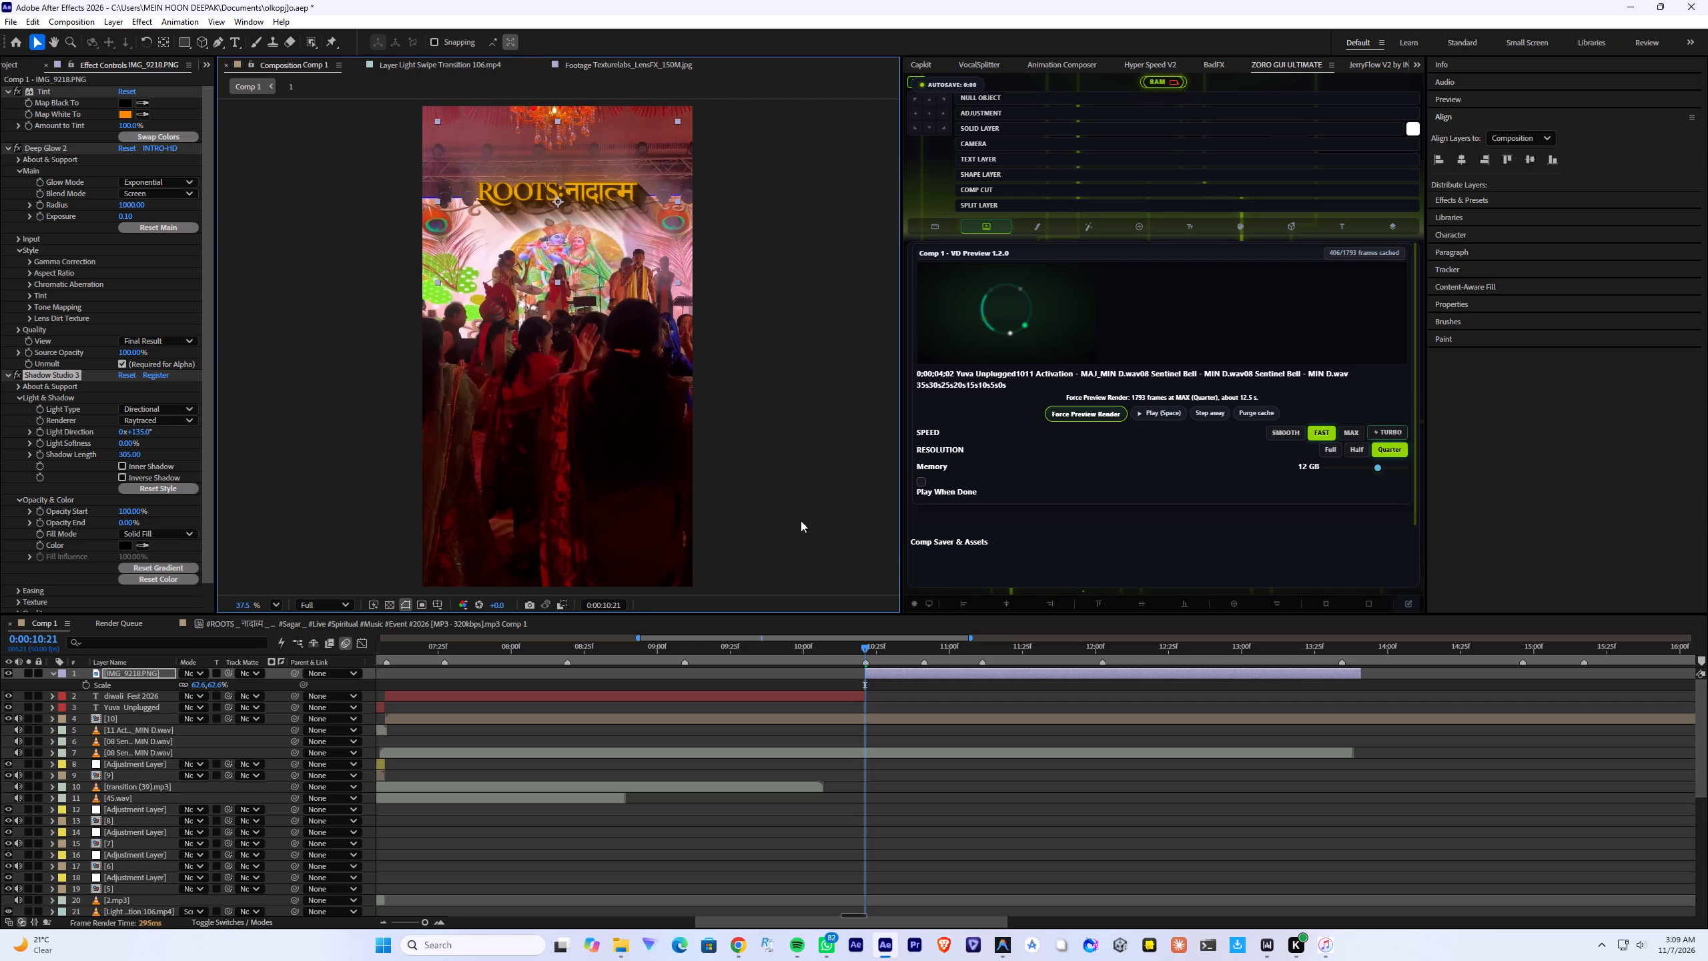
Duplicate the Diwali Fest 2026 title layer and shift the copy to start at 0:00:10:21, alongside the logo.
click(812, 699)
click(810, 697)
click(769, 695)
alt+scroll(737, 681, down, 1)
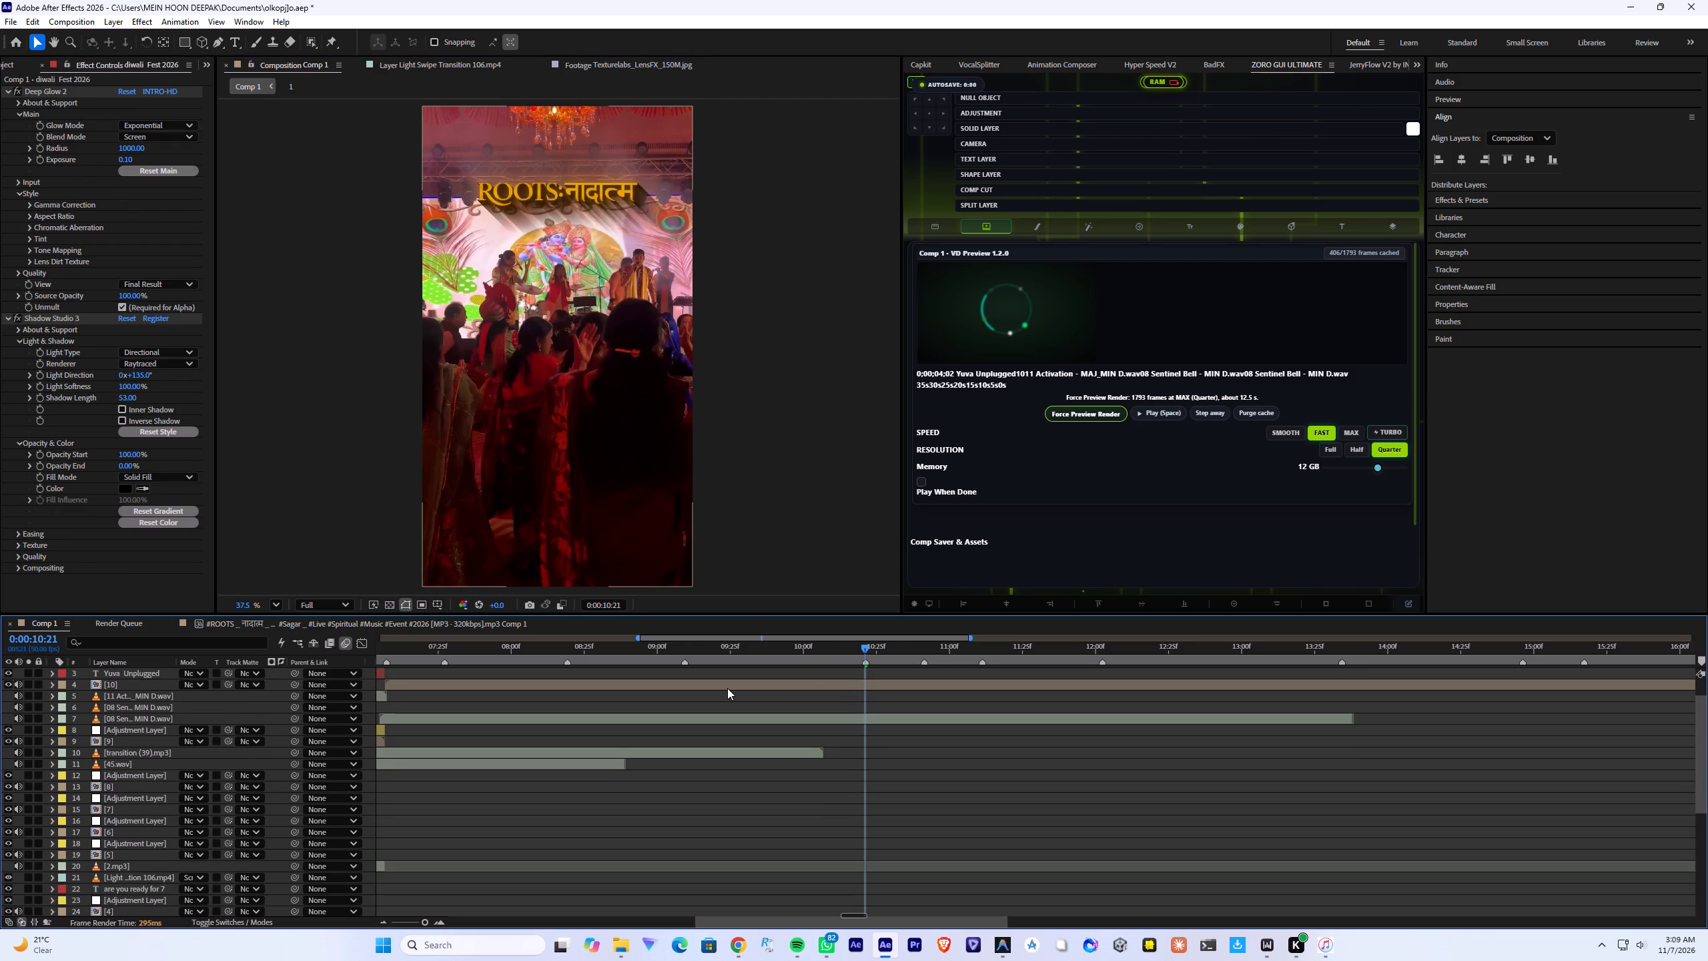
scroll(727, 688, up, 4)
key(ctrl+d)
drag(723, 697, 1202, 710)
click(584, 351)
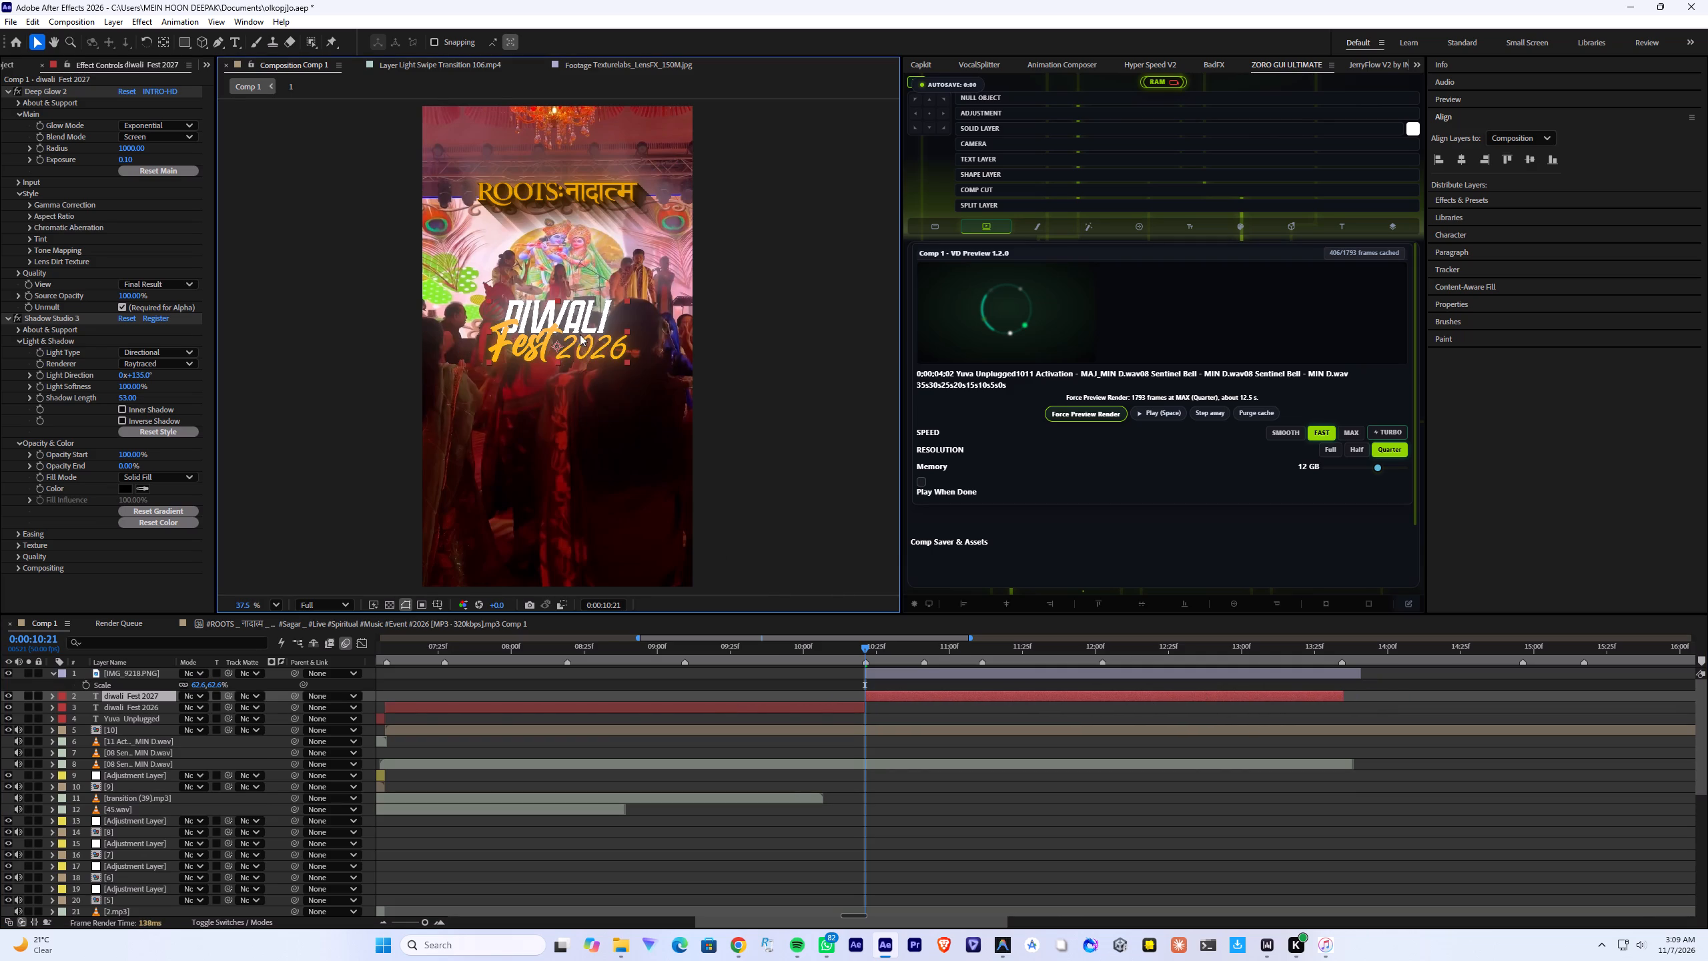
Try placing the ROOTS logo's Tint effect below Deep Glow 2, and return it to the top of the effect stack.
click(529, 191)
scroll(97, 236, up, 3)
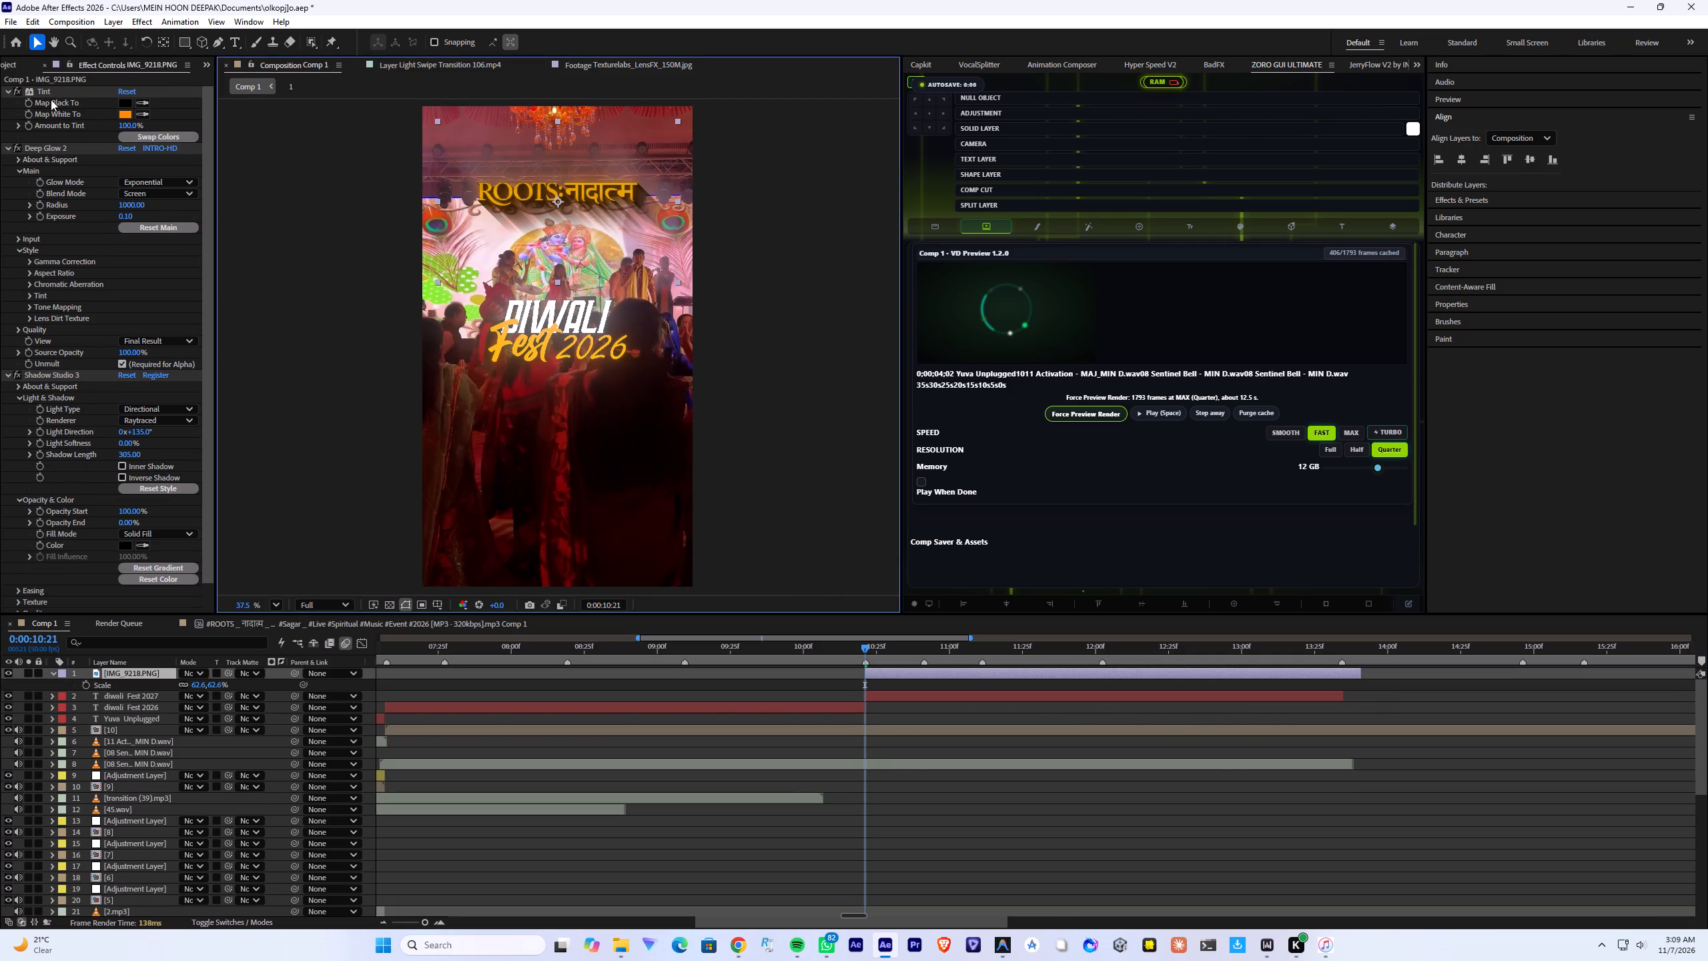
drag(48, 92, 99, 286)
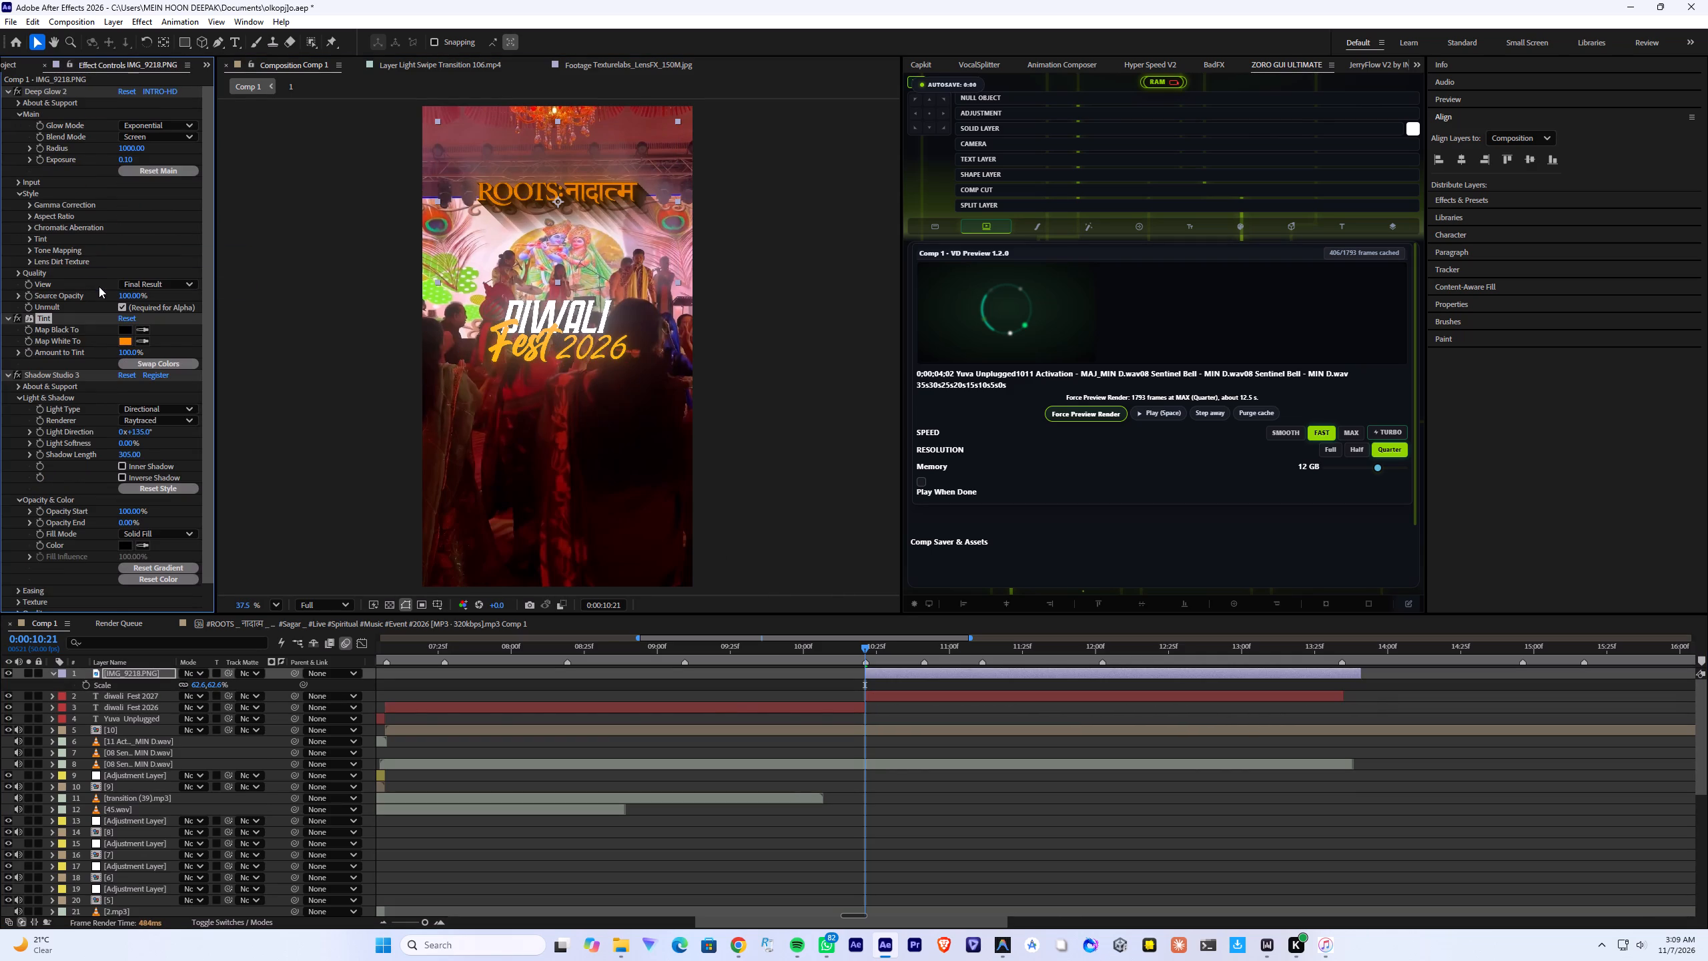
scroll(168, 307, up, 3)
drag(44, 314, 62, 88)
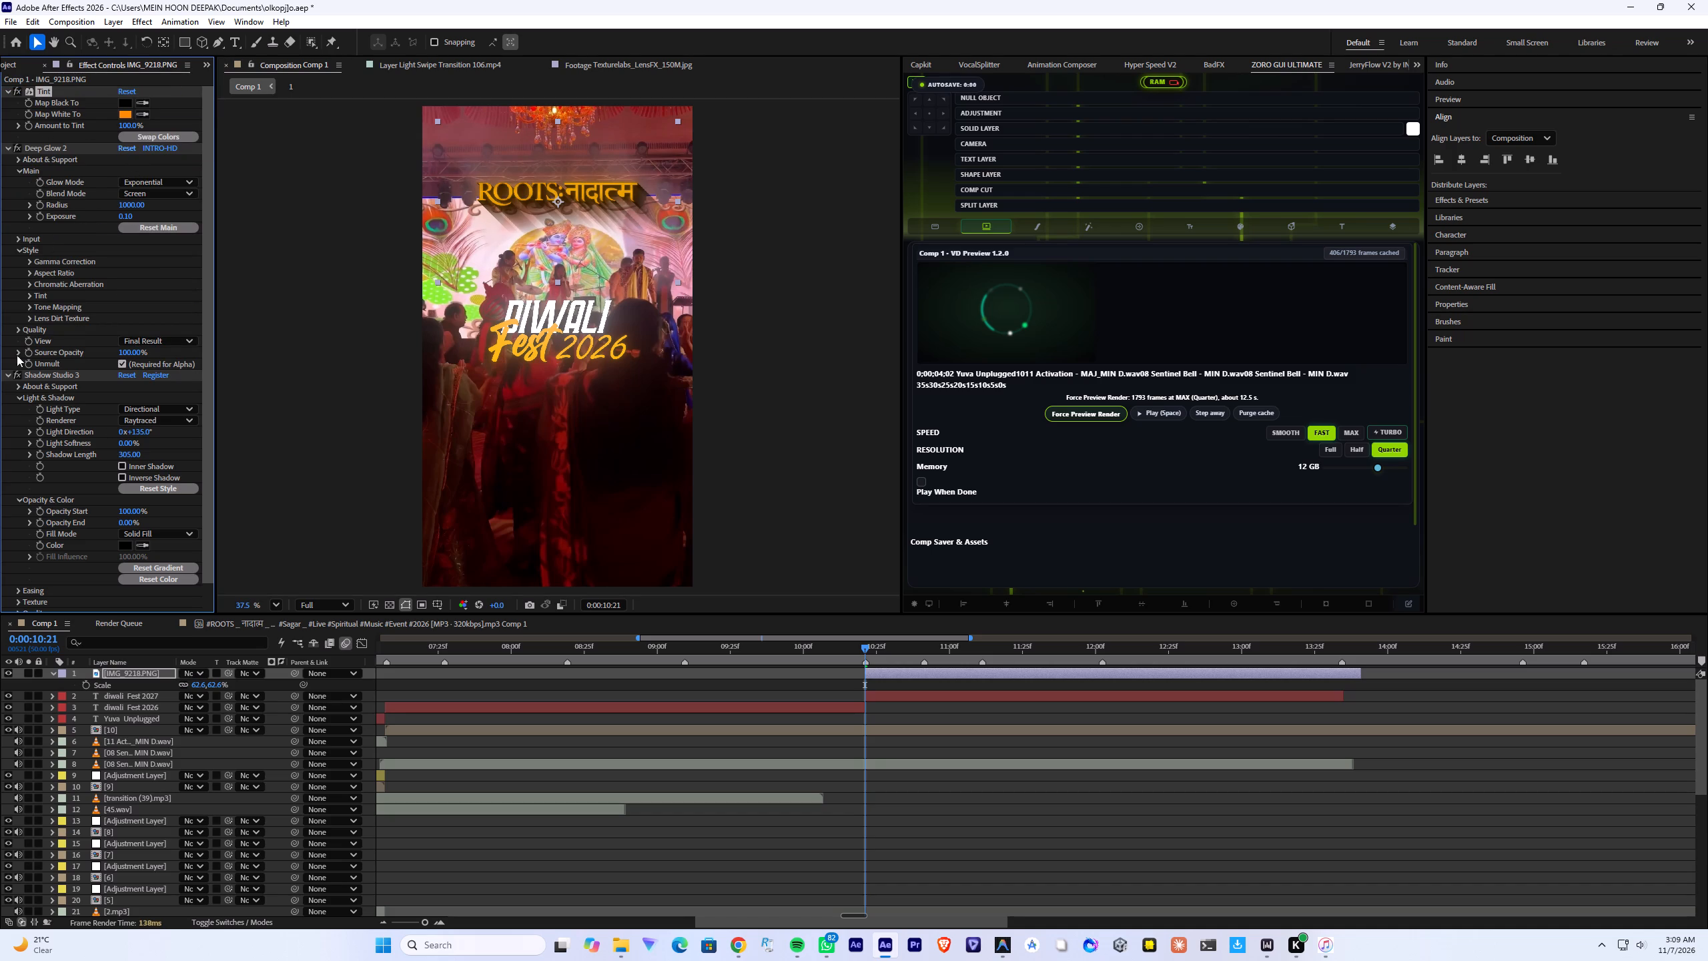
Disable and re-enable Shadow Studio 3 on the ROOTS logo to compare its look.
click(19, 374)
click(19, 374)
Delete the Shadow Studio 3 effect from the ROOTS logo layer.
click(57, 145)
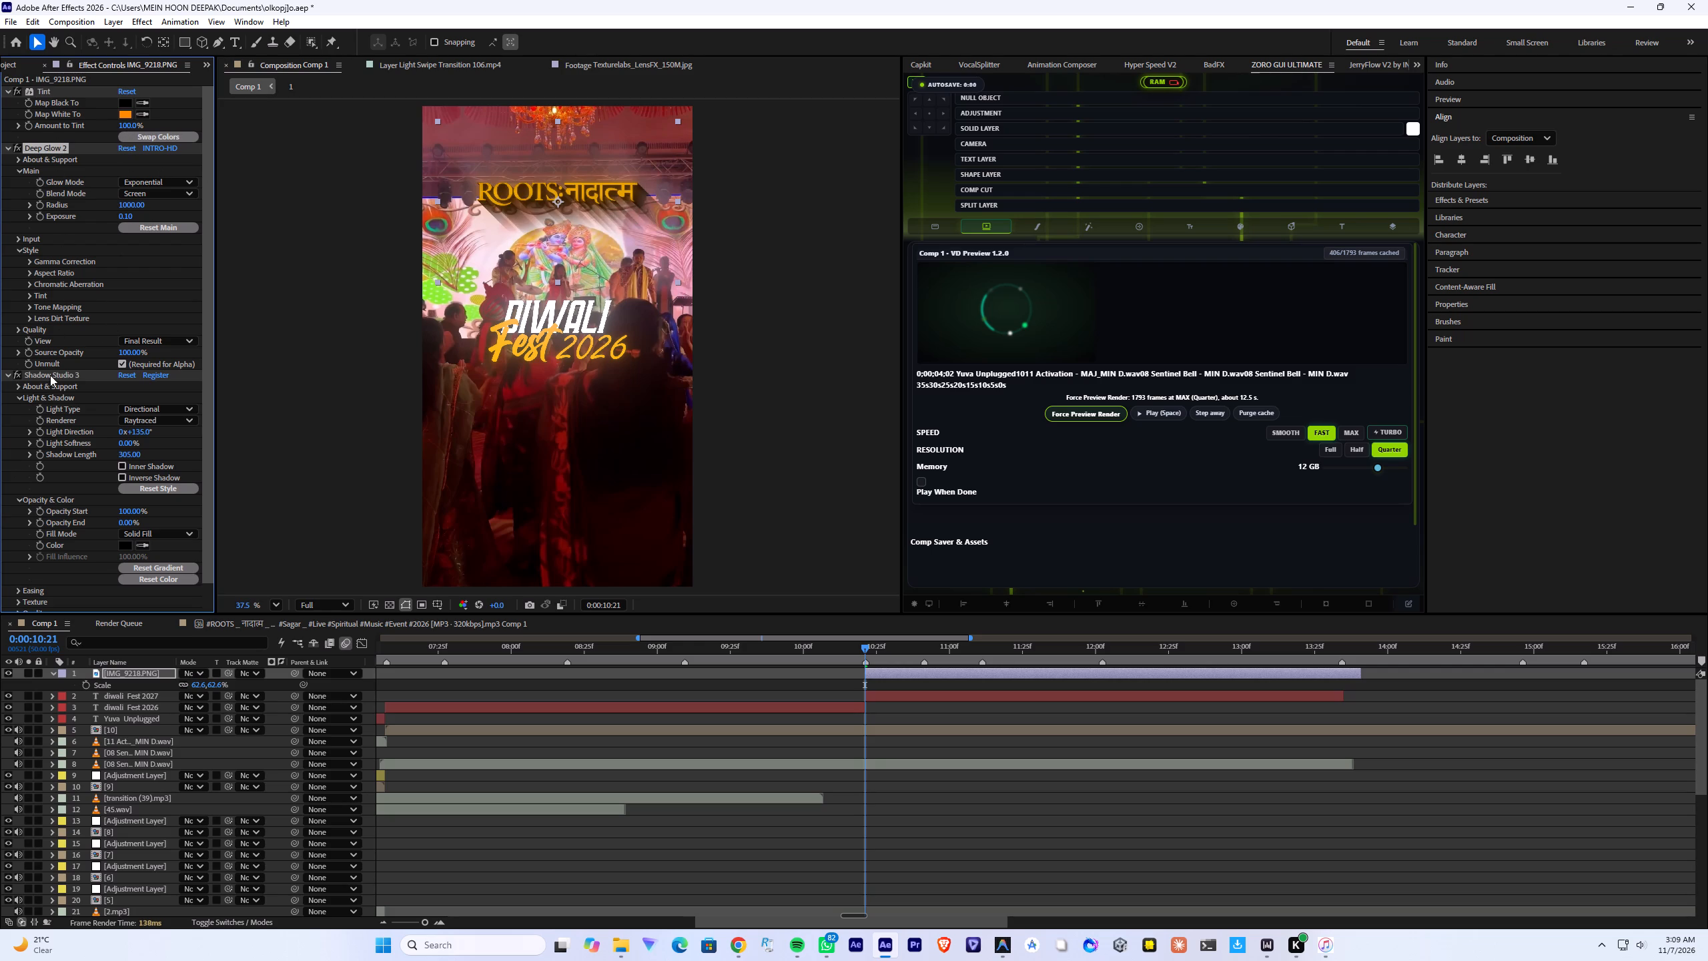
click(50, 375)
key(Delete)
Search the effects for S_DropShadow and apply it to the ROOTS logo layer.
key(ctrl+space)
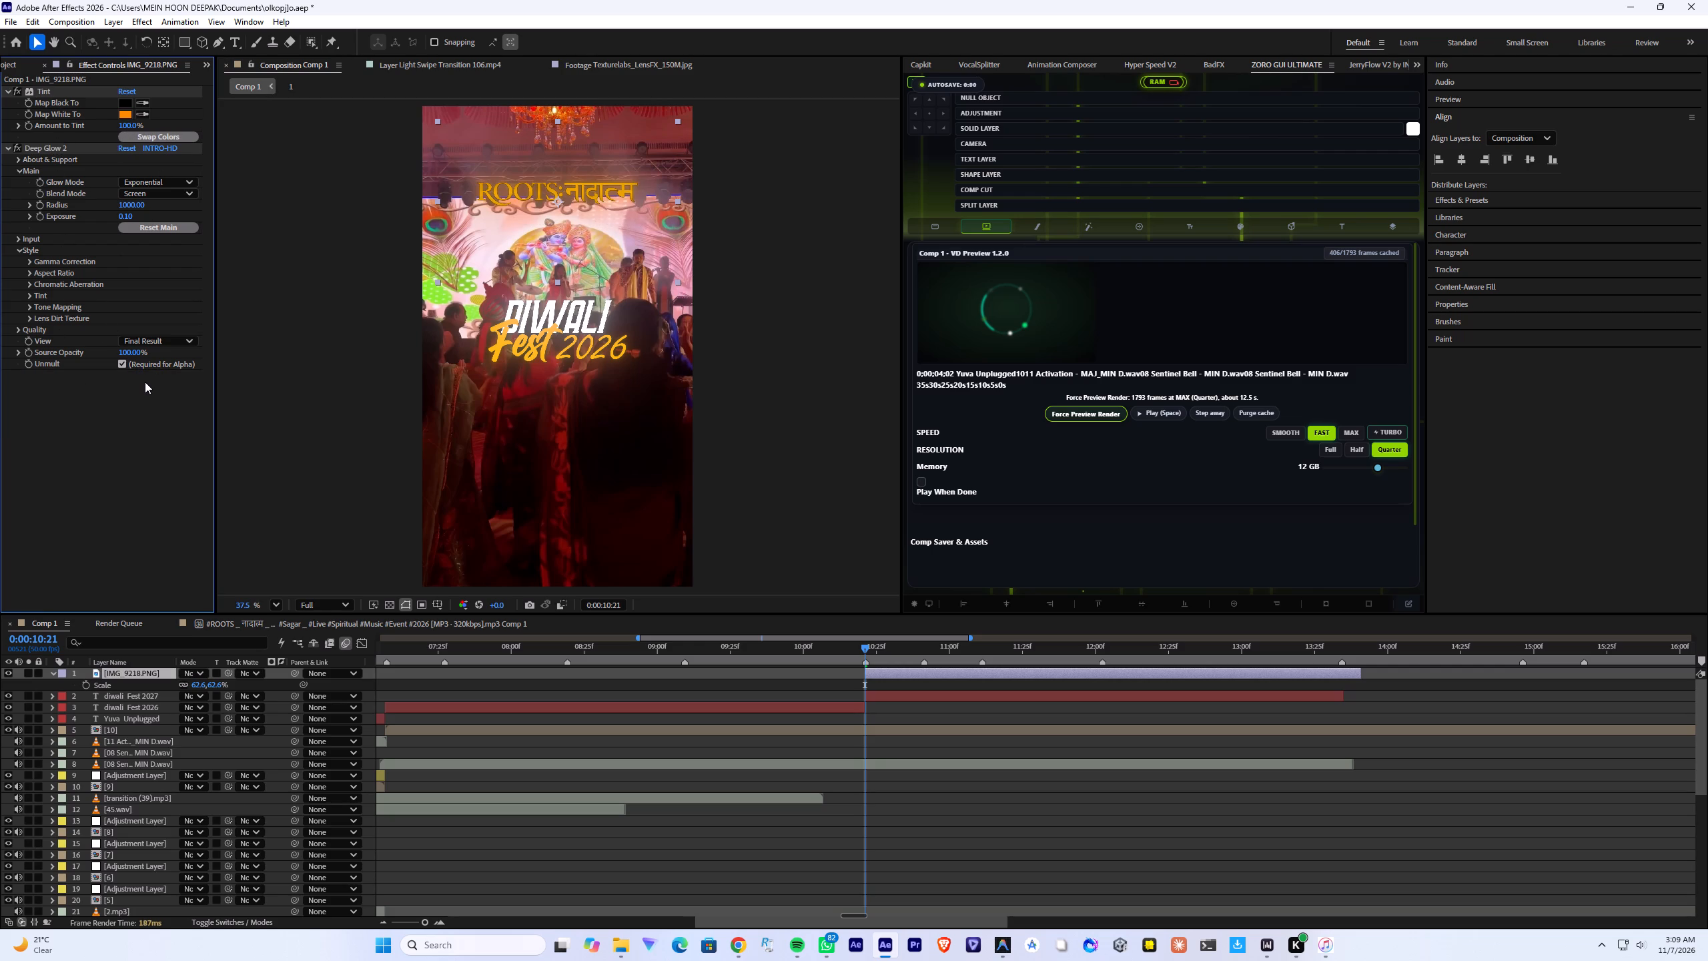
key(ctrl+space)
text(dro)
key(BackSpace)
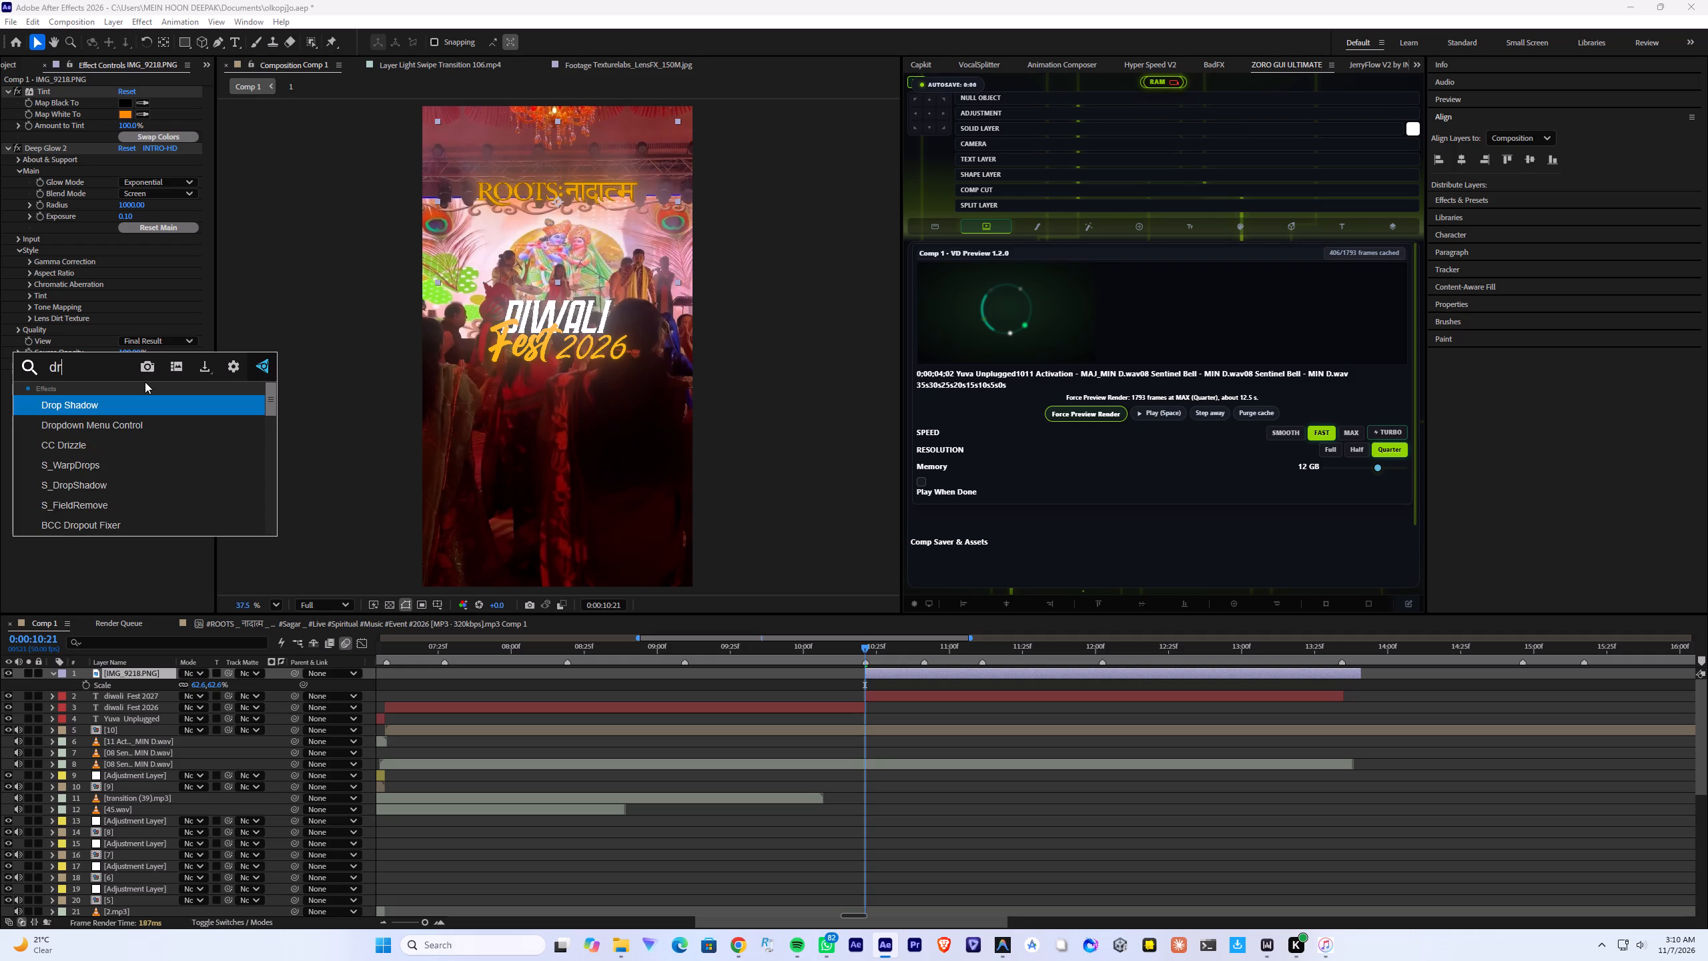
key(BackSpace)
key(BackSpace)
text(s_drp)
key(BackSpace)
key(Return)
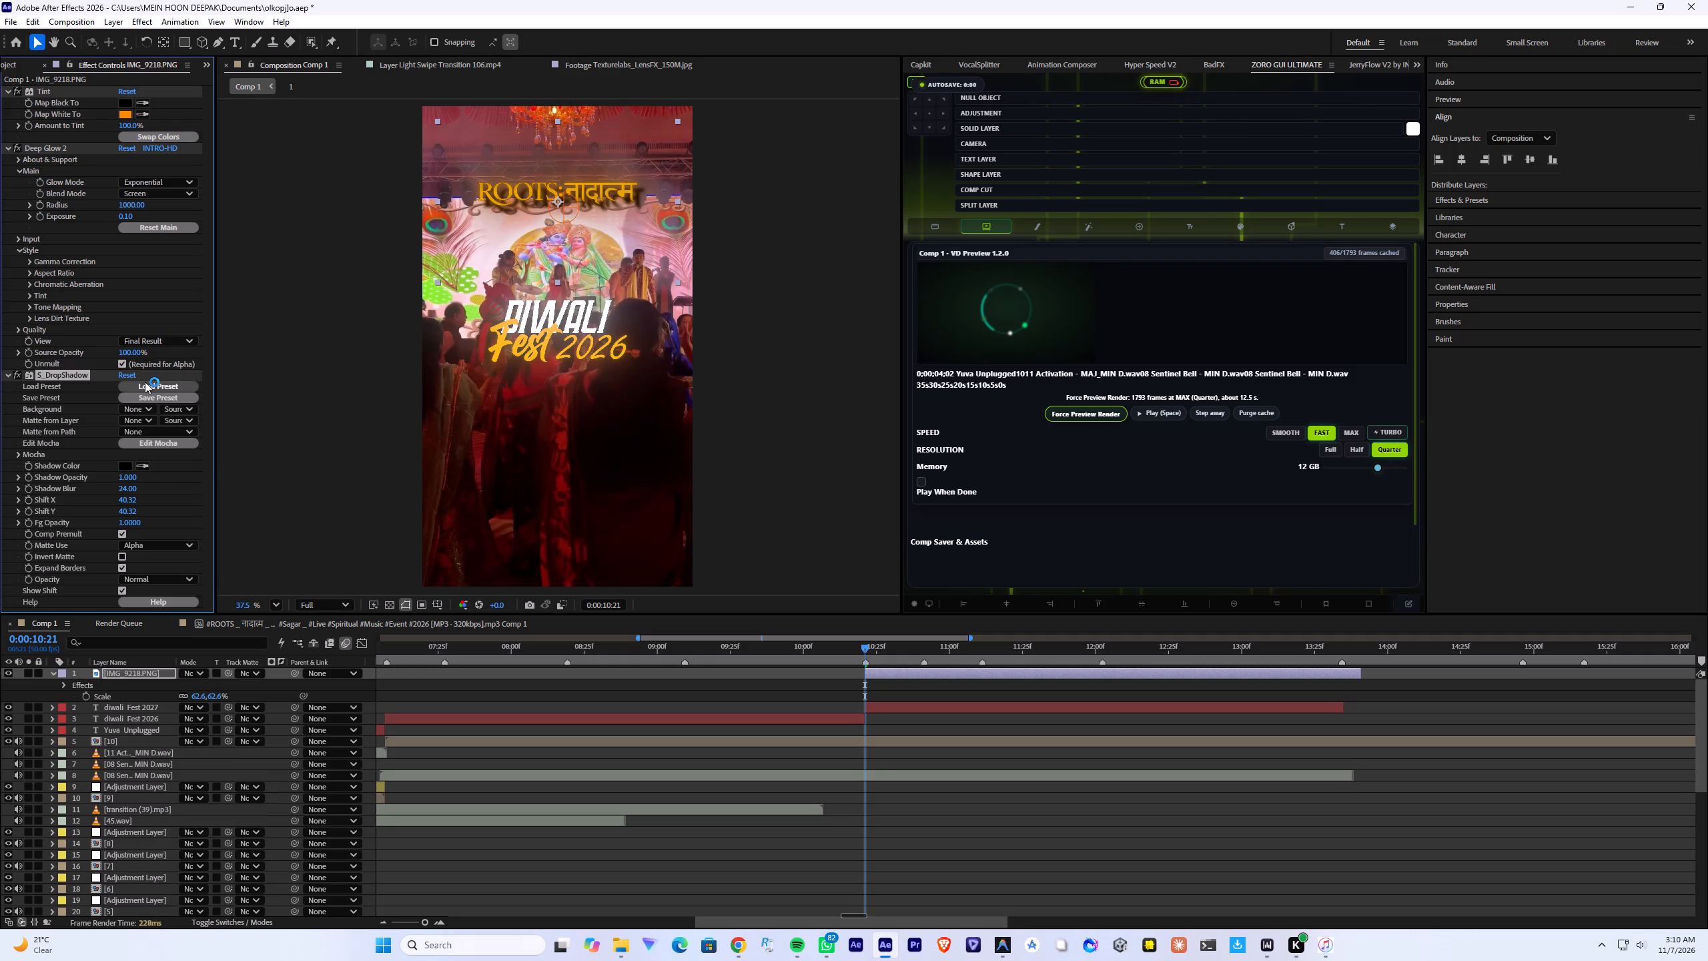
Move the S_DropShadow effect above Deep Glow 2 in the logo's effect stack.
drag(59, 378, 91, 153)
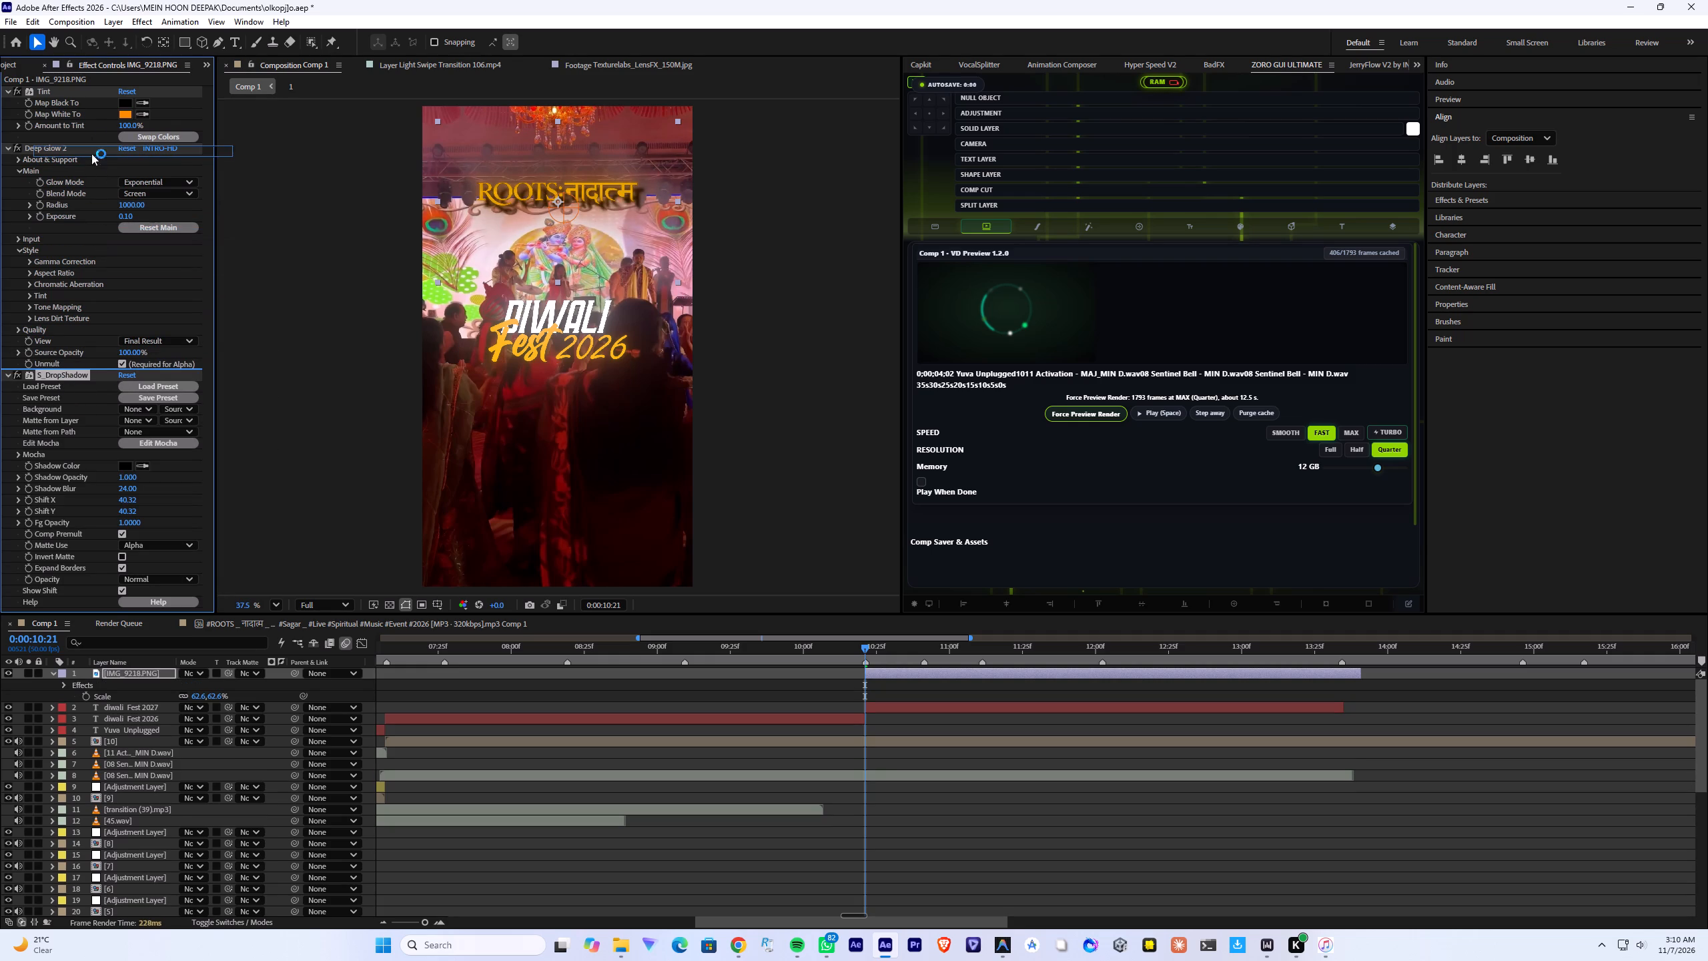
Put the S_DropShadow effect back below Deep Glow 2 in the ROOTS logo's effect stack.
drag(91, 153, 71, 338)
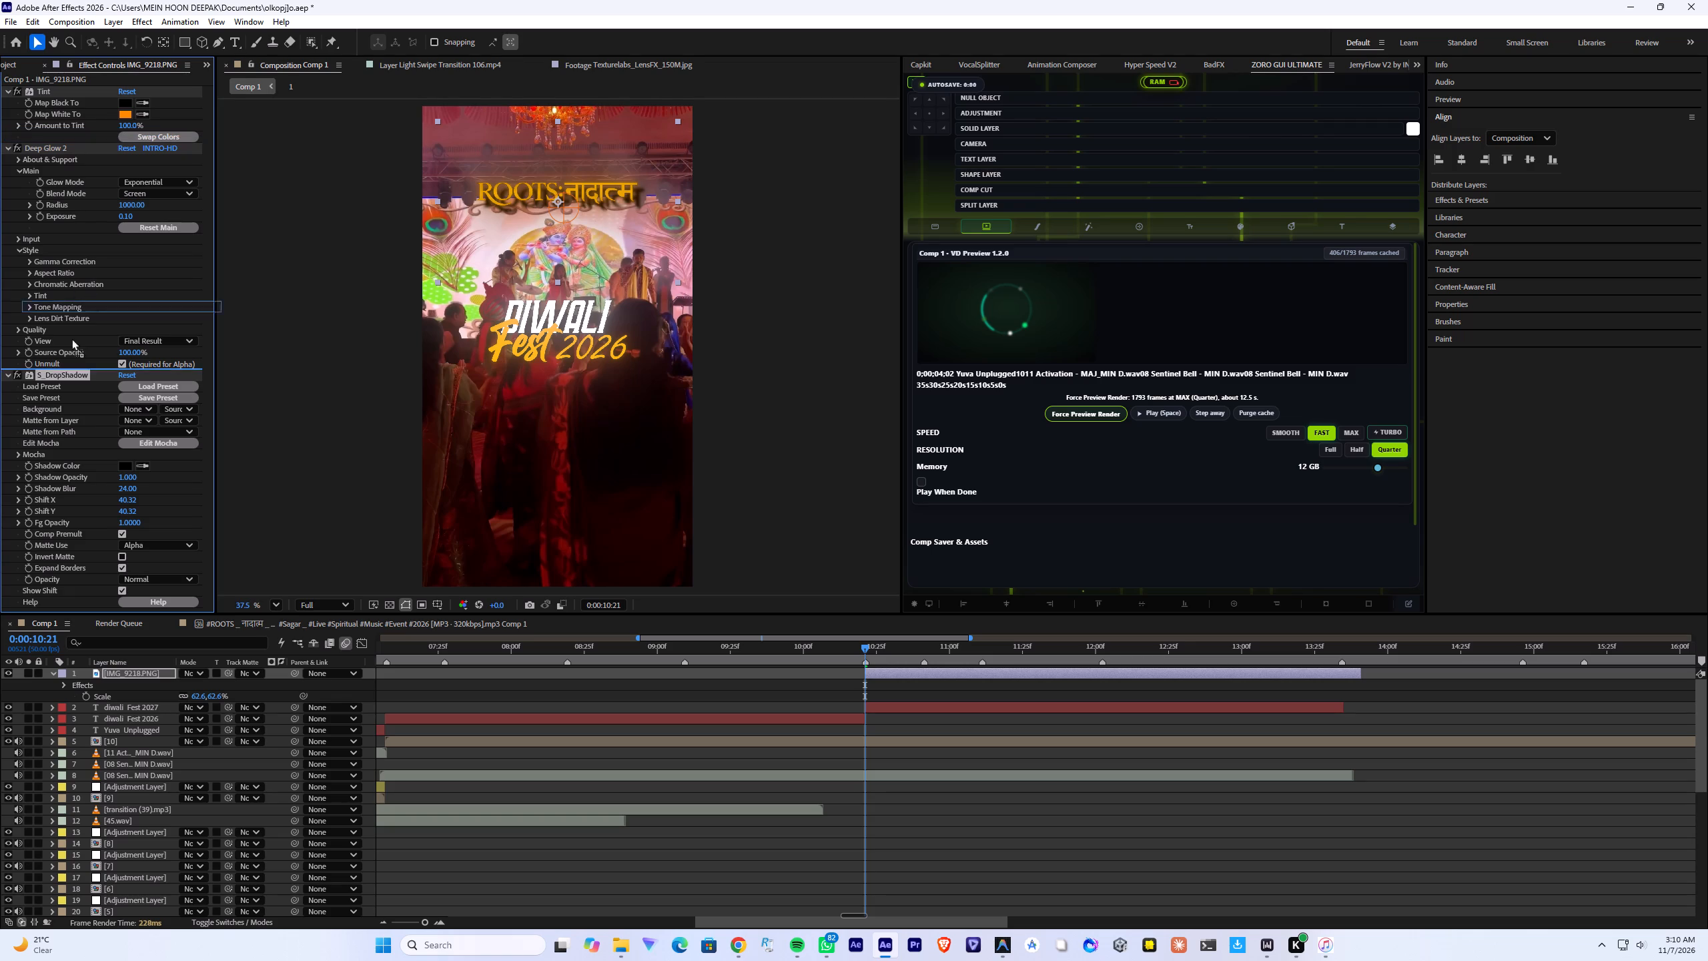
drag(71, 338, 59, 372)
Tighten the ROOTS logo's S_DropShadow offset to about 11.9 for Shift X and 4.8 for Shift Y.
click(128, 511)
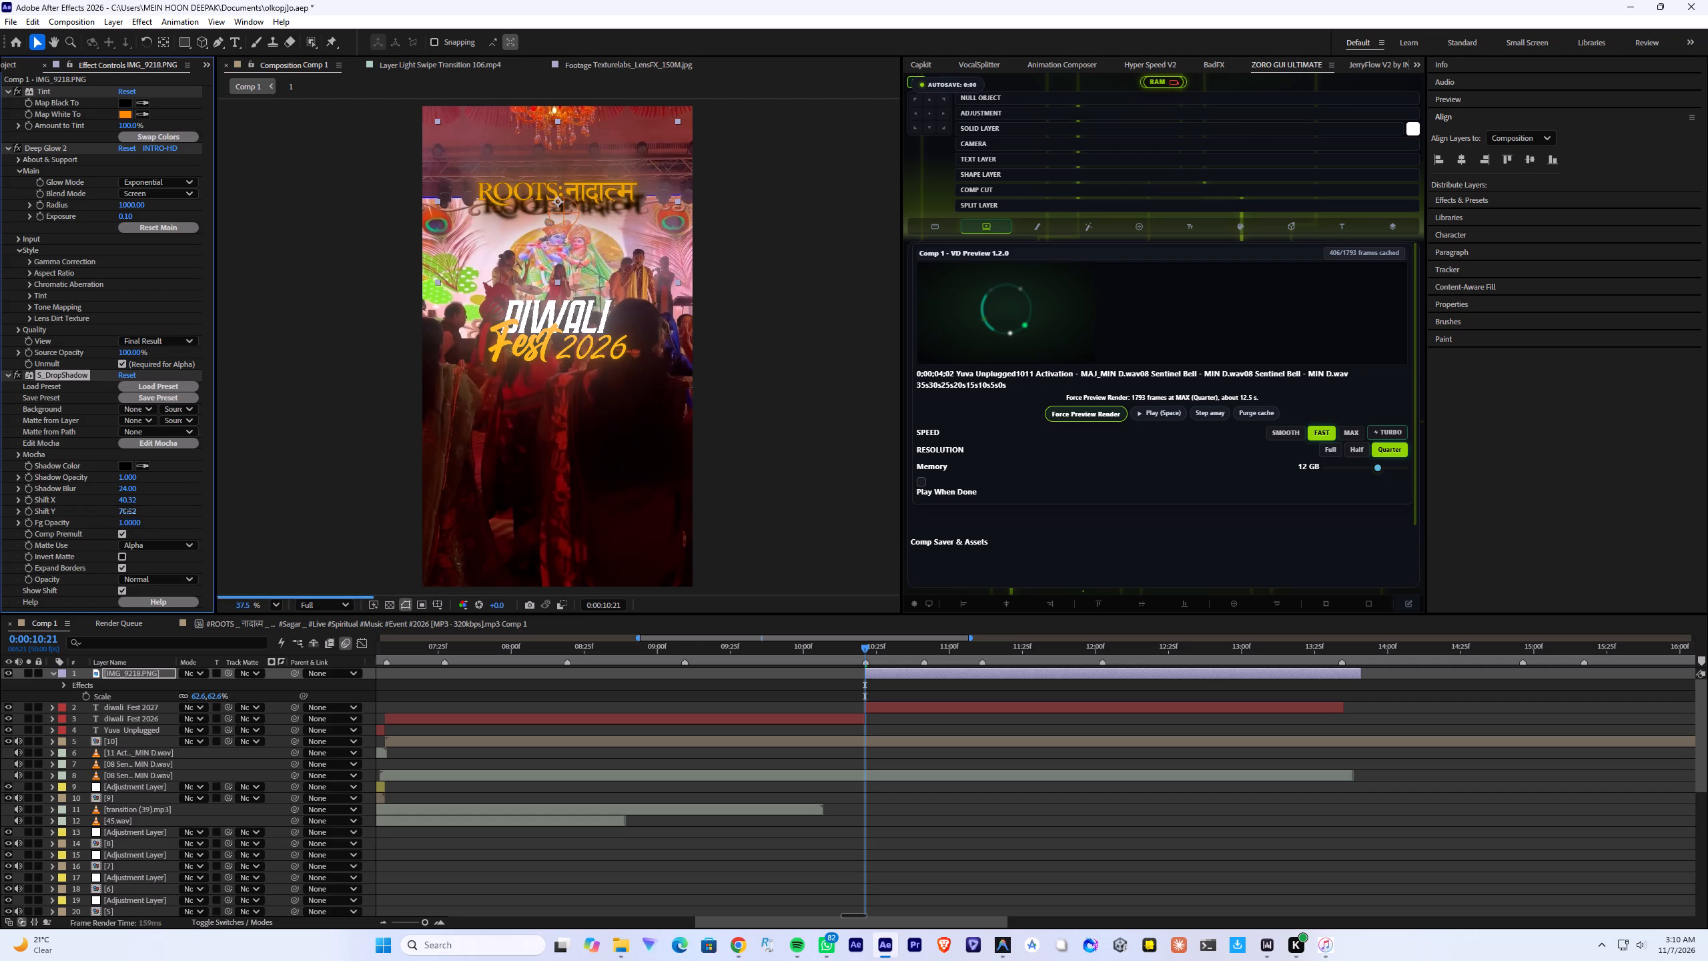
scroll(566, 179, up, 7)
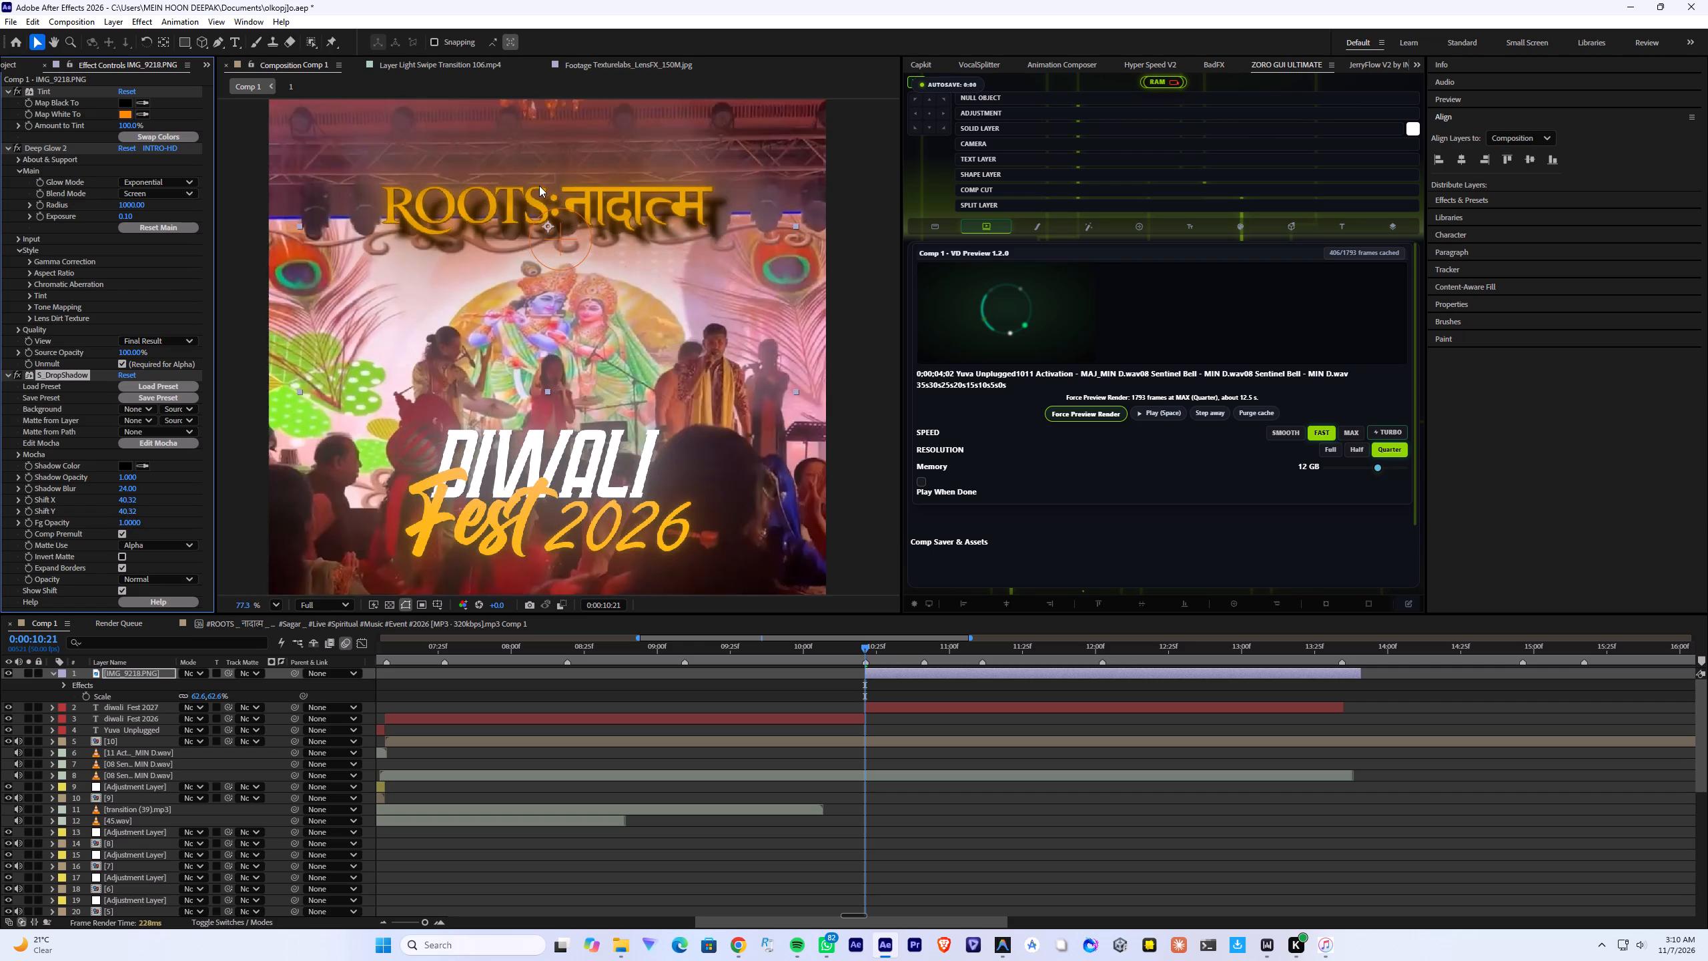
scroll(539, 186, up, 3)
drag(569, 260, 551, 253)
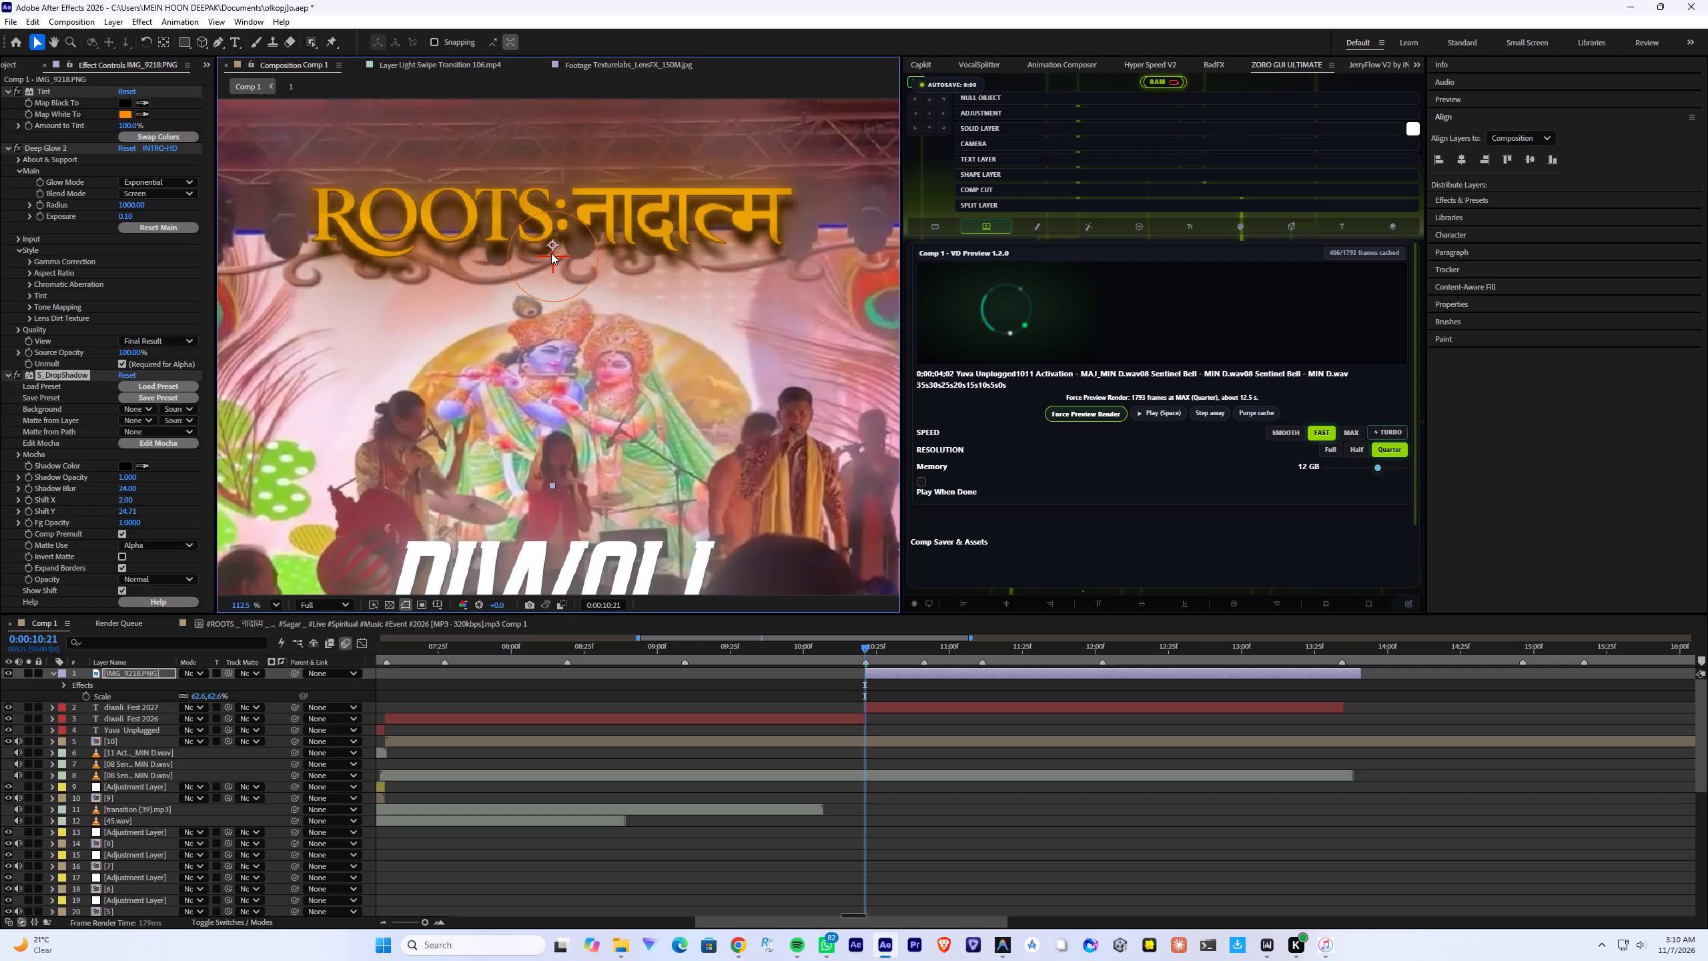
drag(551, 253, 557, 244)
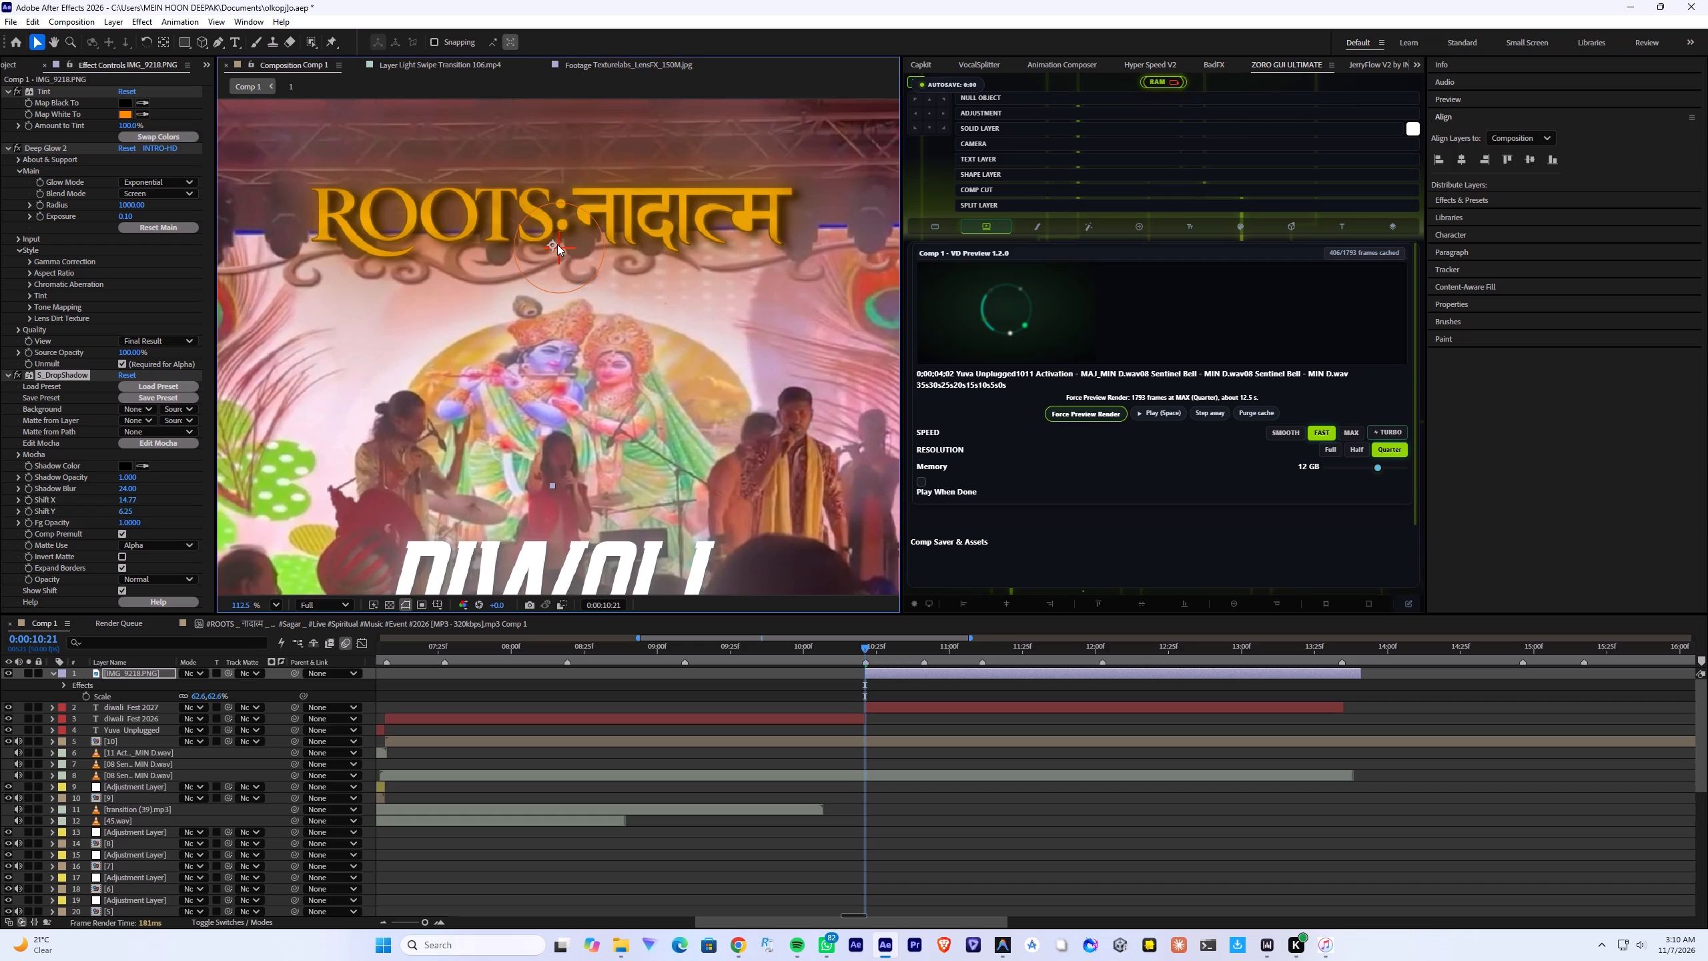
drag(557, 244, 556, 244)
Search the effects for "beve", apply Bevel Alpha to the ROOTS logo and set its Edge Thickness to 4.00.
key(ctrl+space)
key(ctrl+space)
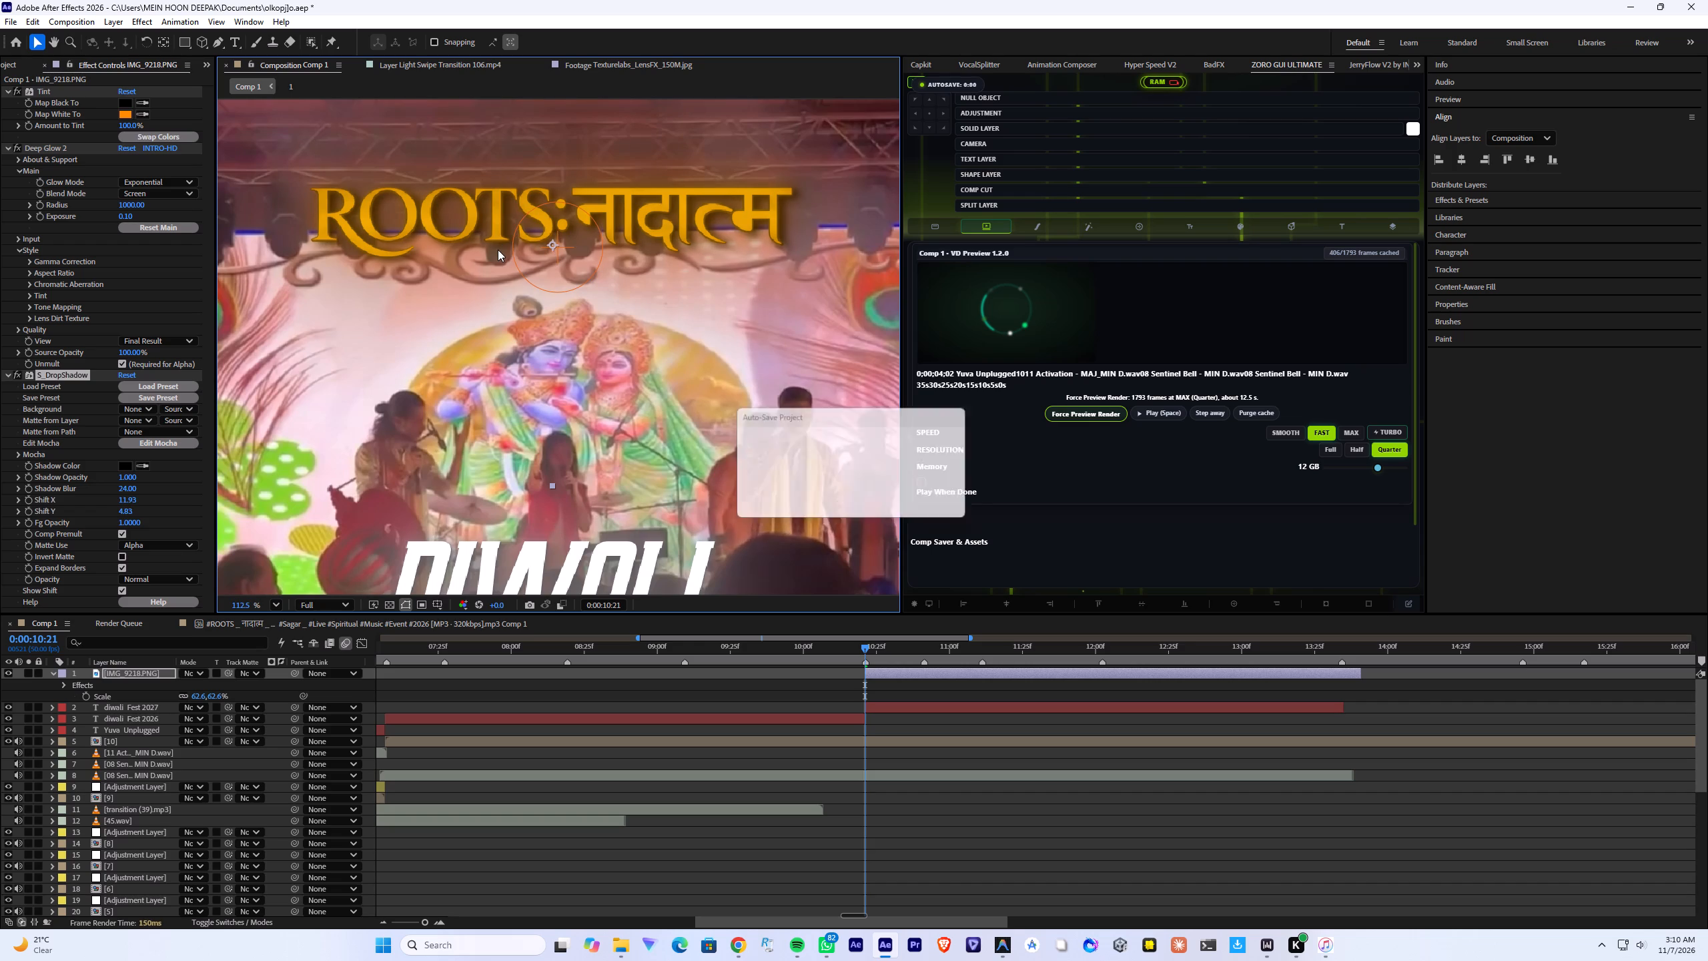
key(ctrl+space)
text(beve)
click(453, 305)
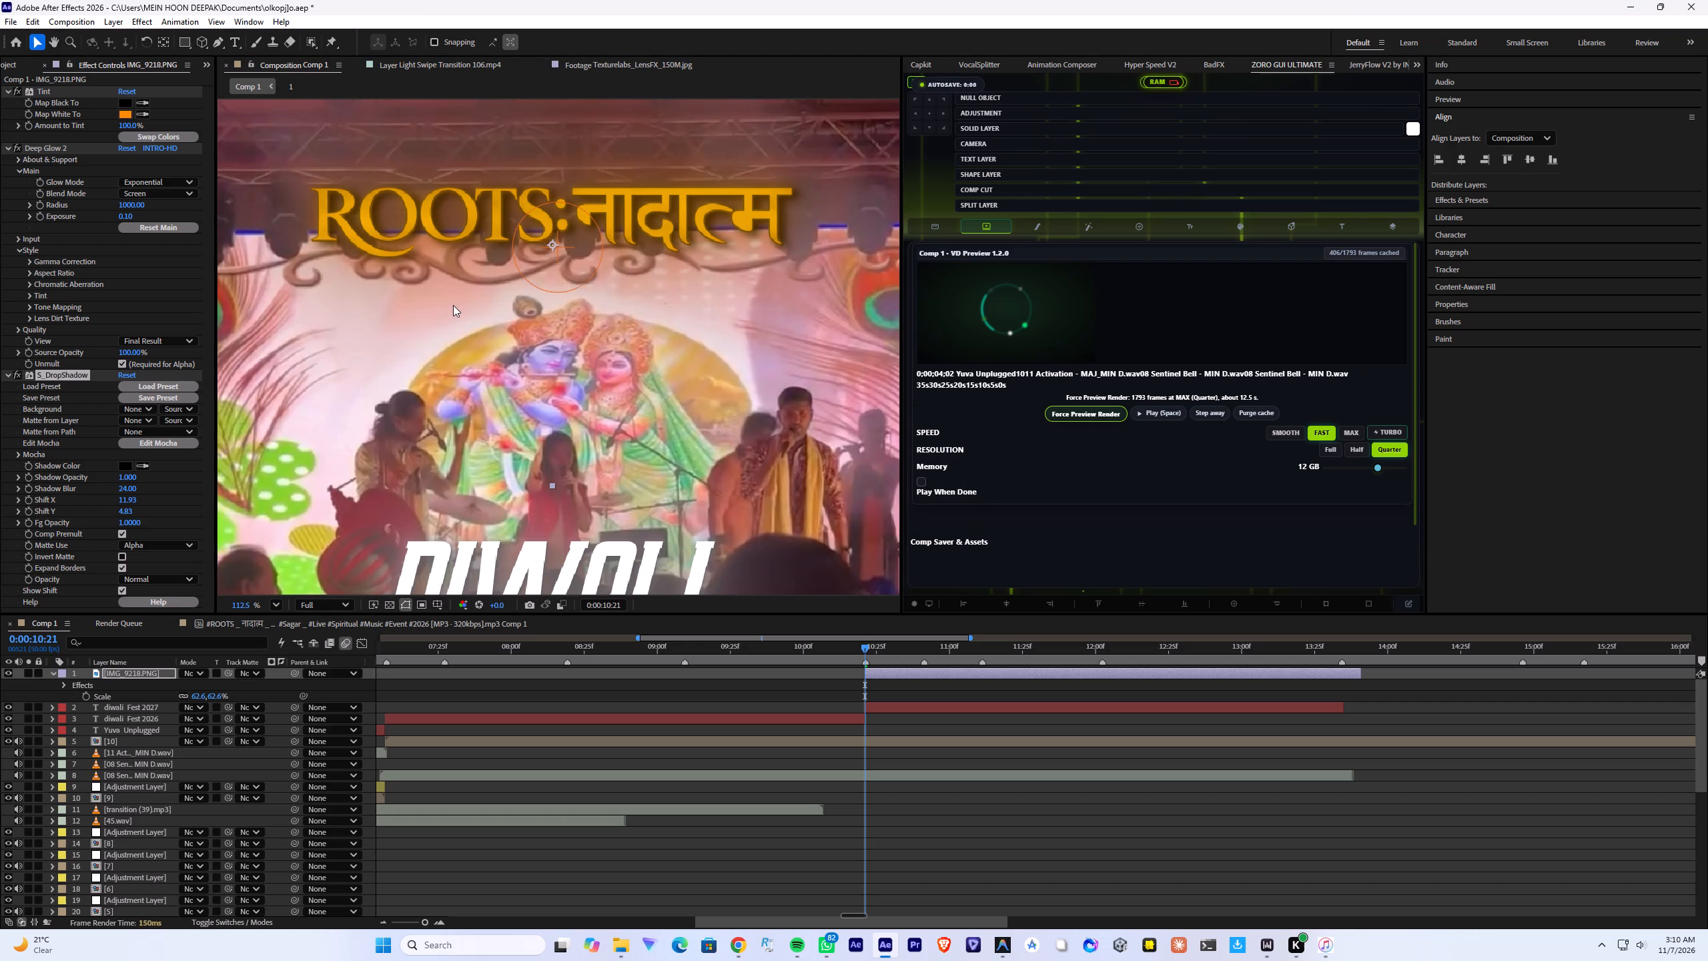
scroll(113, 346, down, 11)
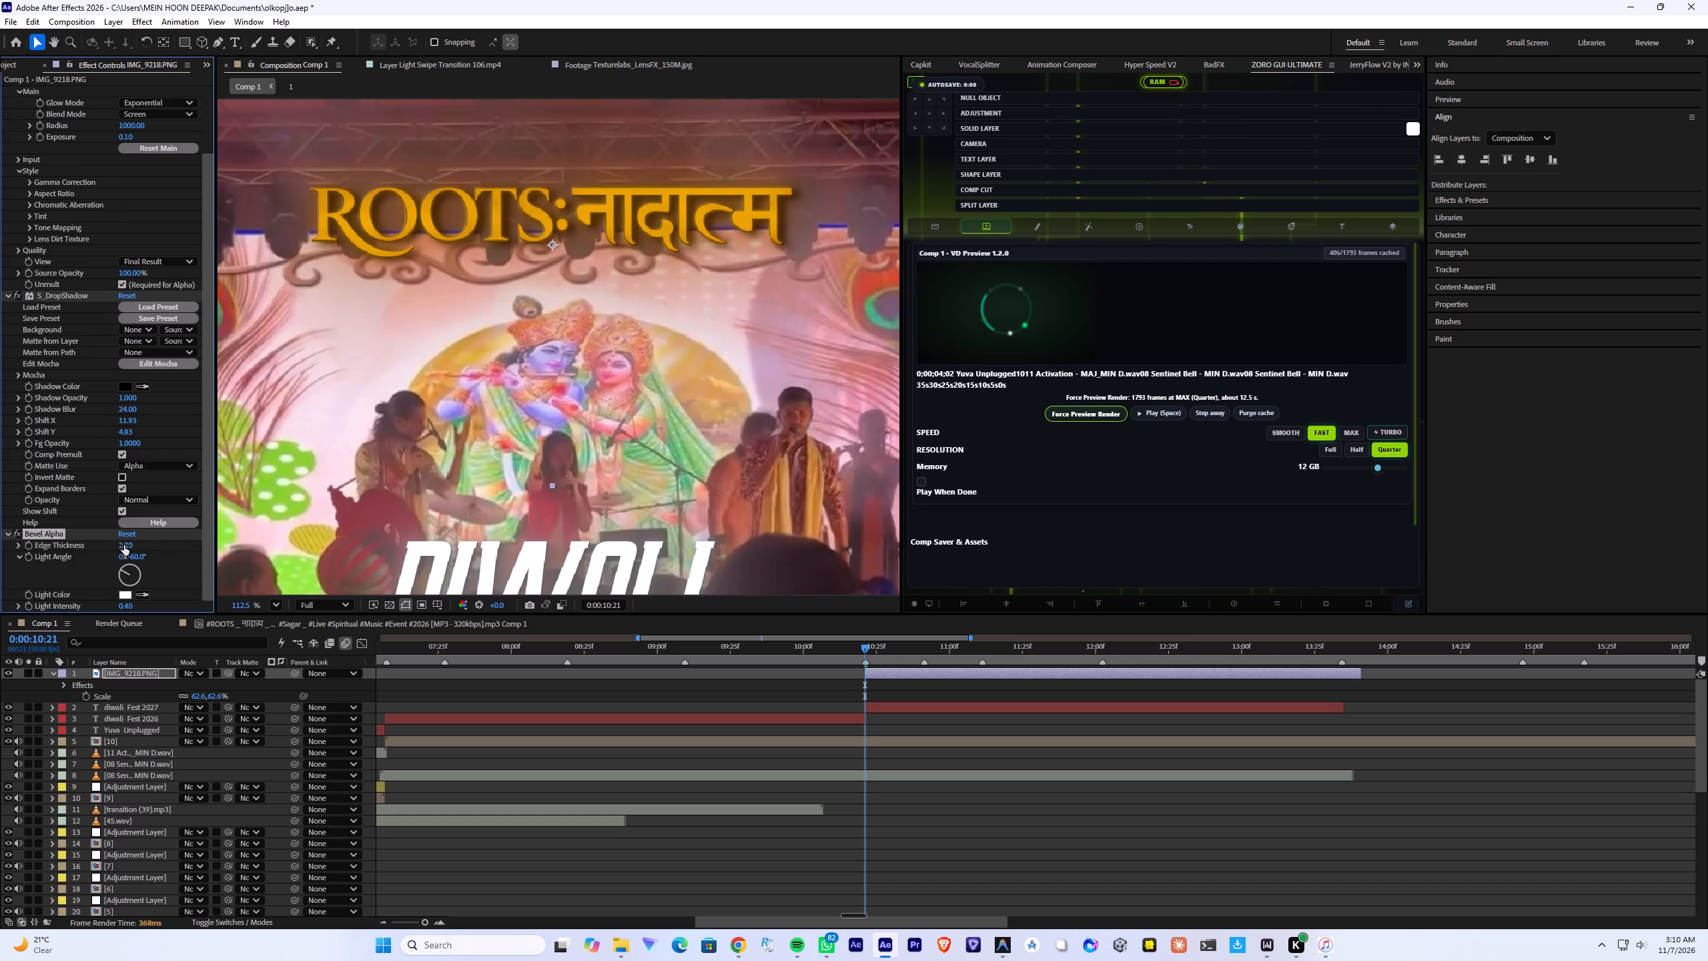
drag(127, 547, 139, 546)
Search for "cc light", apply CC Light Sweep to the ROOTS logo layer and move its center onto the lettering, about 746.7, 443.4.
key(ctrl+space)
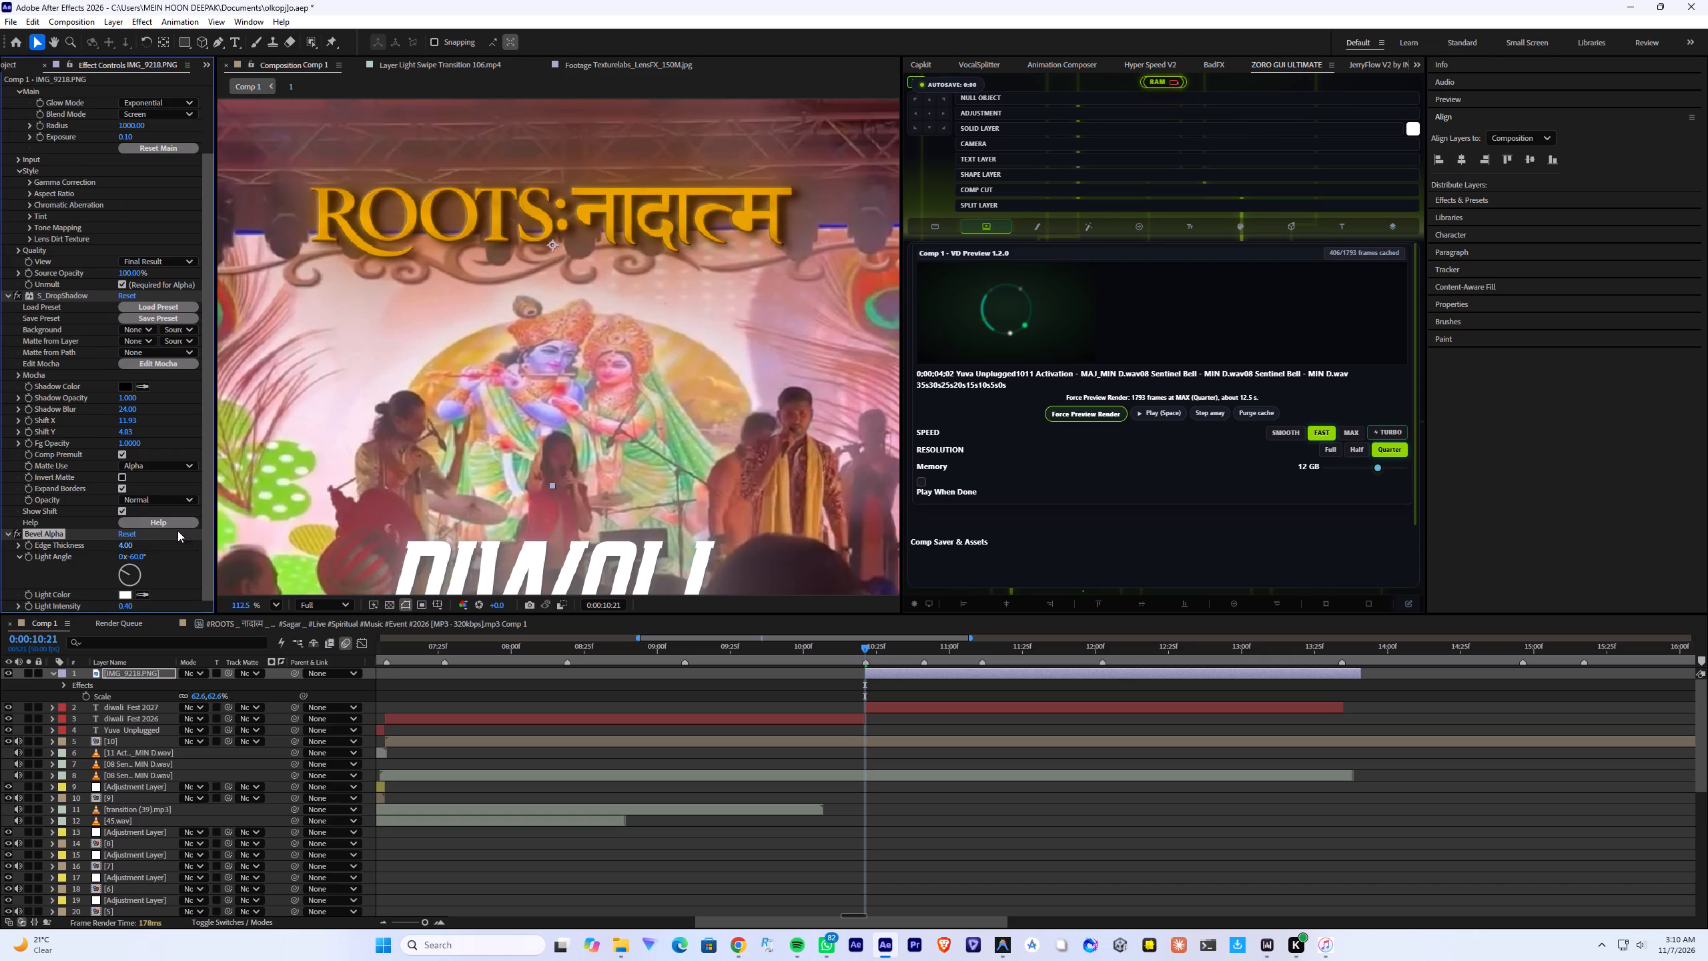
key(ctrl+space)
key(ctrl+space)
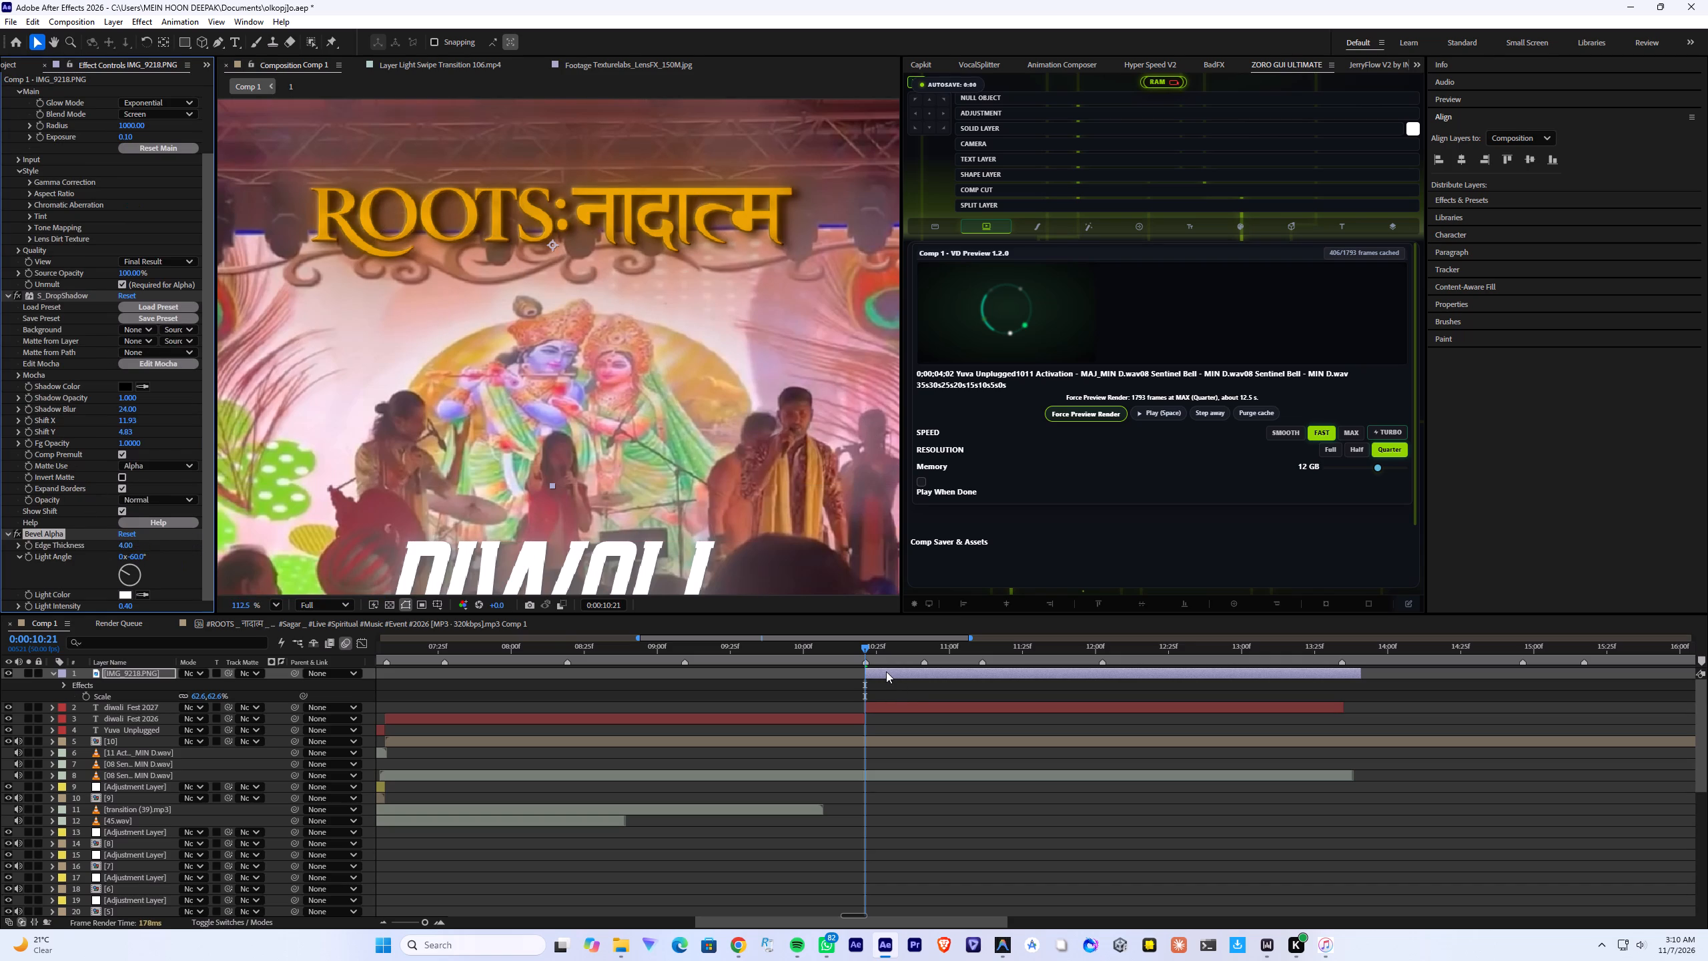
click(886, 671)
key(ctrl+space)
text(cc light)
key(Down)
key(Down)
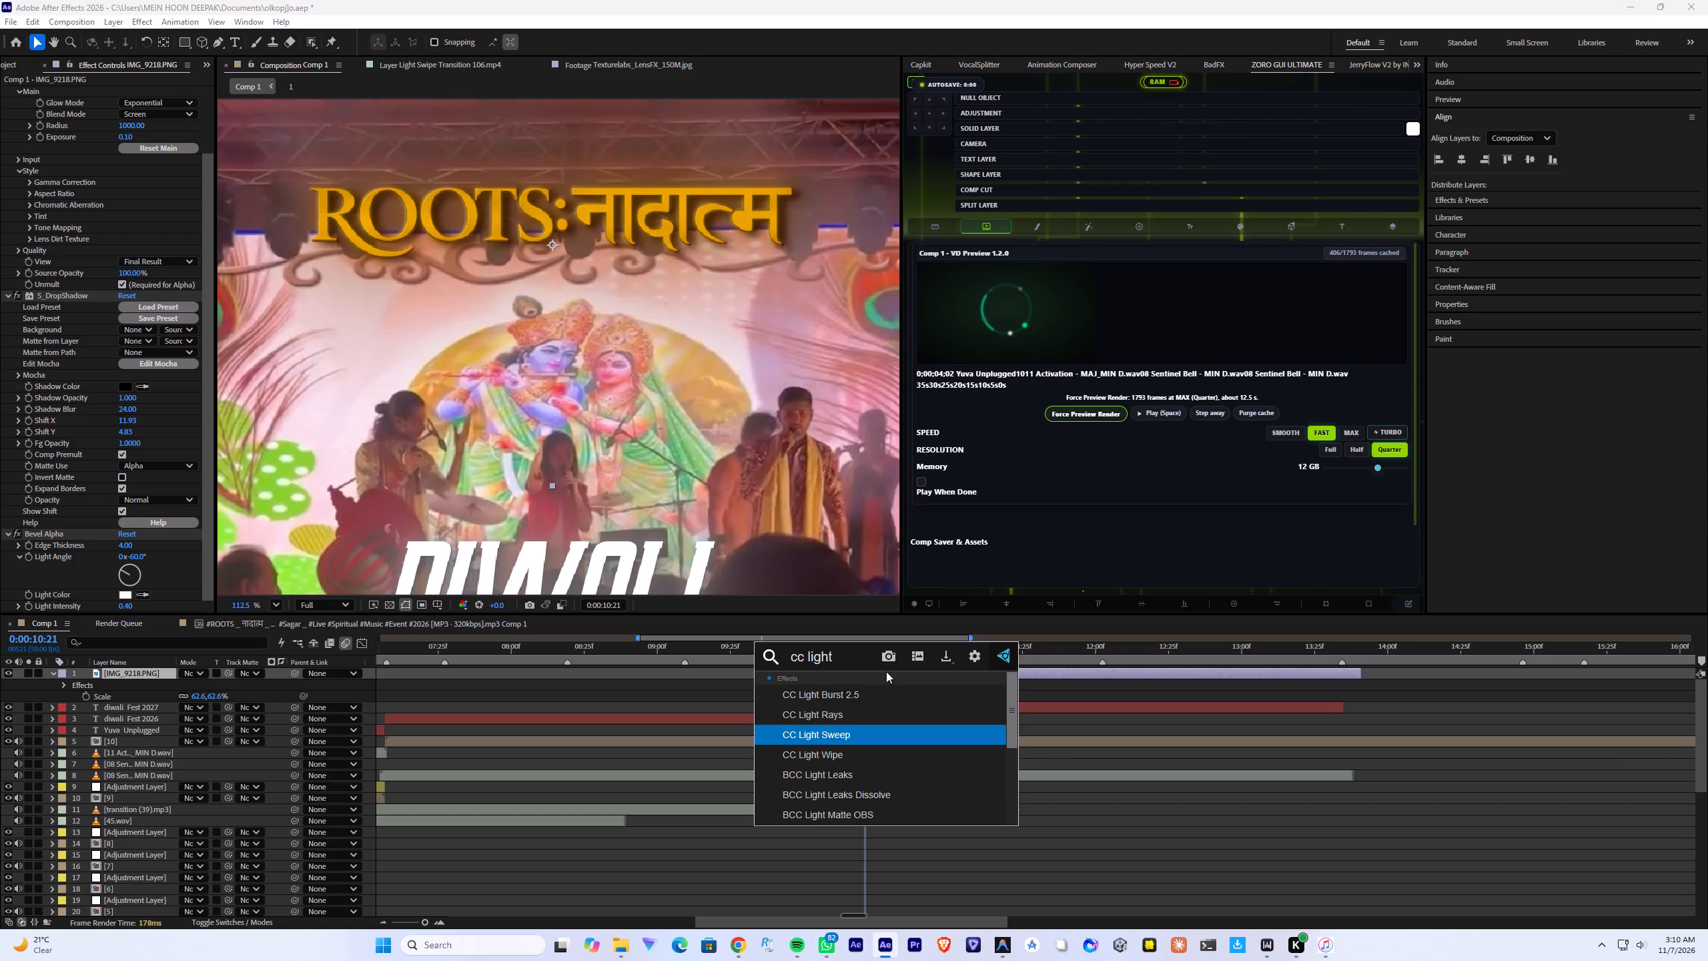
key(Return)
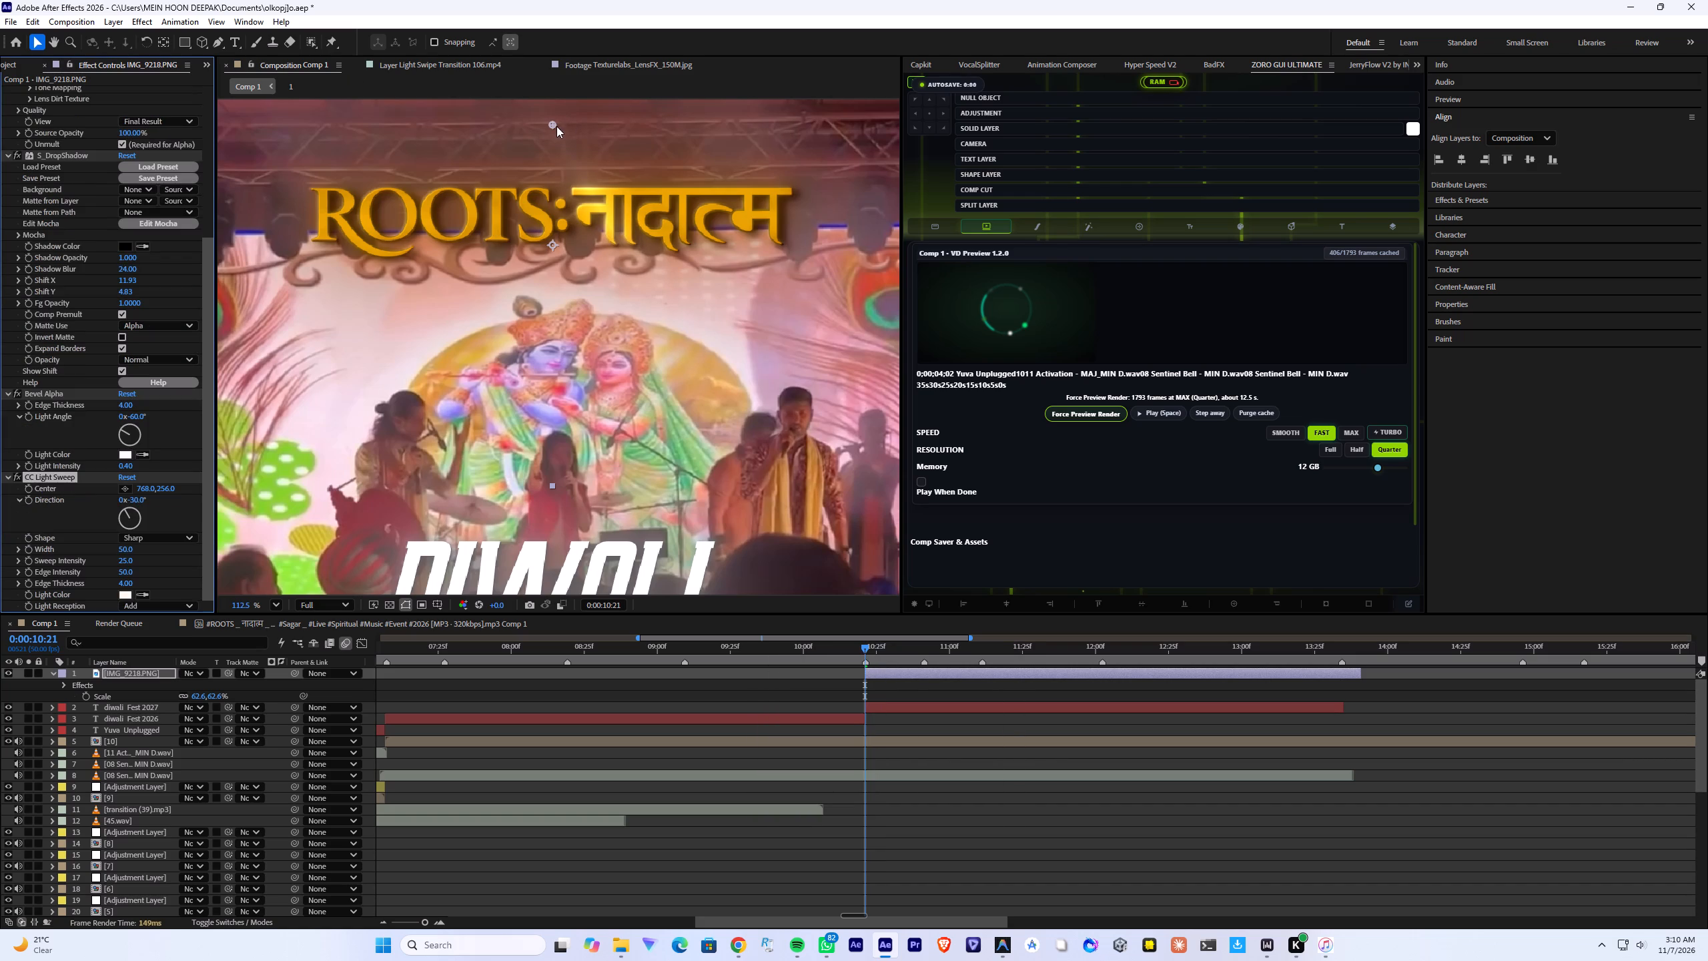
drag(549, 126, 539, 214)
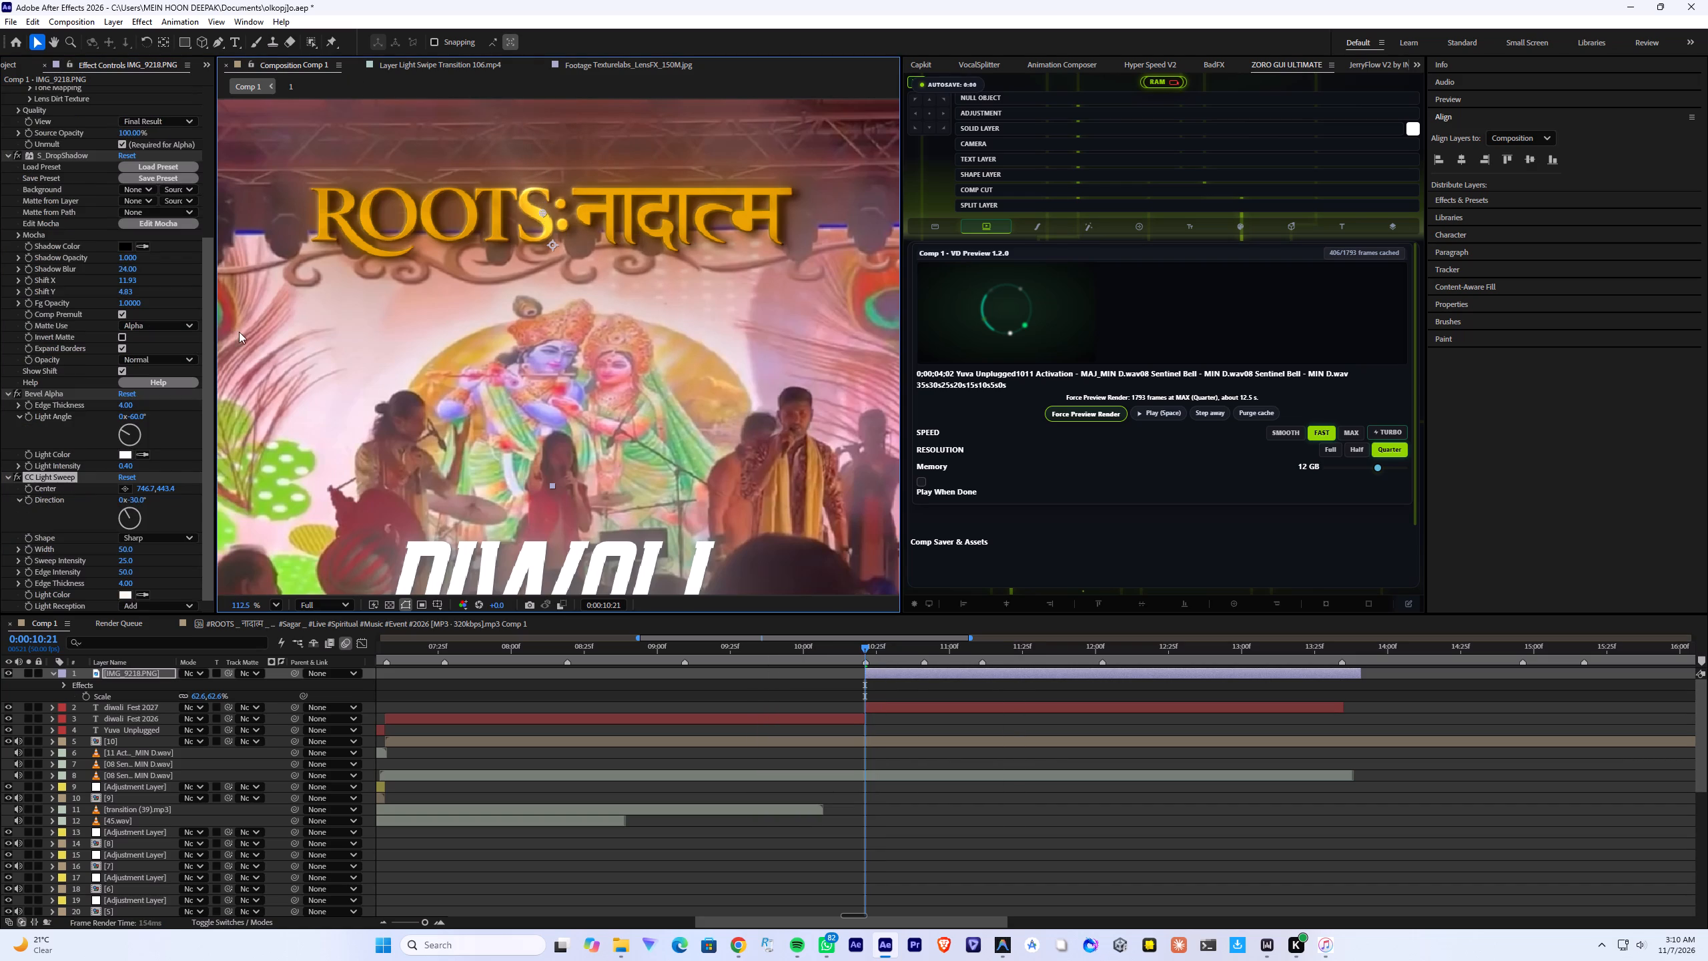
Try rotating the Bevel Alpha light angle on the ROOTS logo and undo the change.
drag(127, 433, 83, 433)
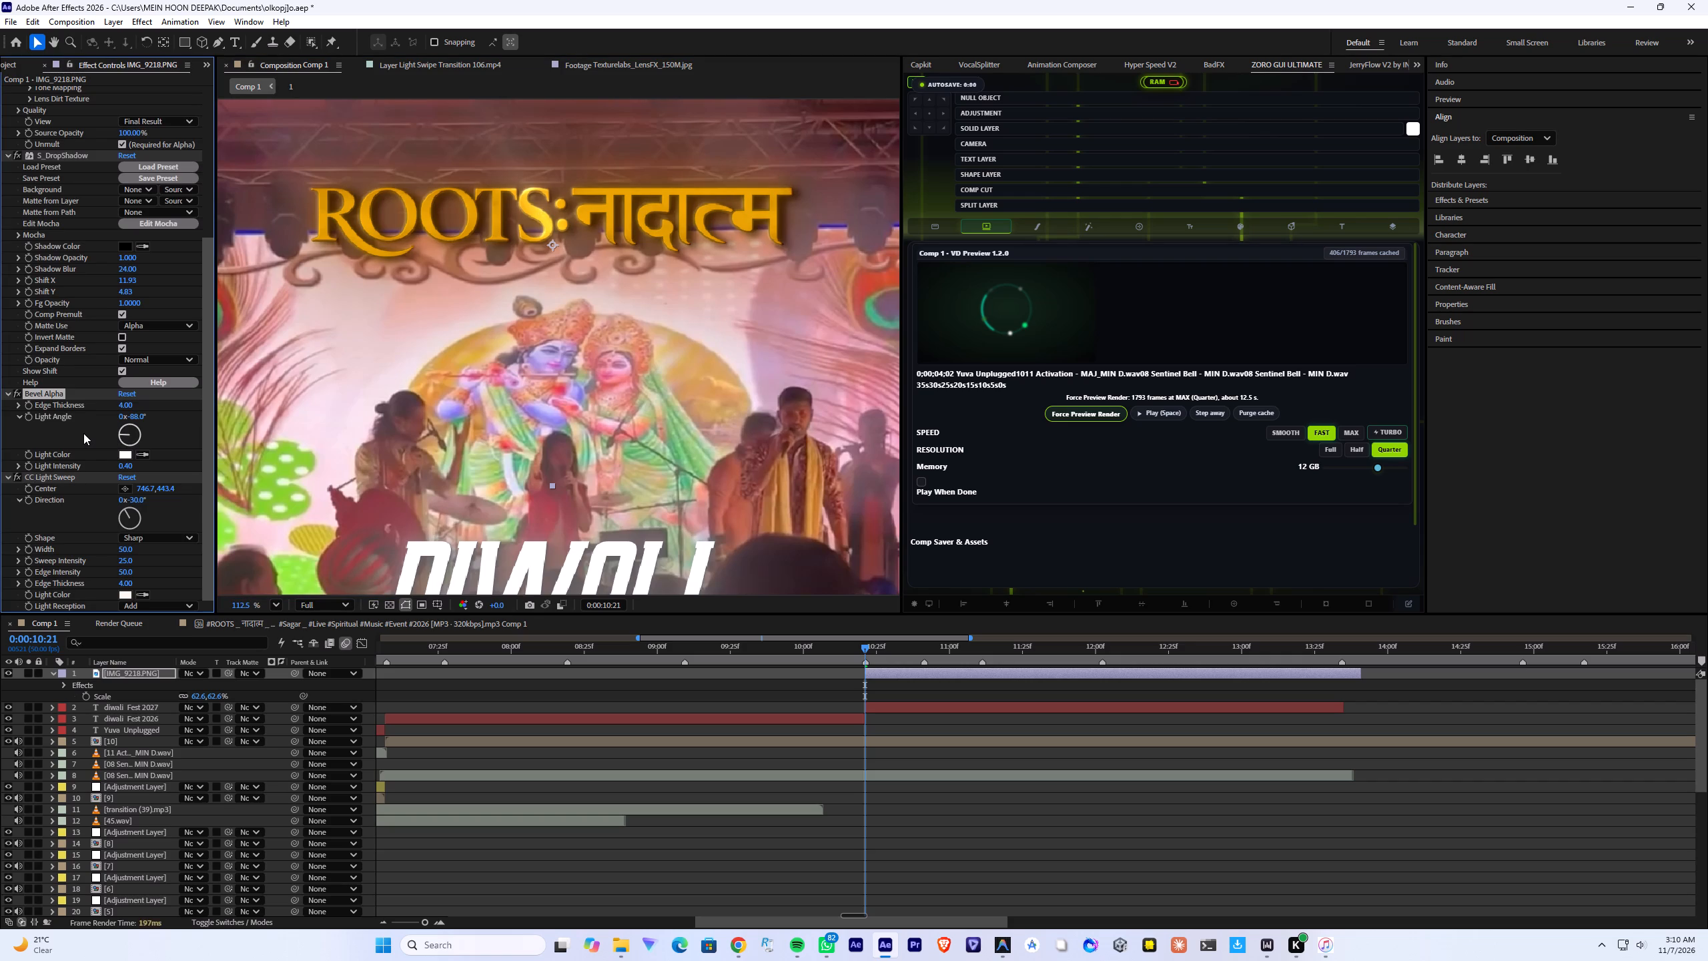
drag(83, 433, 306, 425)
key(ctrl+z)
Rotate the CC Light Sweep direction on the ROOTS logo to -90°.
drag(125, 515, 118, 518)
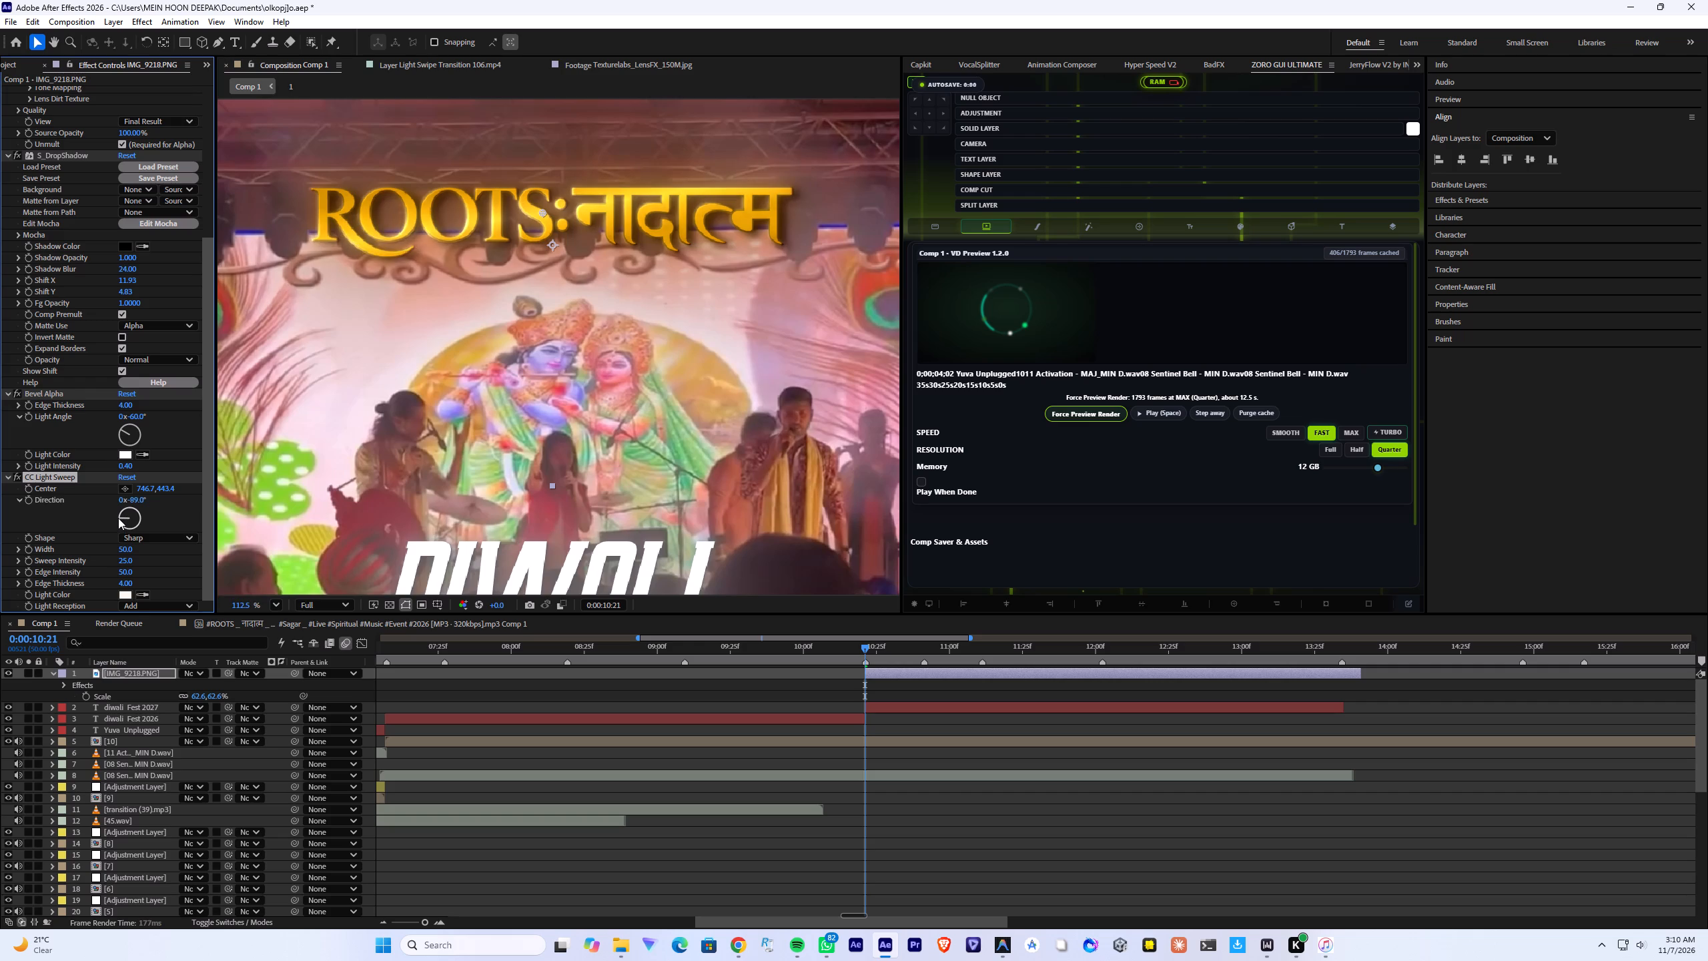
drag(118, 518, 118, 519)
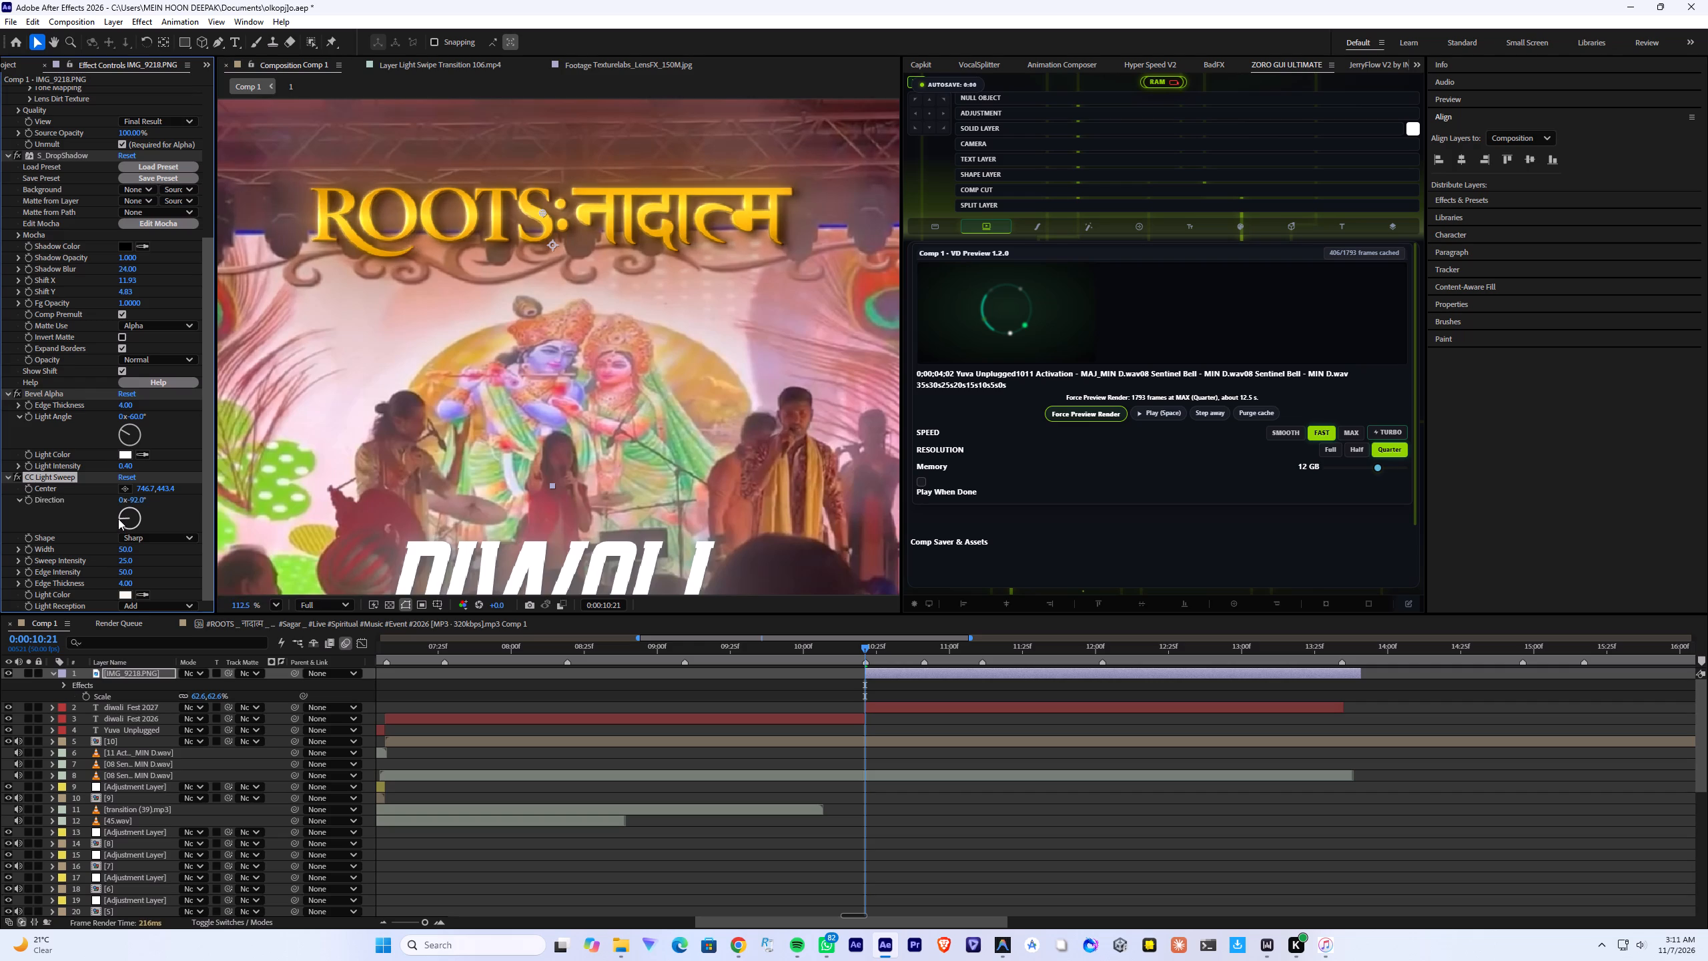
drag(118, 519, 115, 519)
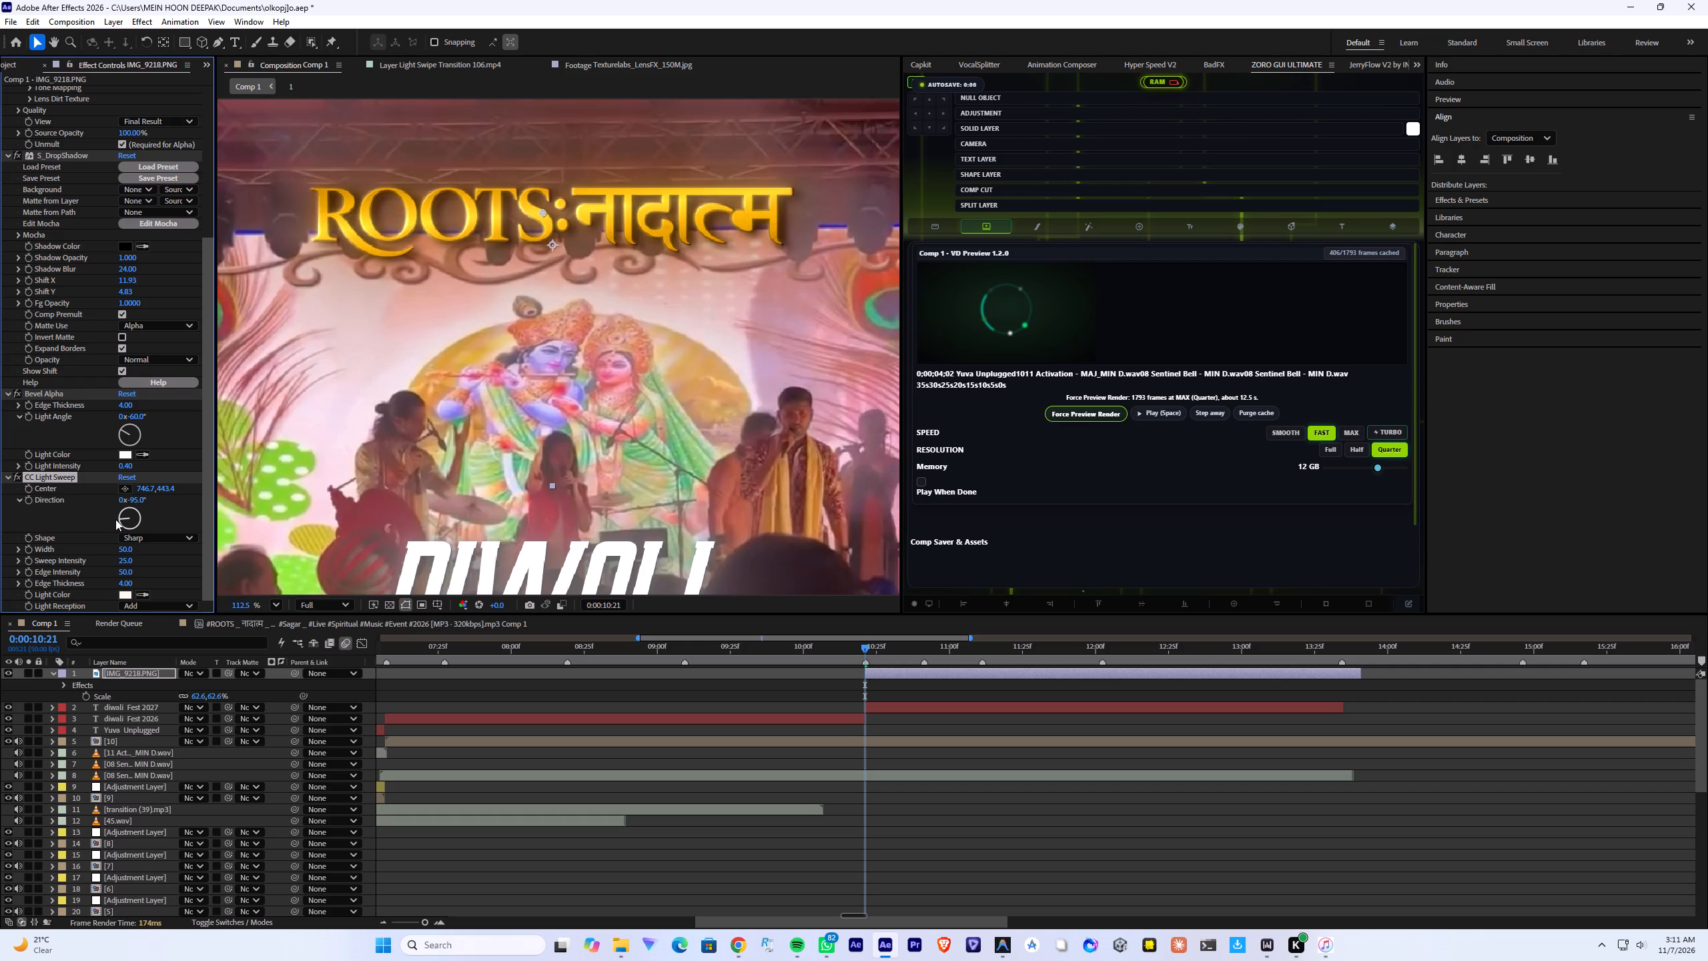
drag(115, 519, 109, 517)
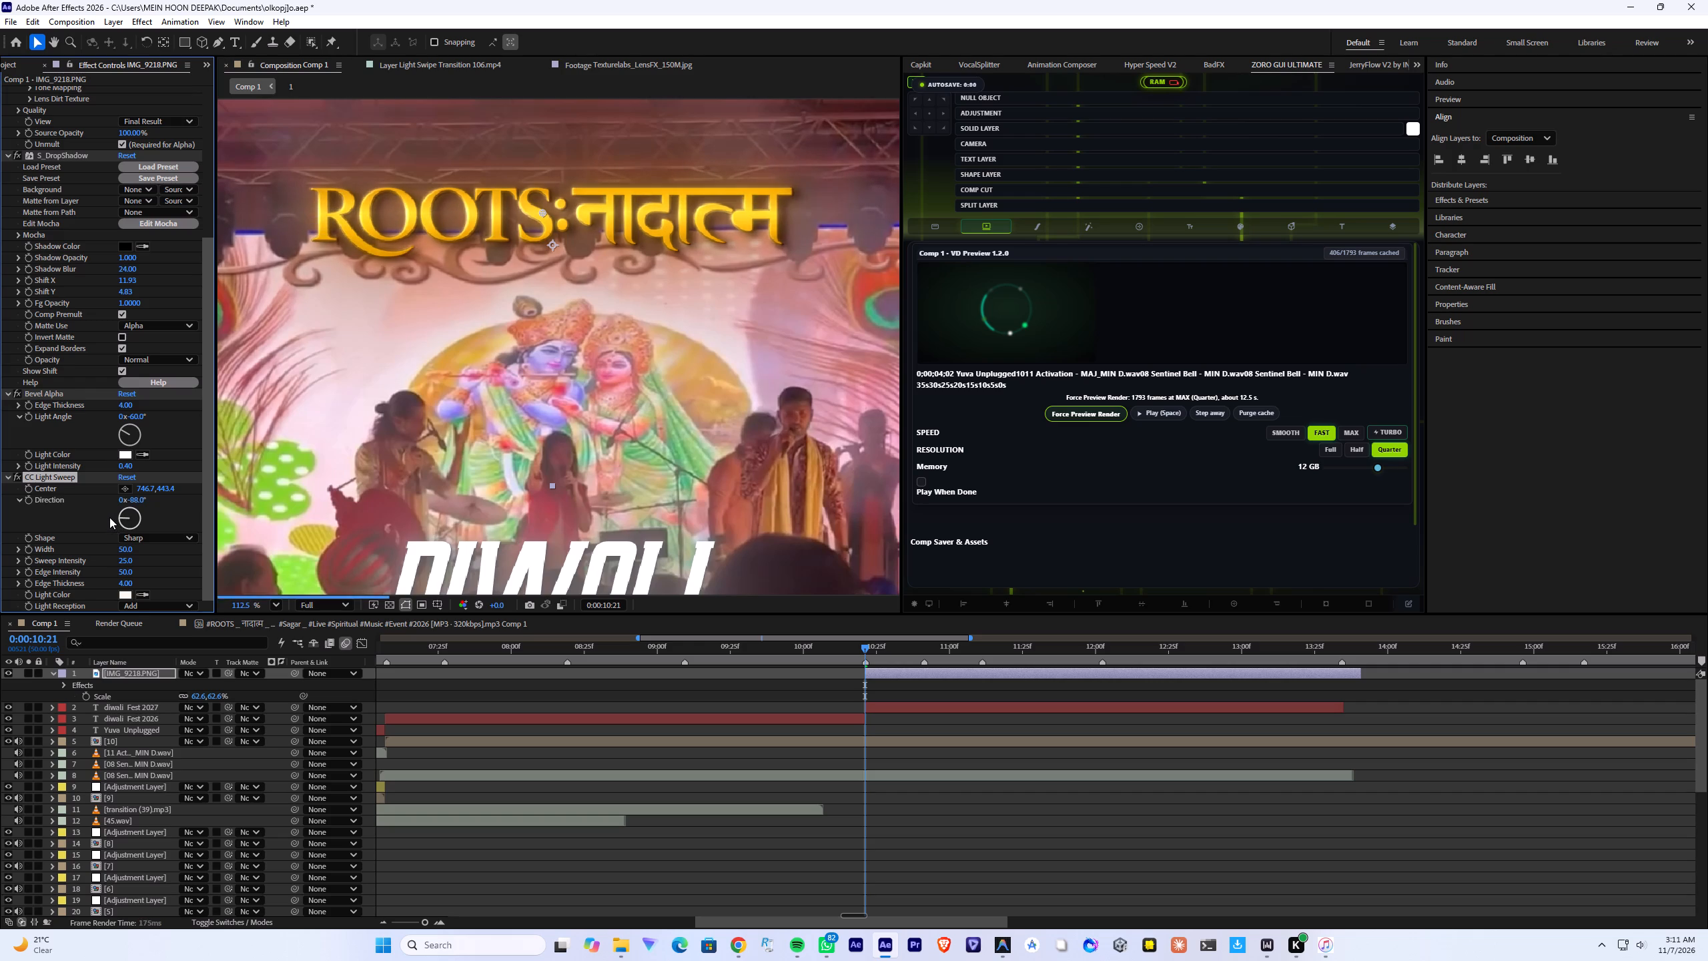
drag(109, 517, 109, 518)
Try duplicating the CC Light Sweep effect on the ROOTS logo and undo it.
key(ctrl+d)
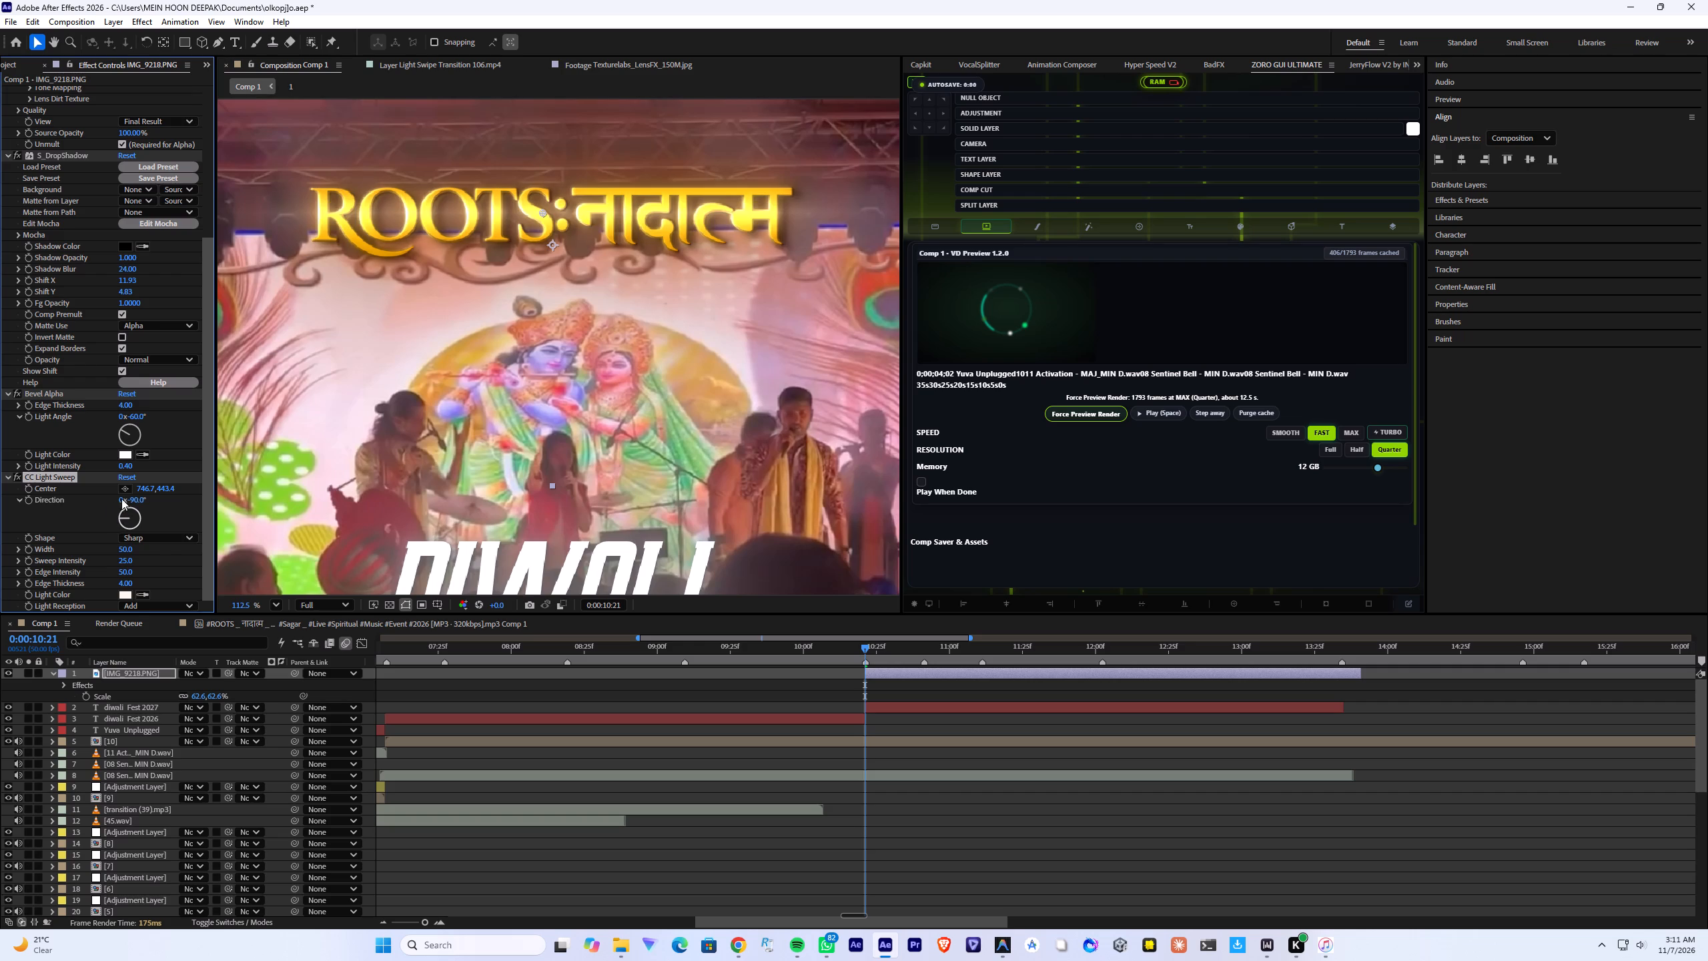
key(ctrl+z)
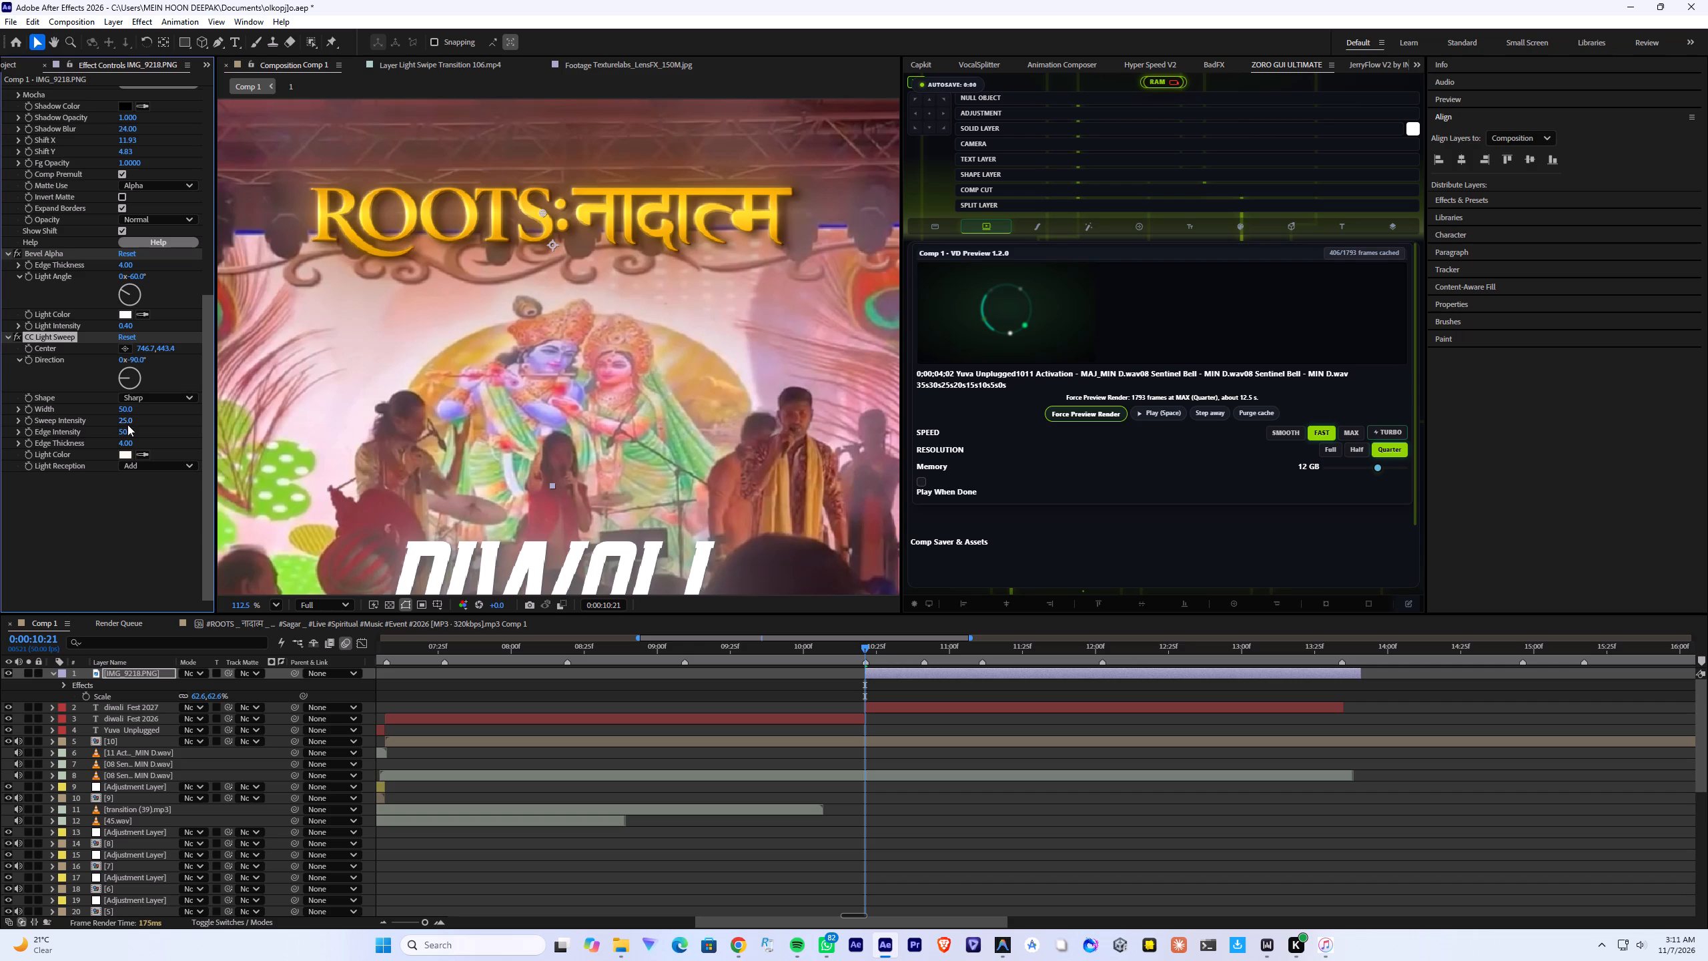
Raise the CC Light Sweep effect's Sweep Intensity to about 42 on the ROOTS logo.
drag(127, 424, 142, 423)
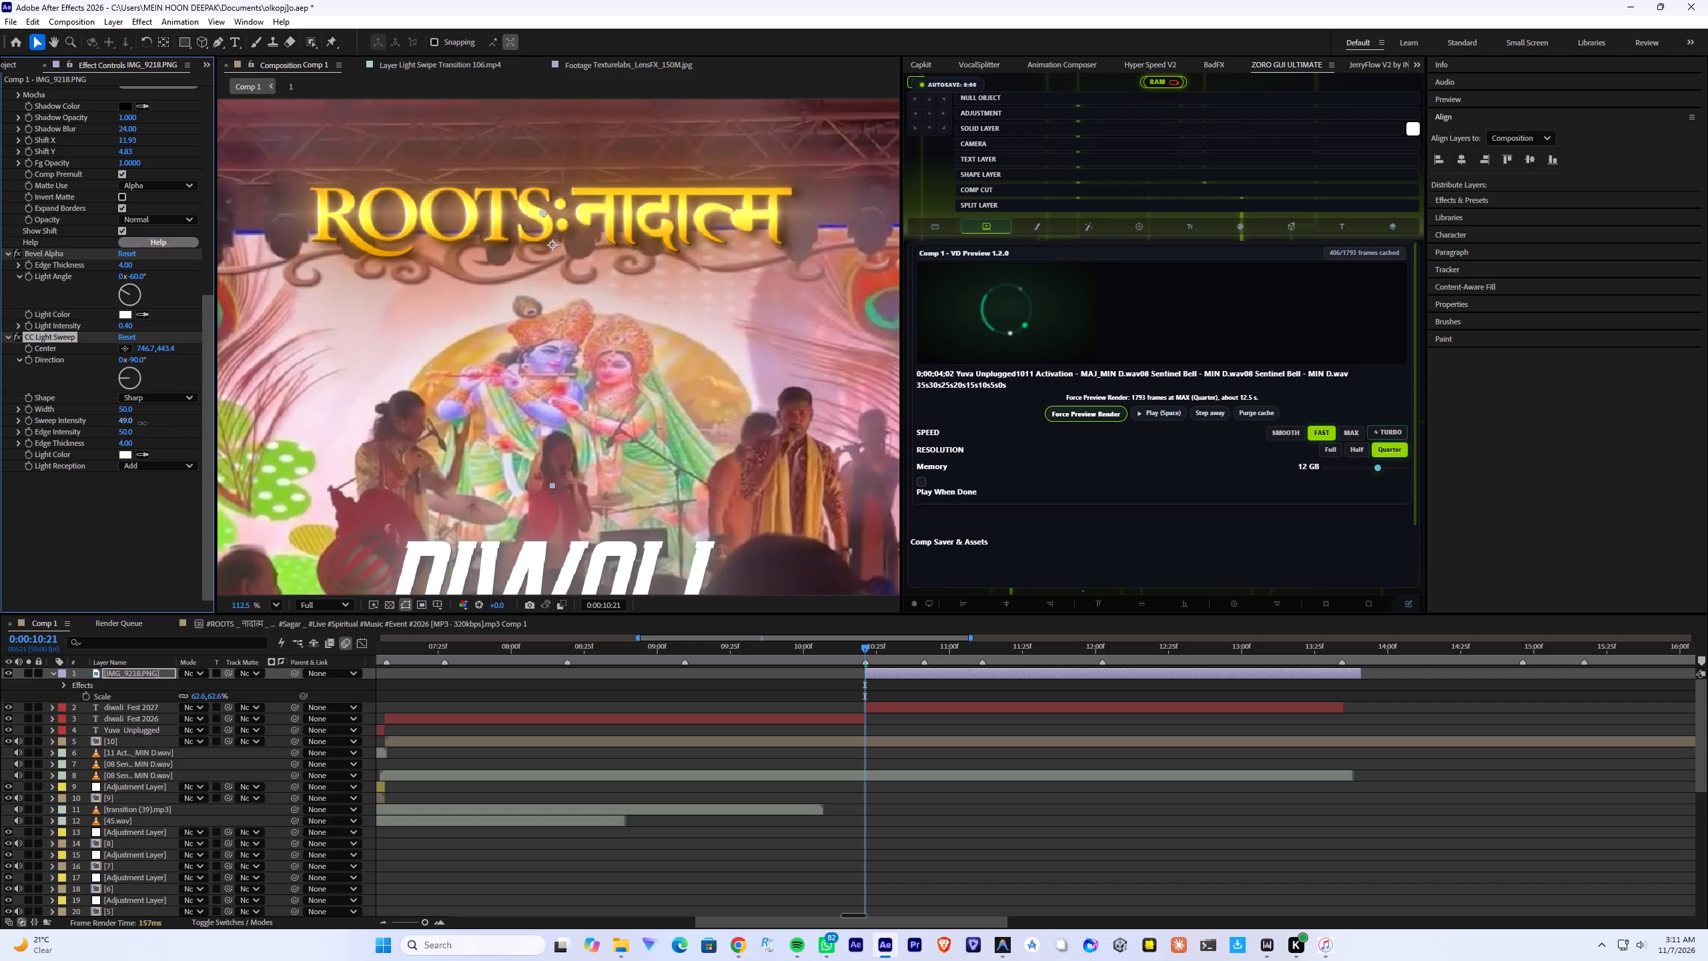
drag(142, 423, 137, 423)
Replace the word "Diwali" with "comming to" in the title layer below the ROOTS logo.
click(274, 600)
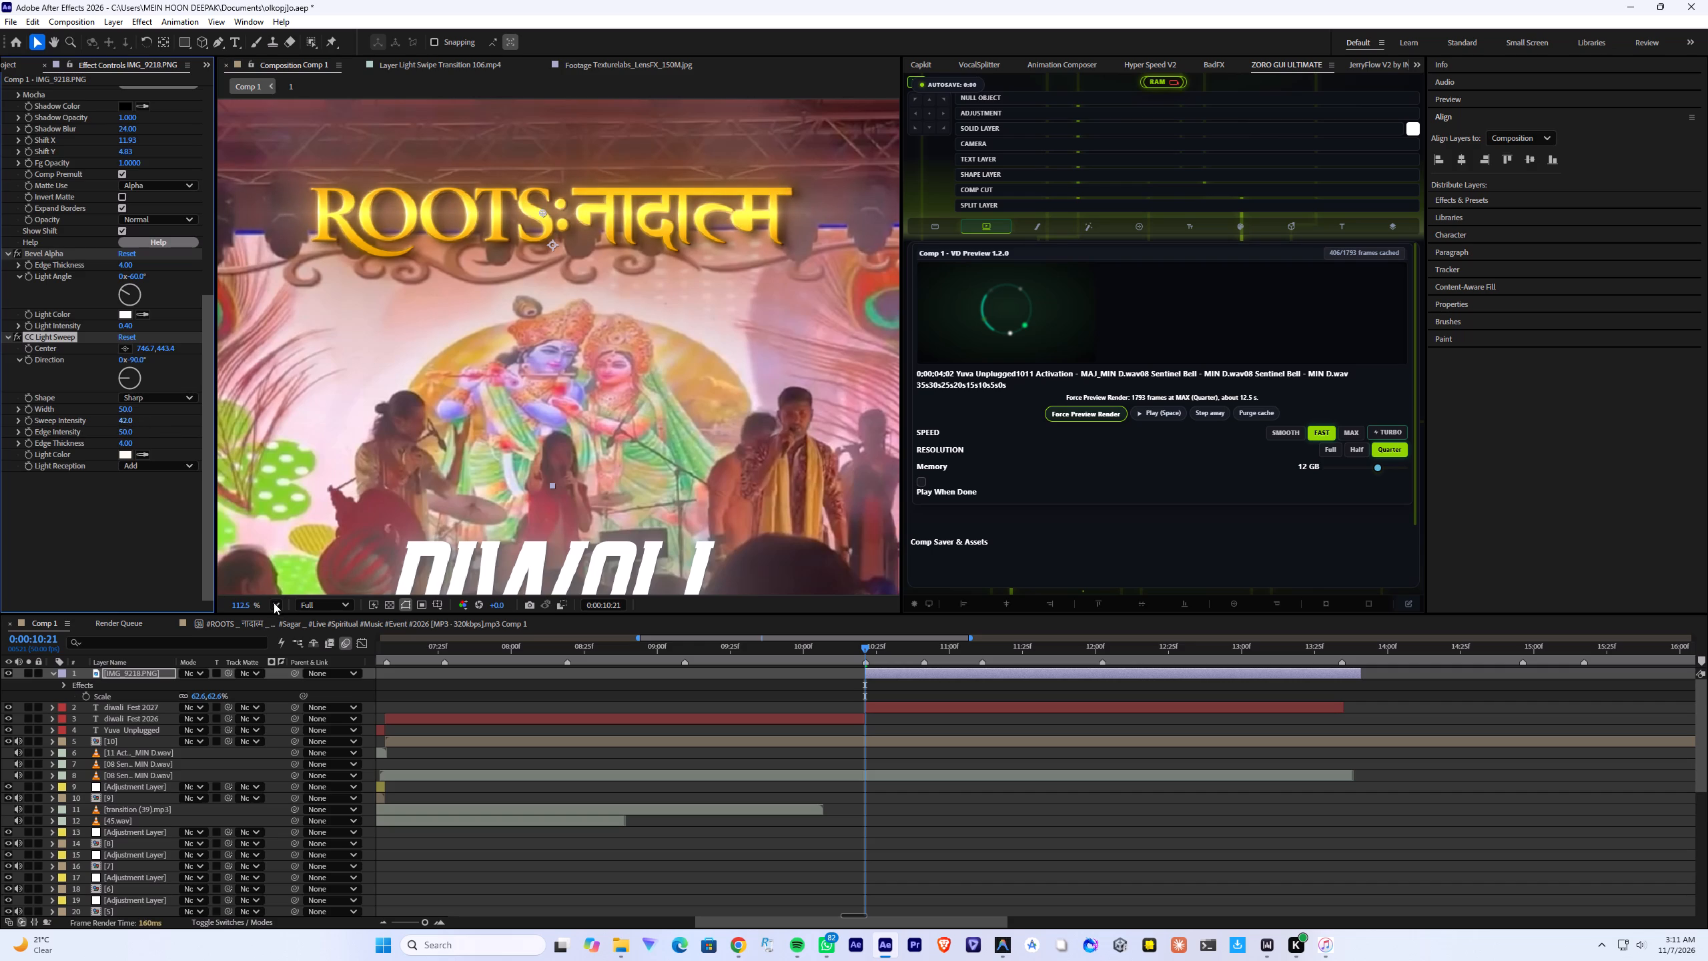
click(276, 610)
click(277, 606)
click(284, 626)
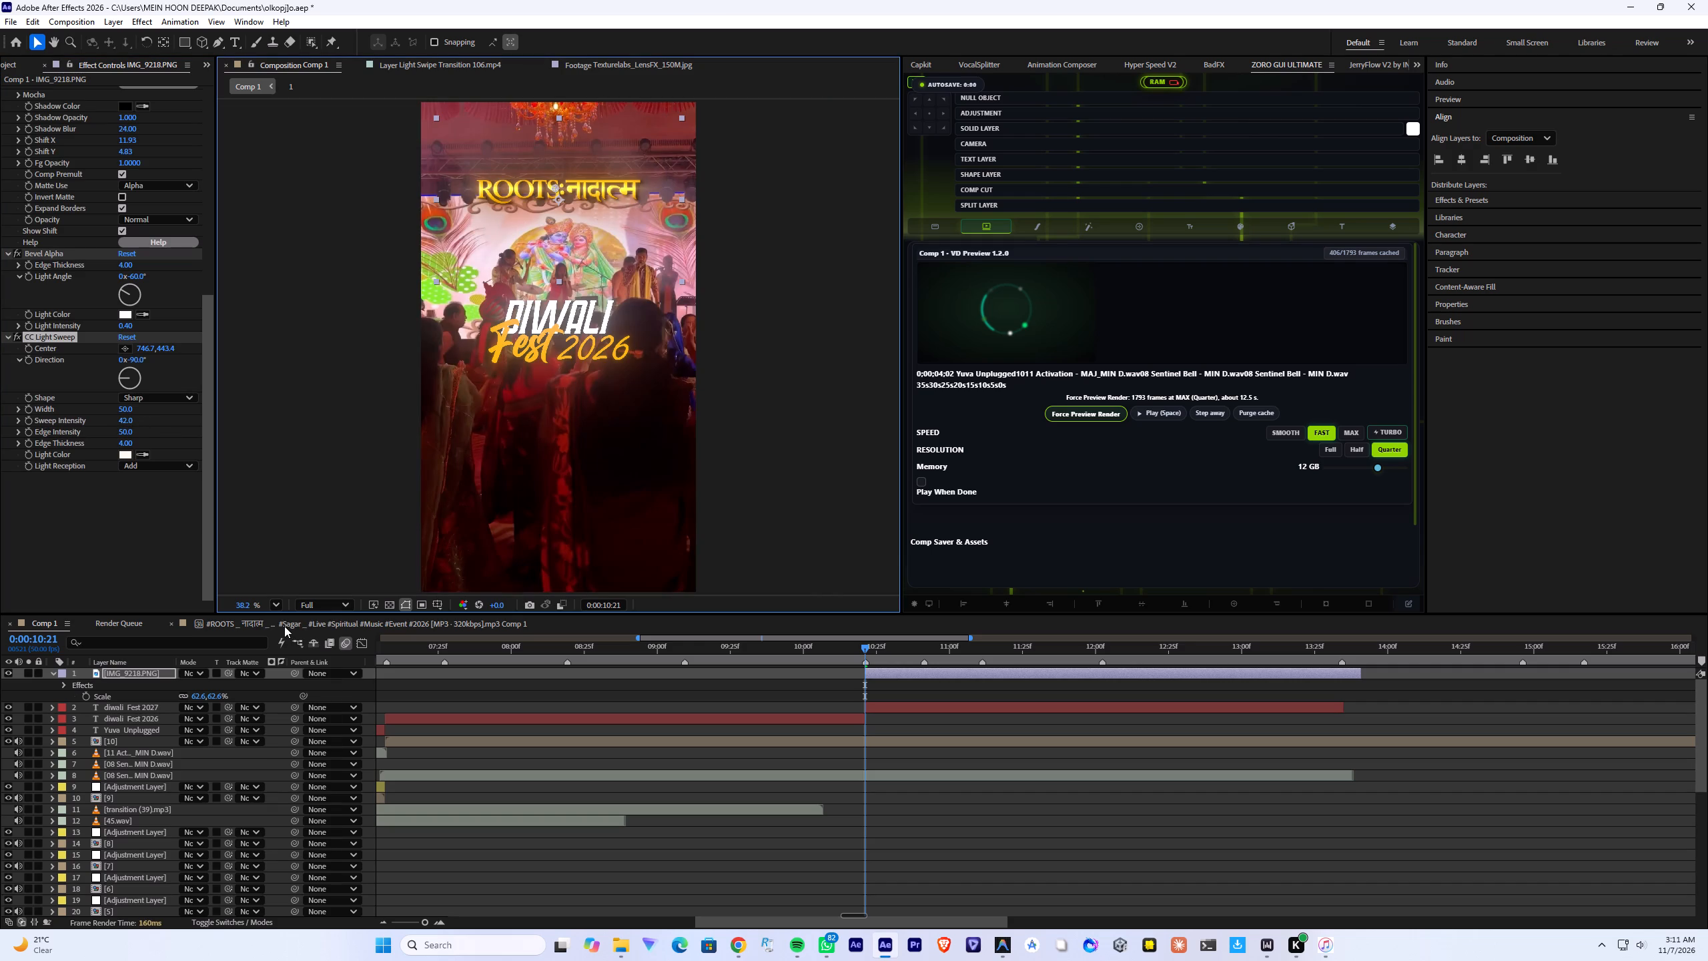
click(950, 828)
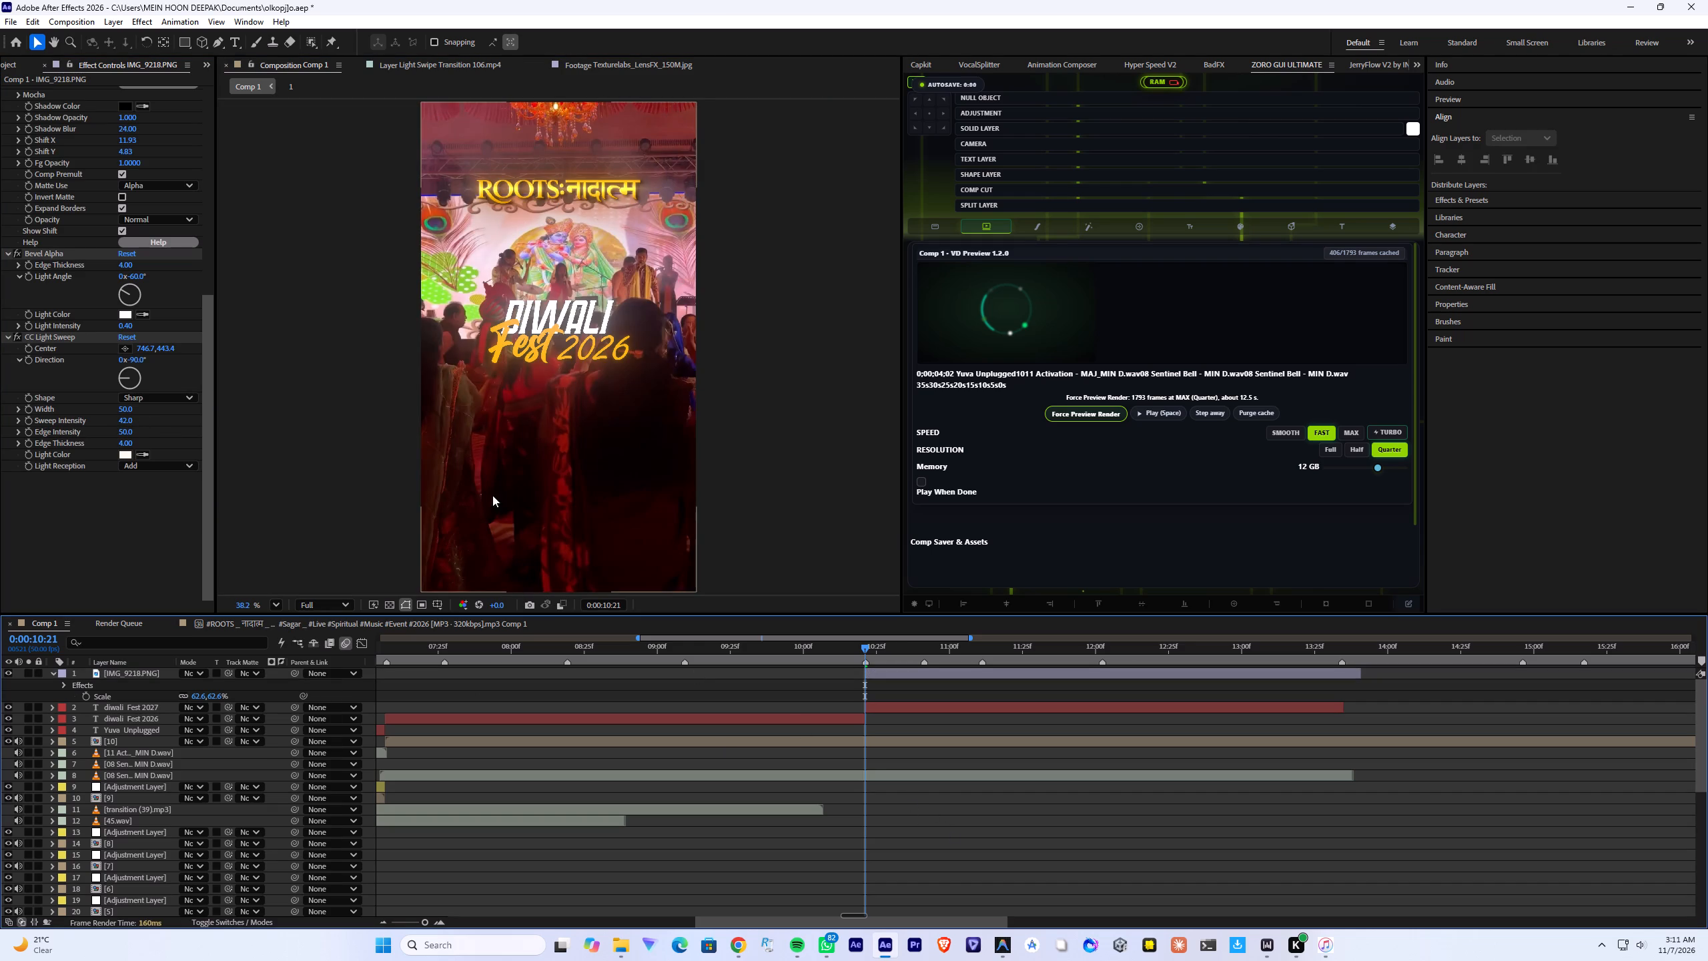
double_click(586, 322)
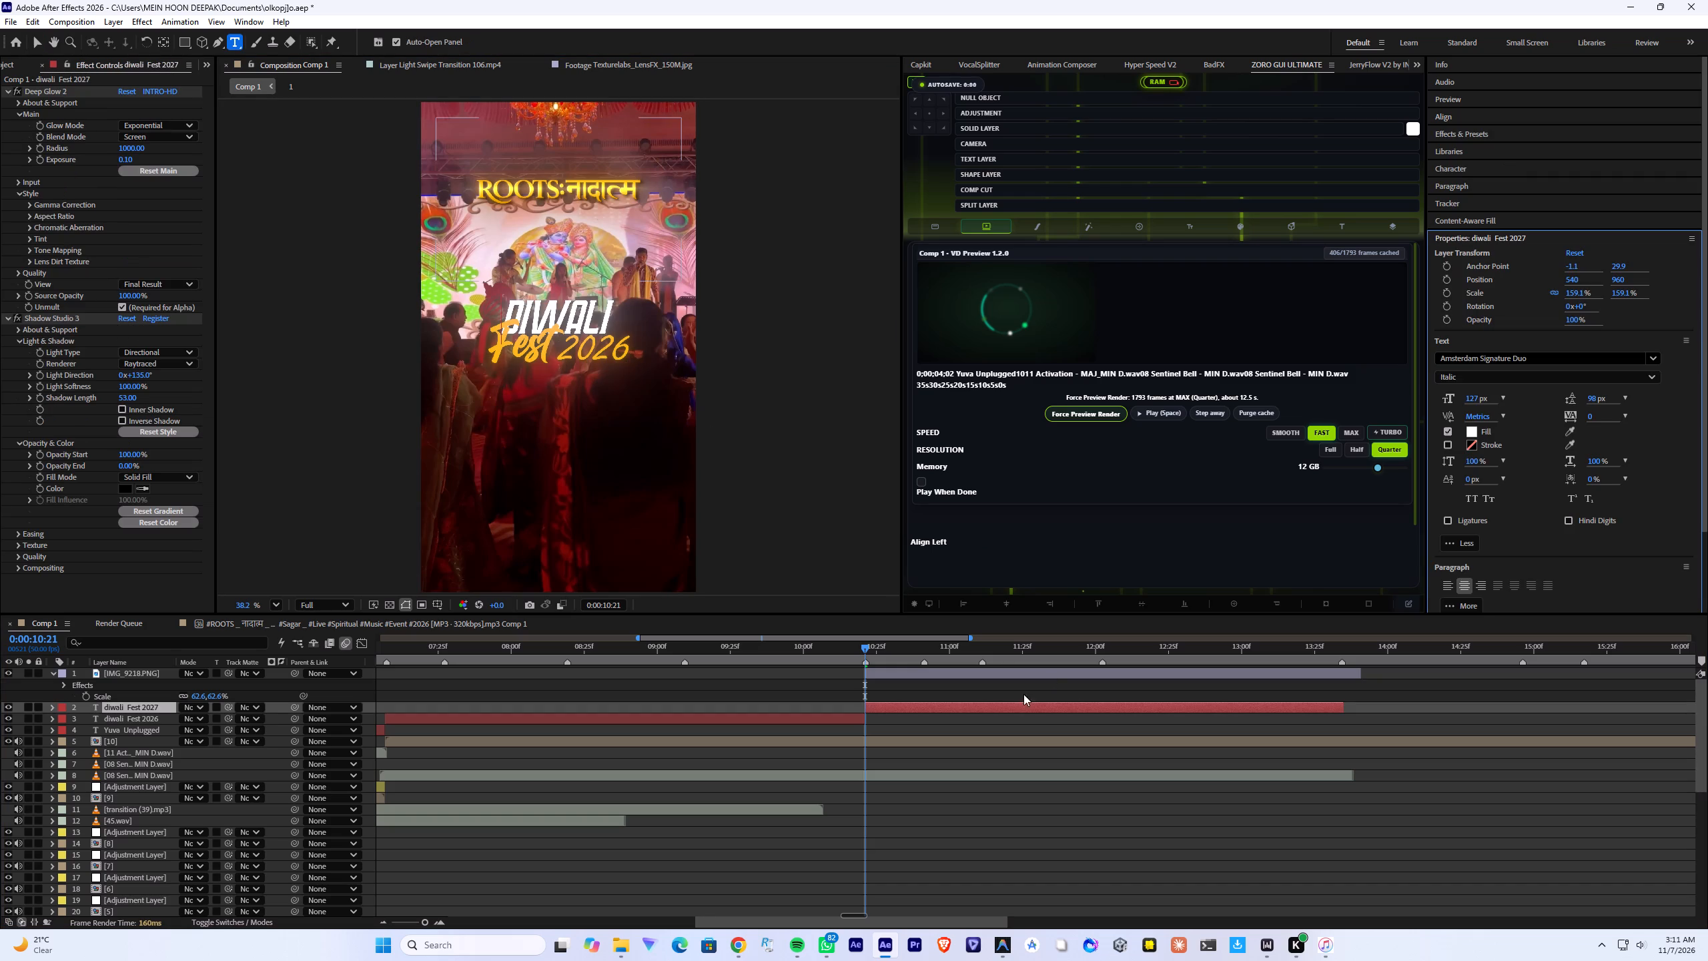
click(915, 707)
double_click(580, 316)
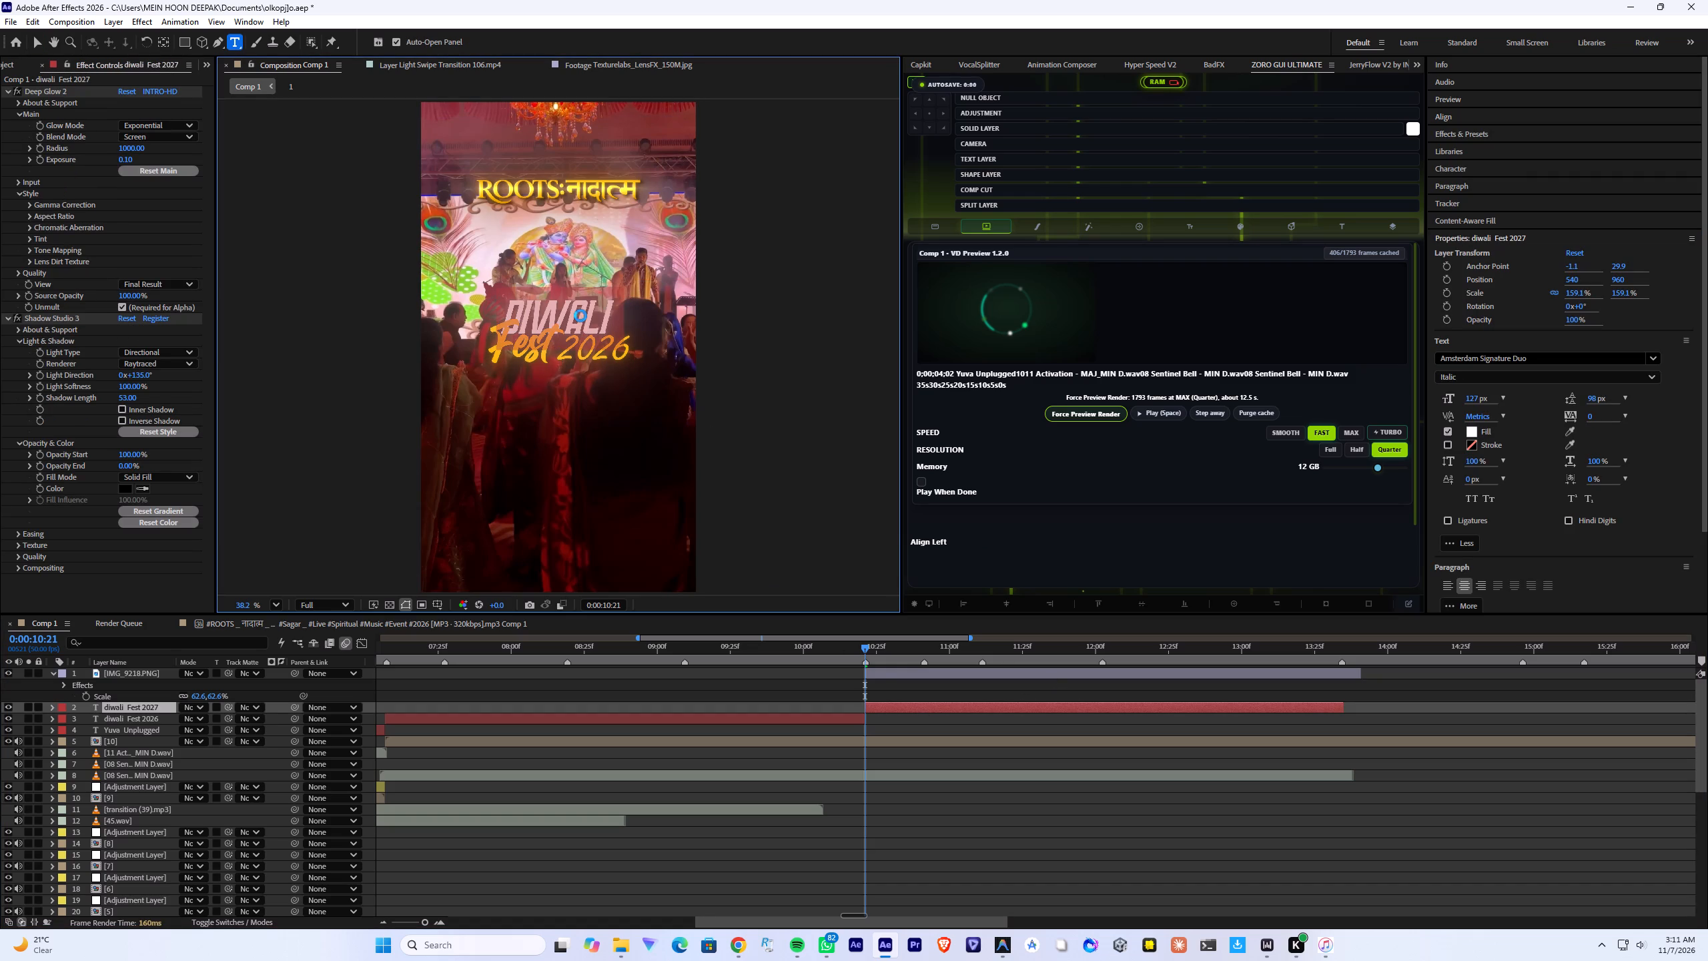
text(so)
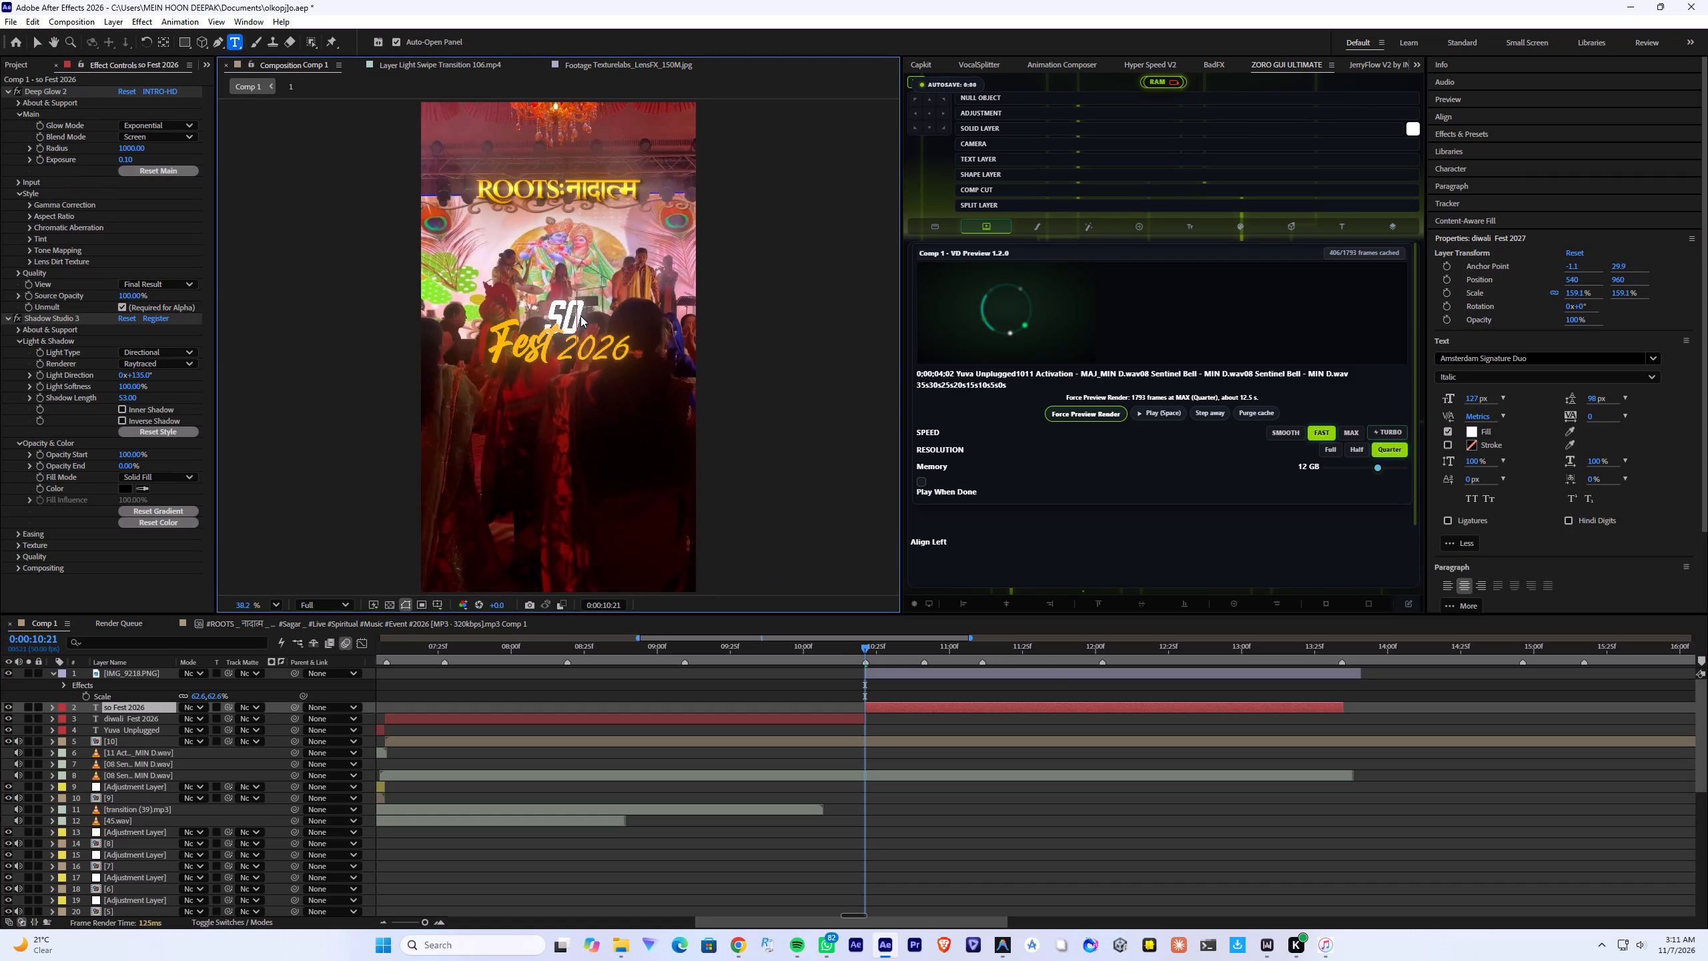
key(BackSpace)
key(BackSpace)
text(comming)
key(space)
text(to)
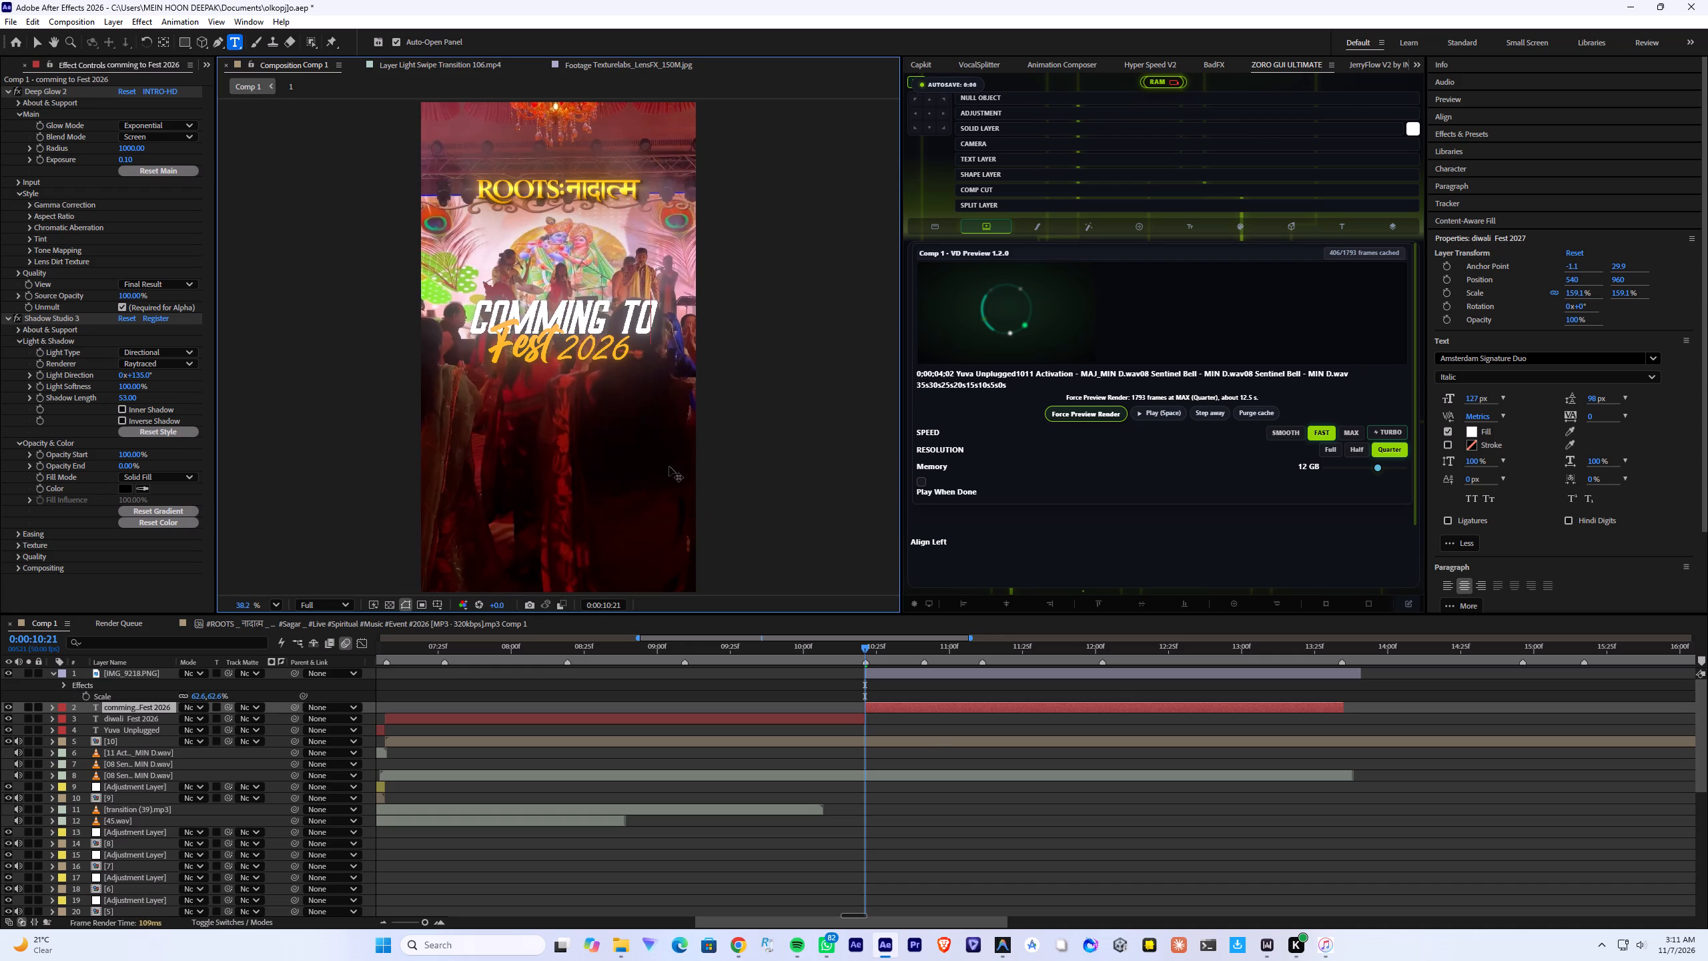
Replace "Fest 2026" with "Shivpuri" in the title layer's second line and save the project.
double_click(524, 354)
text(shivp)
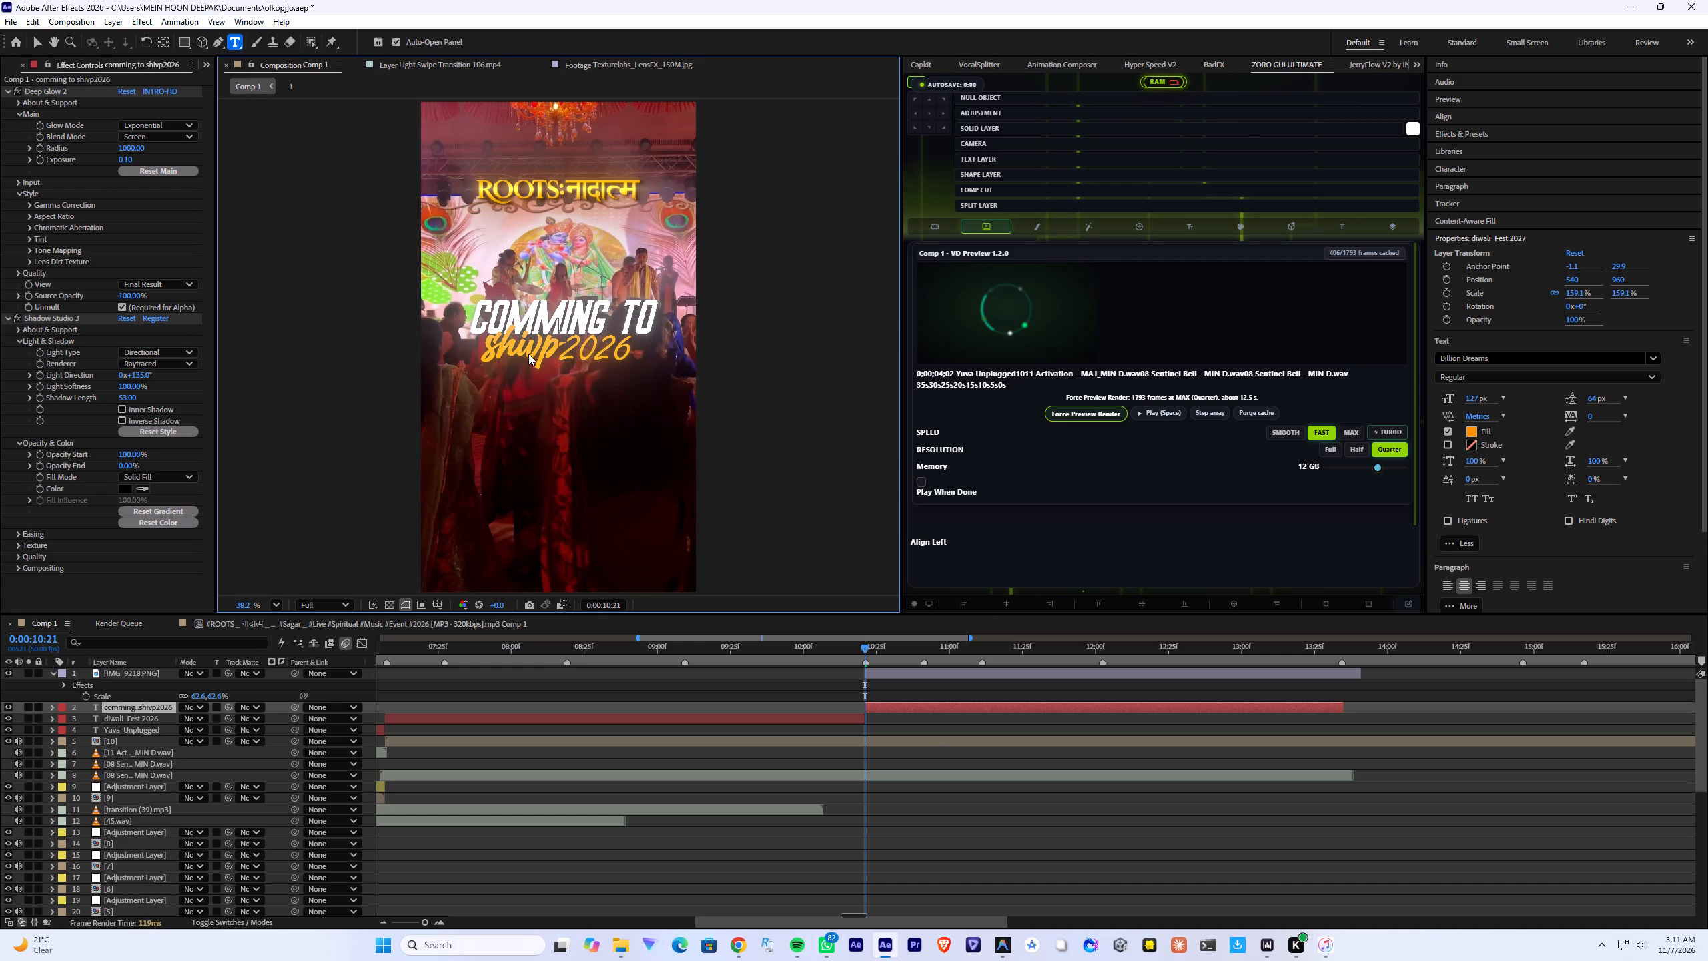
key(BackSpace)
key(BackSpace)
key(BackSpace)
key(BackSpace)
key(BackSpace)
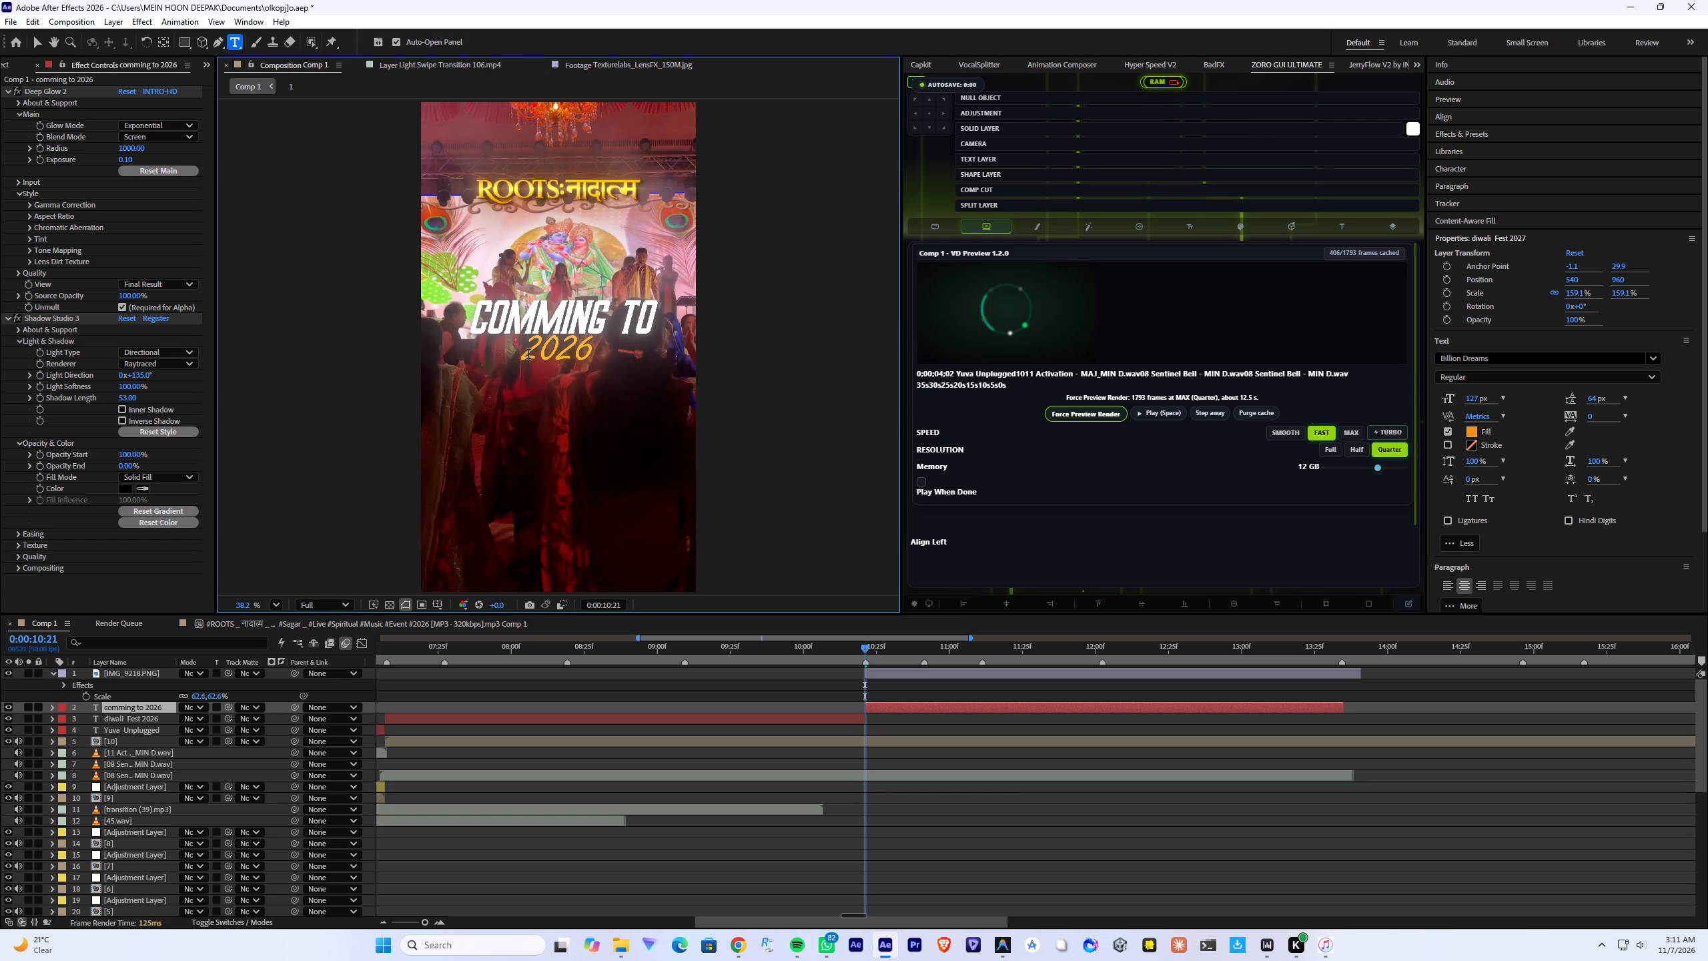
key(shift+s)
text(ho)
key(BackSpace)
text(ivpuri)
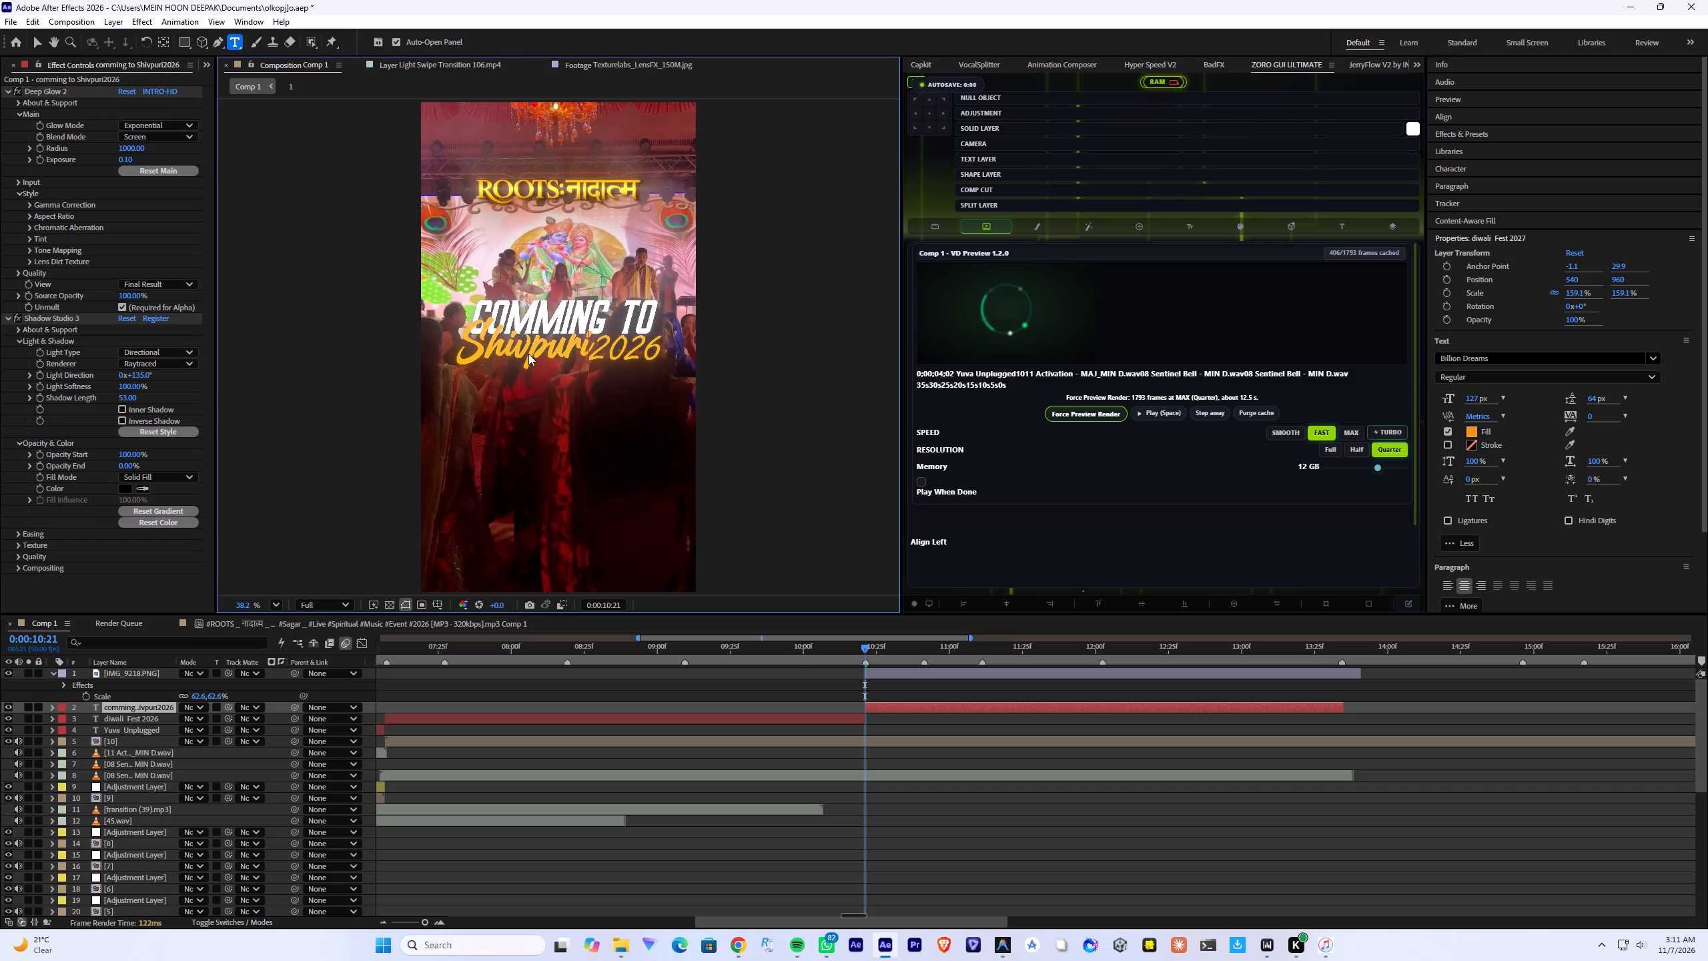
key(Delete)
key(Delete)
key(Delete)
key(Delete)
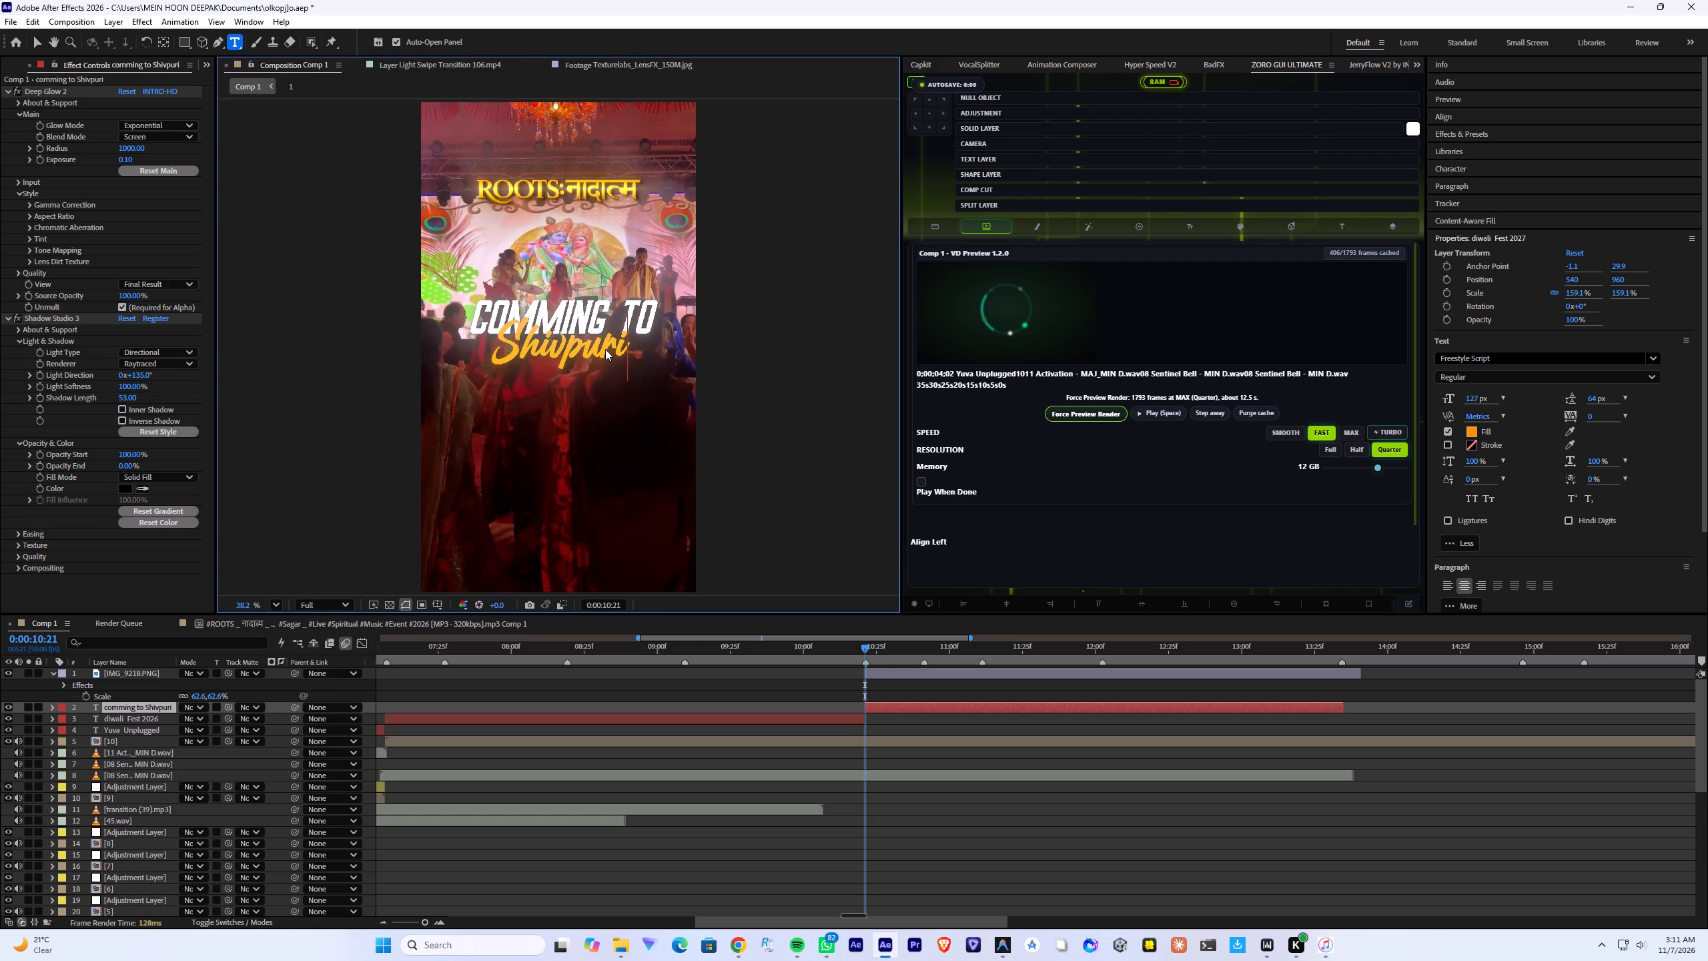
click(949, 797)
key(ctrl+s)
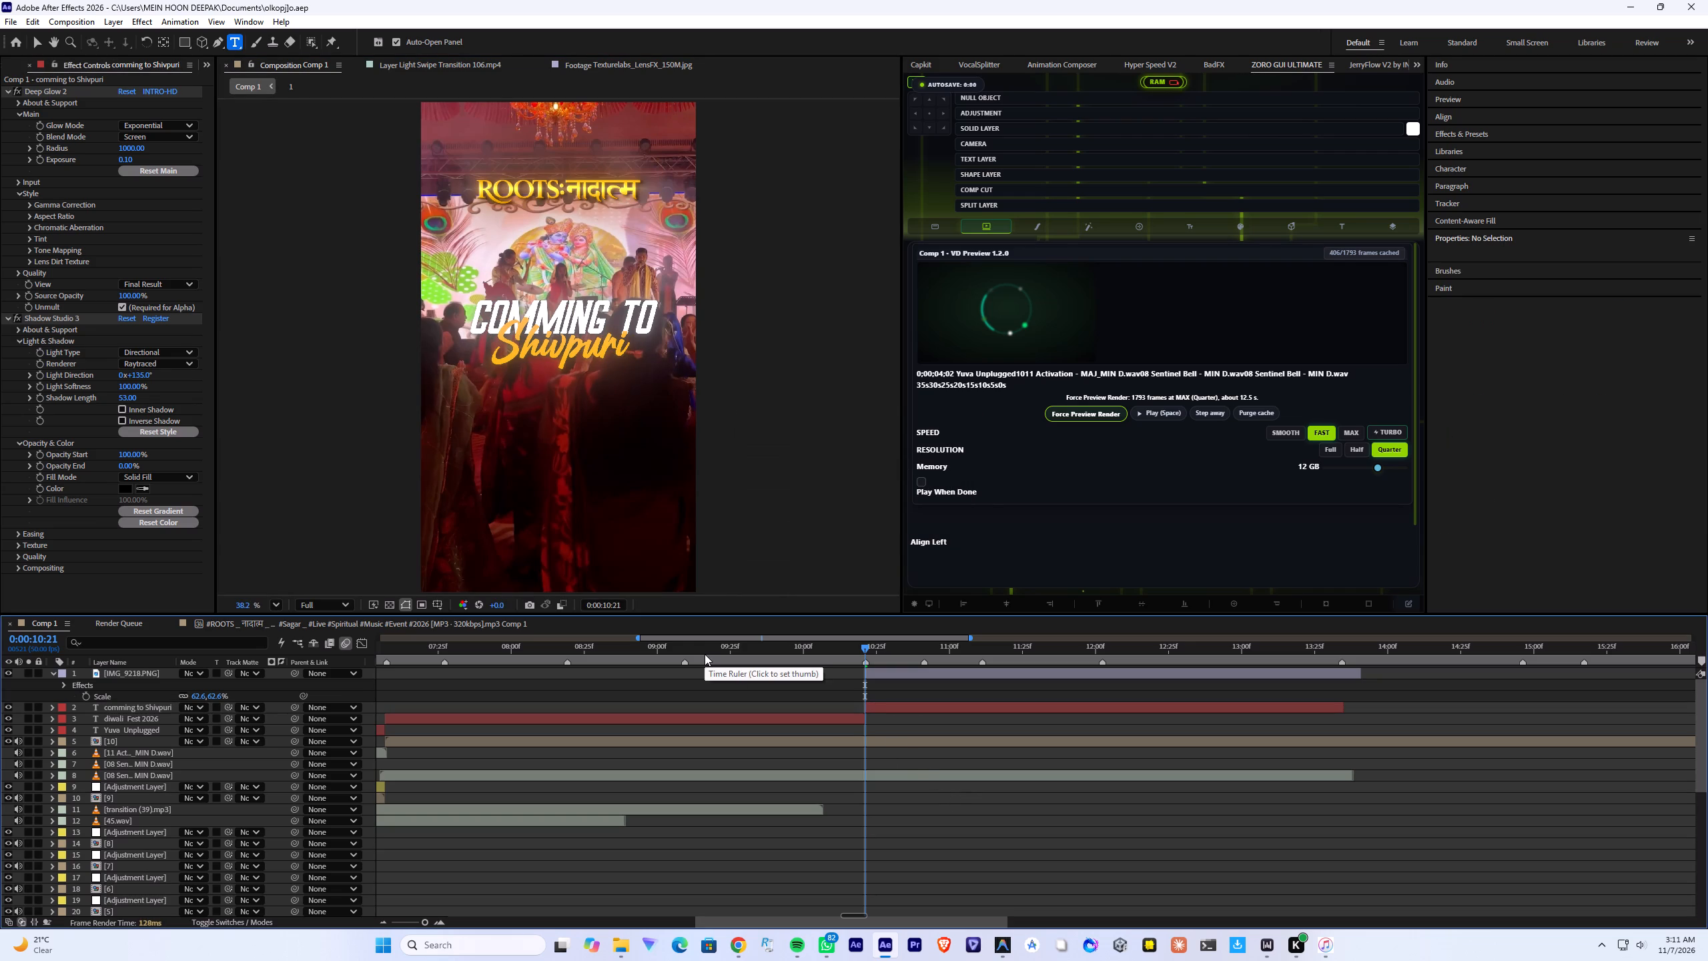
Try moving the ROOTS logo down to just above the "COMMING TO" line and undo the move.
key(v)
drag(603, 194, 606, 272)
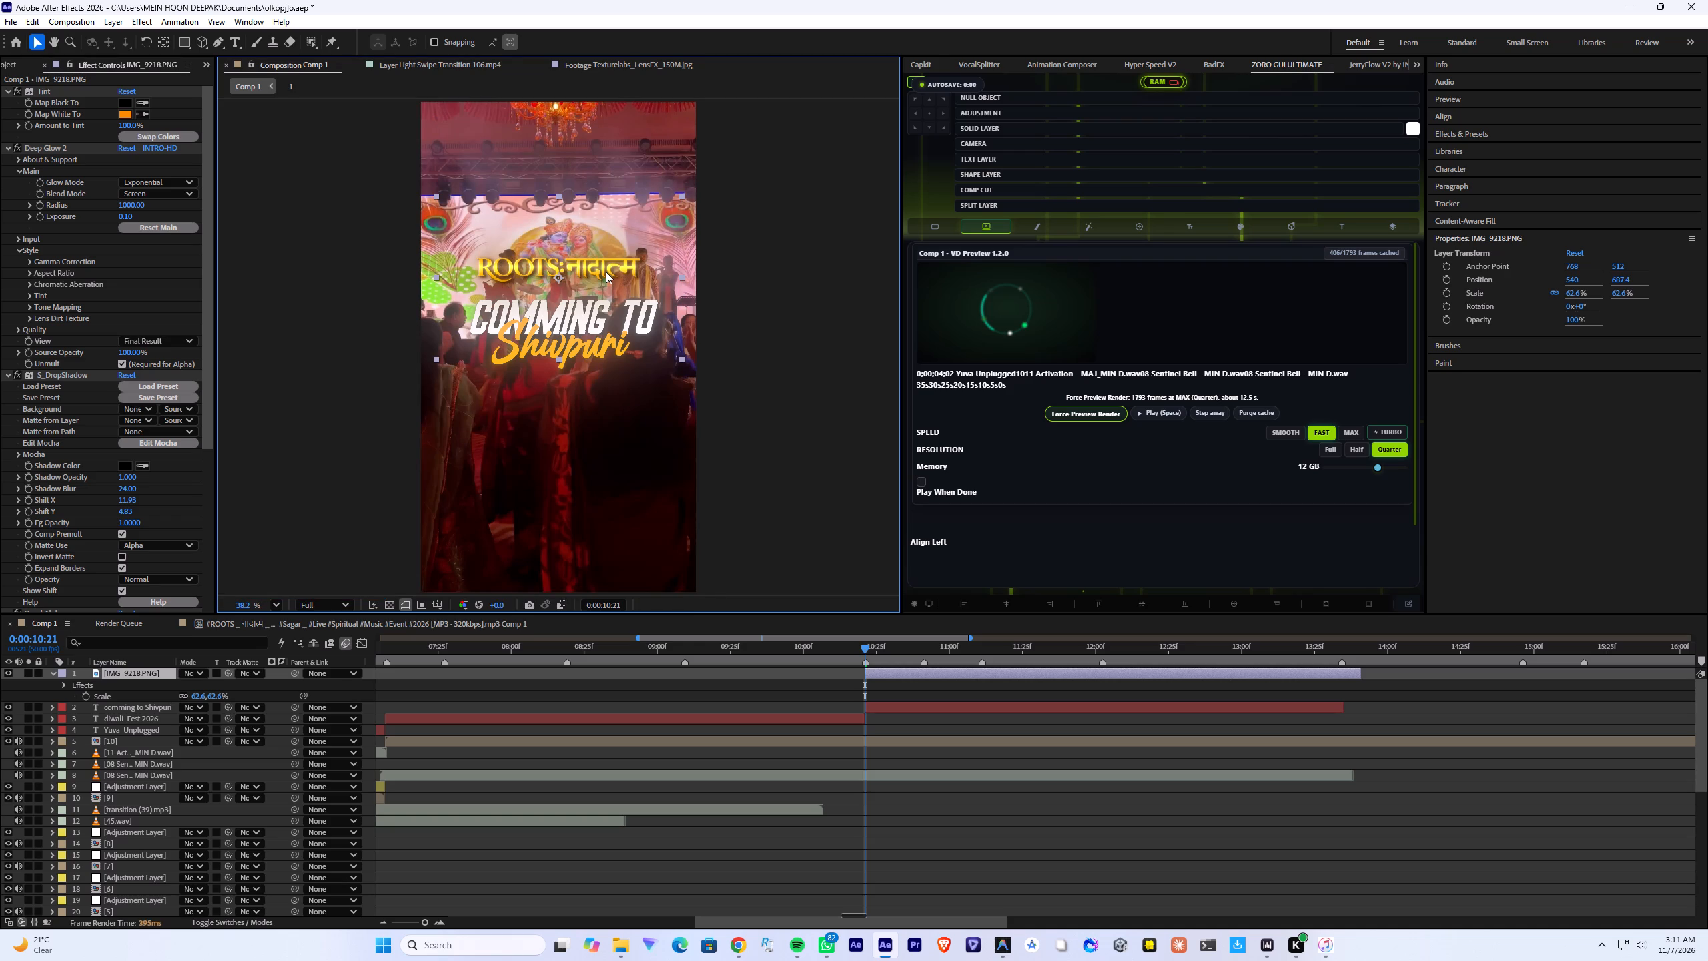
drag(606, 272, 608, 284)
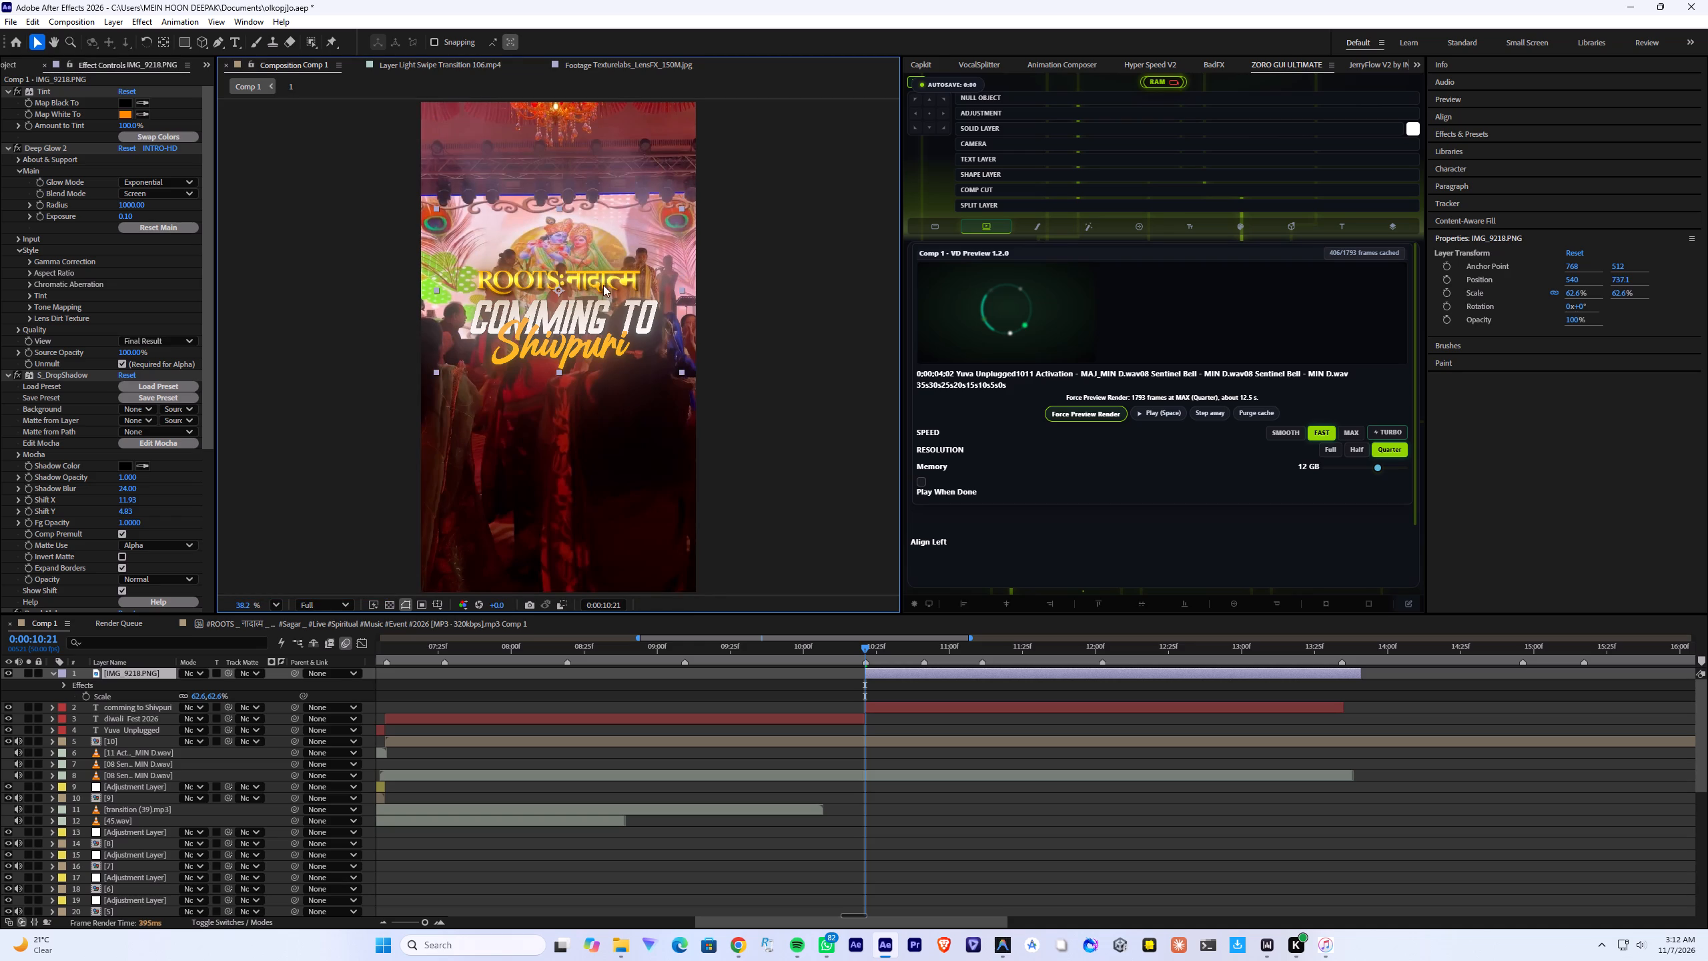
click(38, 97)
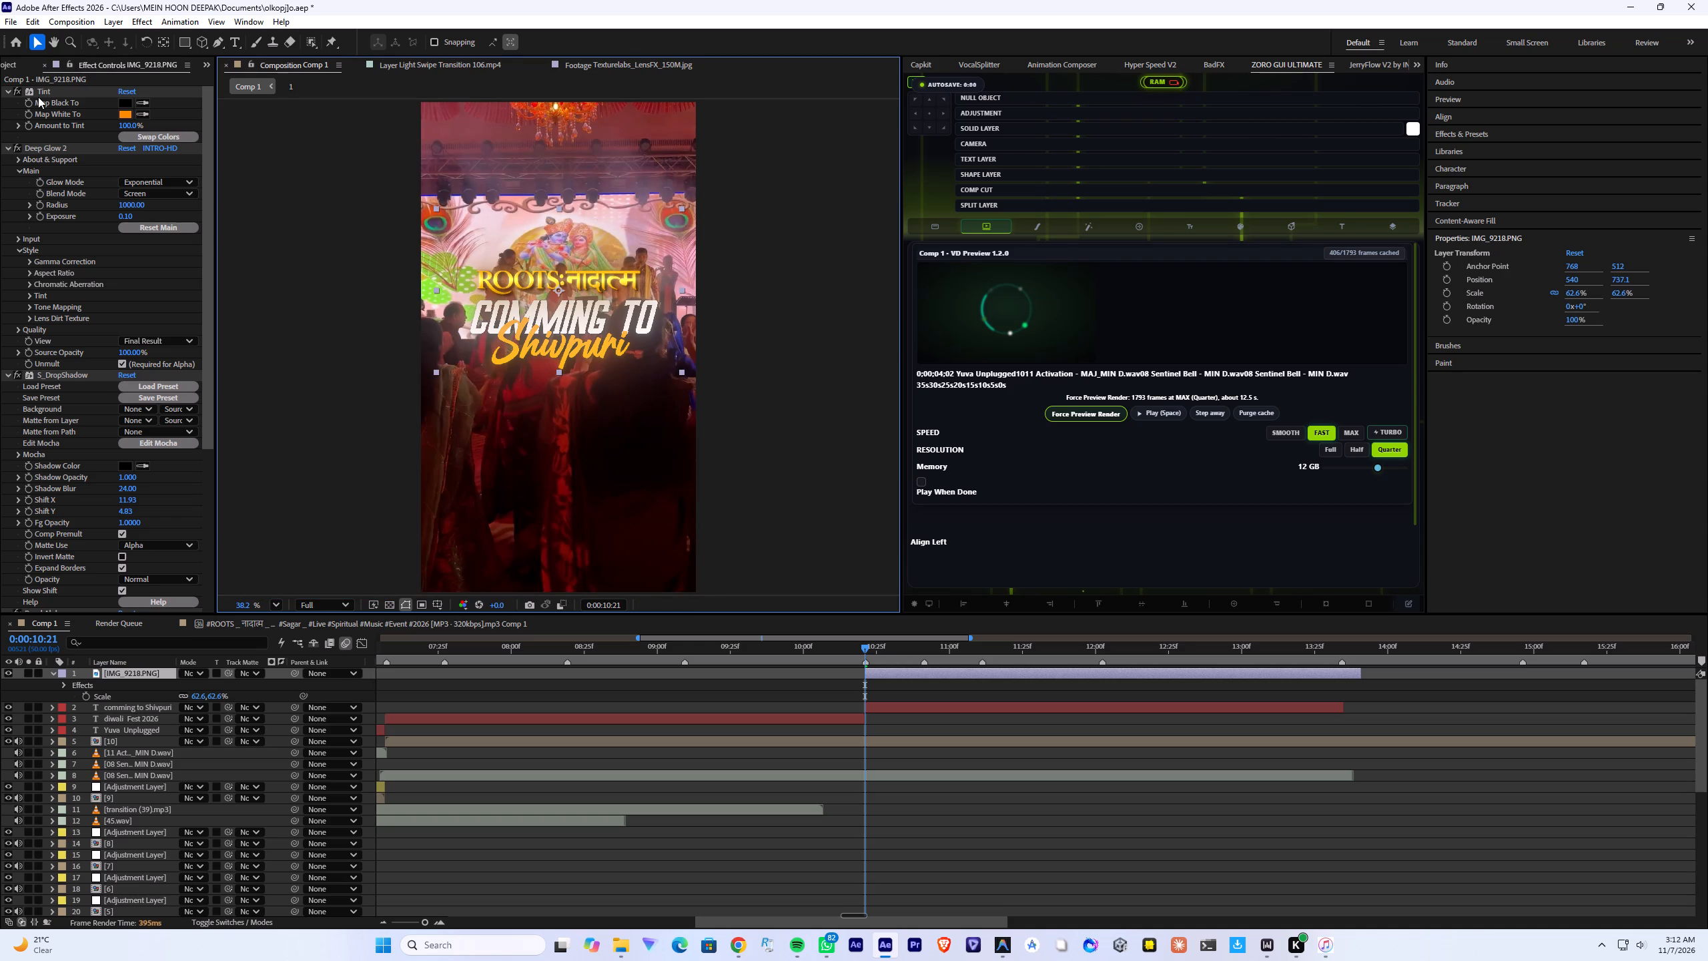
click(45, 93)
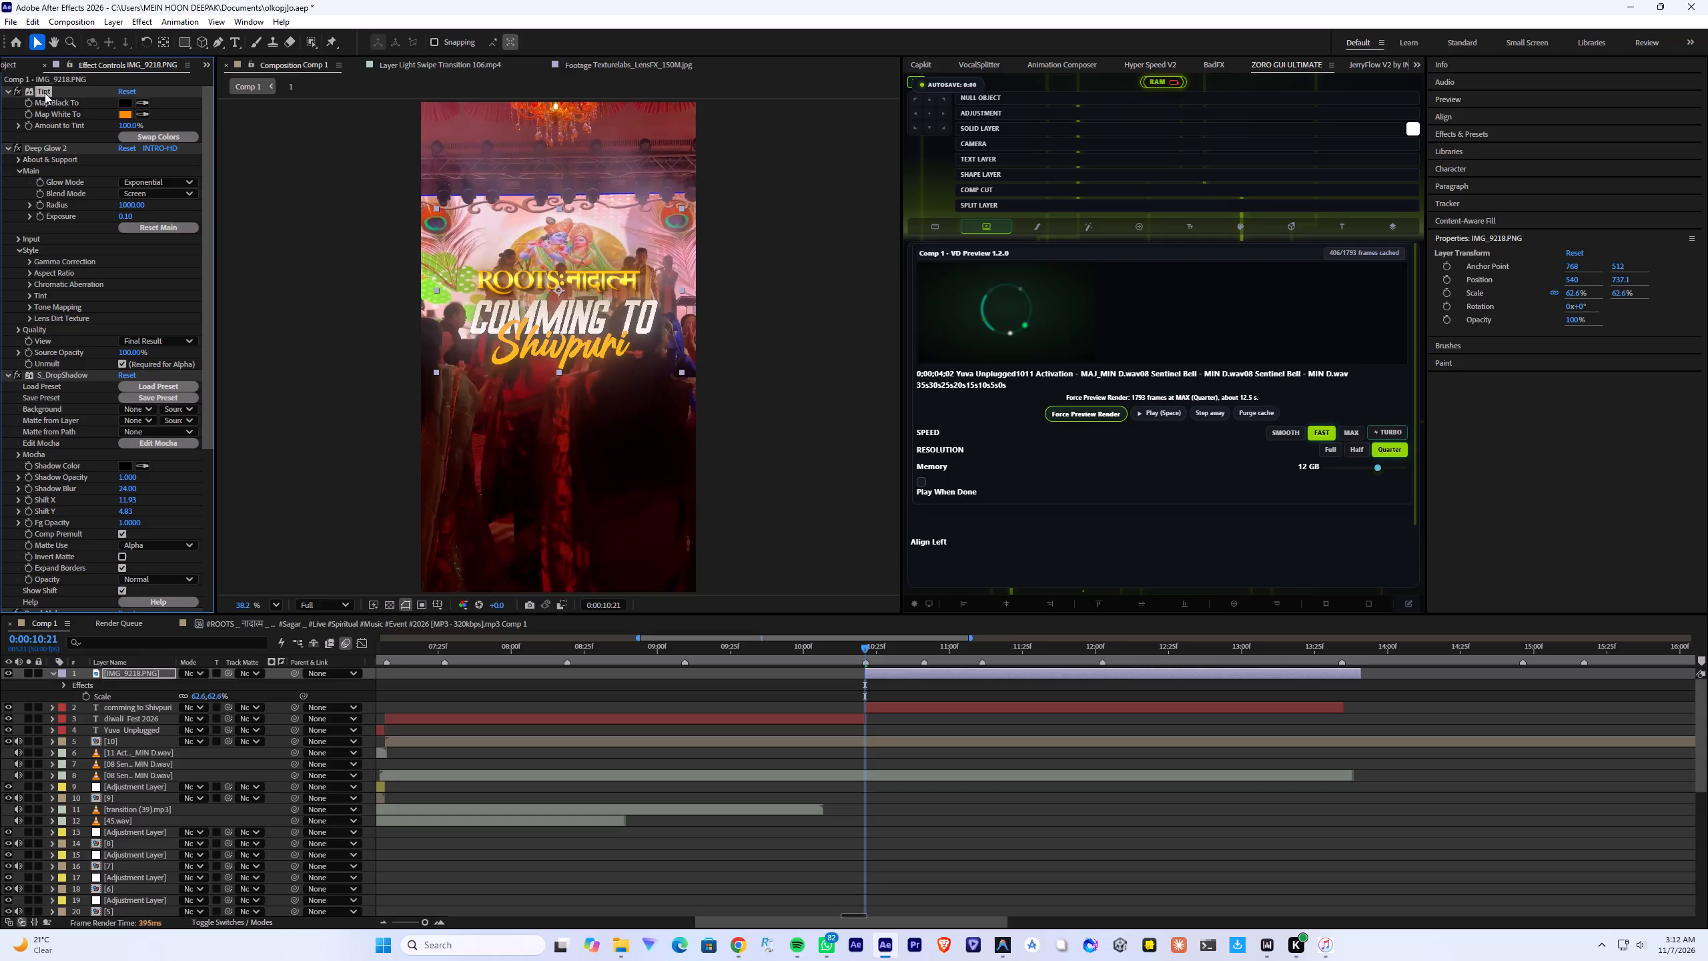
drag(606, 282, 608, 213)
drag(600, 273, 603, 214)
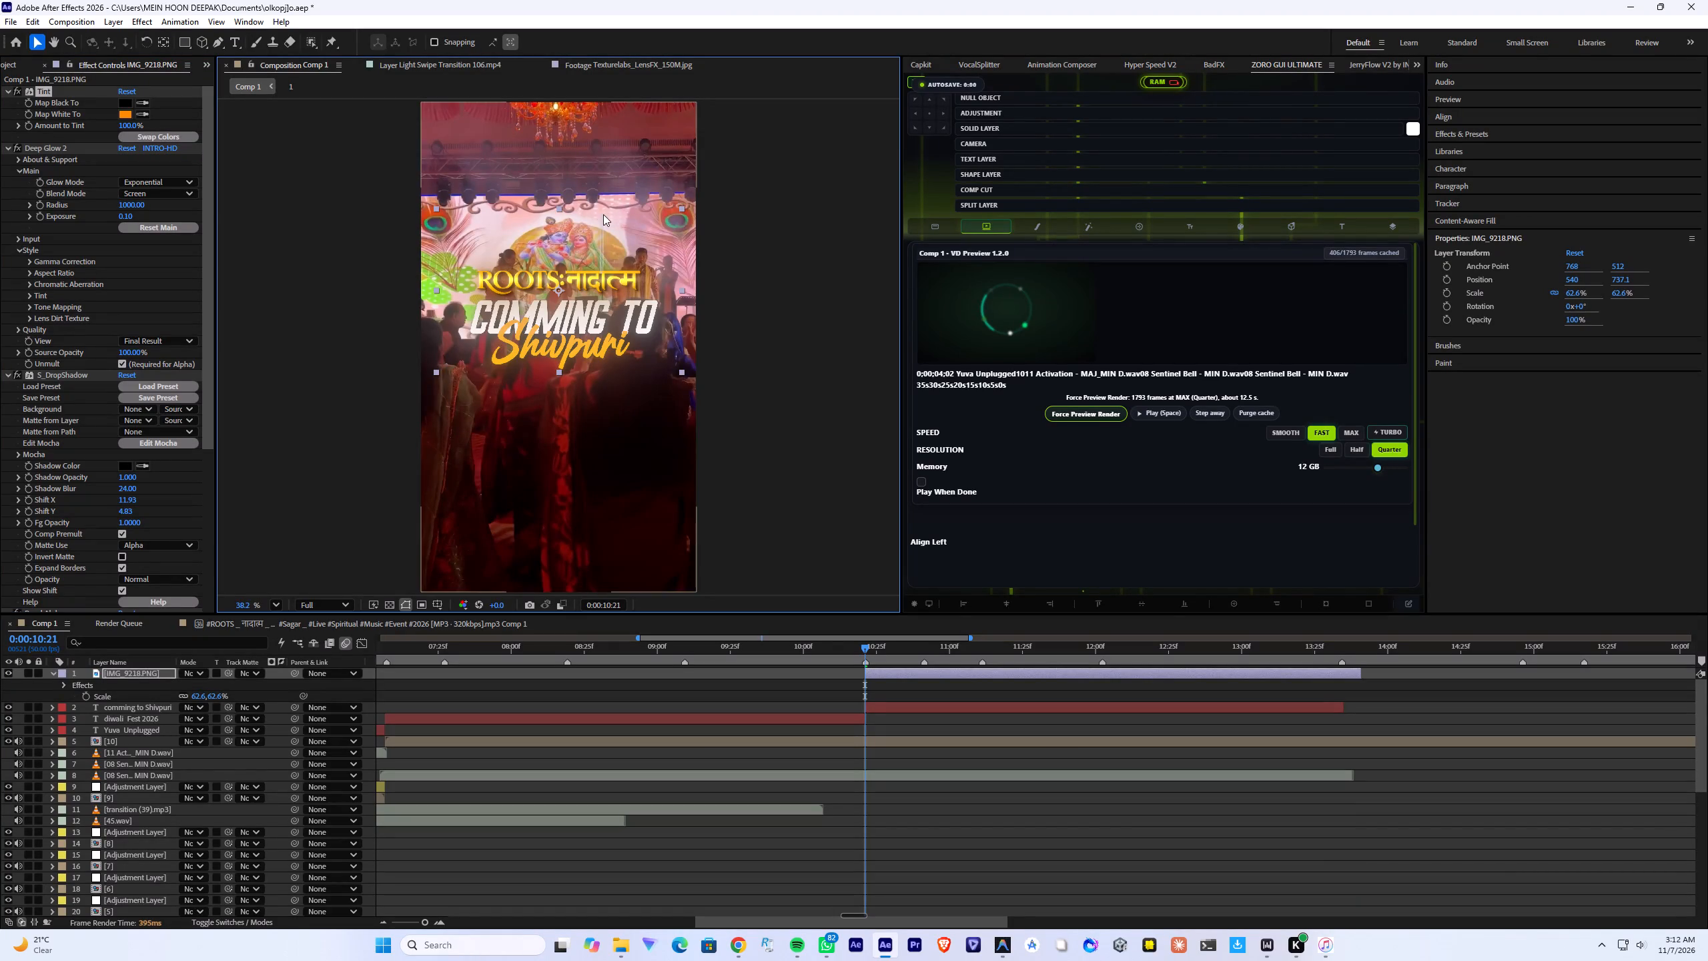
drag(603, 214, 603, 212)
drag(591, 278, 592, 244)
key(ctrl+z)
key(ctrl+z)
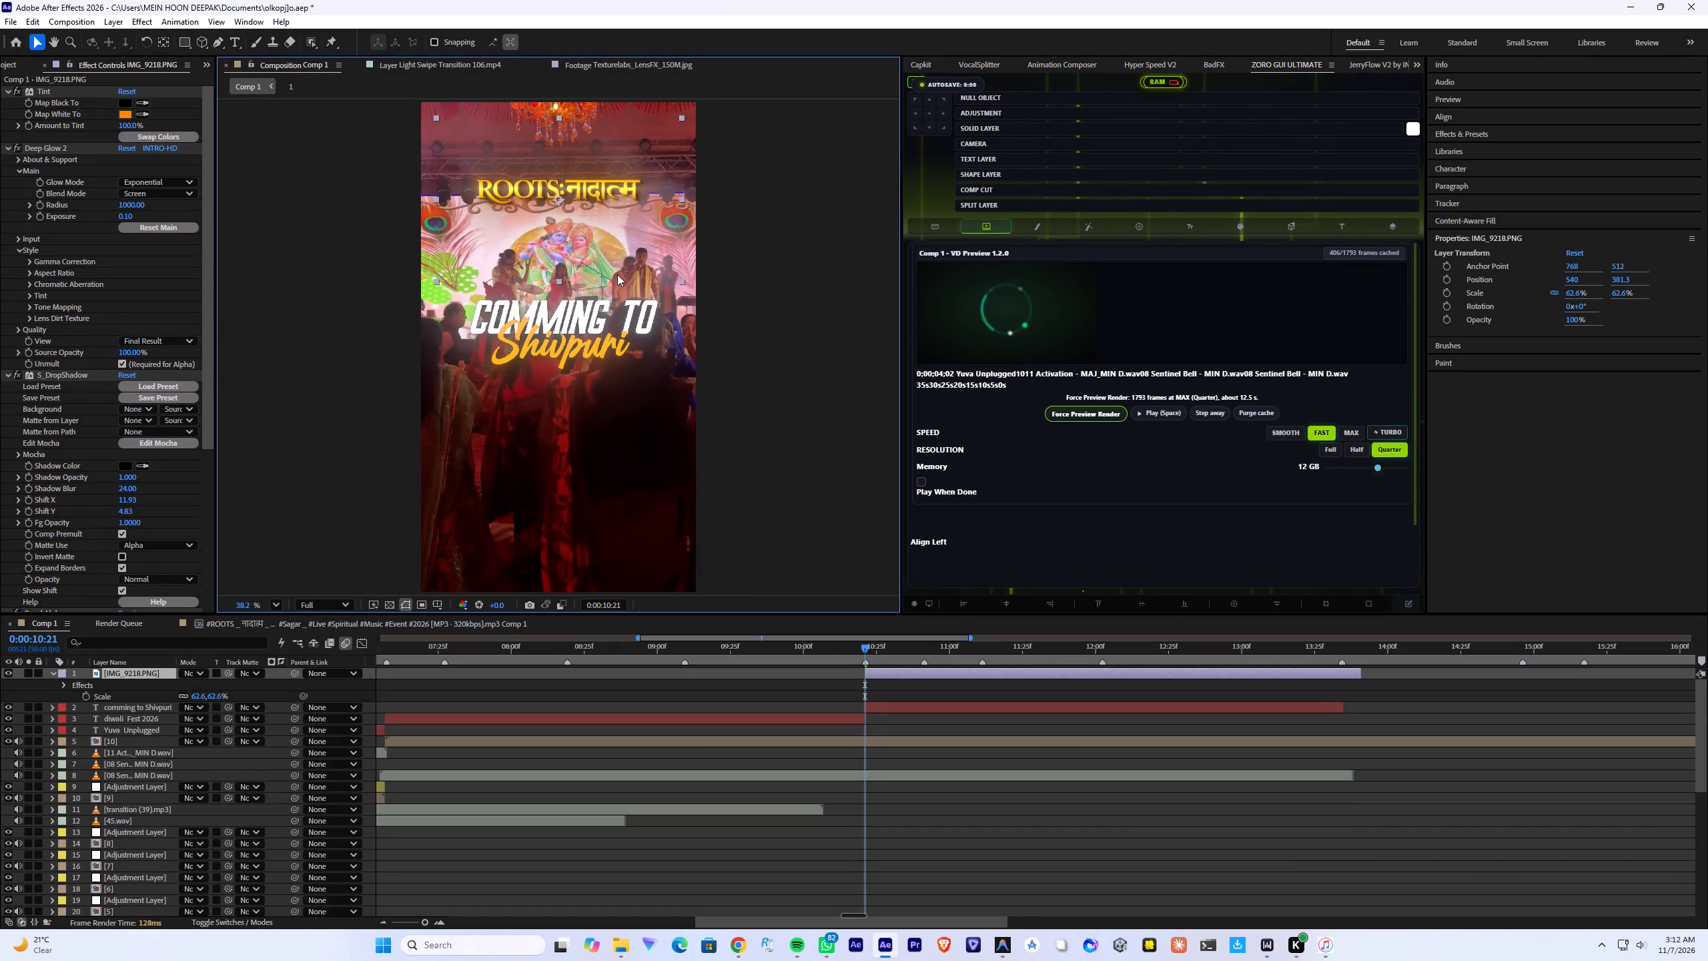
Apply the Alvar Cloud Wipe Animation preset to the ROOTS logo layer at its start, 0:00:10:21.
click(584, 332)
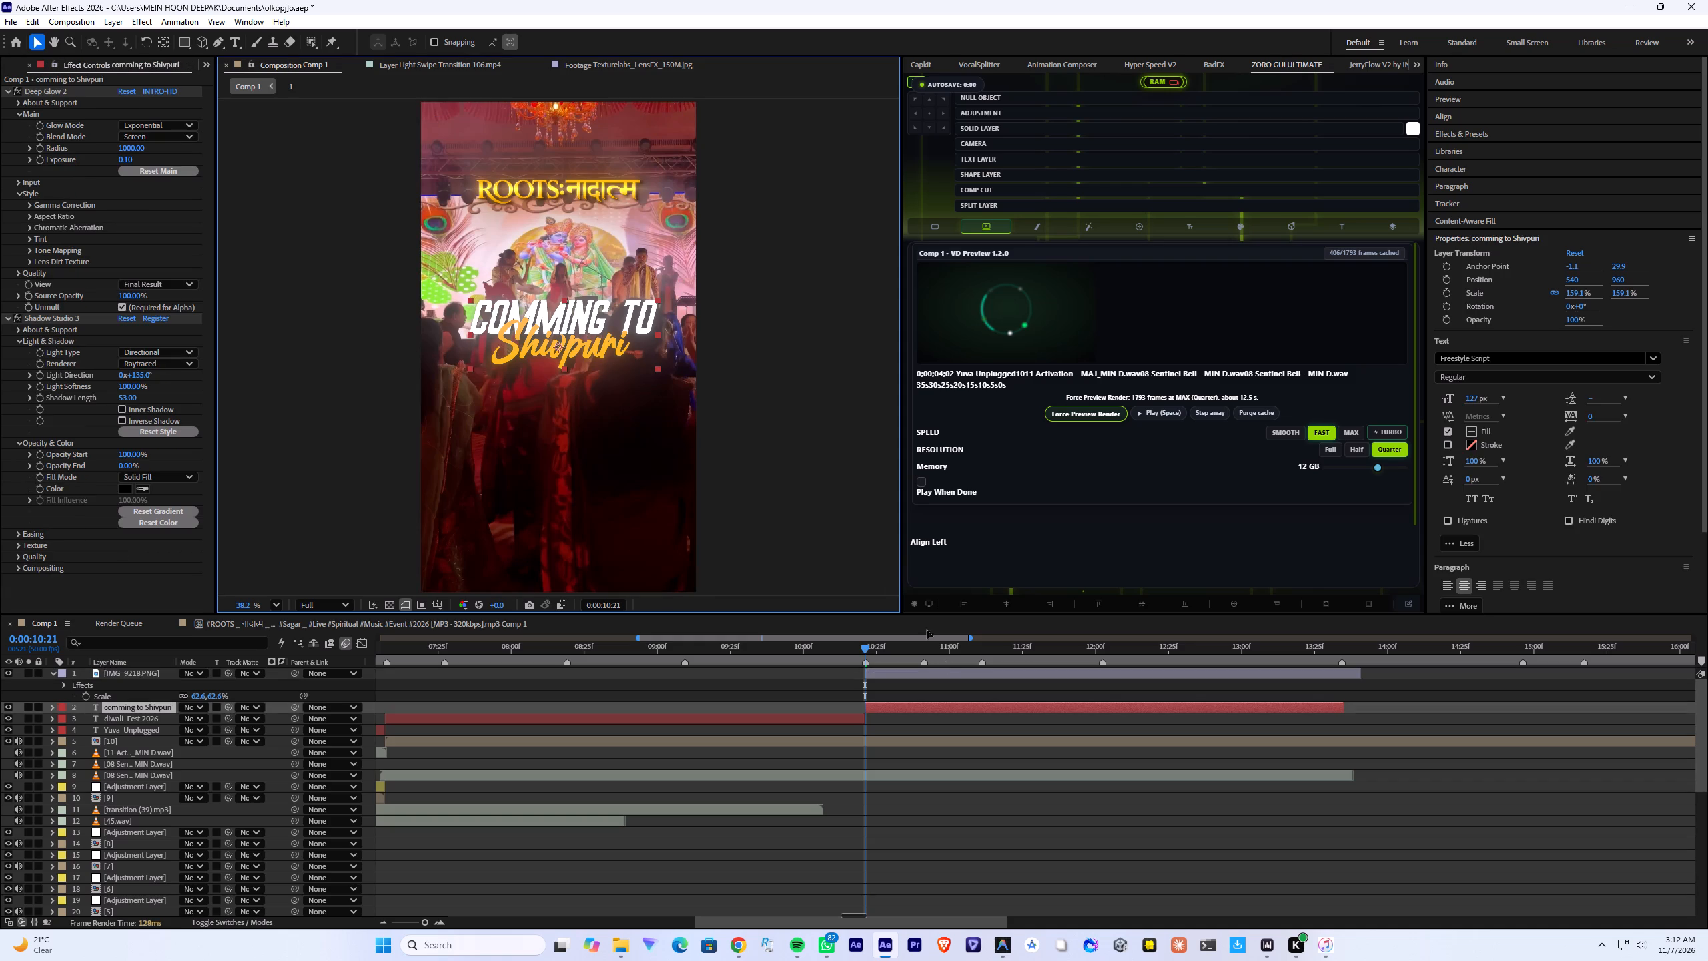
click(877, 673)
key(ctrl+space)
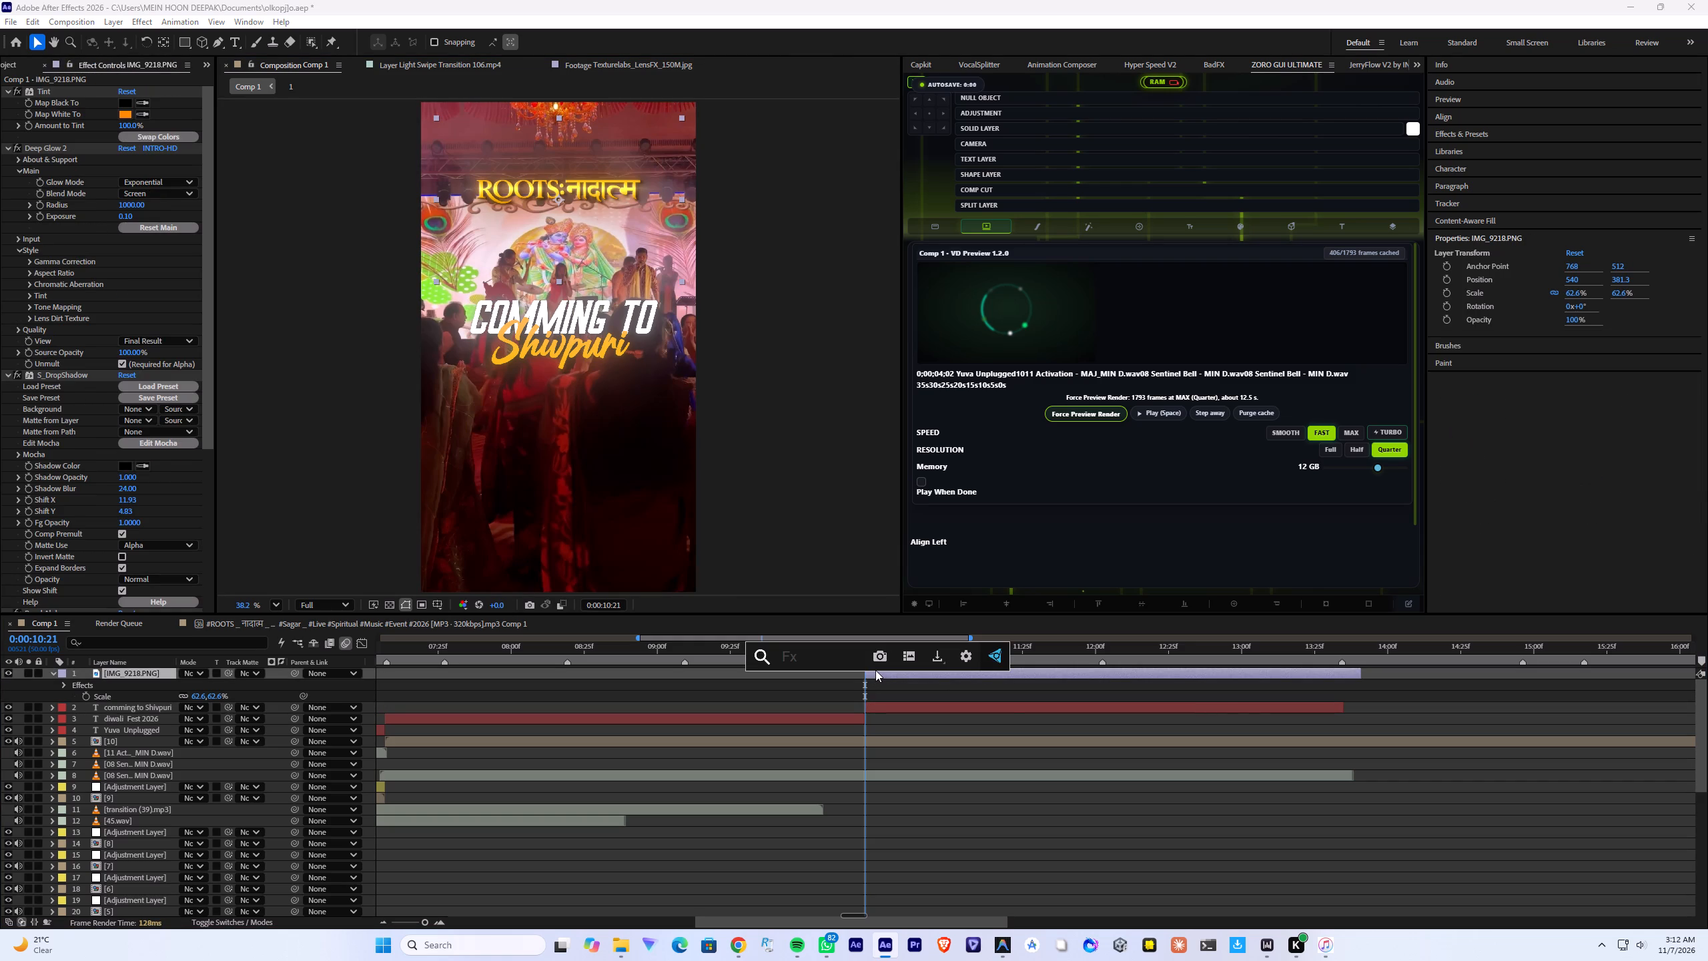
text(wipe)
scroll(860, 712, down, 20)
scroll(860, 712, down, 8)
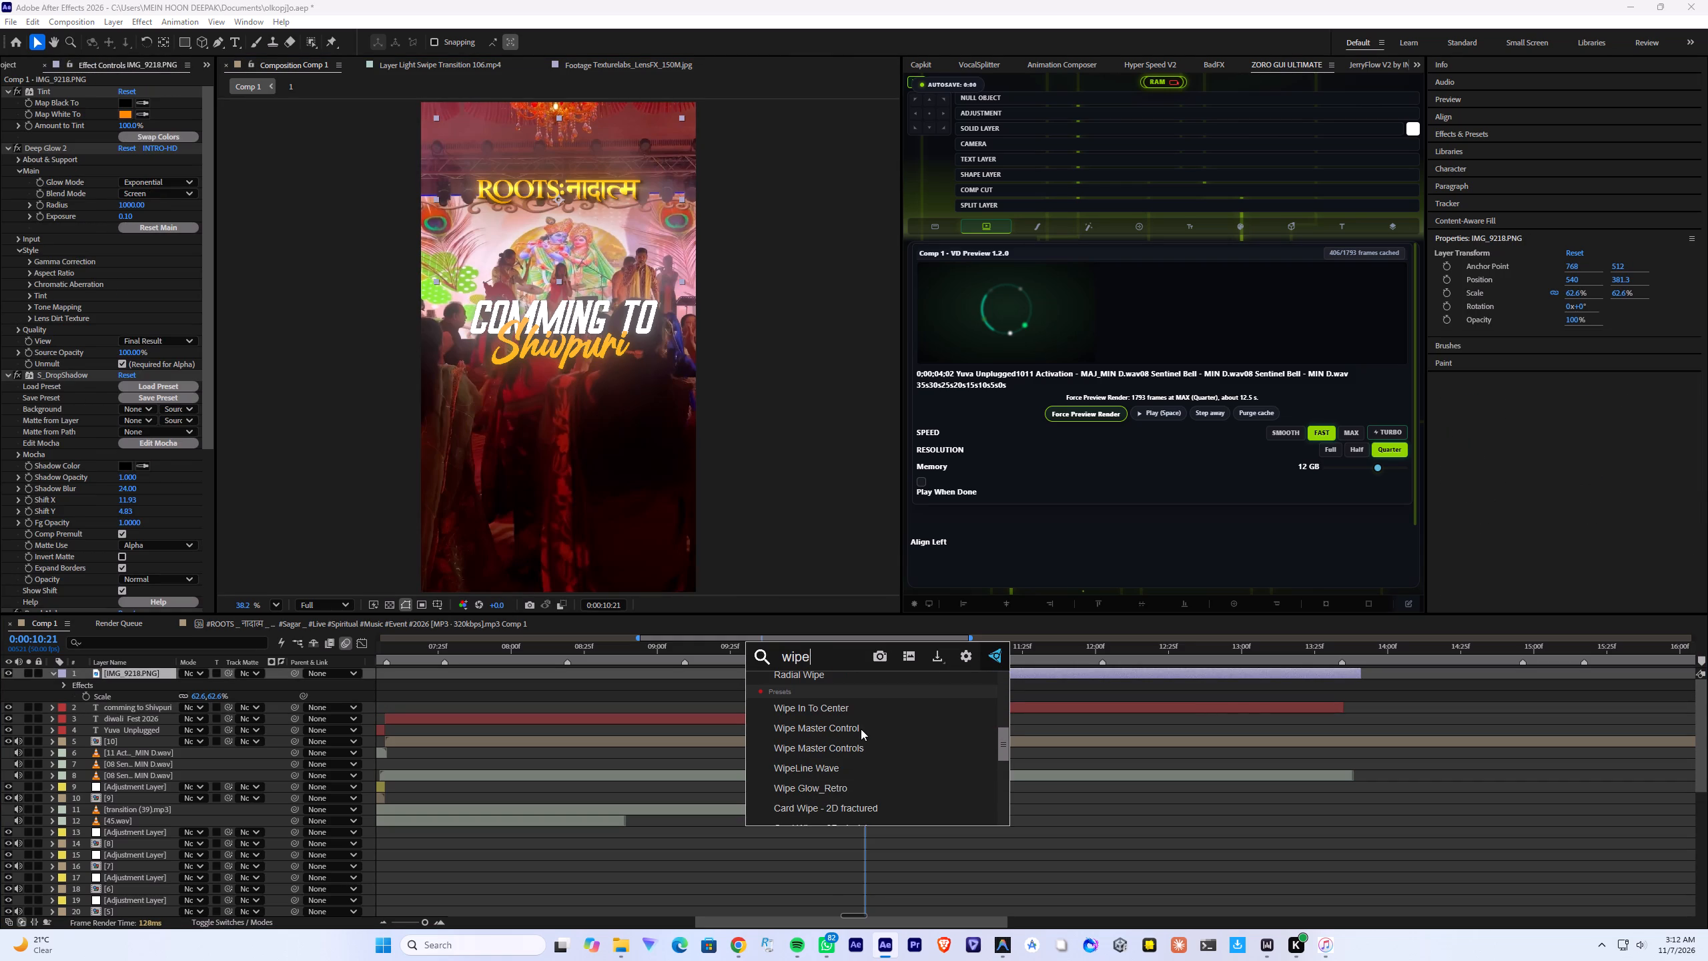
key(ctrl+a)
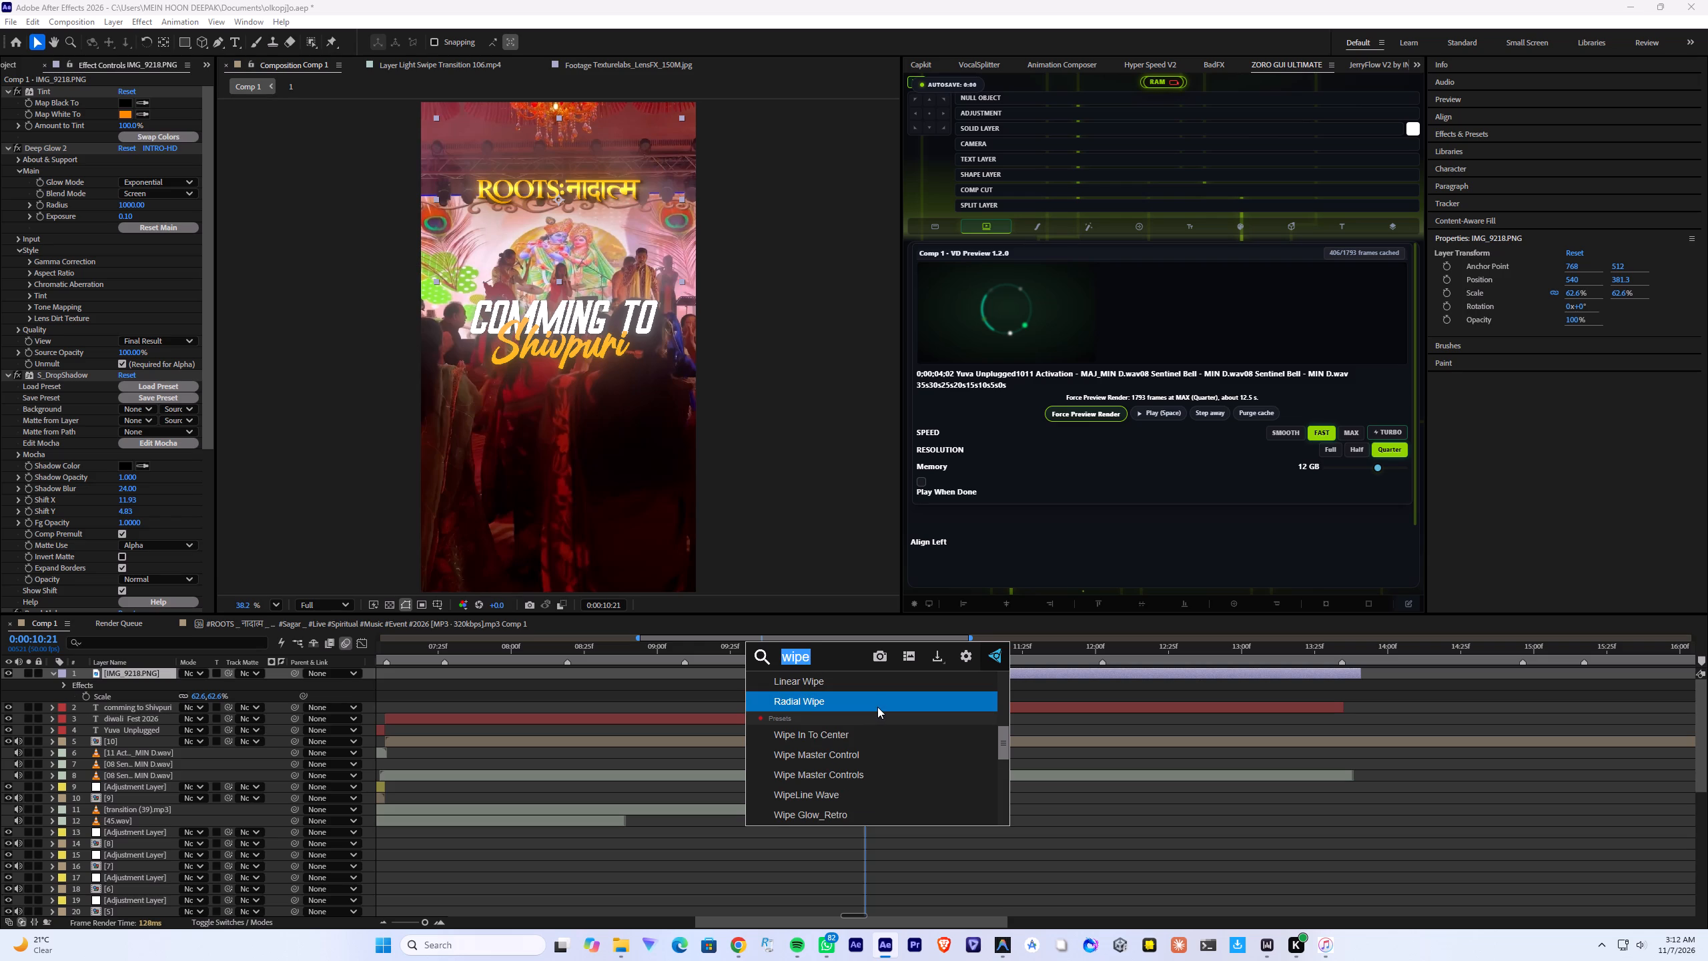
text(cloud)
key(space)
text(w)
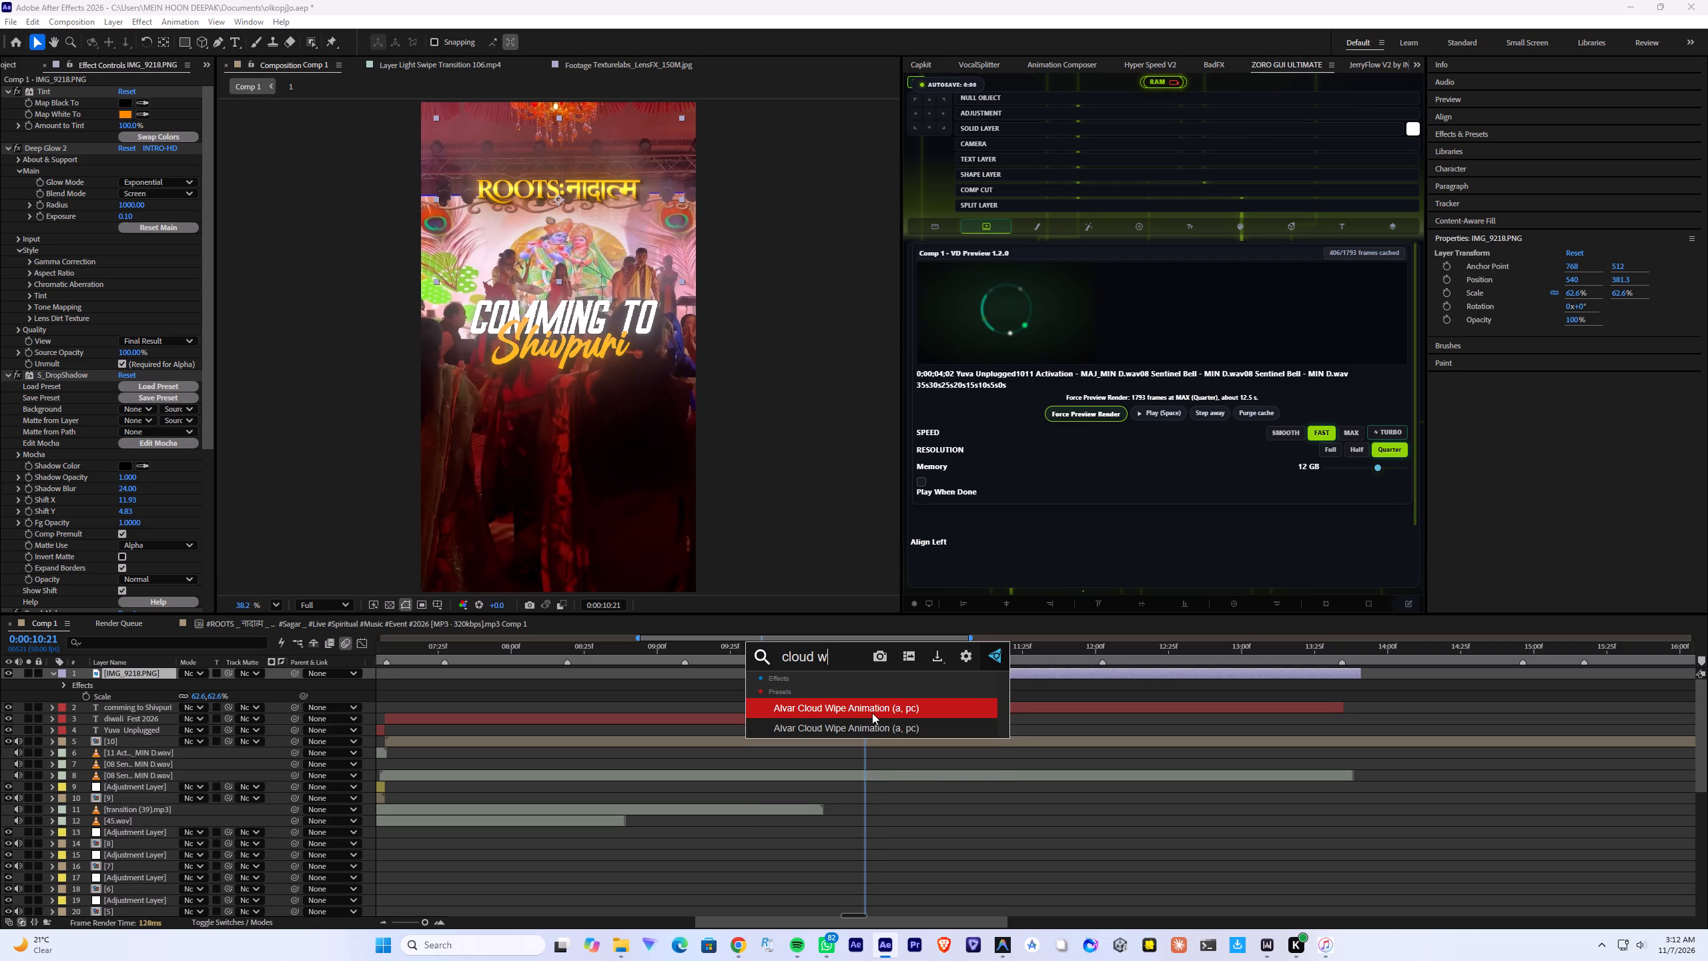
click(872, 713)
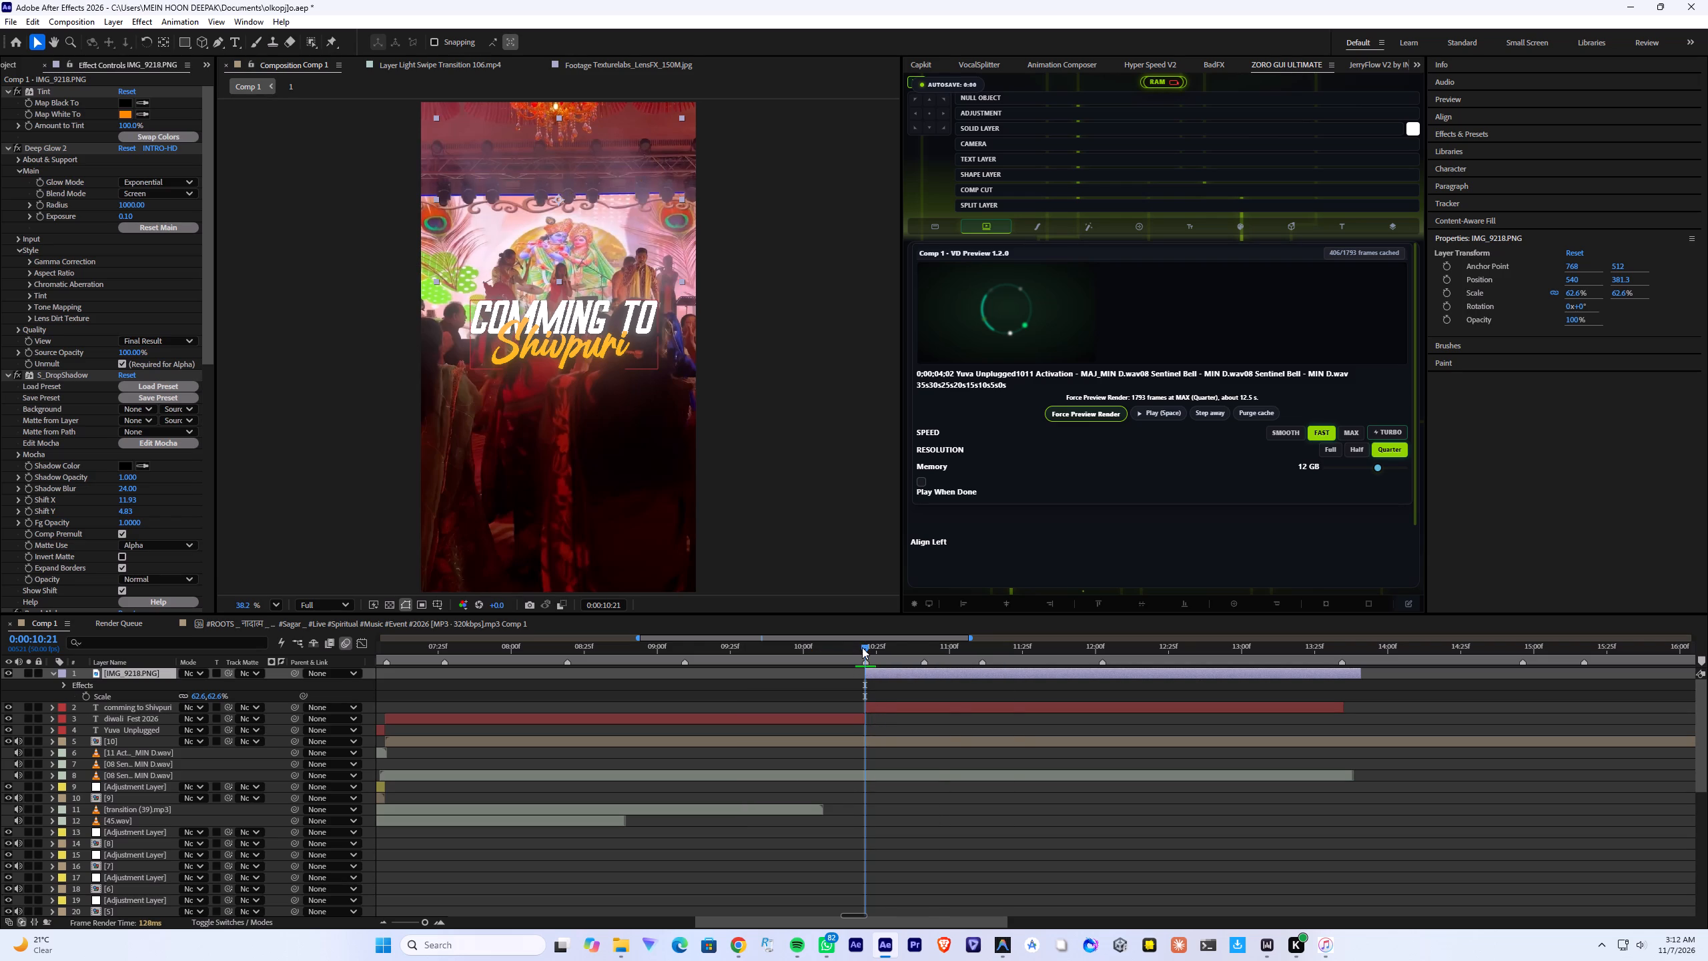
Play back the change from the Diwali Fest title to the ROOTS logo to check the cloud wipe animation.
drag(862, 646, 1104, 643)
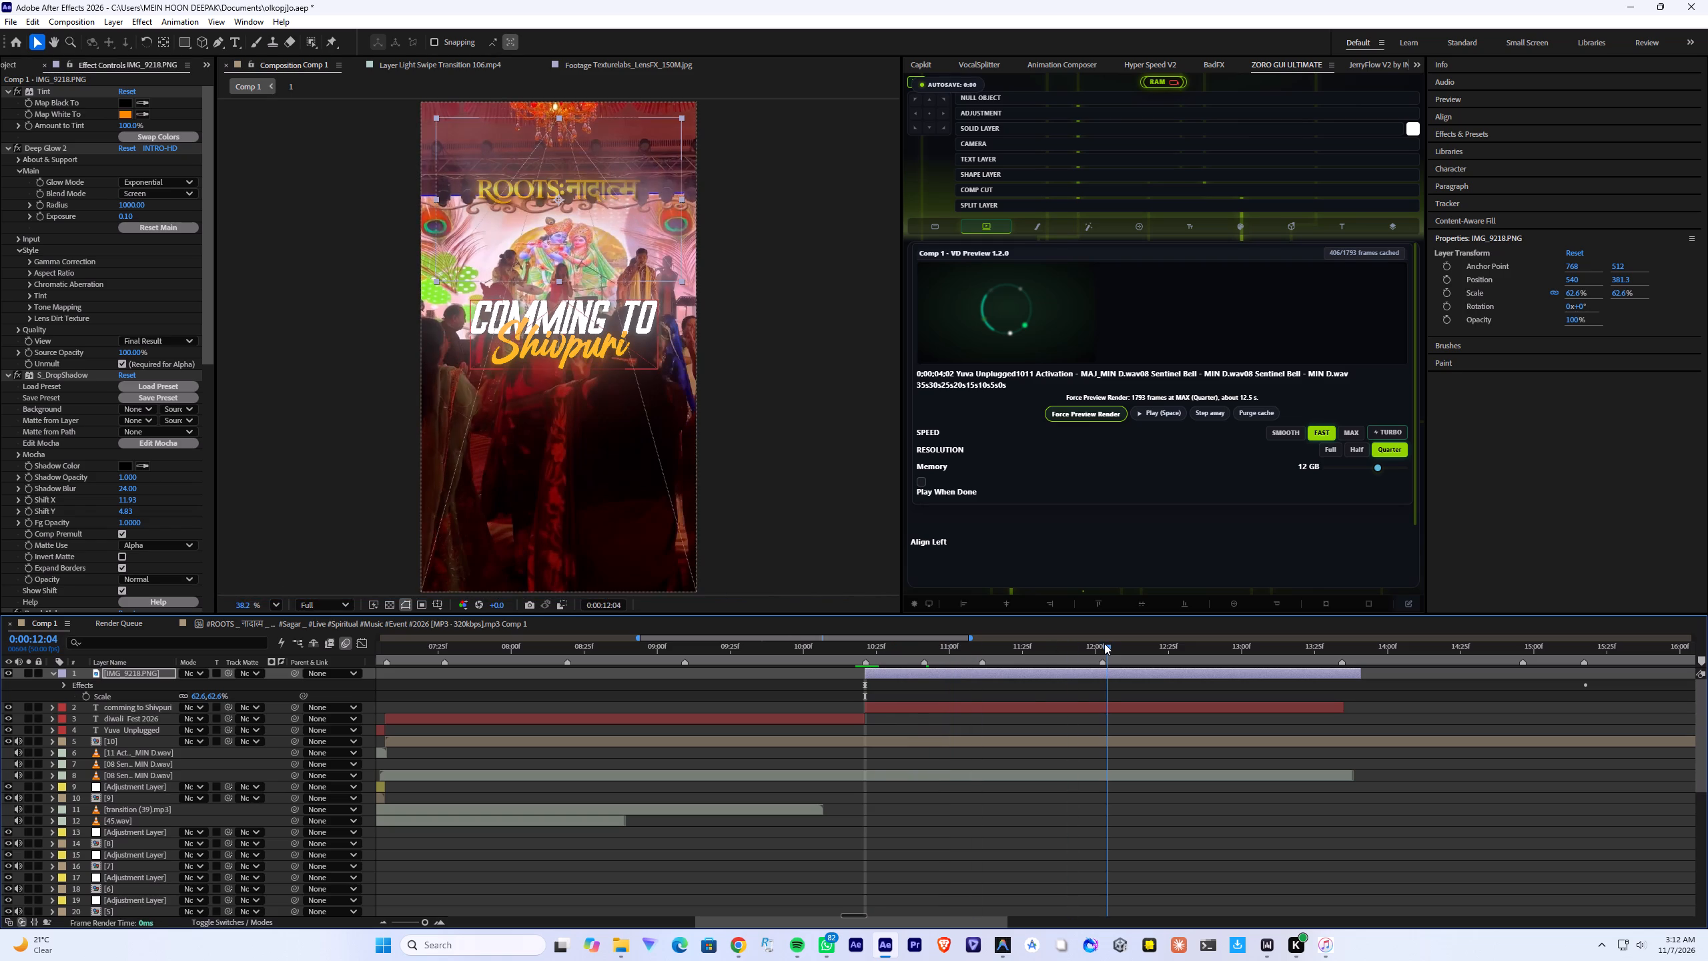
drag(1104, 643, 613, 679)
key(space)
alt+scroll(691, 703, down, 1)
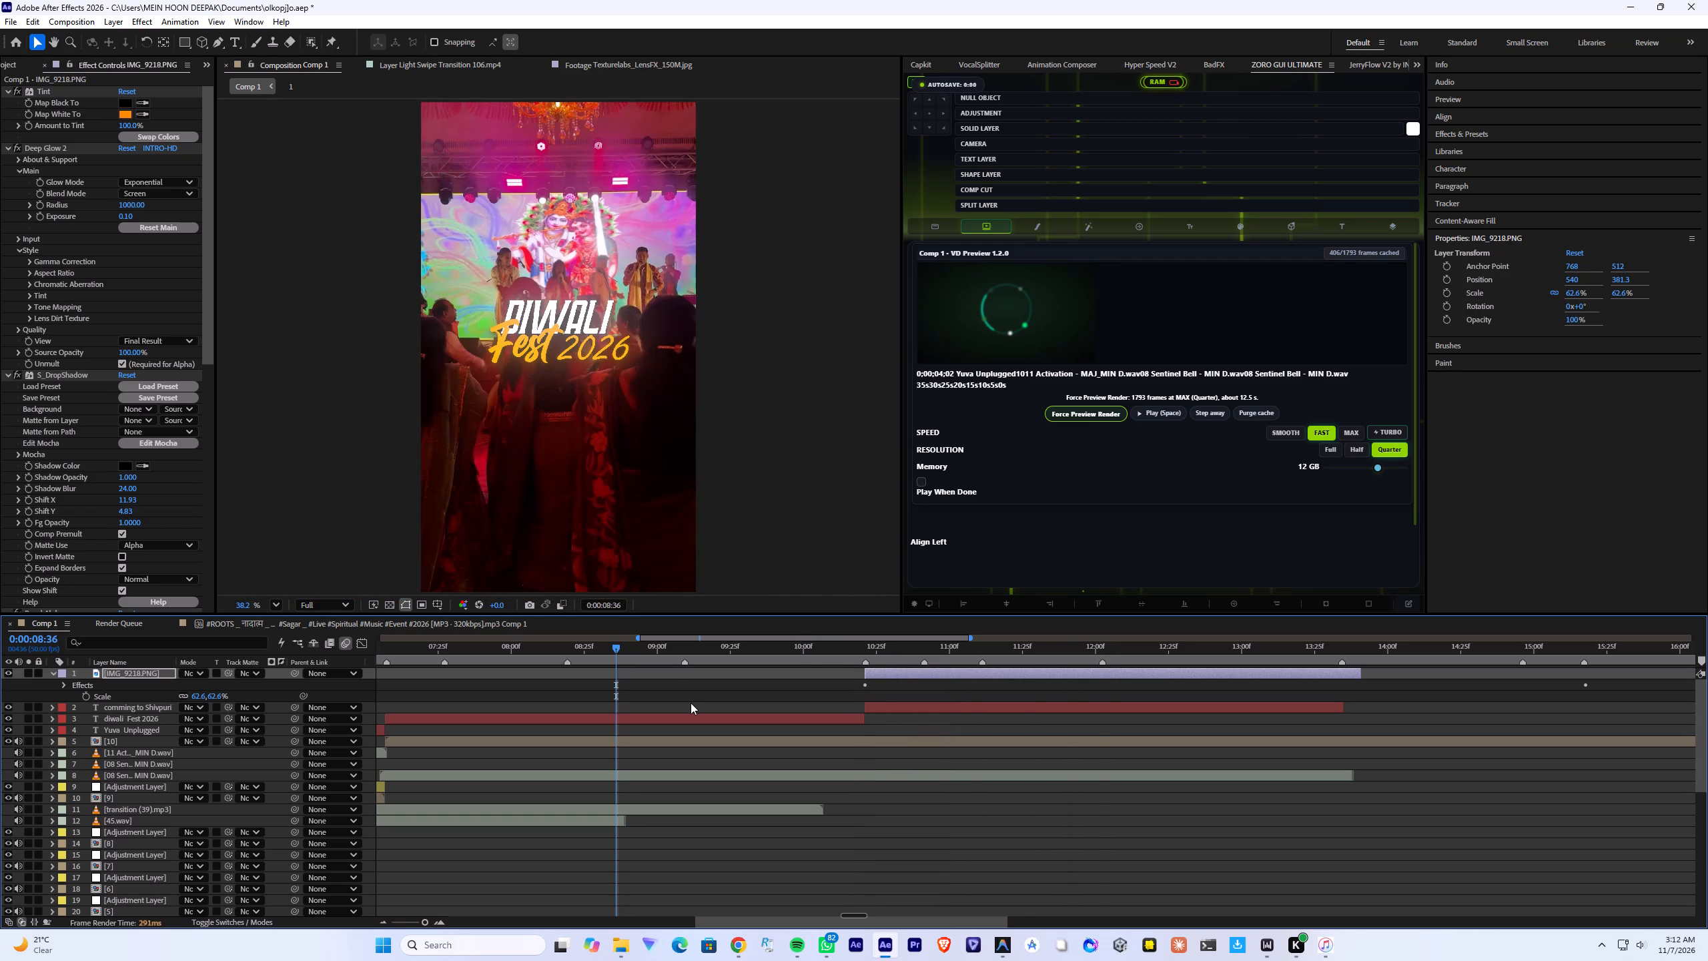
click(675, 655)
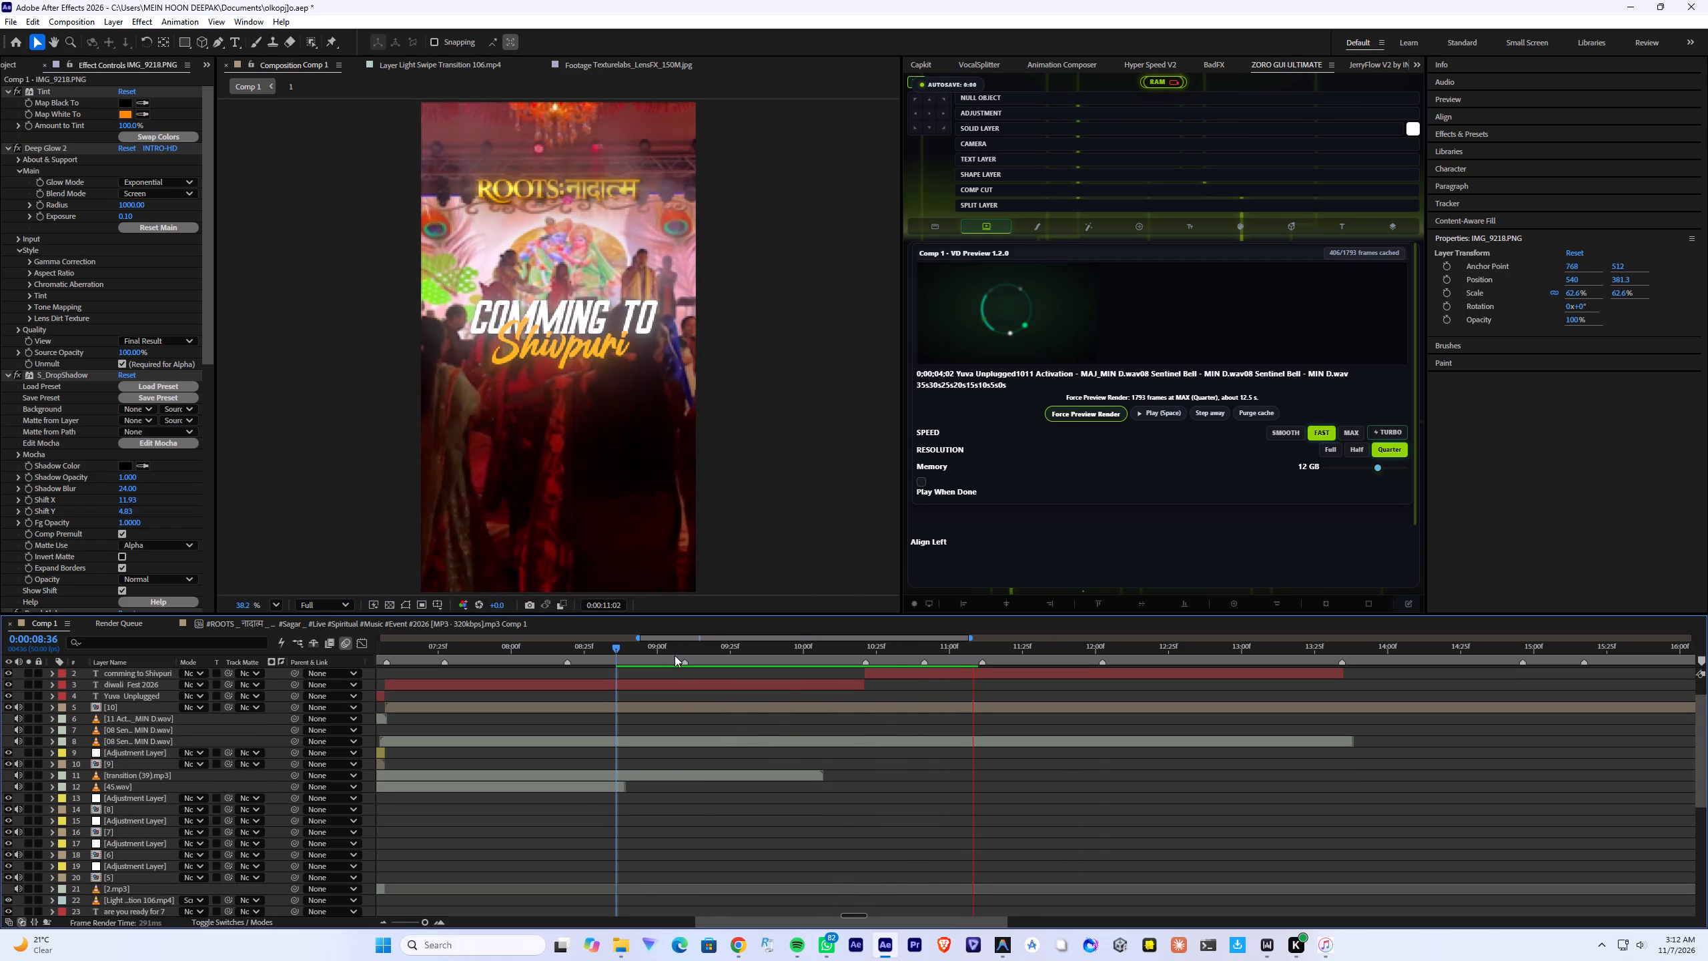
key(space)
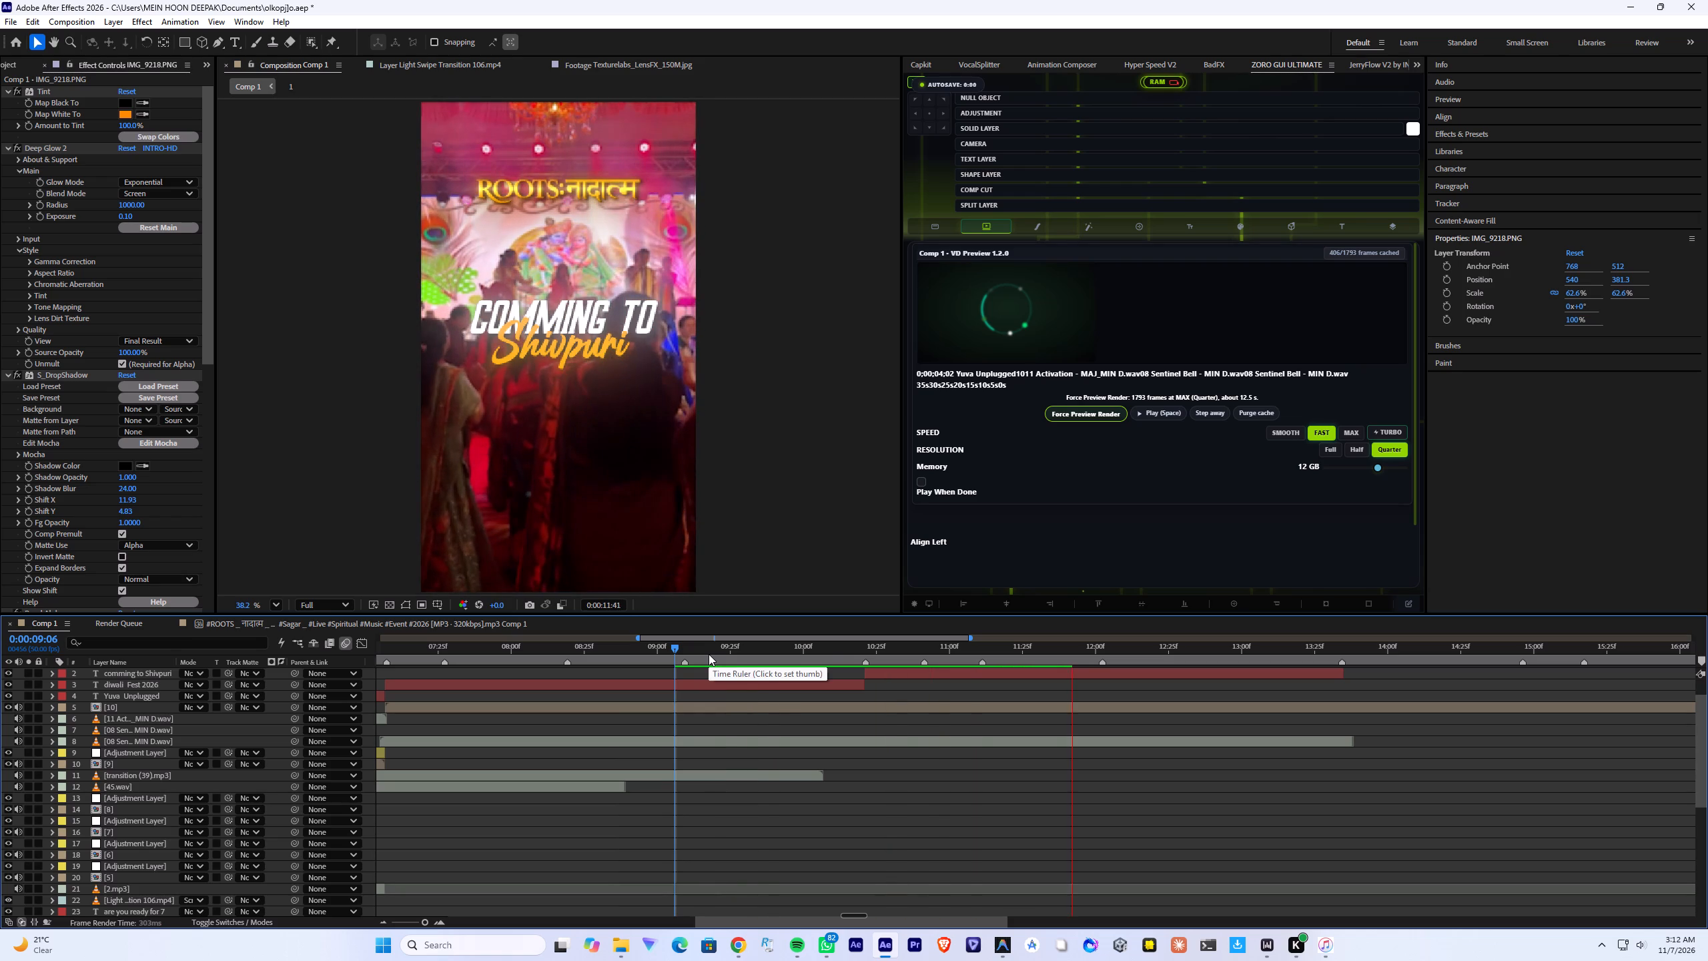
click(709, 654)
key(space)
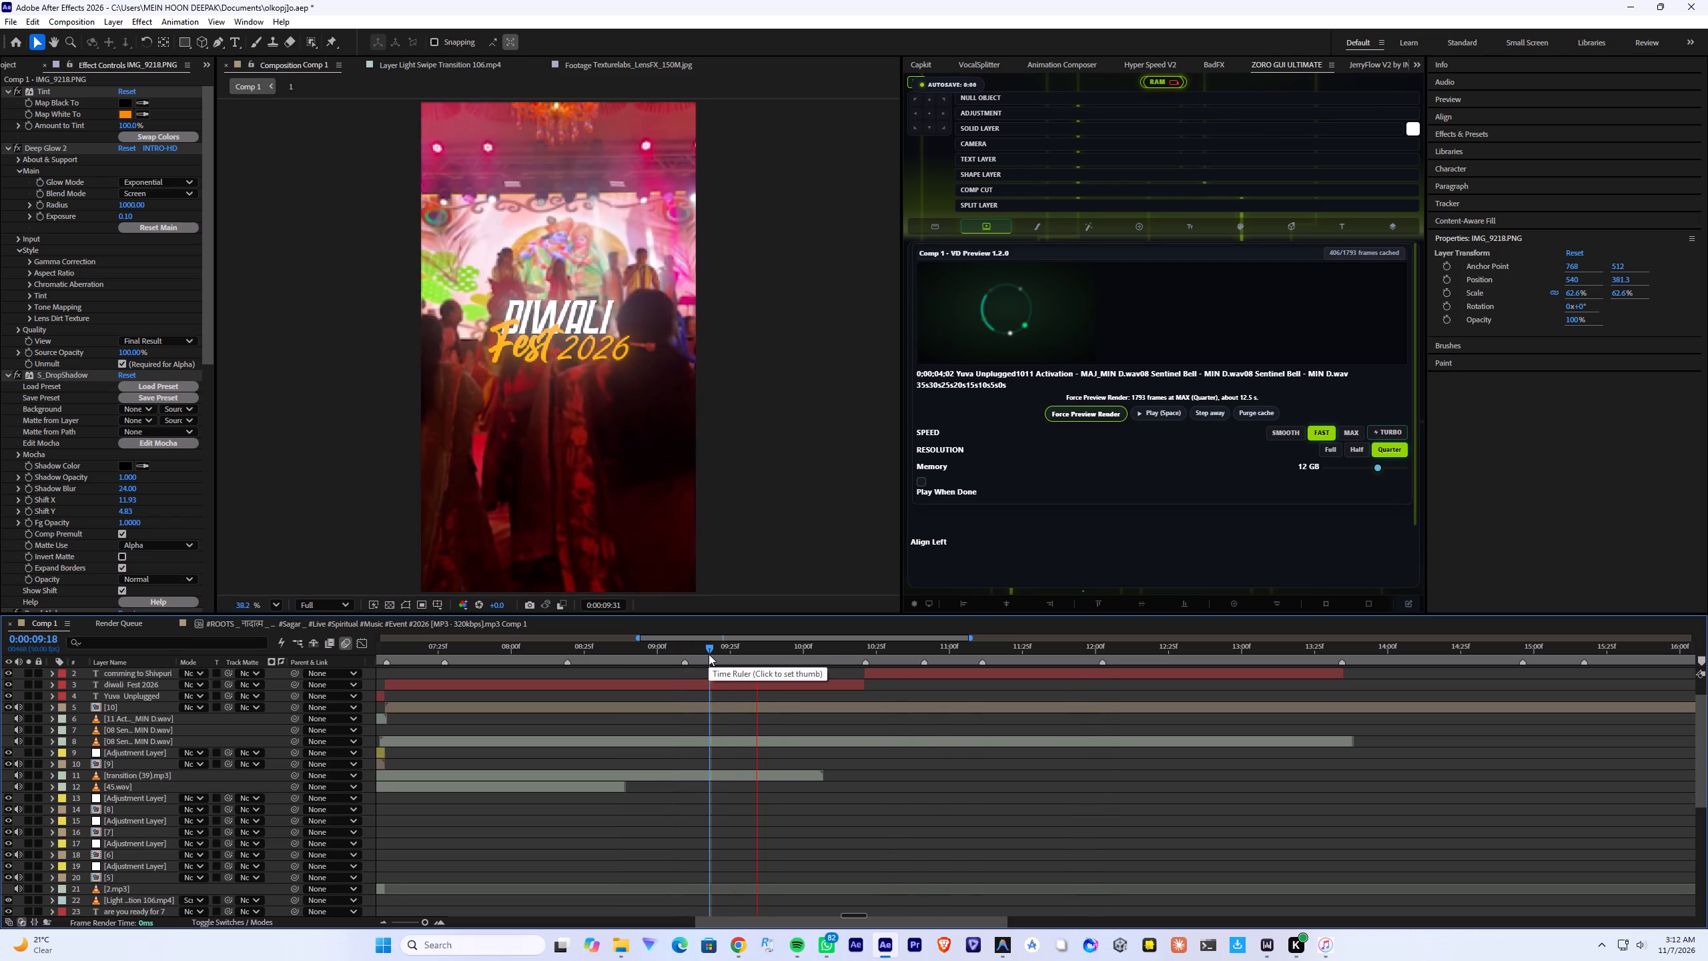
drag(709, 654, 627, 660)
key(space)
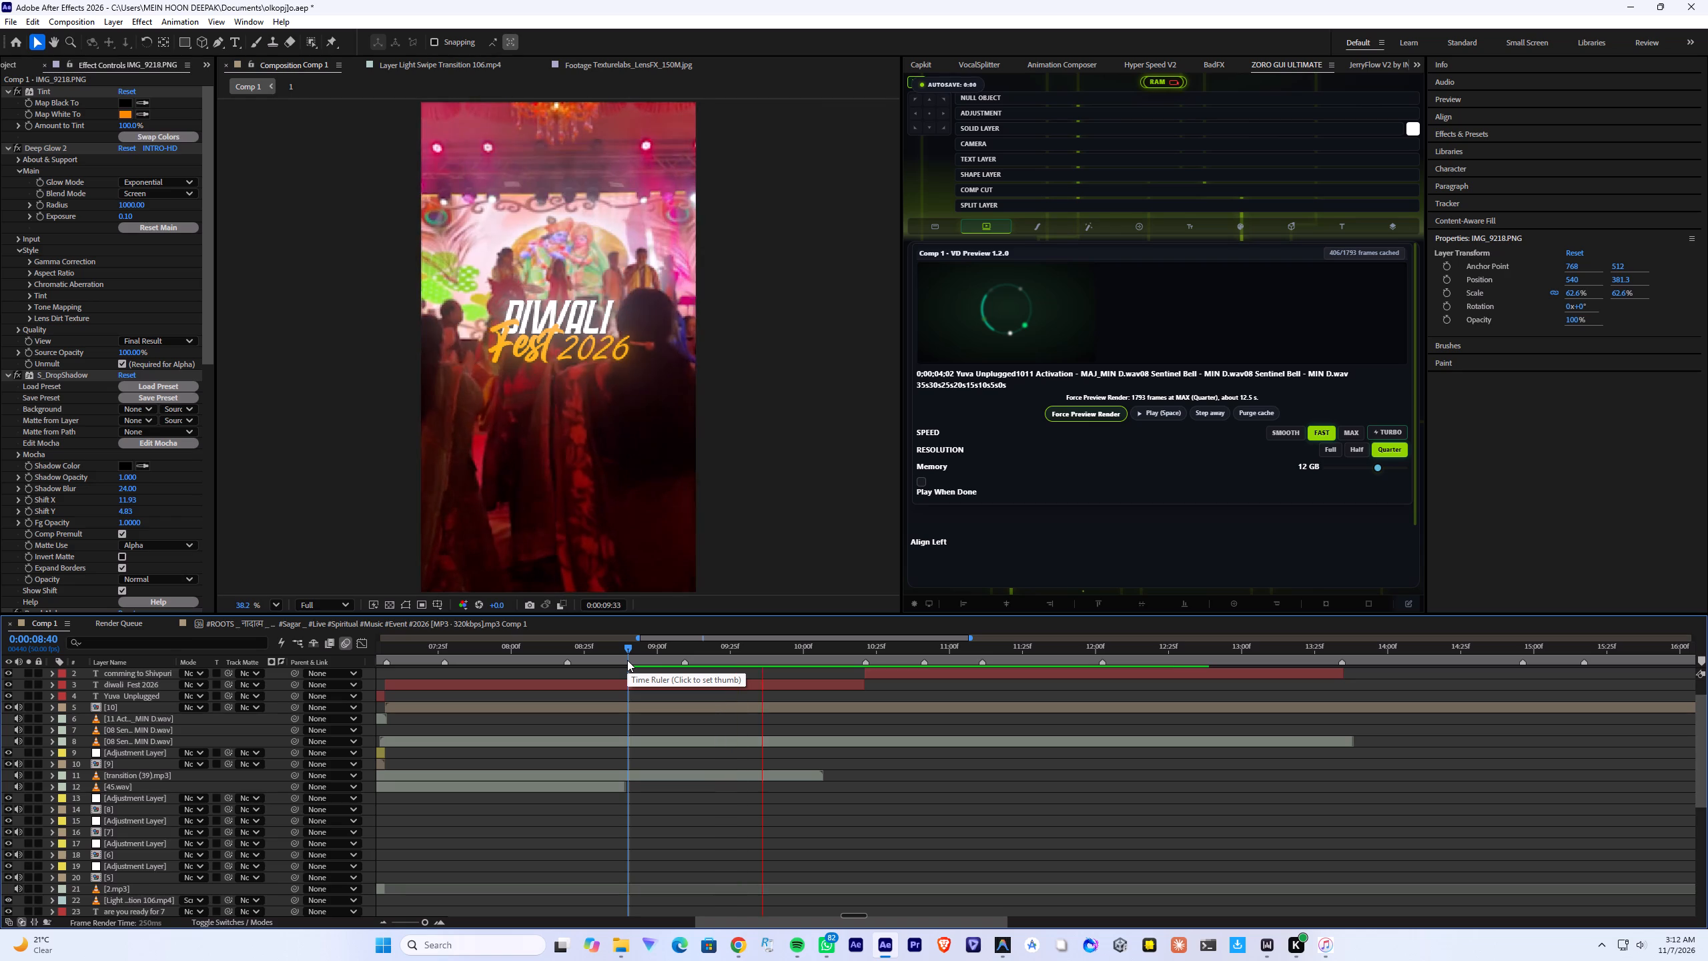
key(space)
key(space)
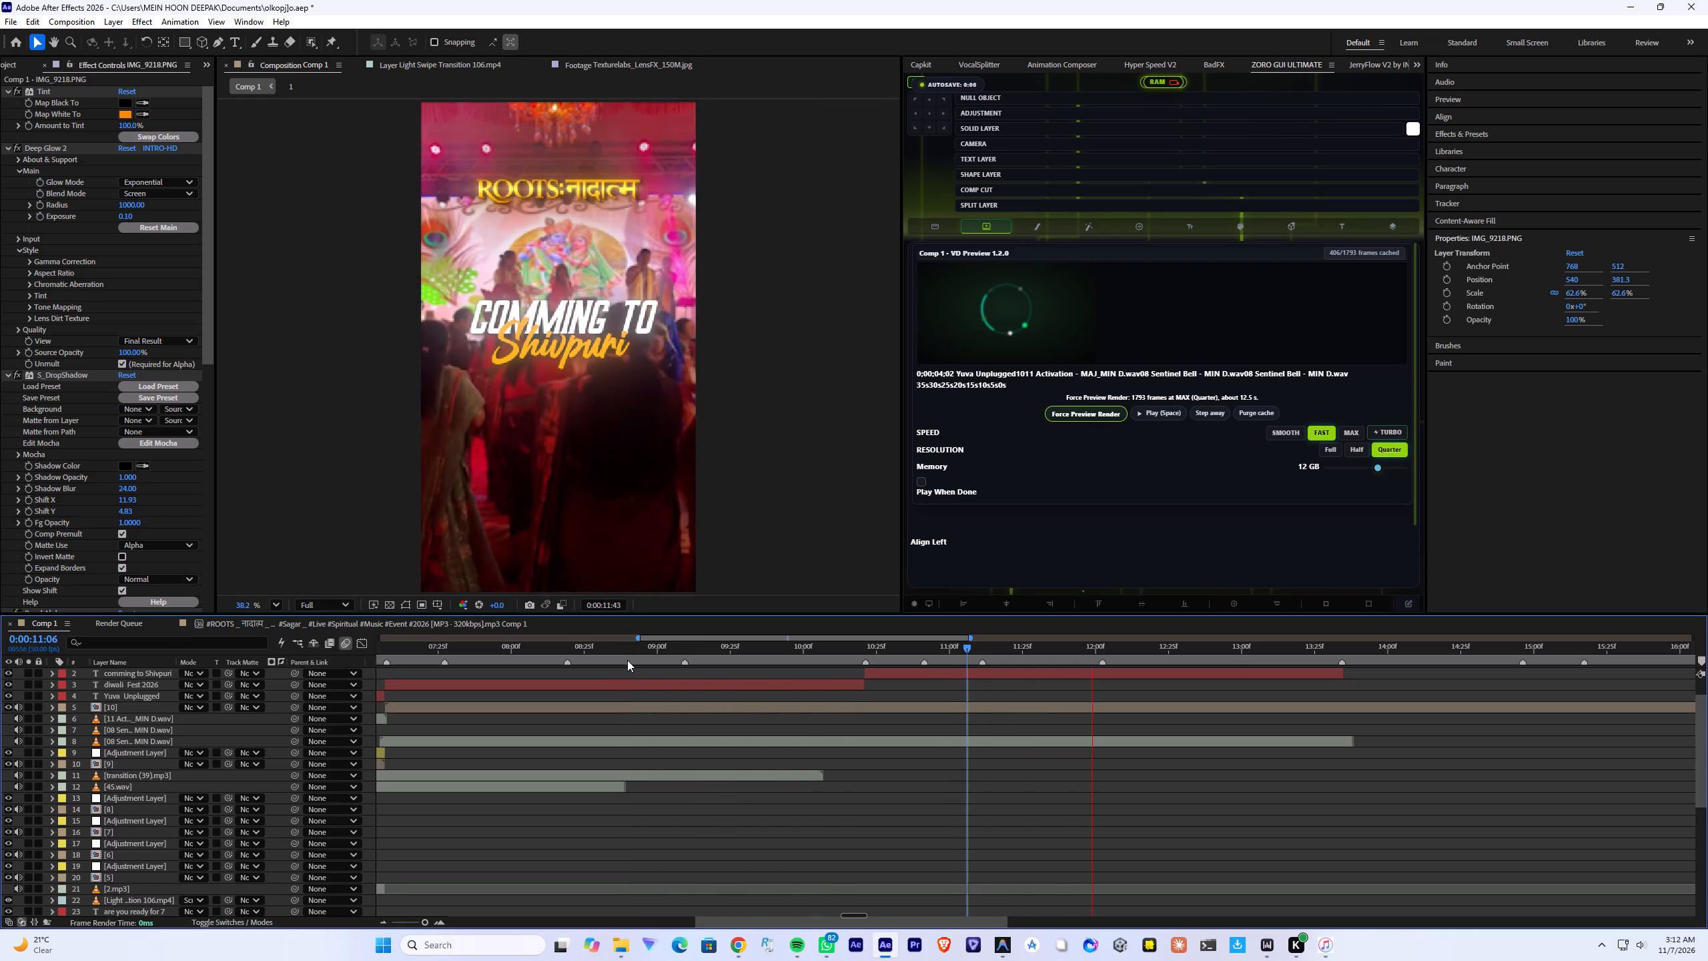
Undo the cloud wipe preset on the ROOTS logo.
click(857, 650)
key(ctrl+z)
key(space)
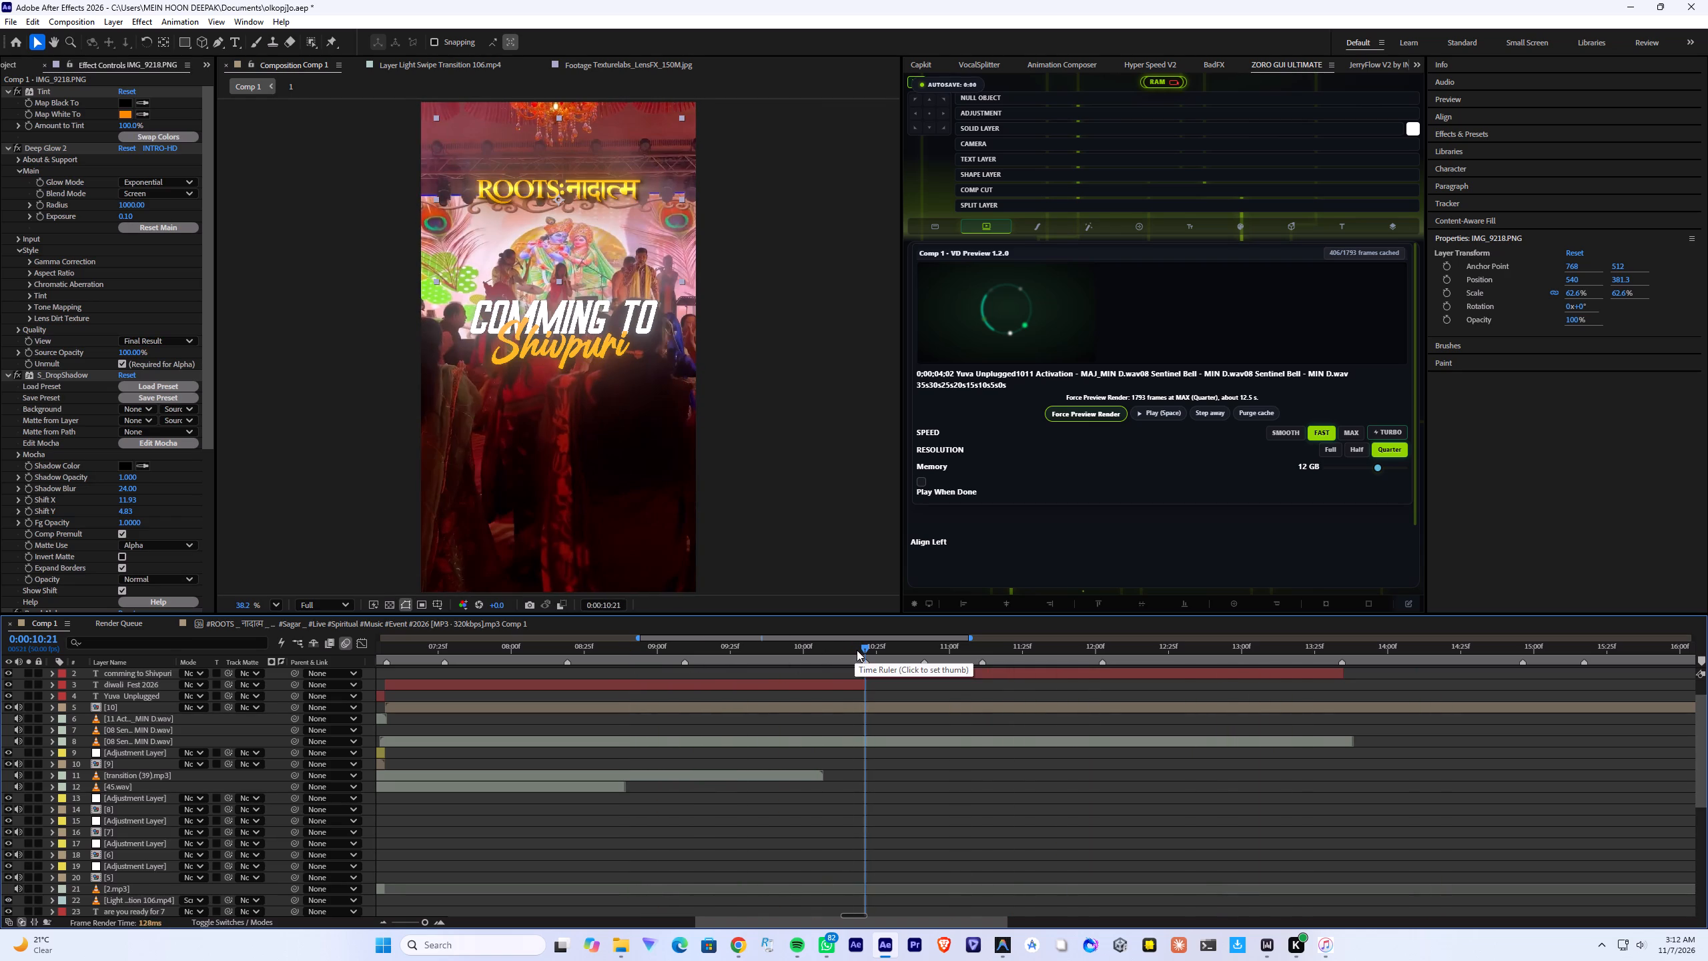
At 0:00:10:21, move the ROOTS logo down to a Y position of about 768, directly above "COMMING TO".
drag(857, 650, 866, 649)
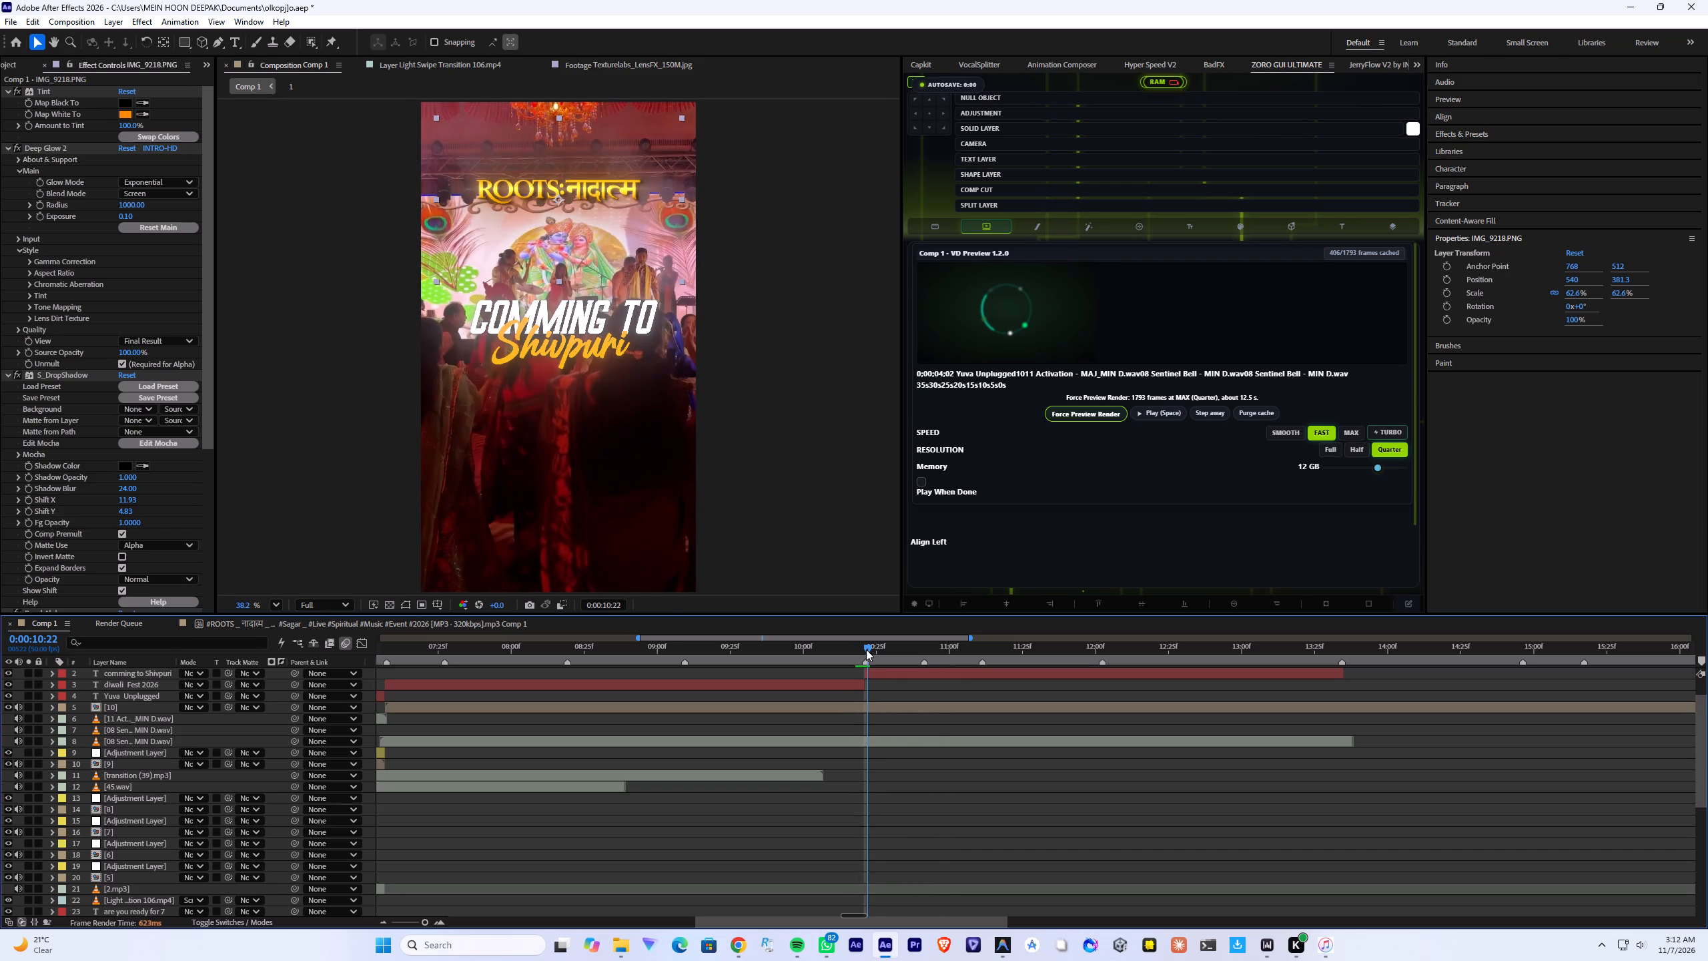
drag(866, 649, 864, 649)
drag(578, 193, 582, 286)
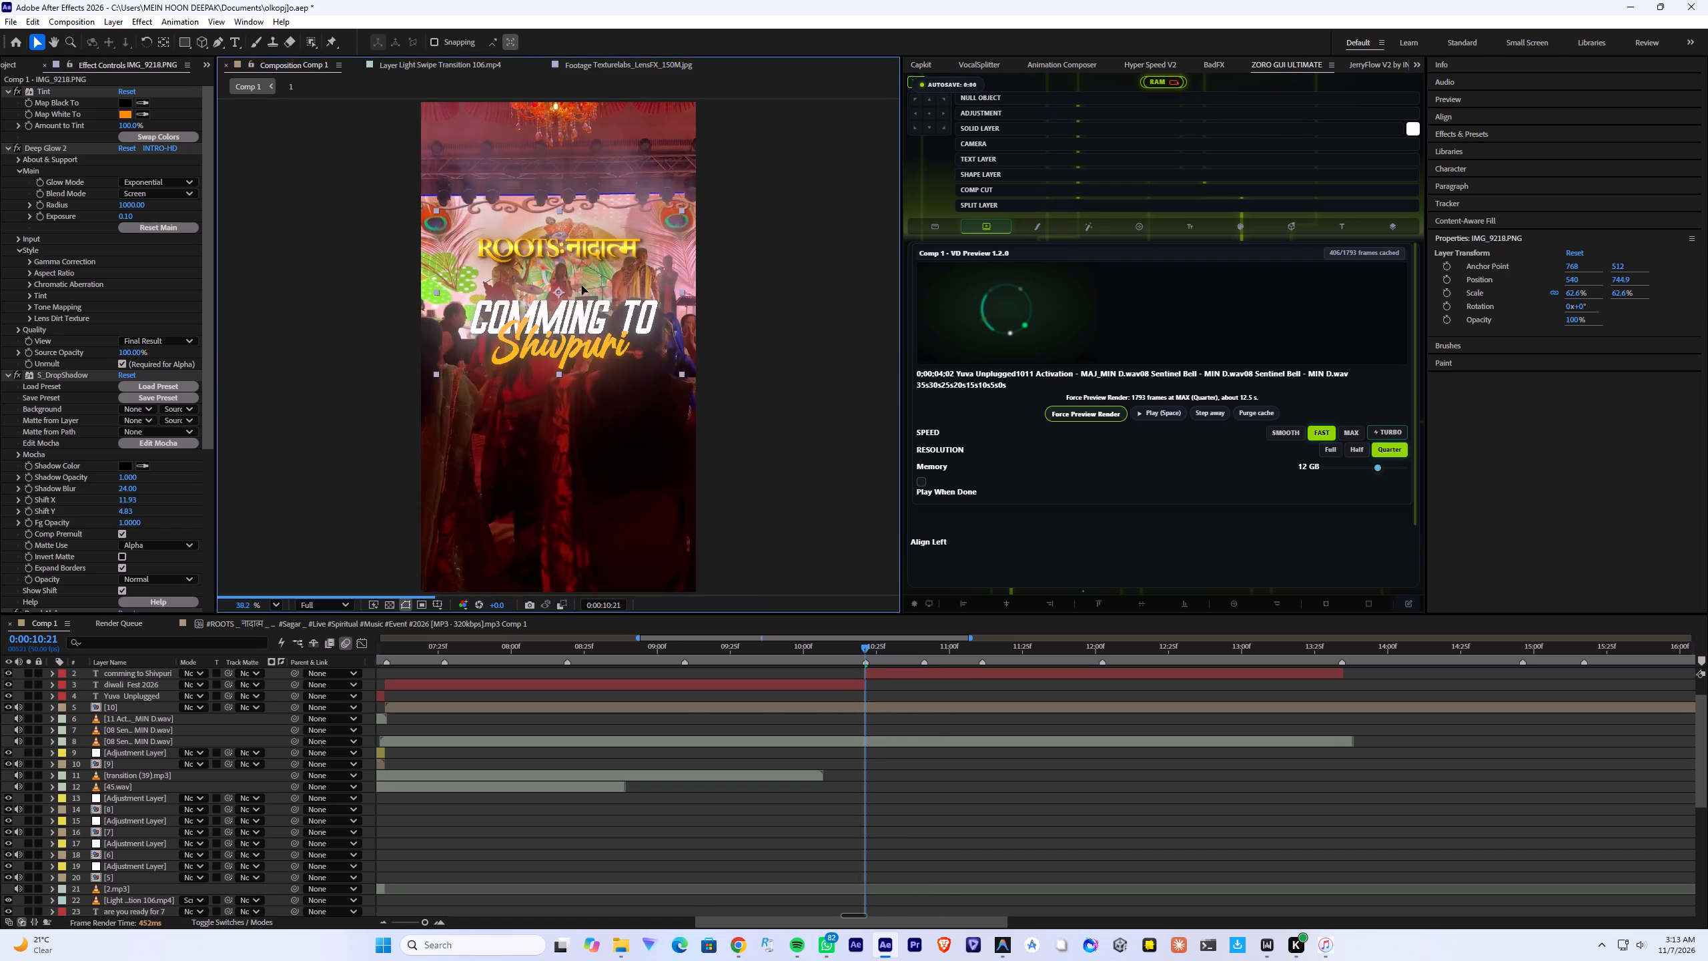
drag(582, 286, 584, 292)
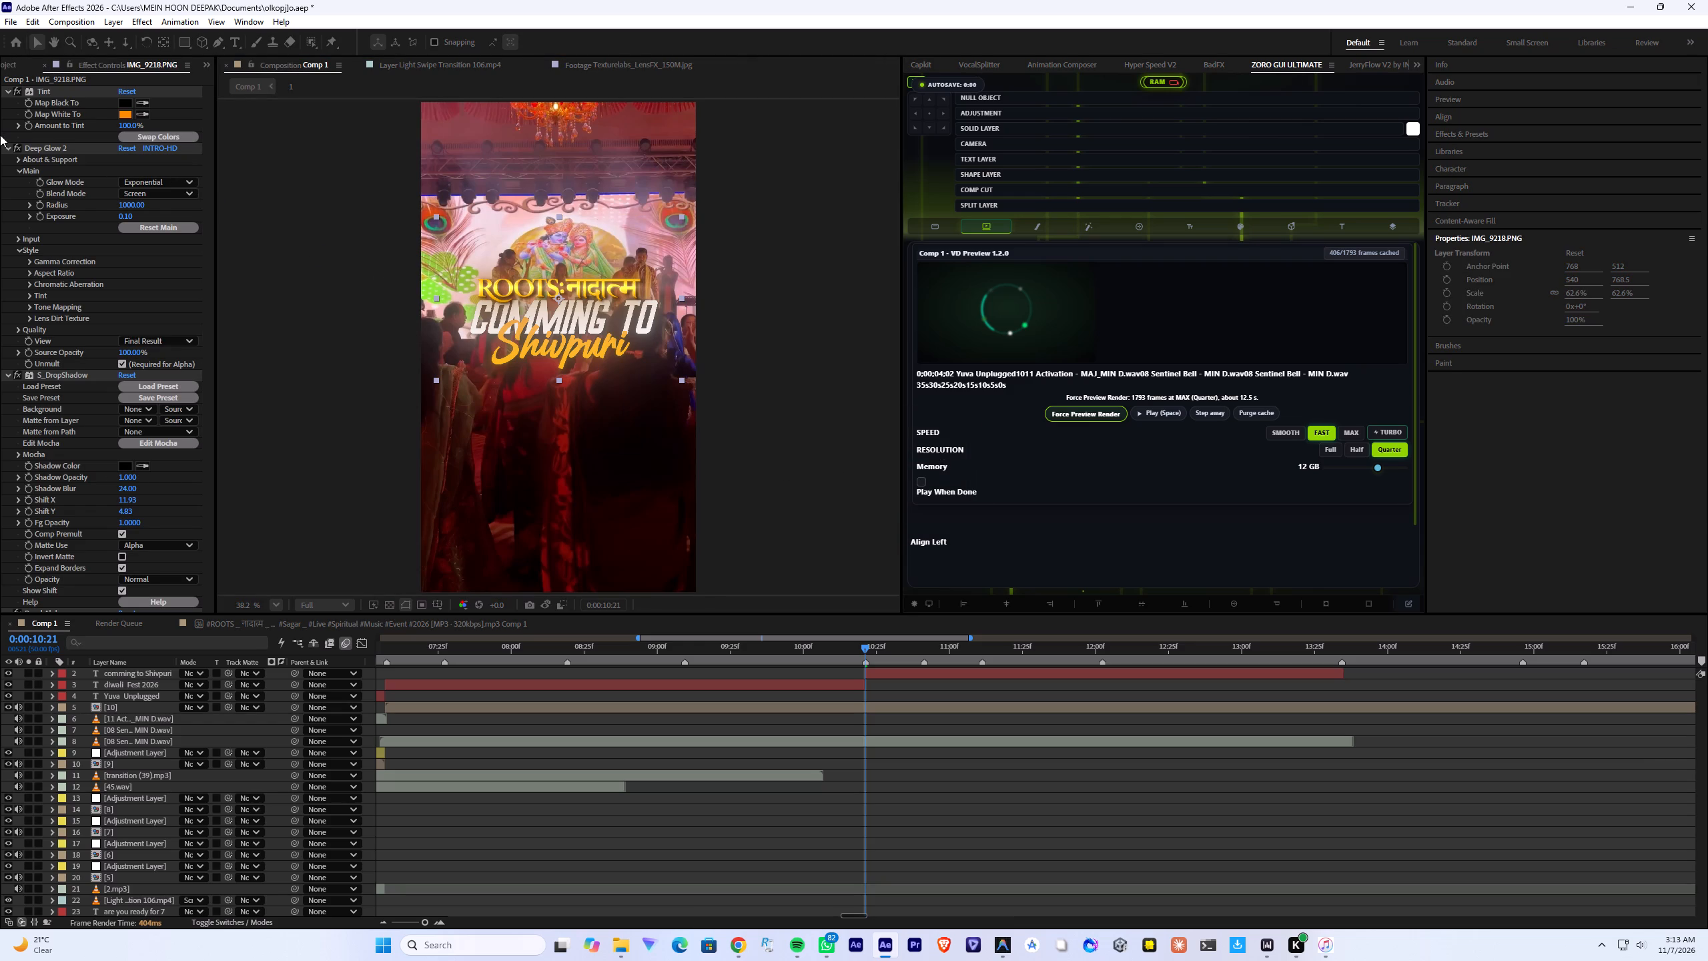
Cut the Deep Glow 2, S_DropShadow, Bevel Alpha and CC Light Sweep effects from the ROOTS logo, keeping Tint.
click(55, 150)
scroll(60, 210, down, 11)
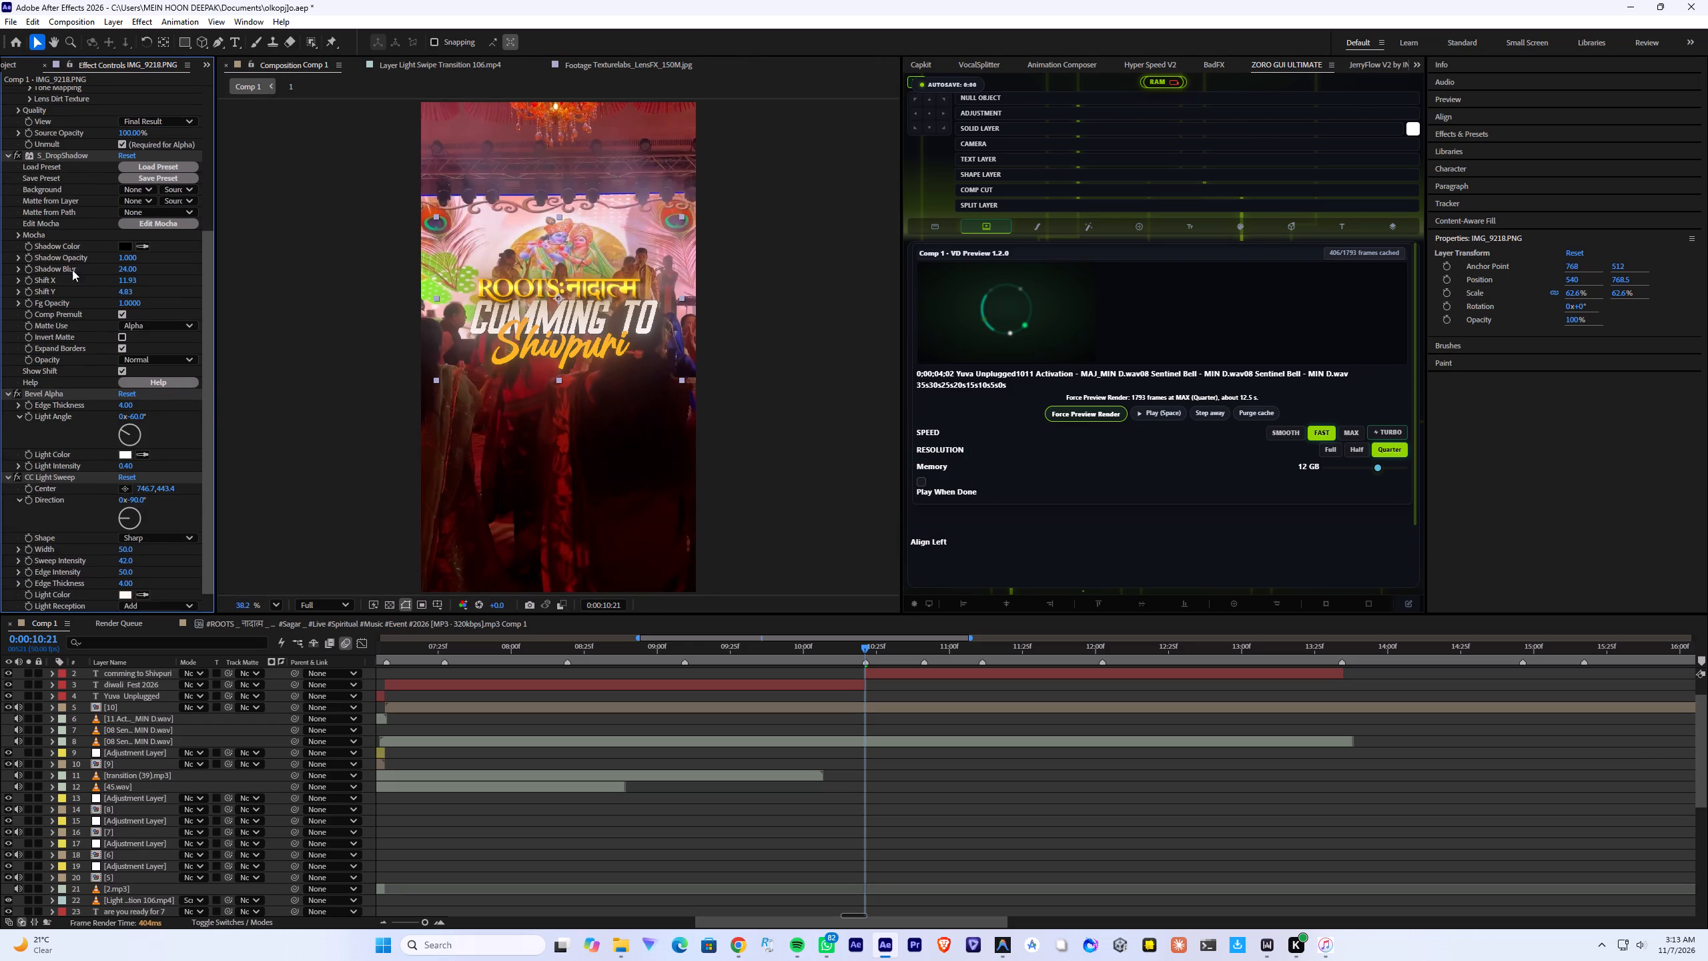
scroll(72, 270, down, 2)
shift+click(59, 478)
key(ctrl+x)
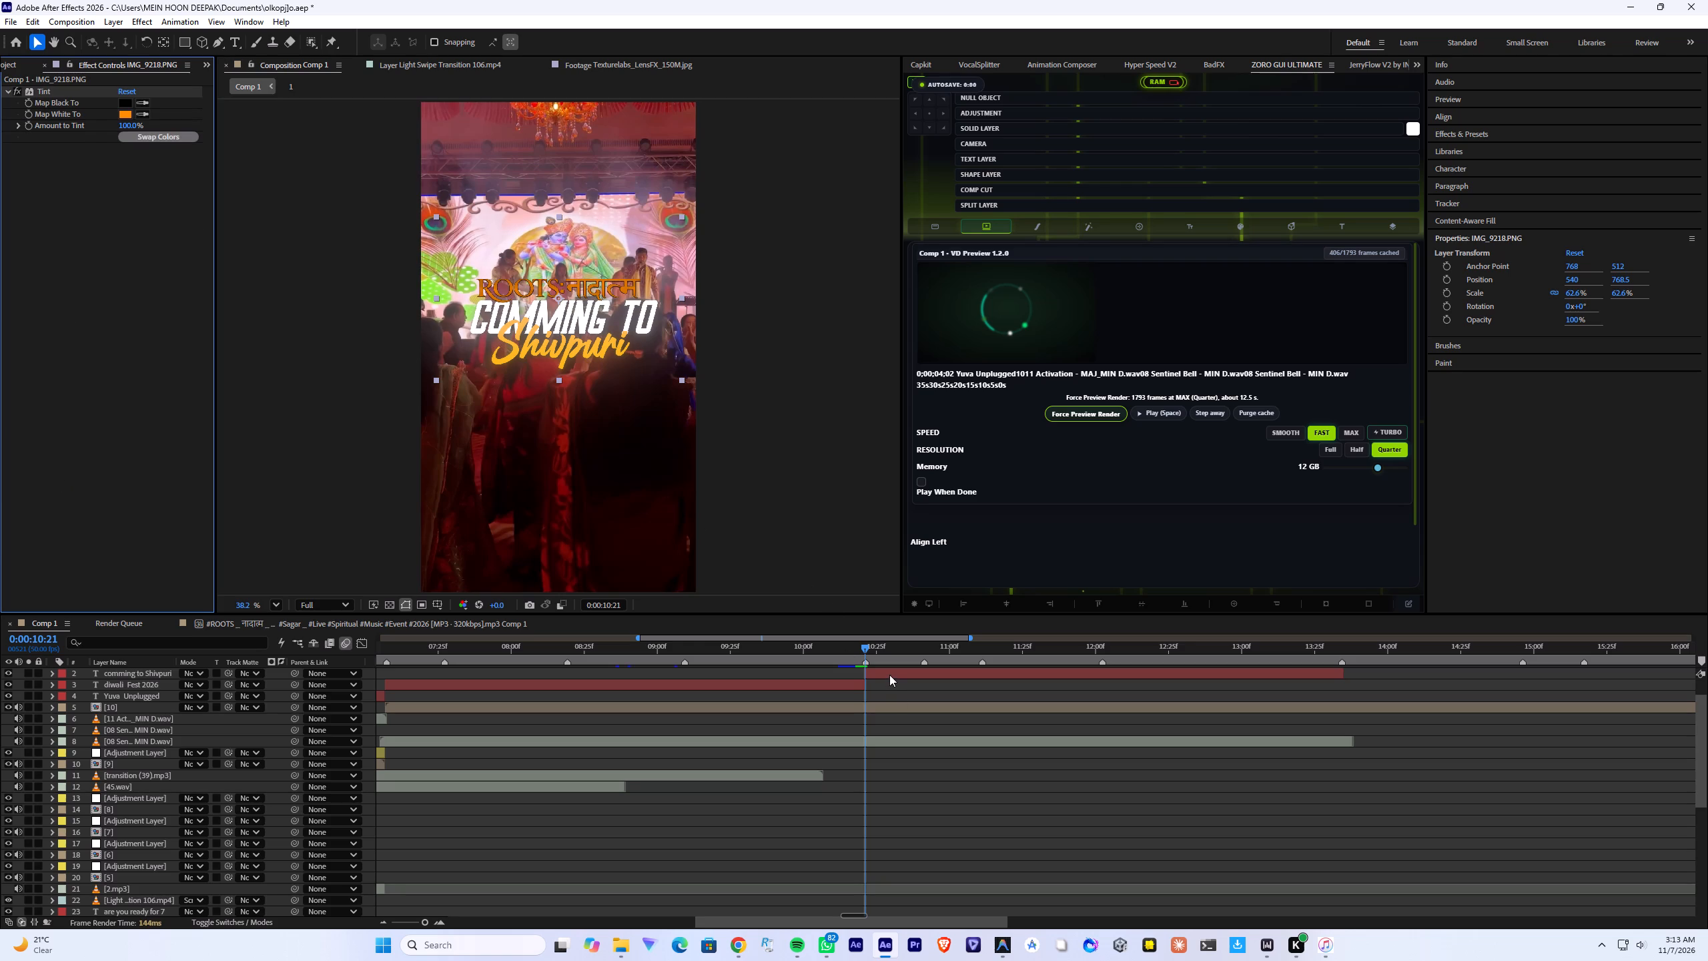
Delete the Deep Glow 2 effect from the "comming to Shivpuri" text layer, leaving Shadow Studio 3.
scroll(889, 675, up, 4)
click(887, 705)
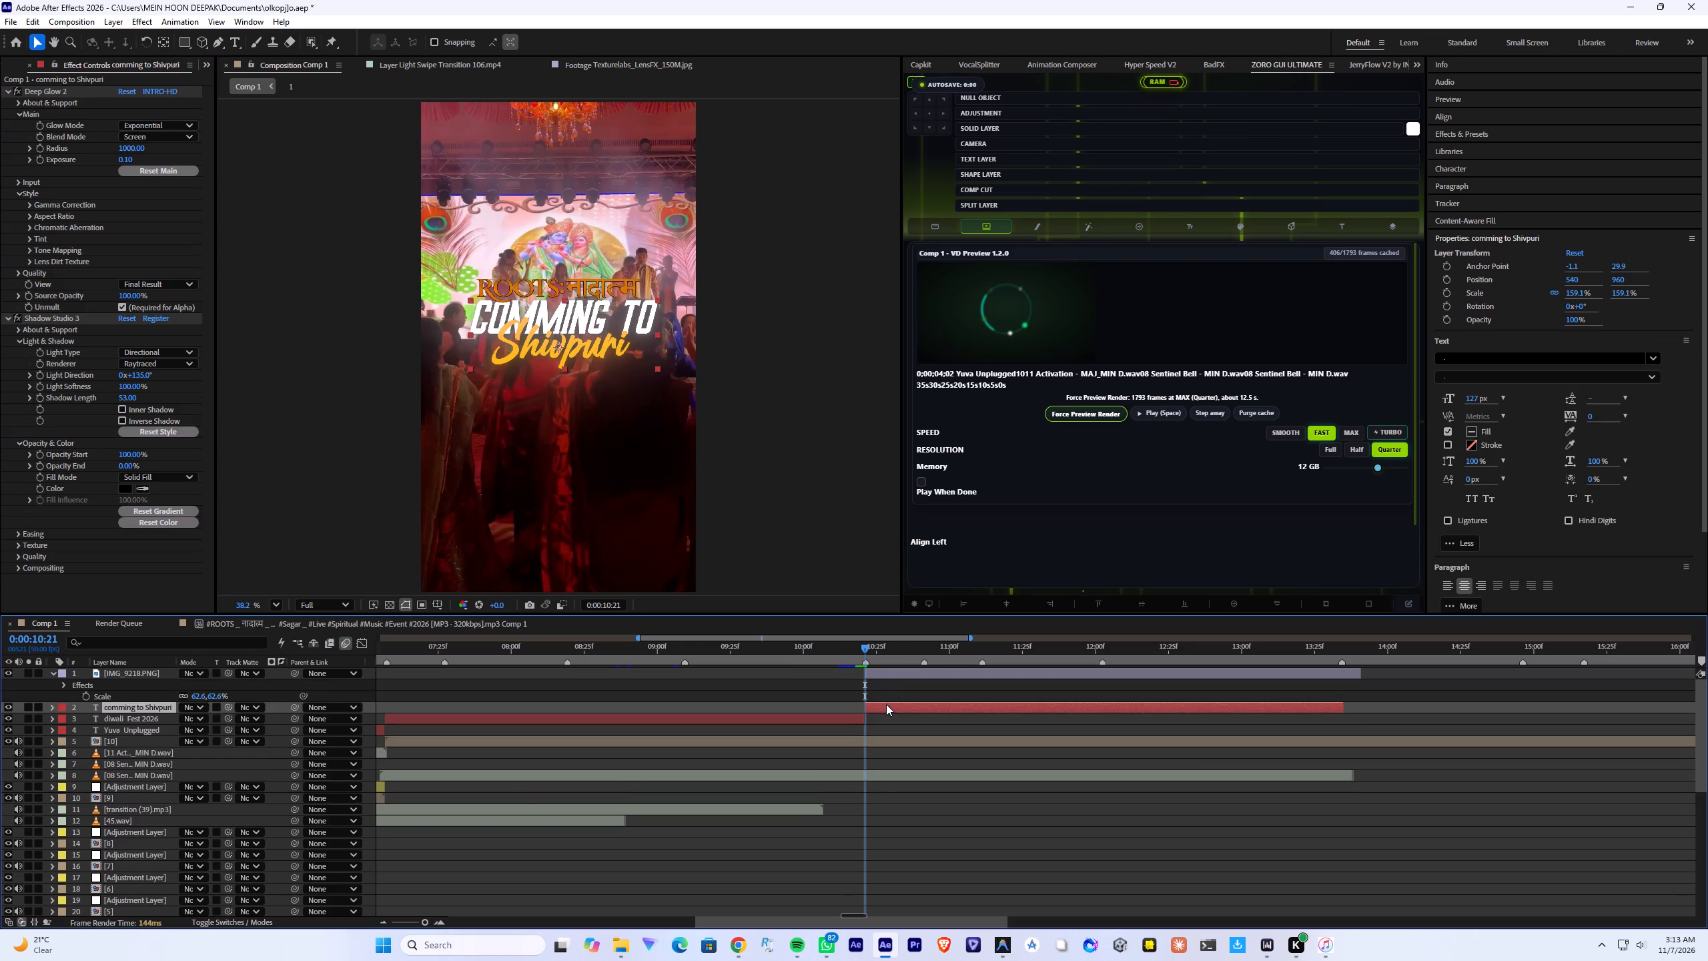
click(53, 94)
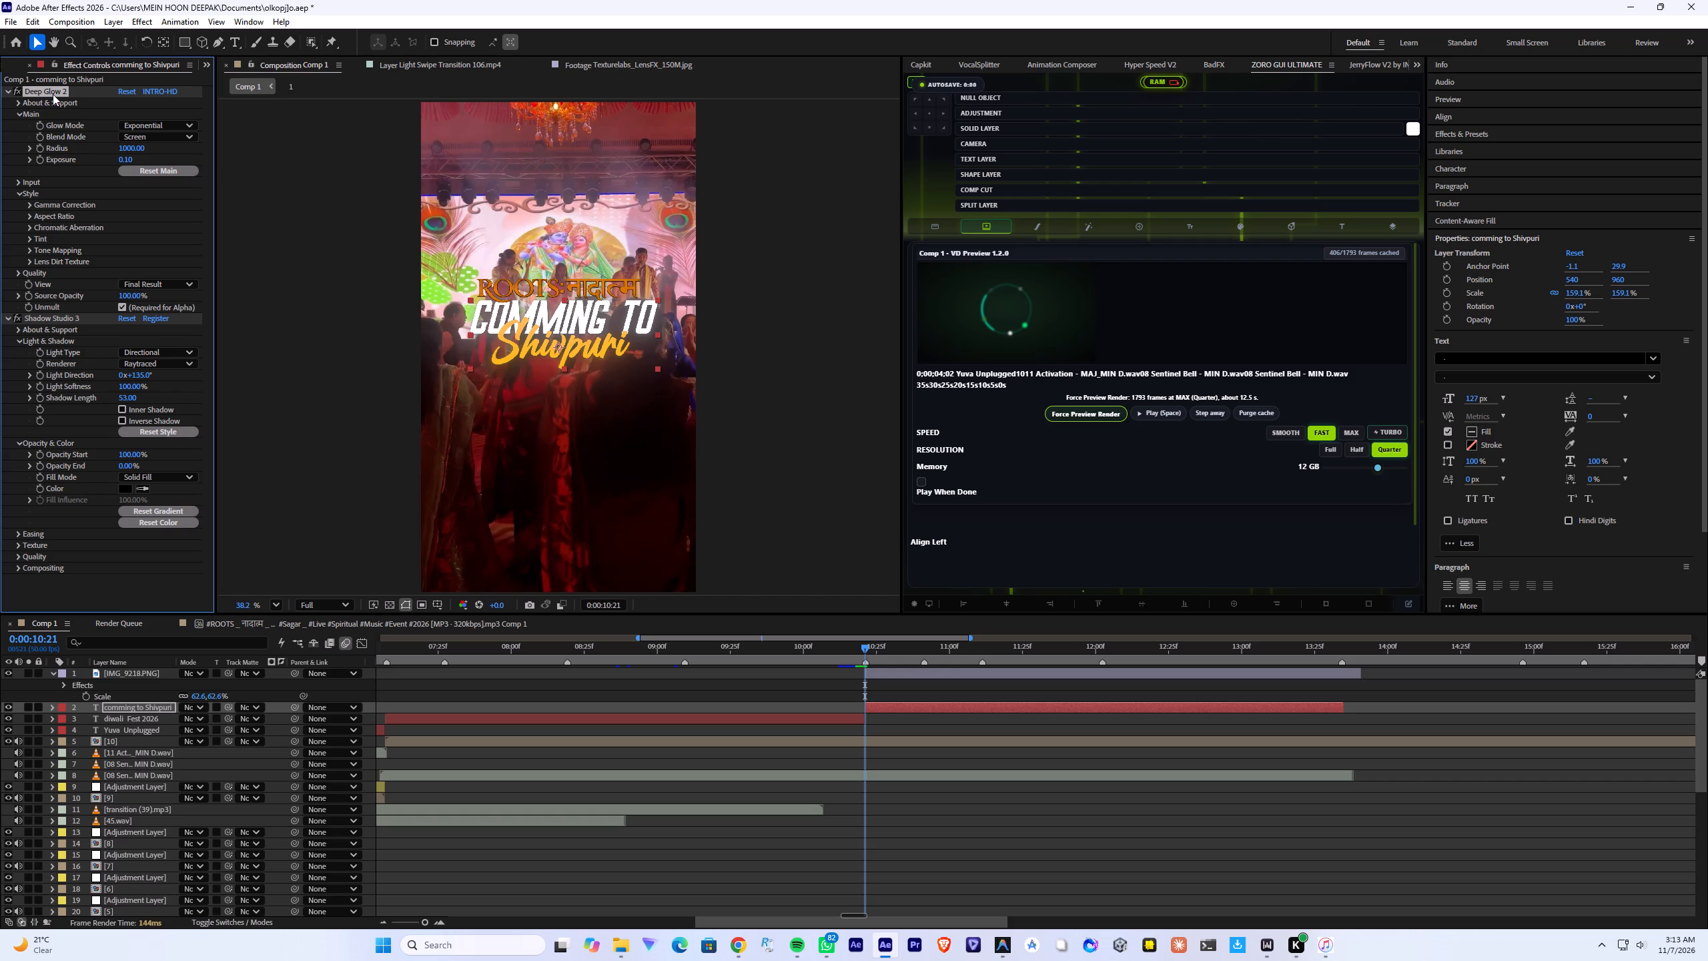
click(53, 94)
key(Delete)
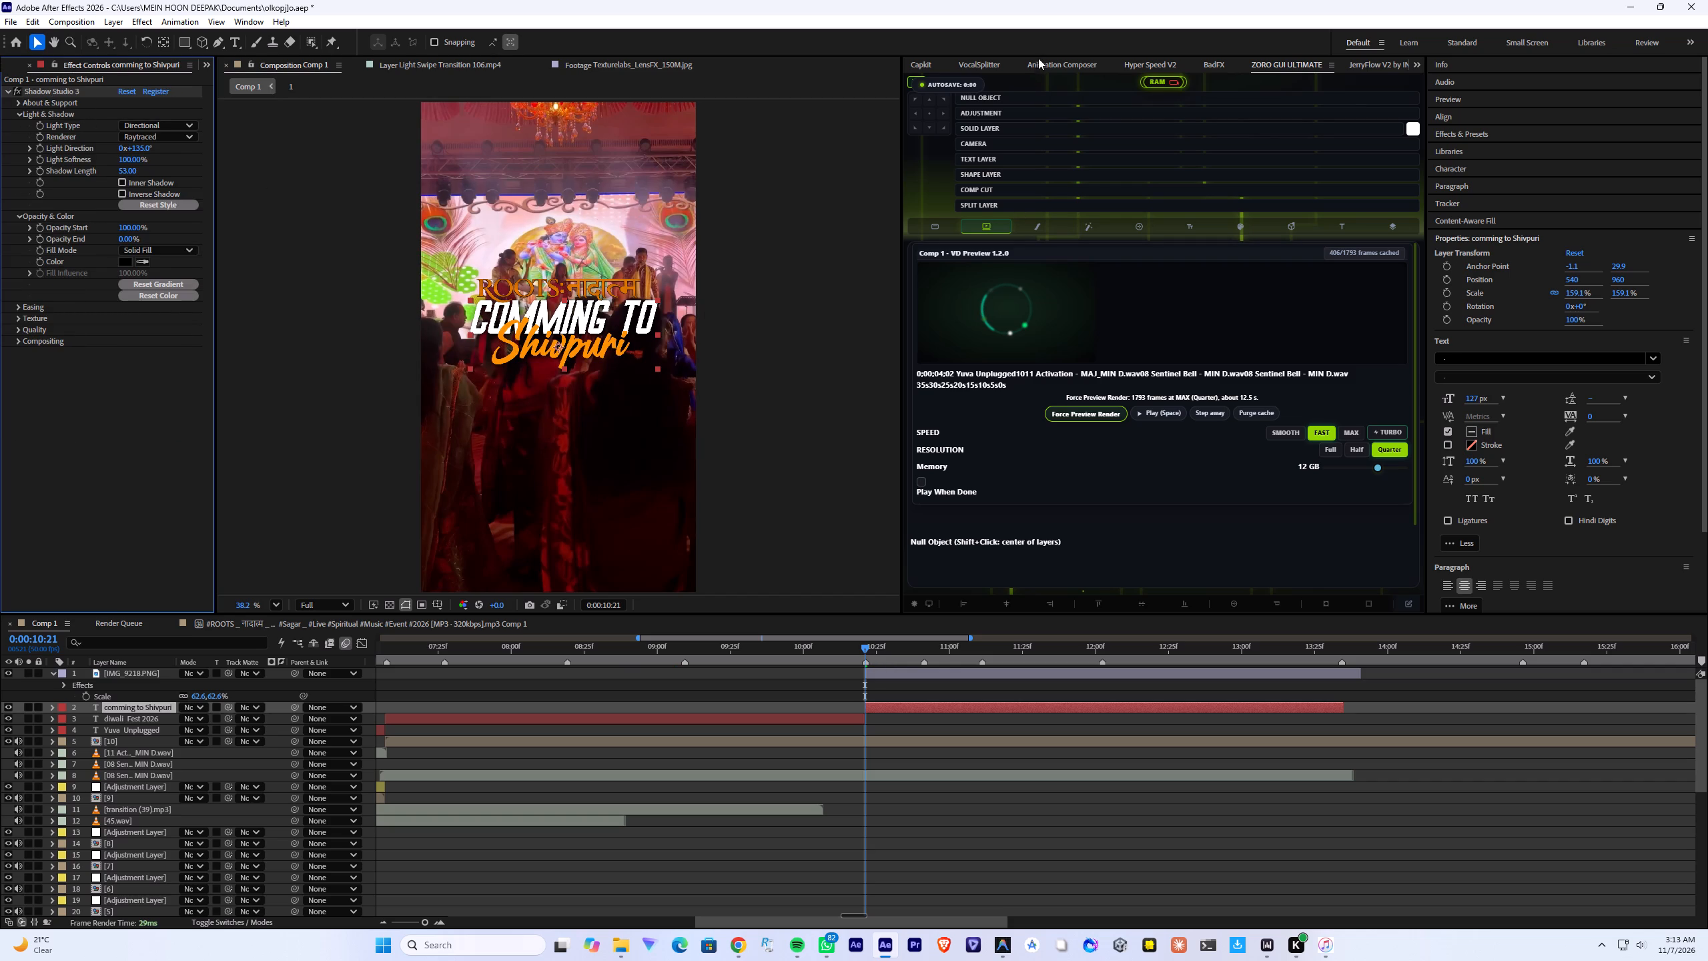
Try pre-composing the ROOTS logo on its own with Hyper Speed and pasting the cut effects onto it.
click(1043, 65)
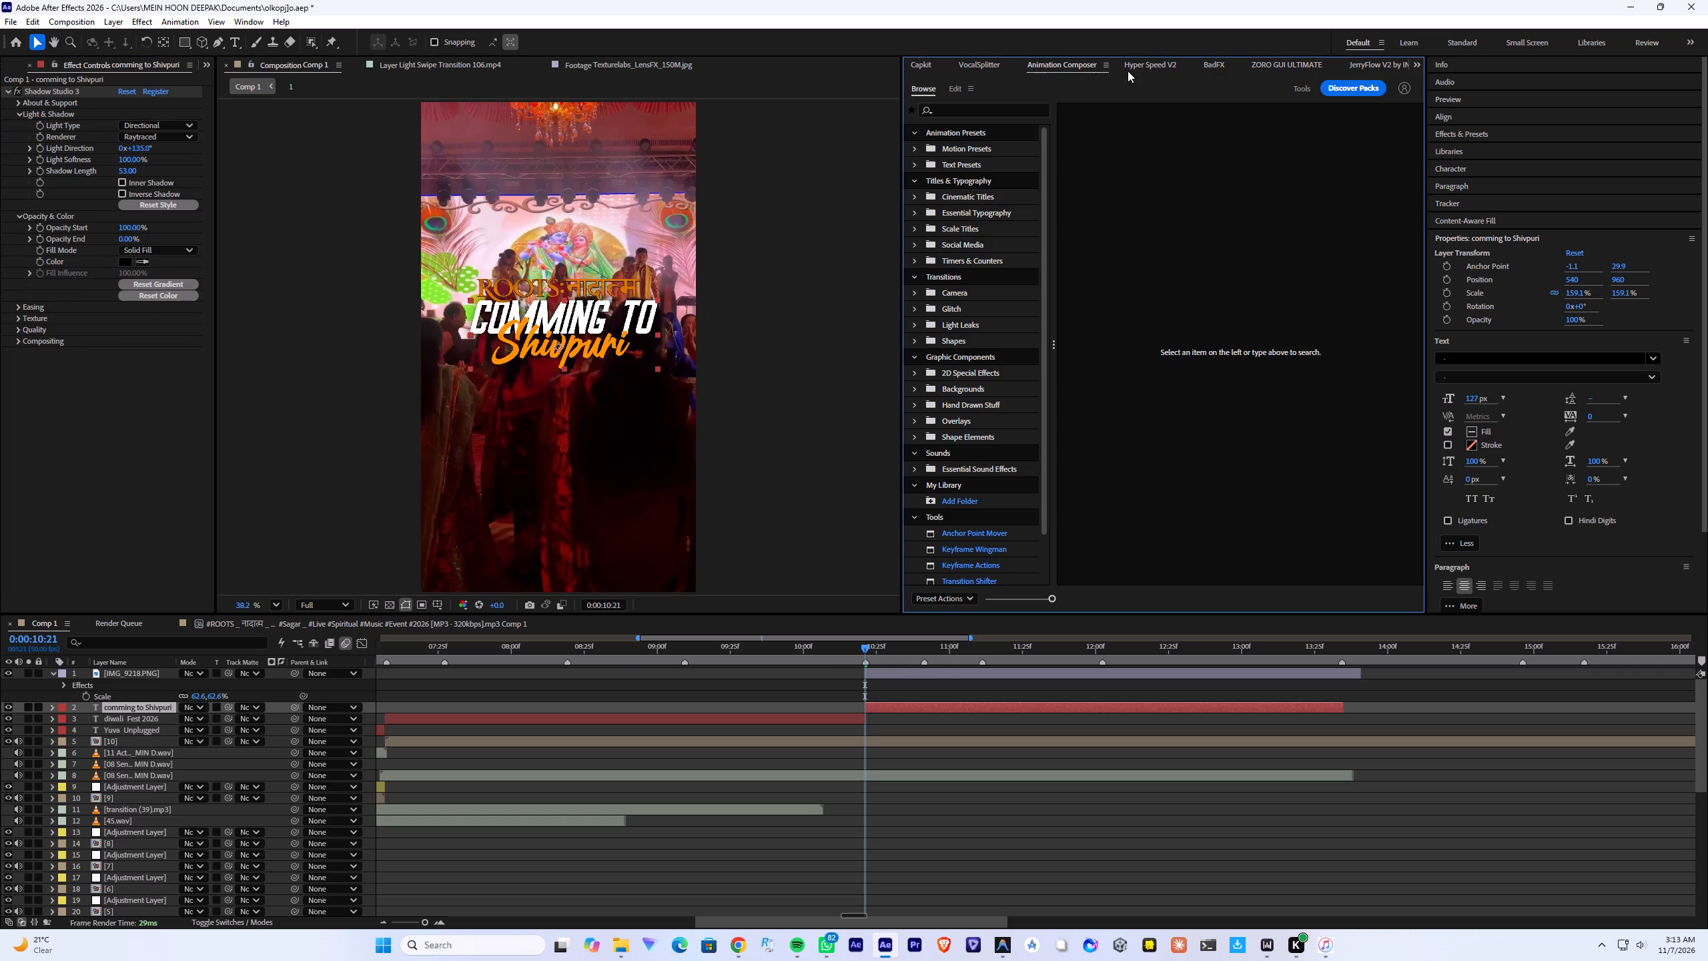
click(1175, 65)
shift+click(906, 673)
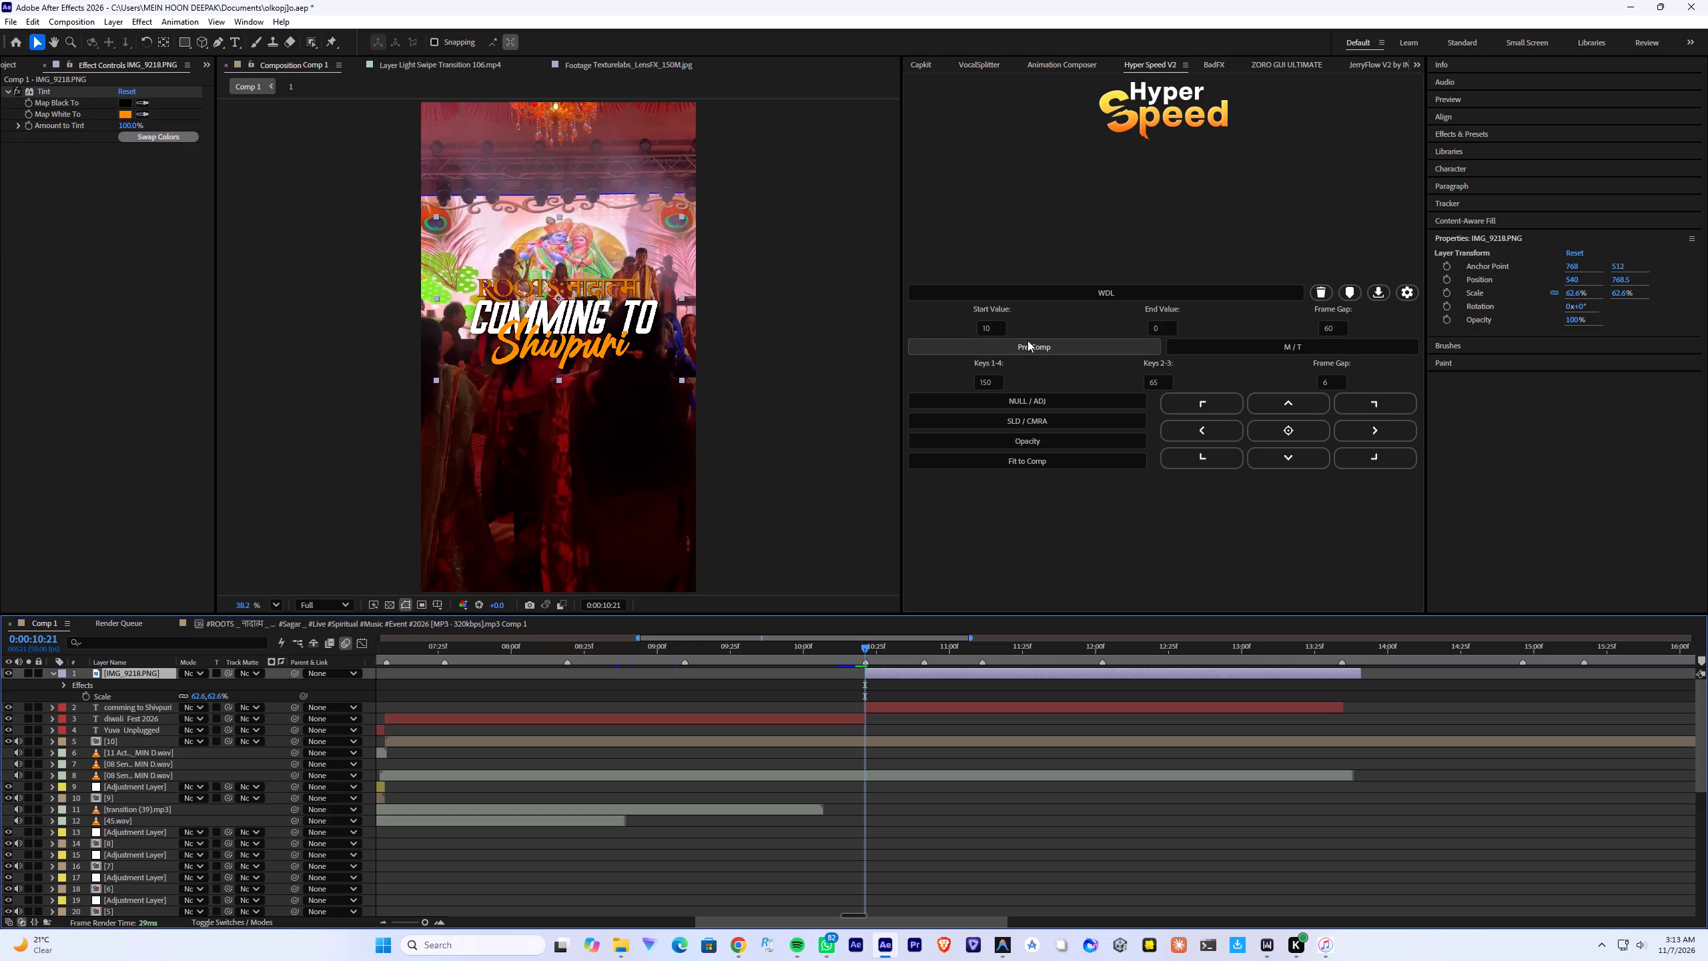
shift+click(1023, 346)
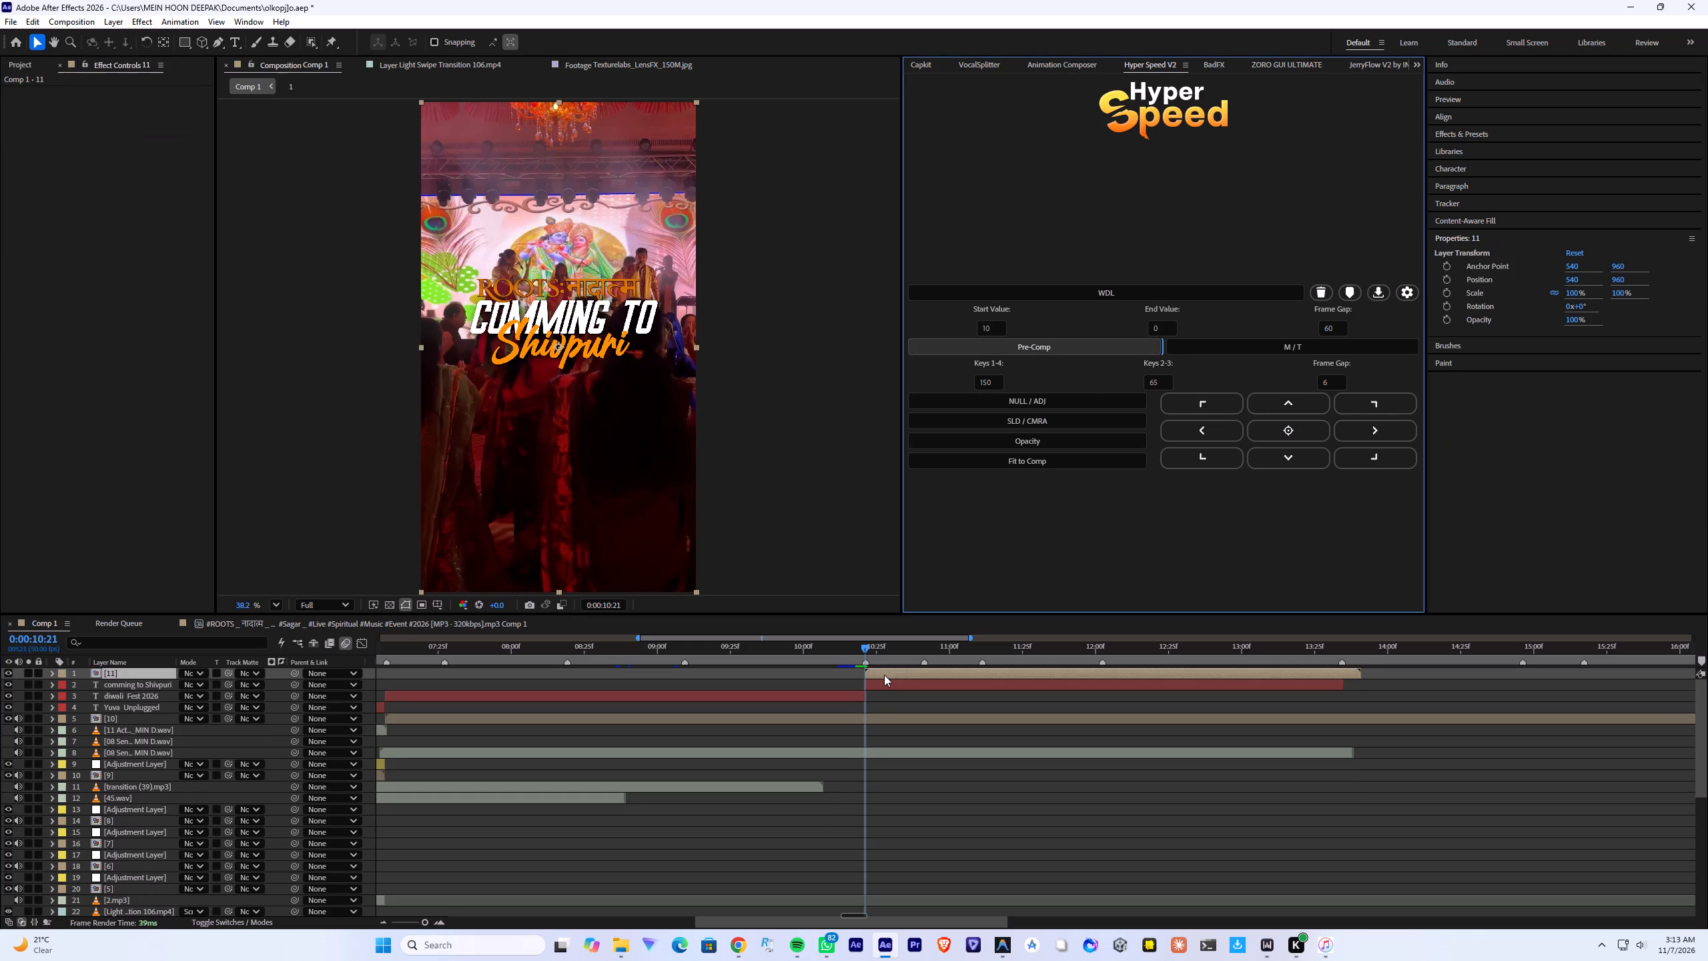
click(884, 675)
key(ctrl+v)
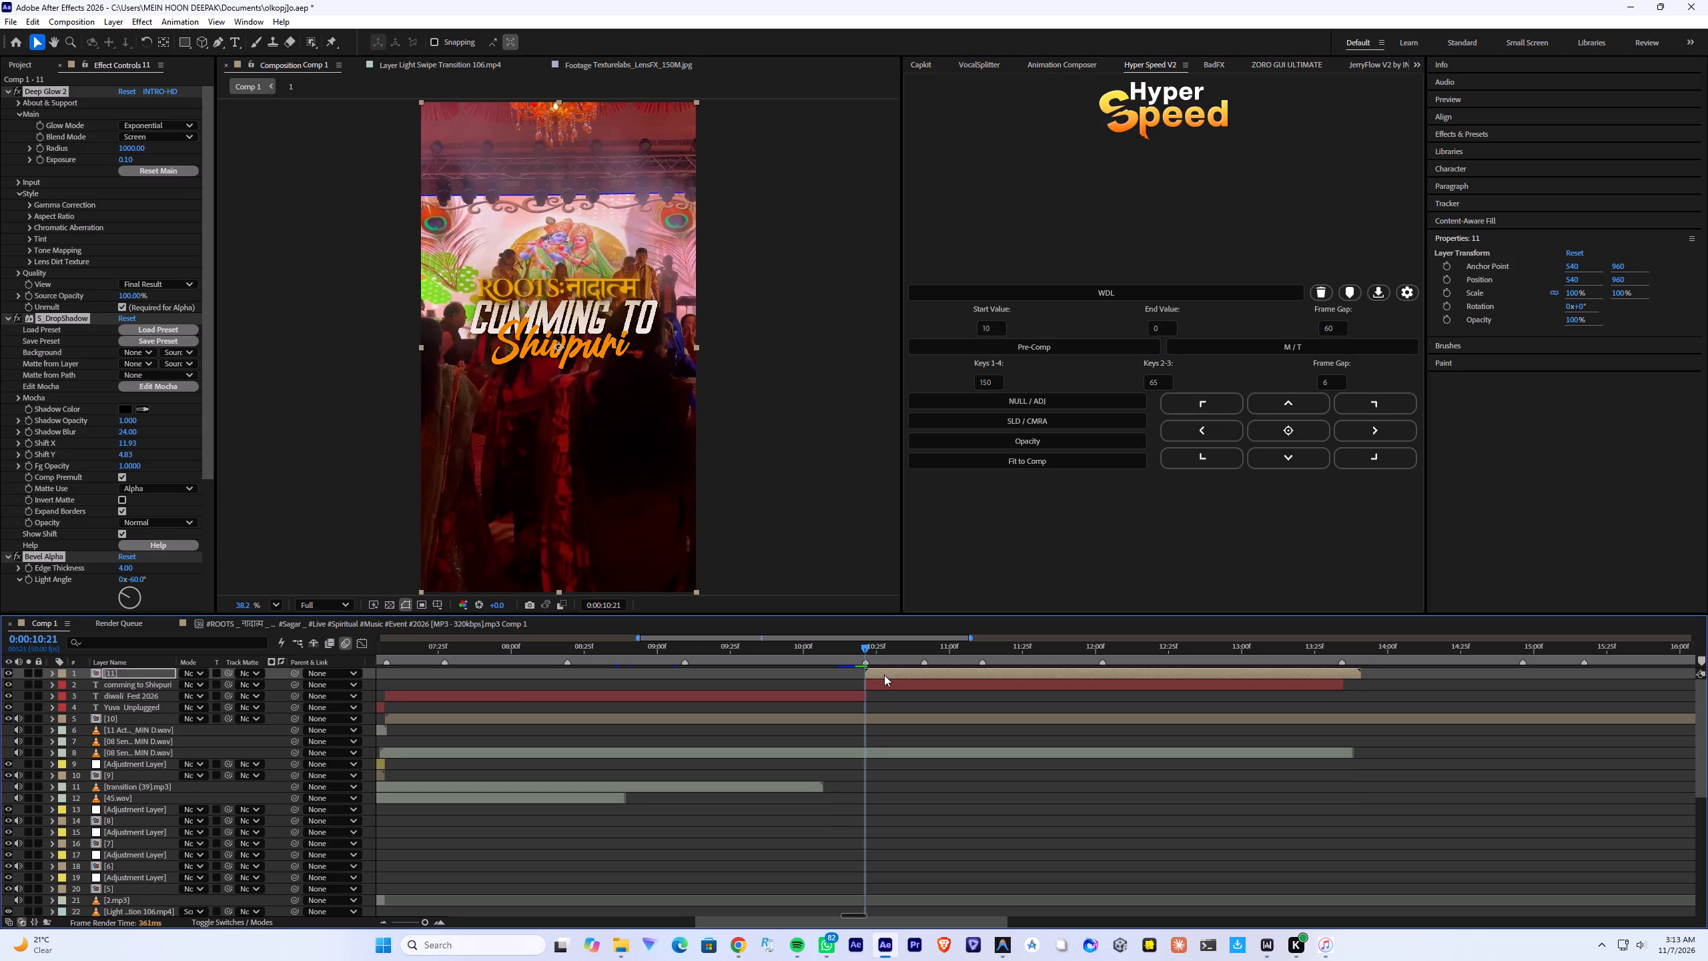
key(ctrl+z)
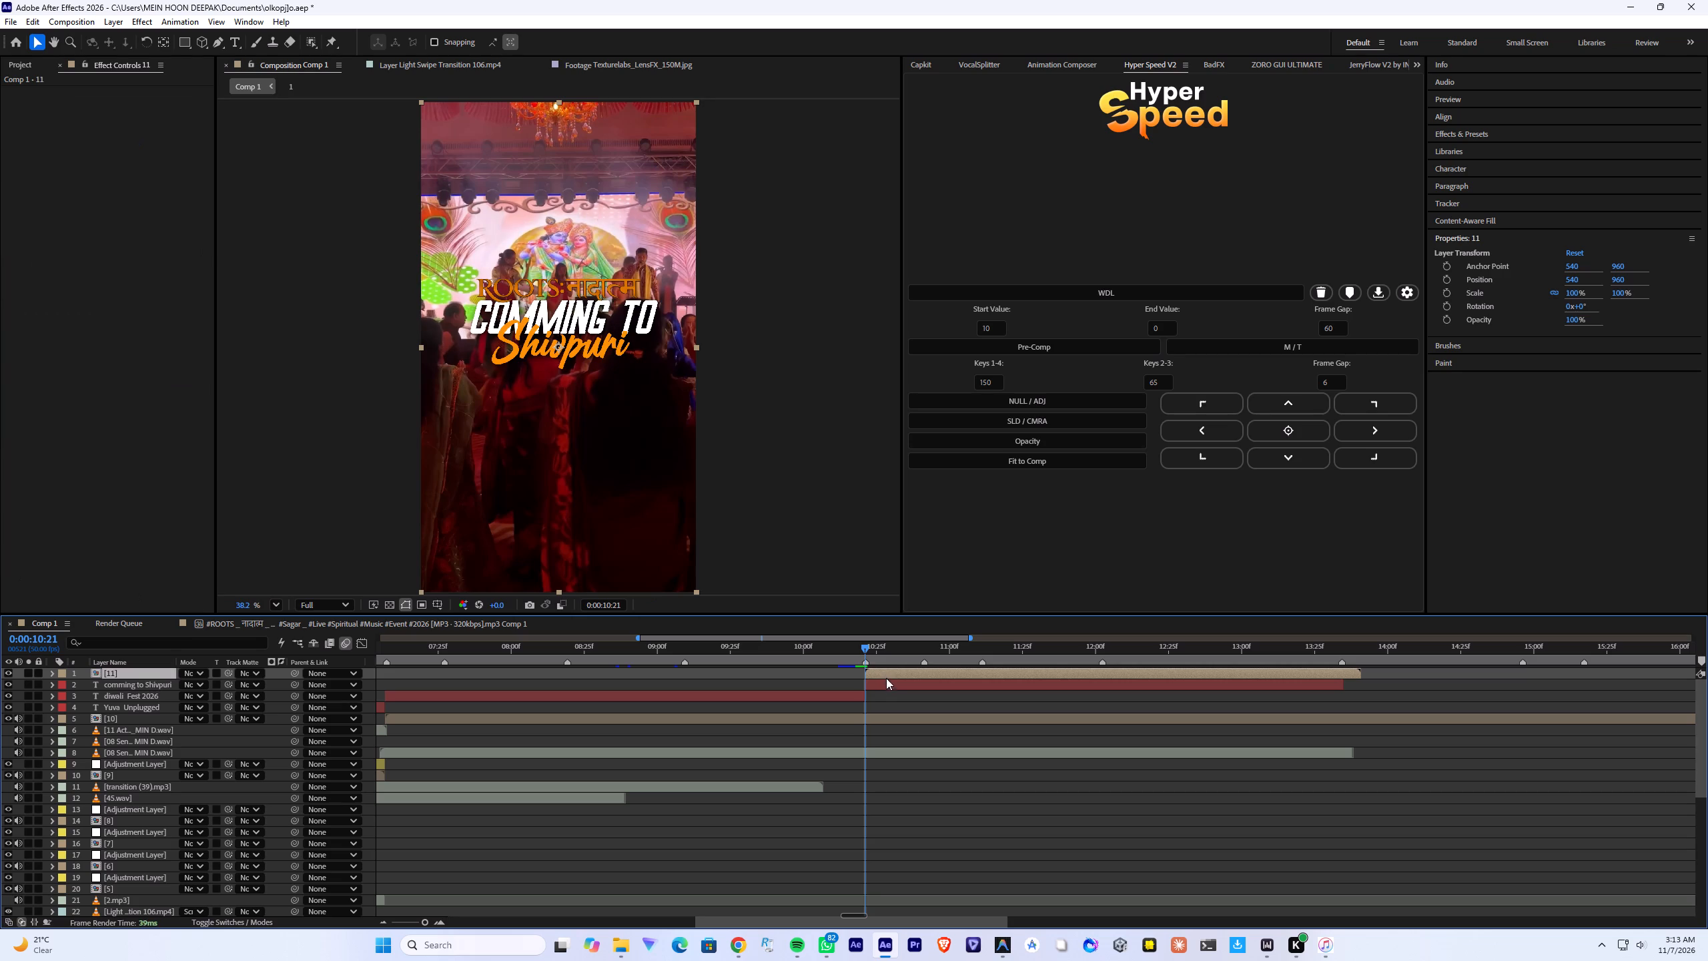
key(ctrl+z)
Pre-compose the ROOTS logo and the "comming to Shivpuri" text layer together into one composition.
click(887, 684)
click(888, 675)
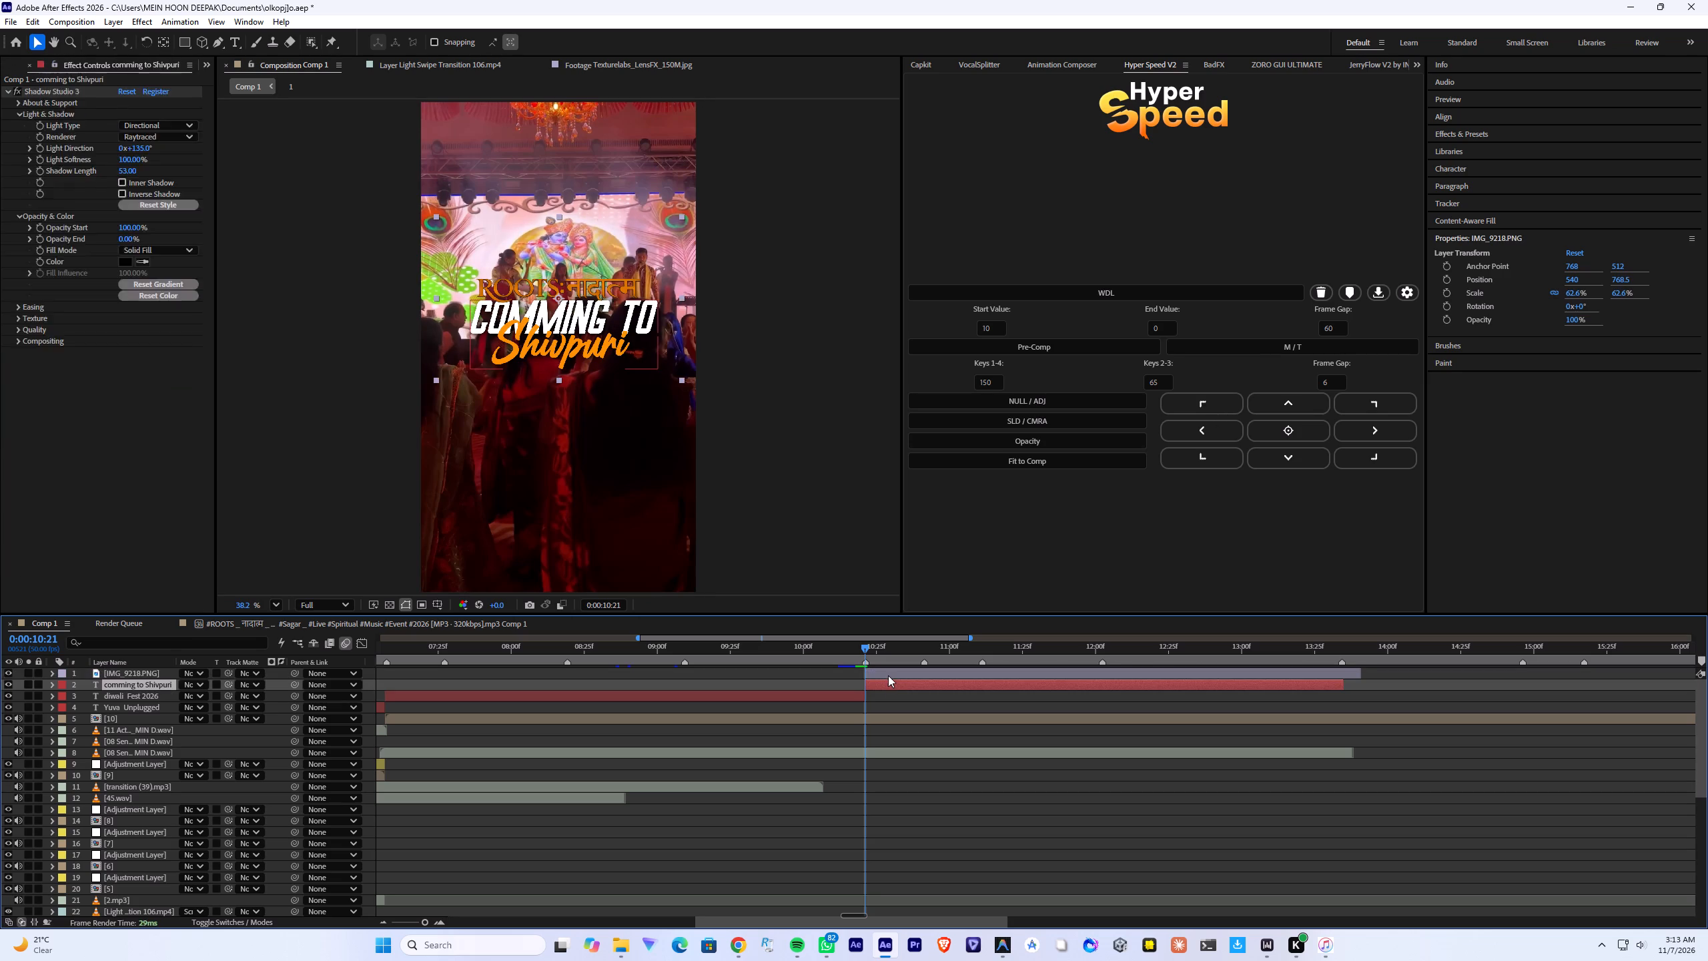
shift+click(921, 682)
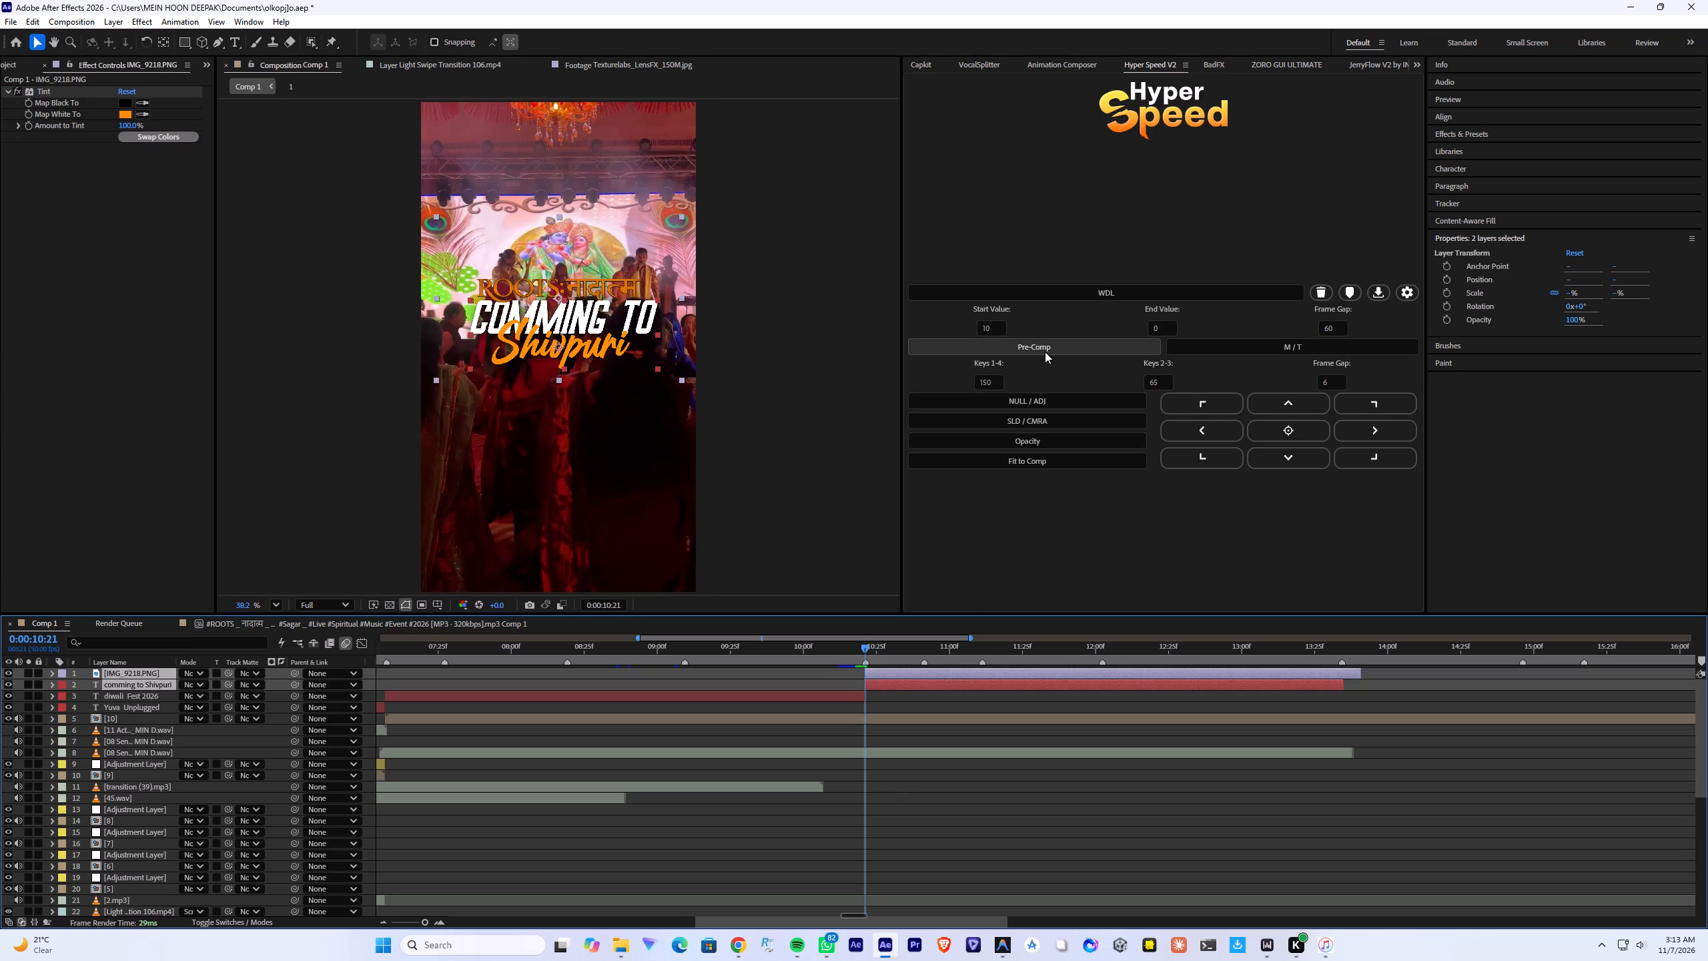
shift+click(1045, 352)
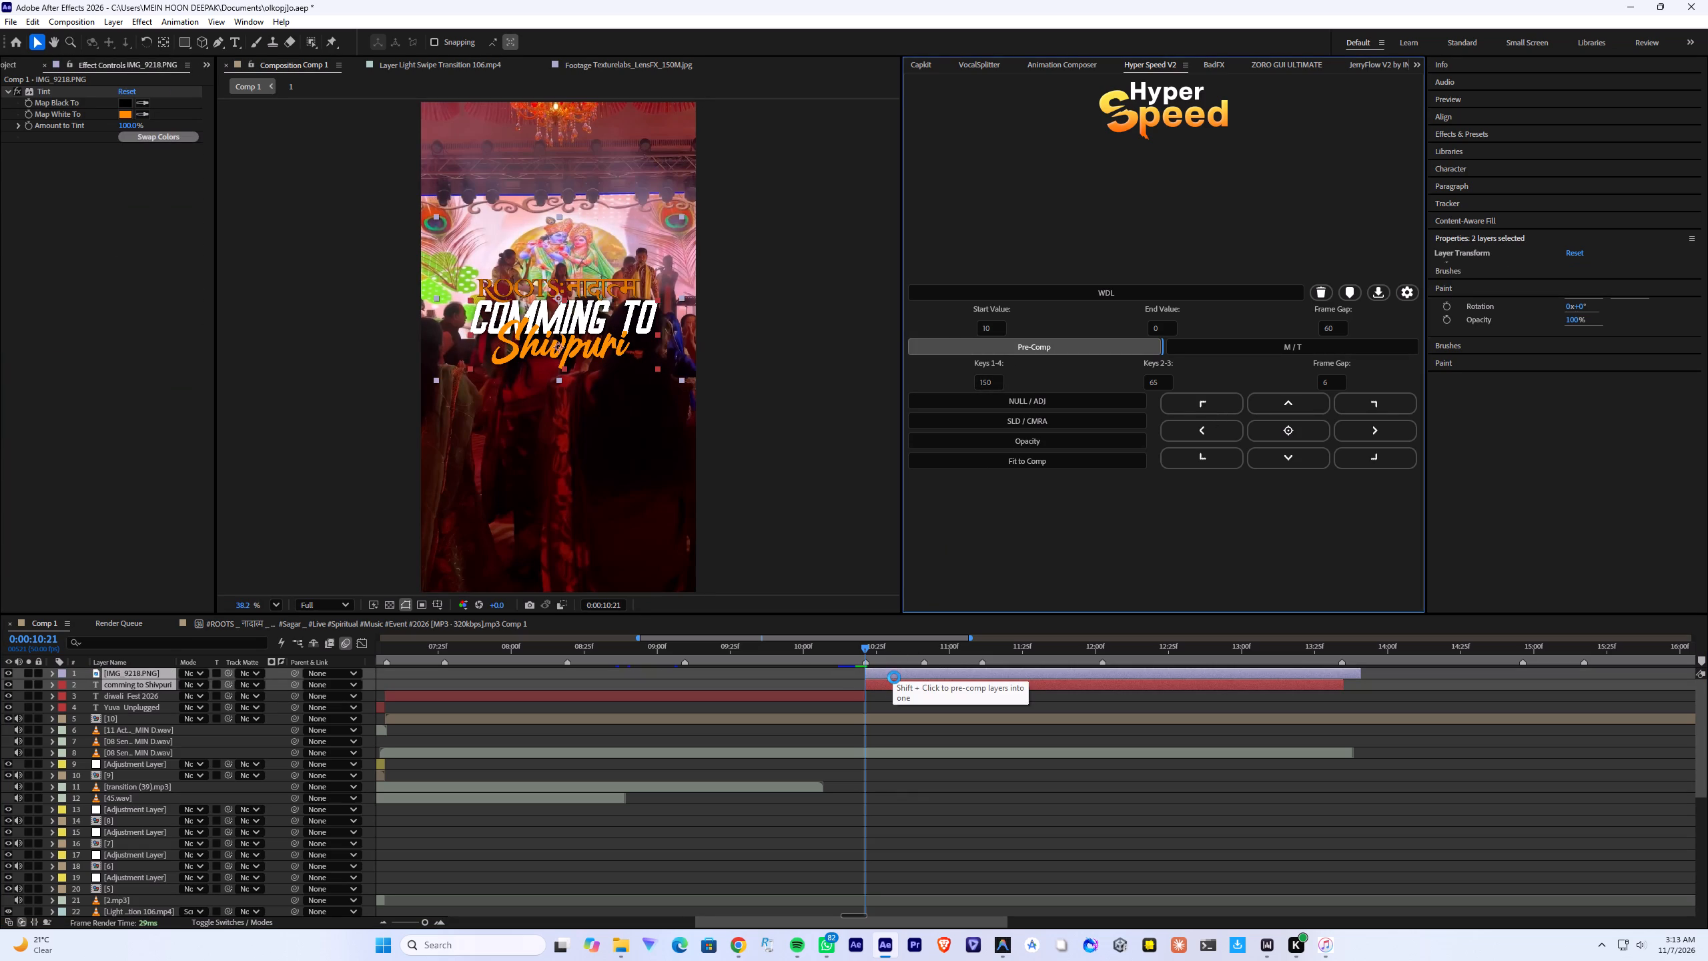
Paste the cut Deep Glow 2, S_DropShadow, Bevel Alpha and CC Light Sweep effects onto the new pre-comp and save the project.
click(919, 674)
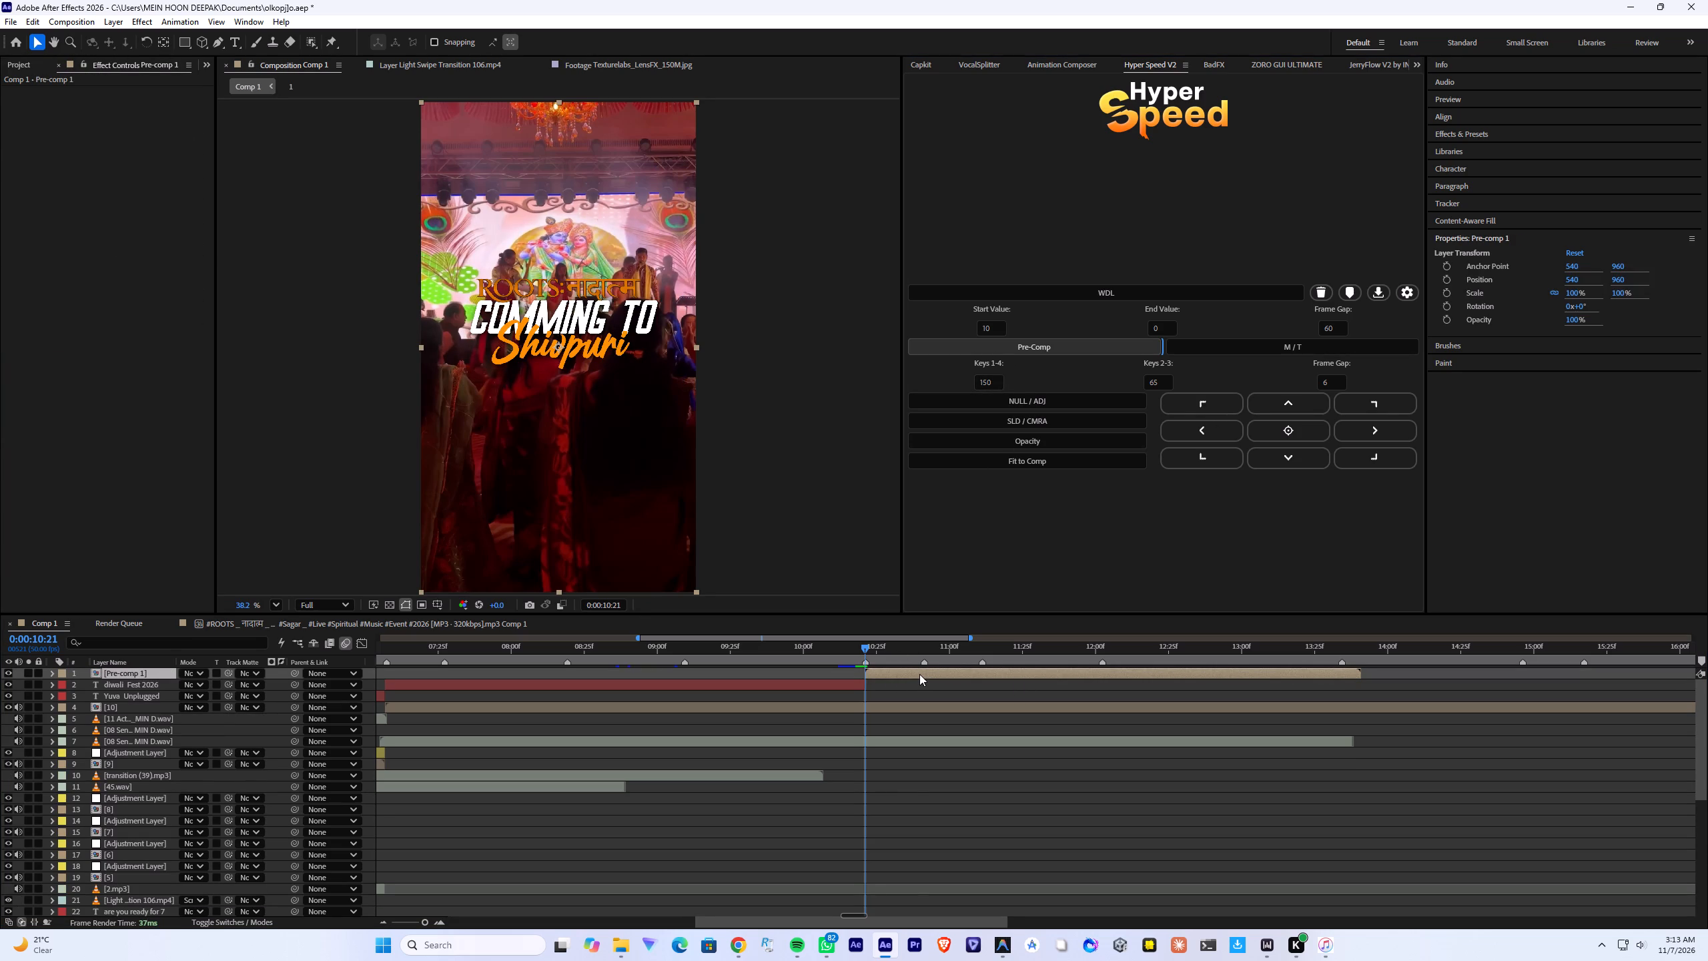
key(ctrl+v)
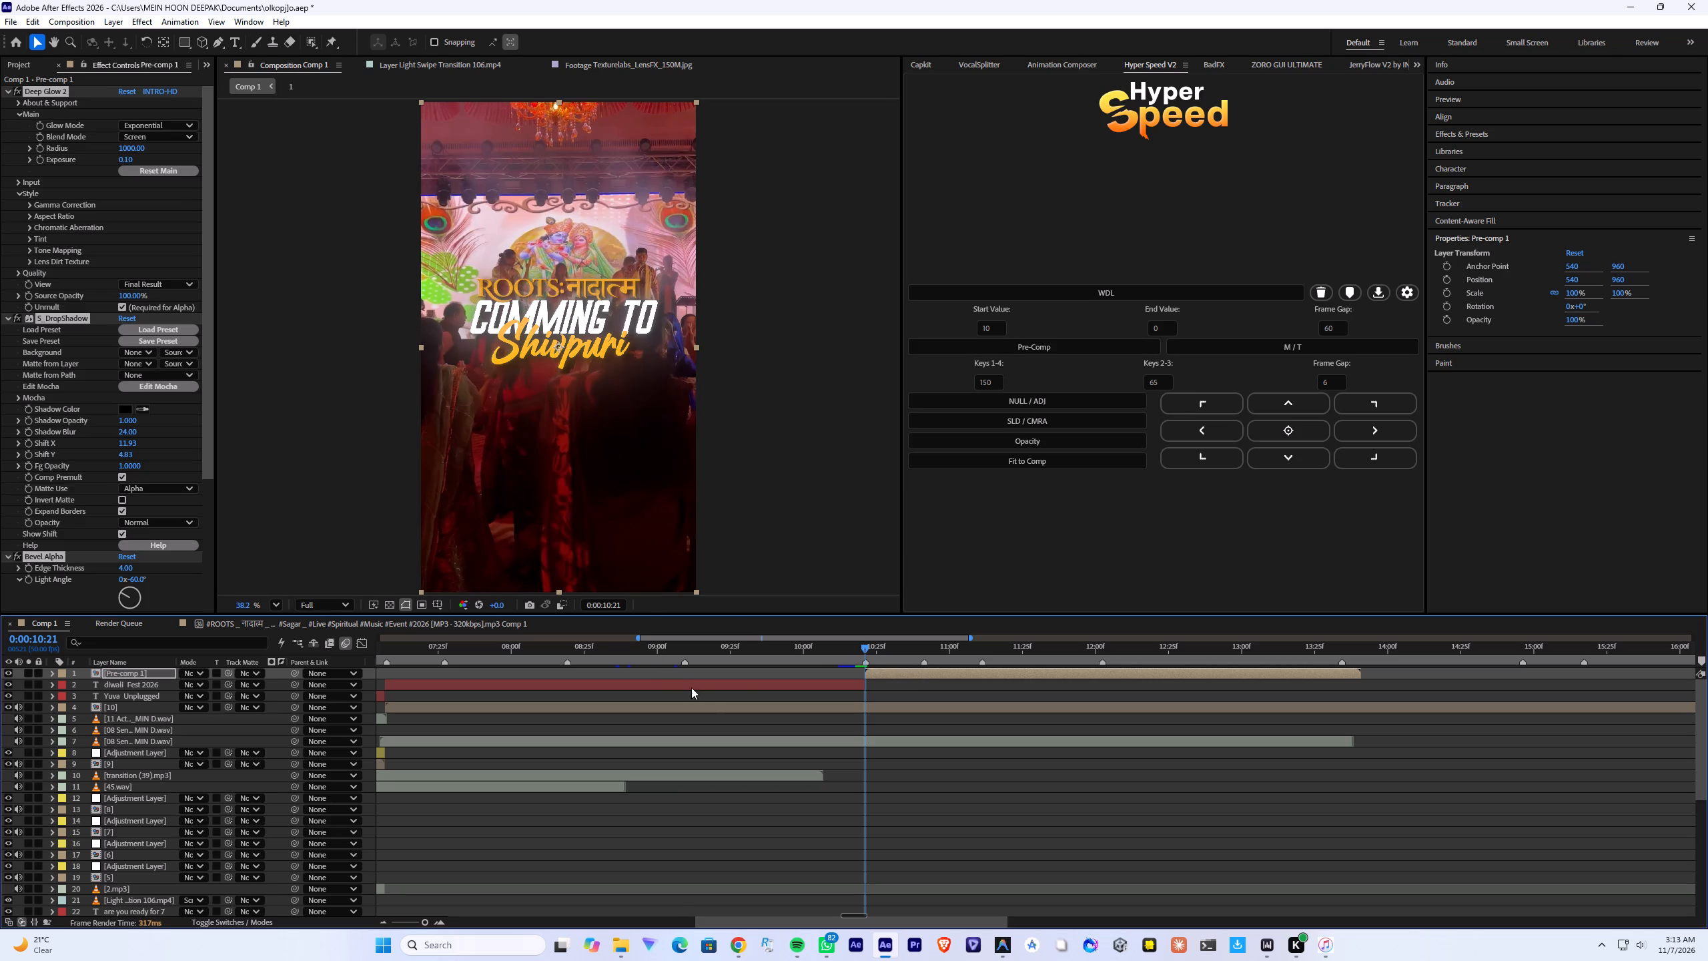
click(766, 671)
key(ctrl+s)
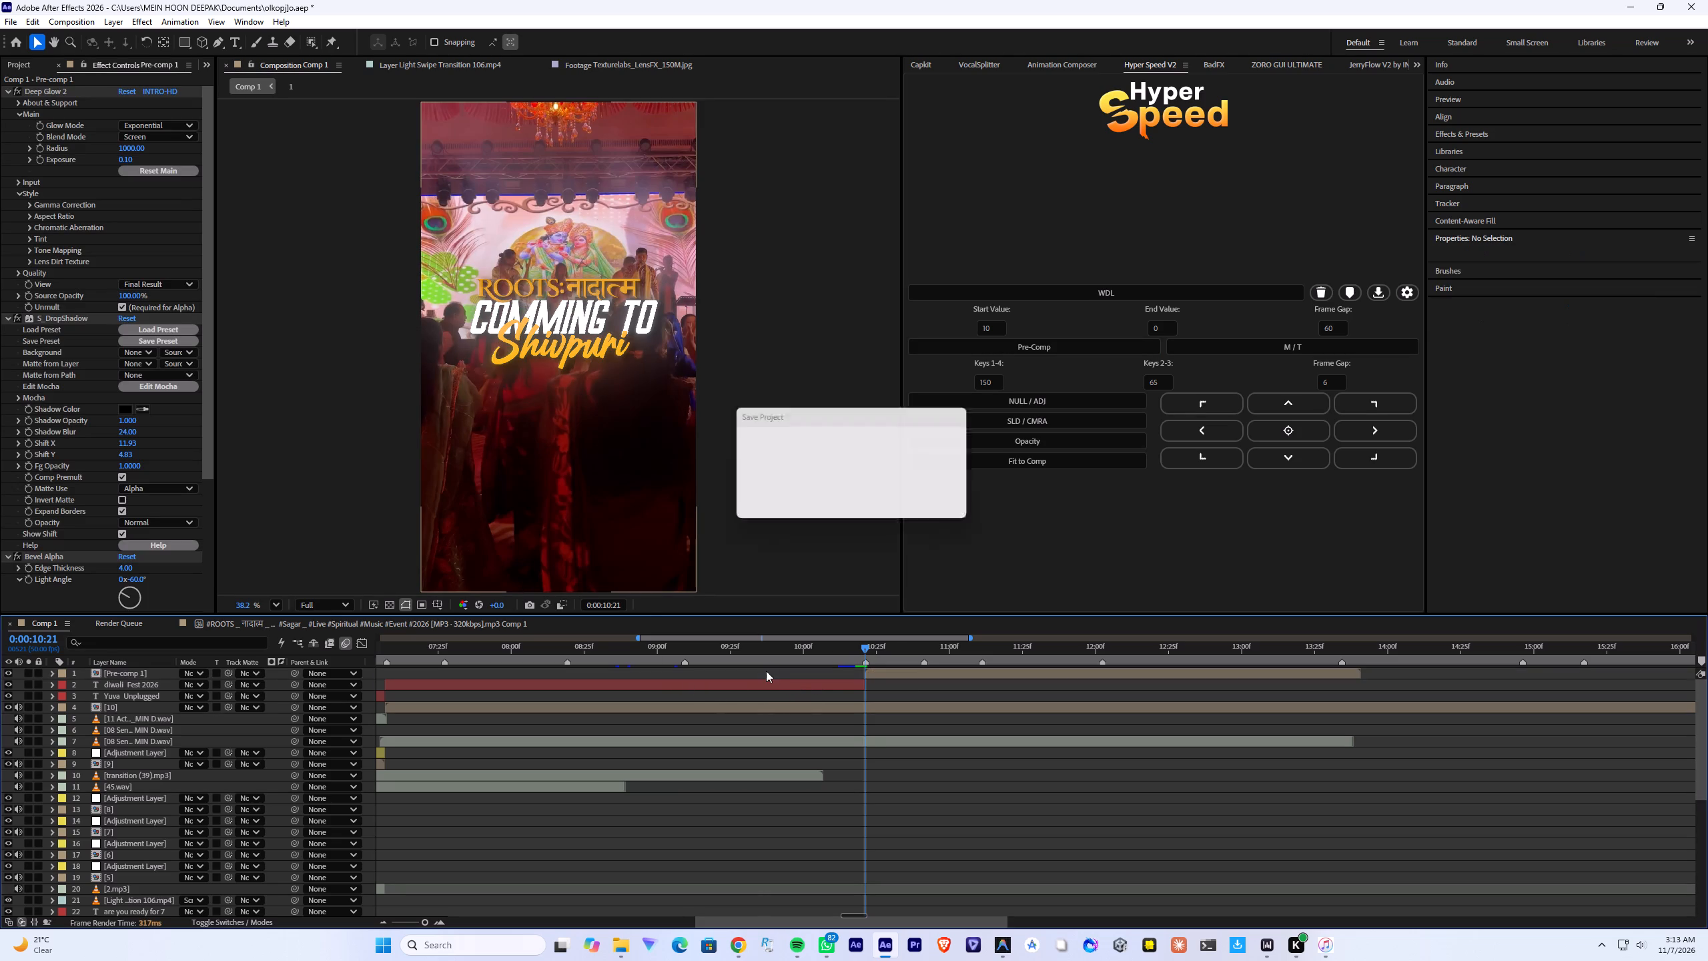
Move the pre-comp's CC Light Sweep center onto the ROOTS logo, at about 519, 728.
click(883, 673)
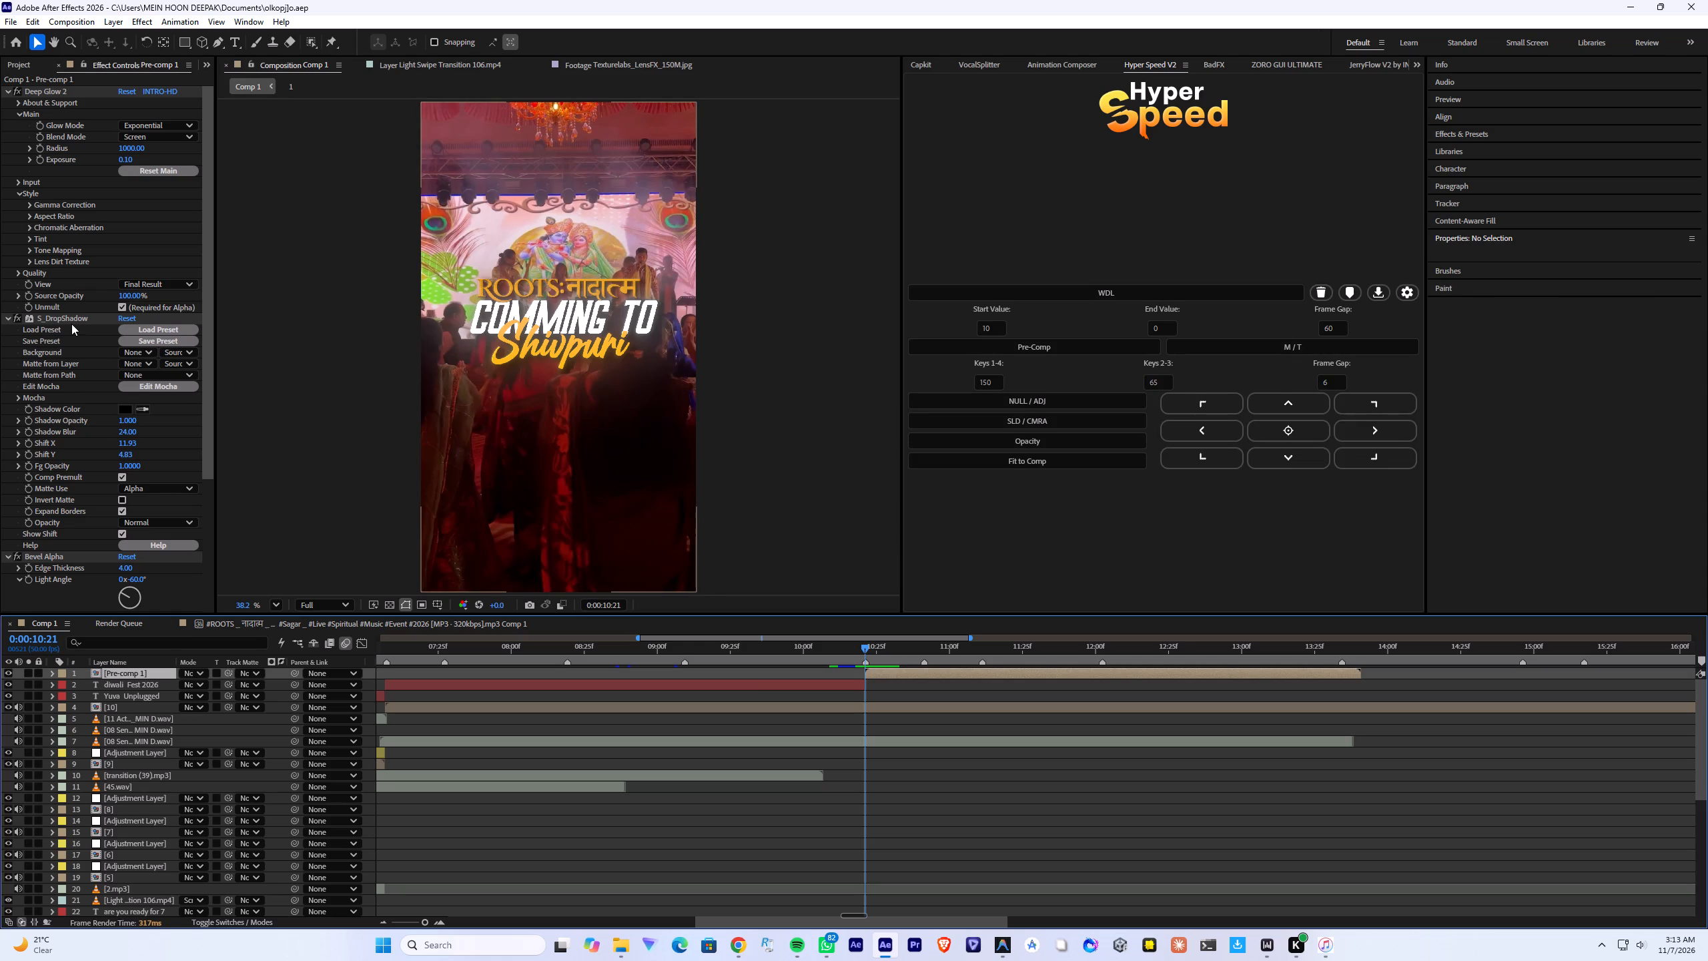
scroll(70, 322, down, 5)
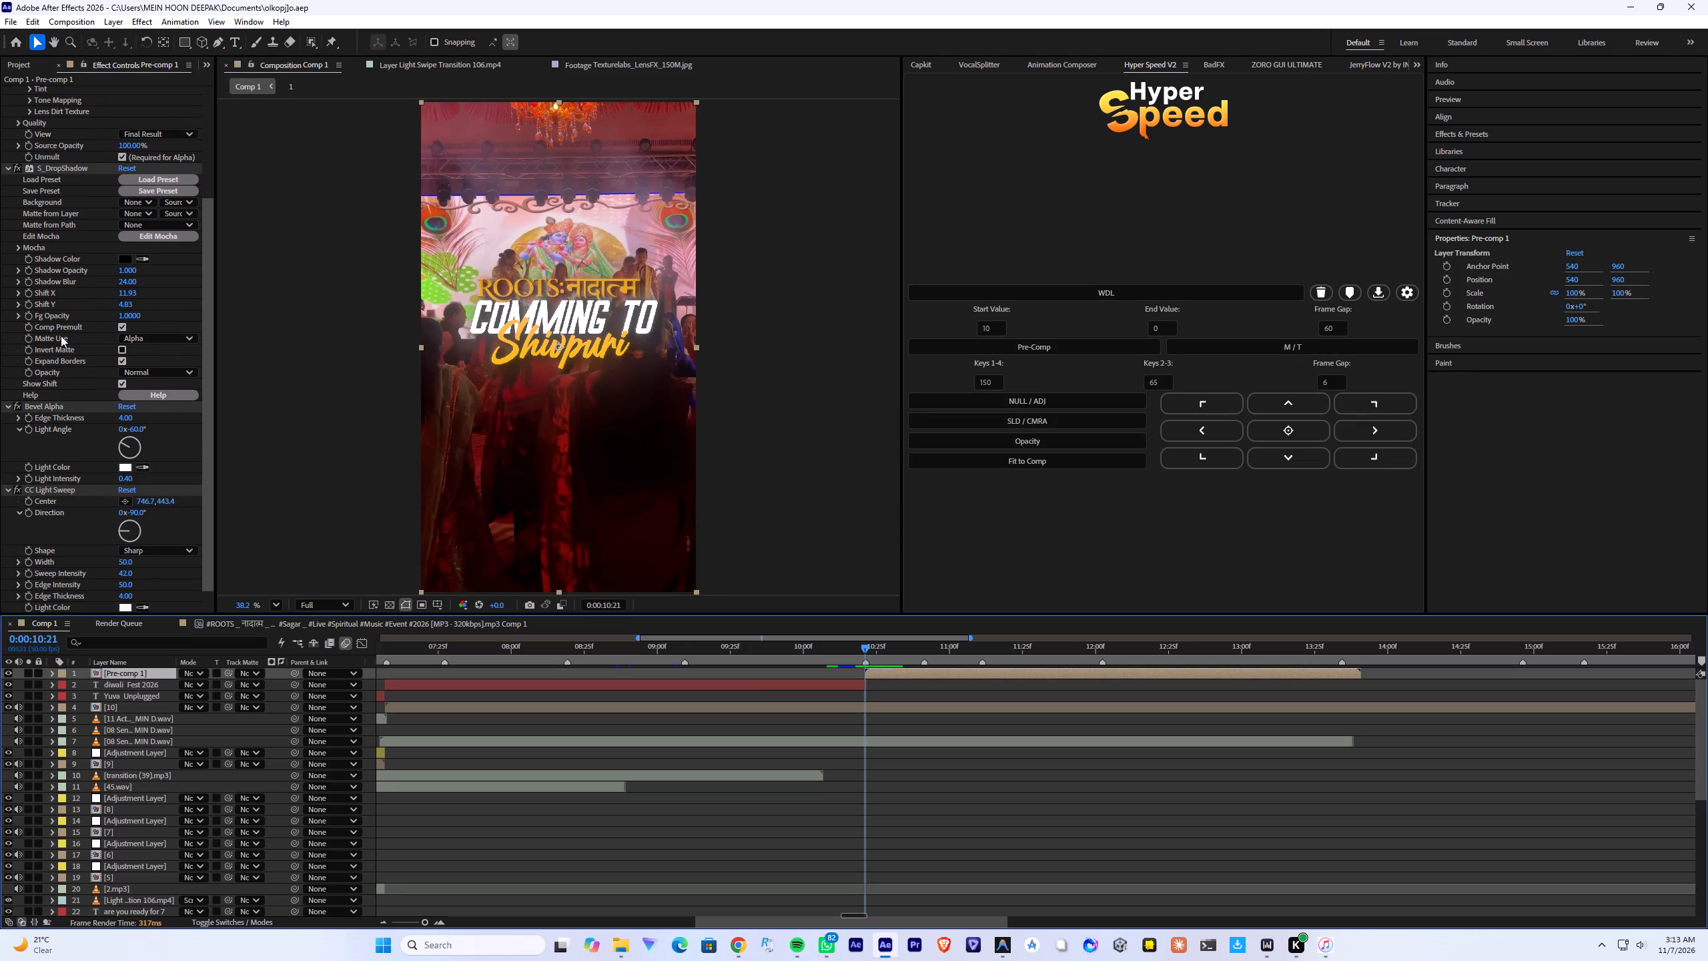
click(71, 491)
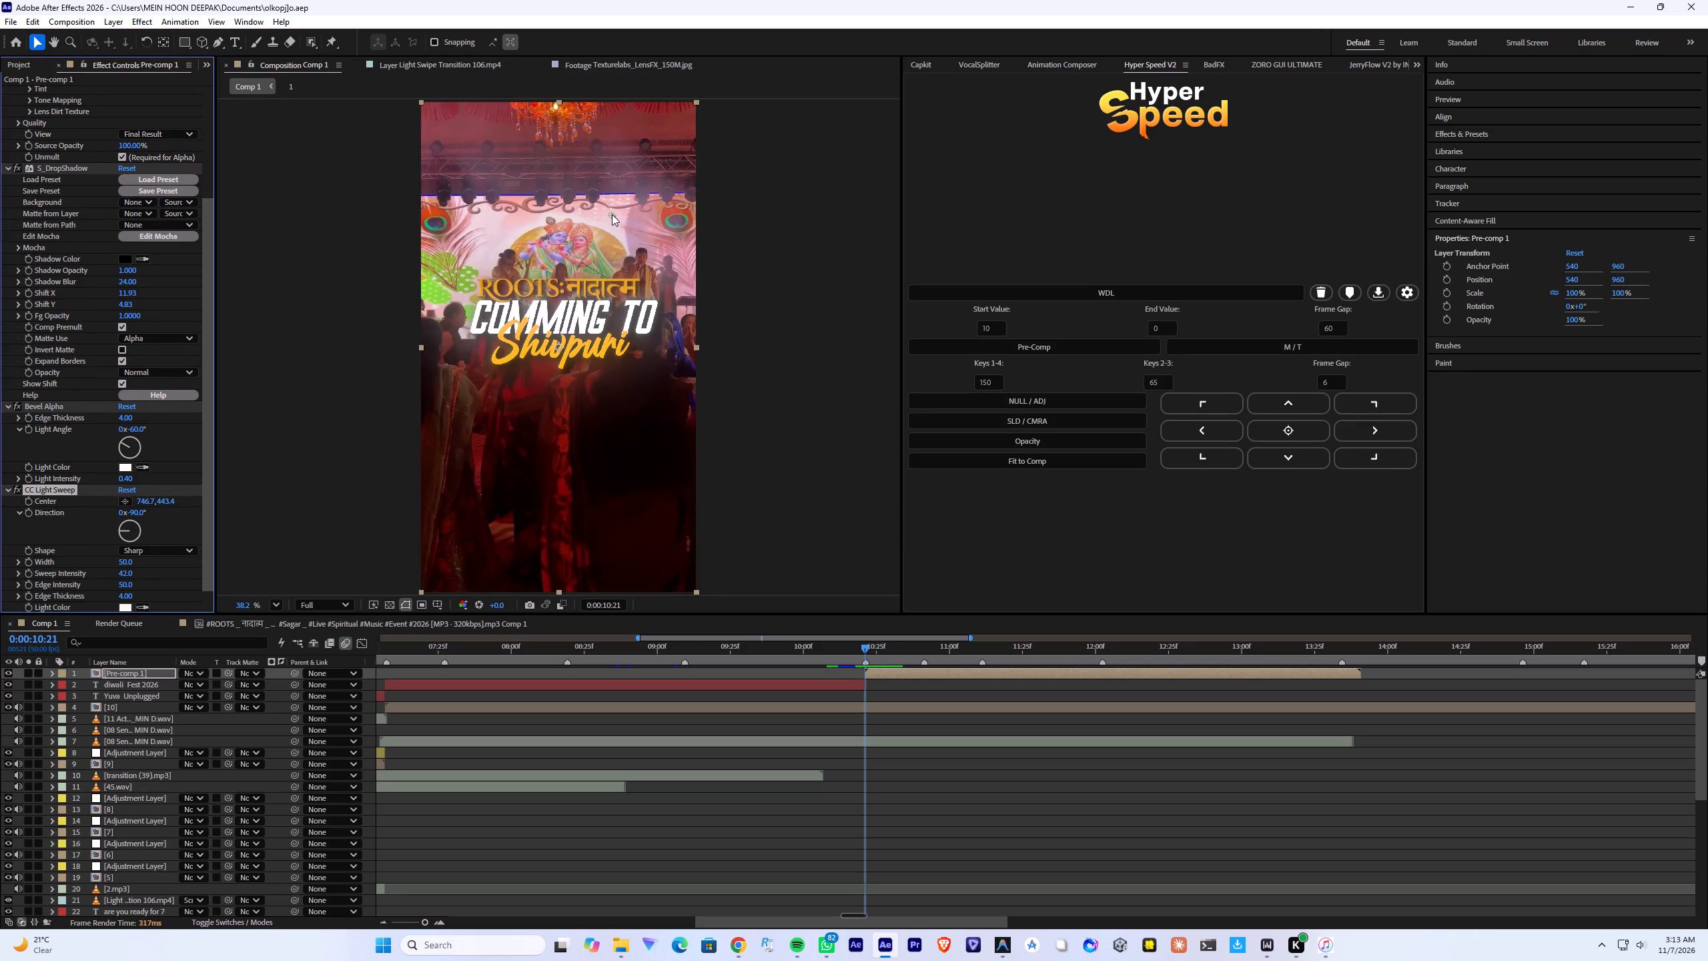
drag(612, 214, 553, 287)
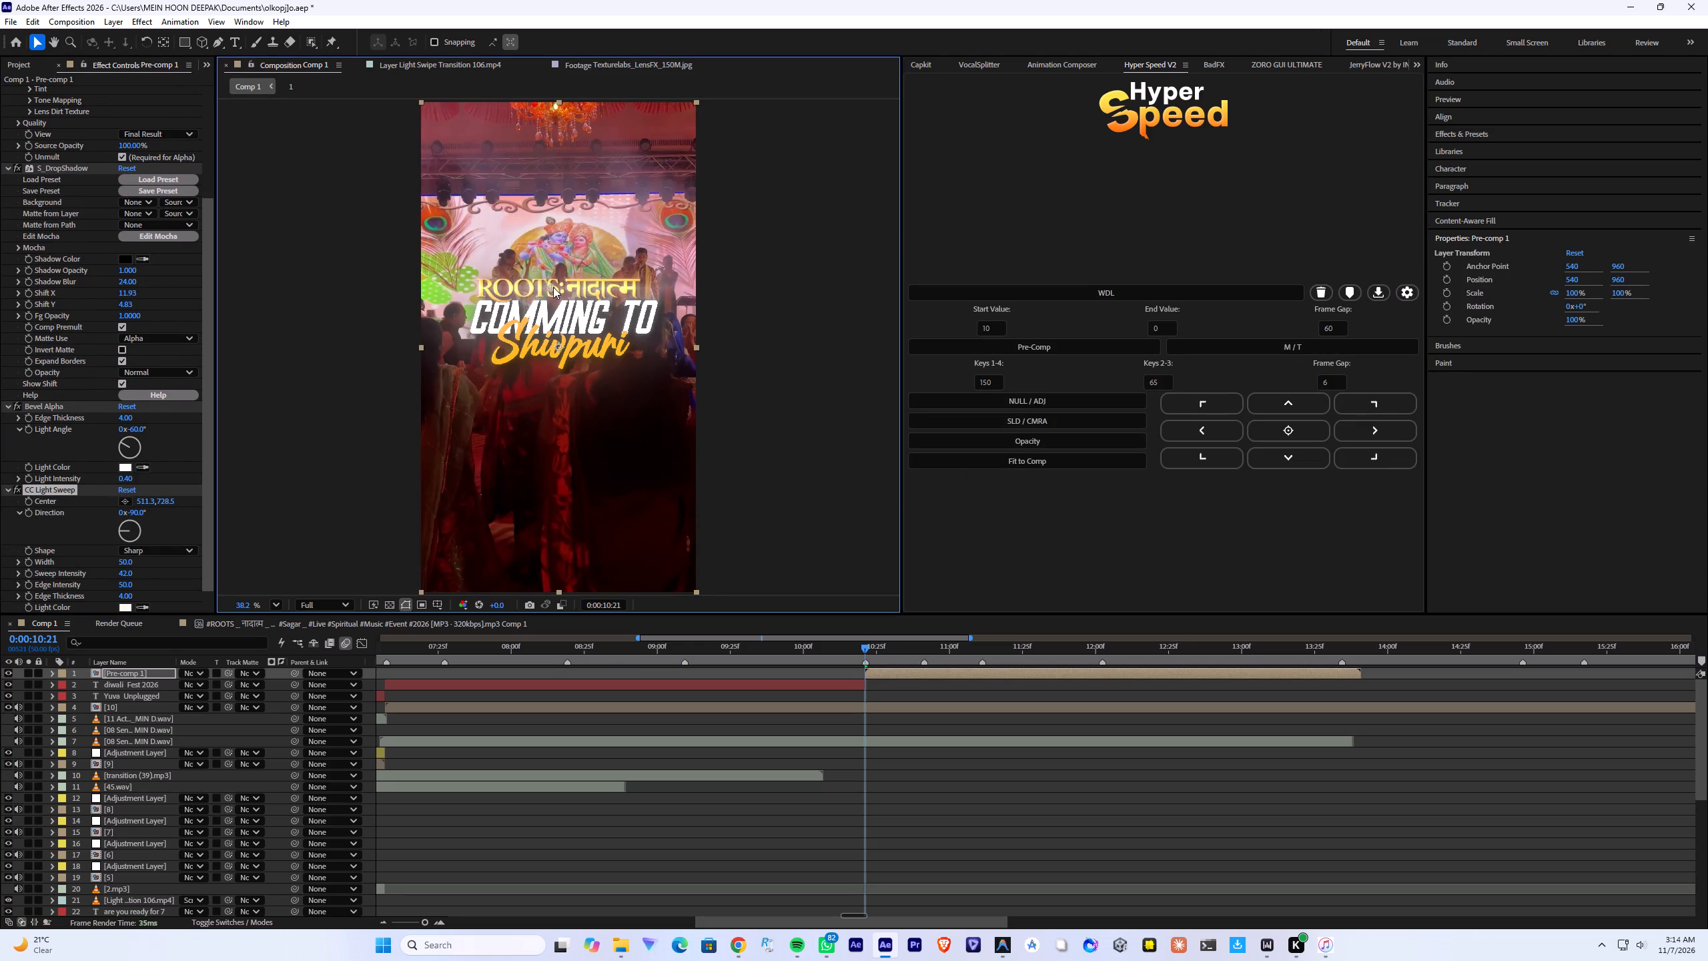
drag(553, 287, 554, 287)
Examine the glow and light sweep on the ROOTS logo and title up close, along with the pre-comp's effect settings.
scroll(558, 292, up, 11)
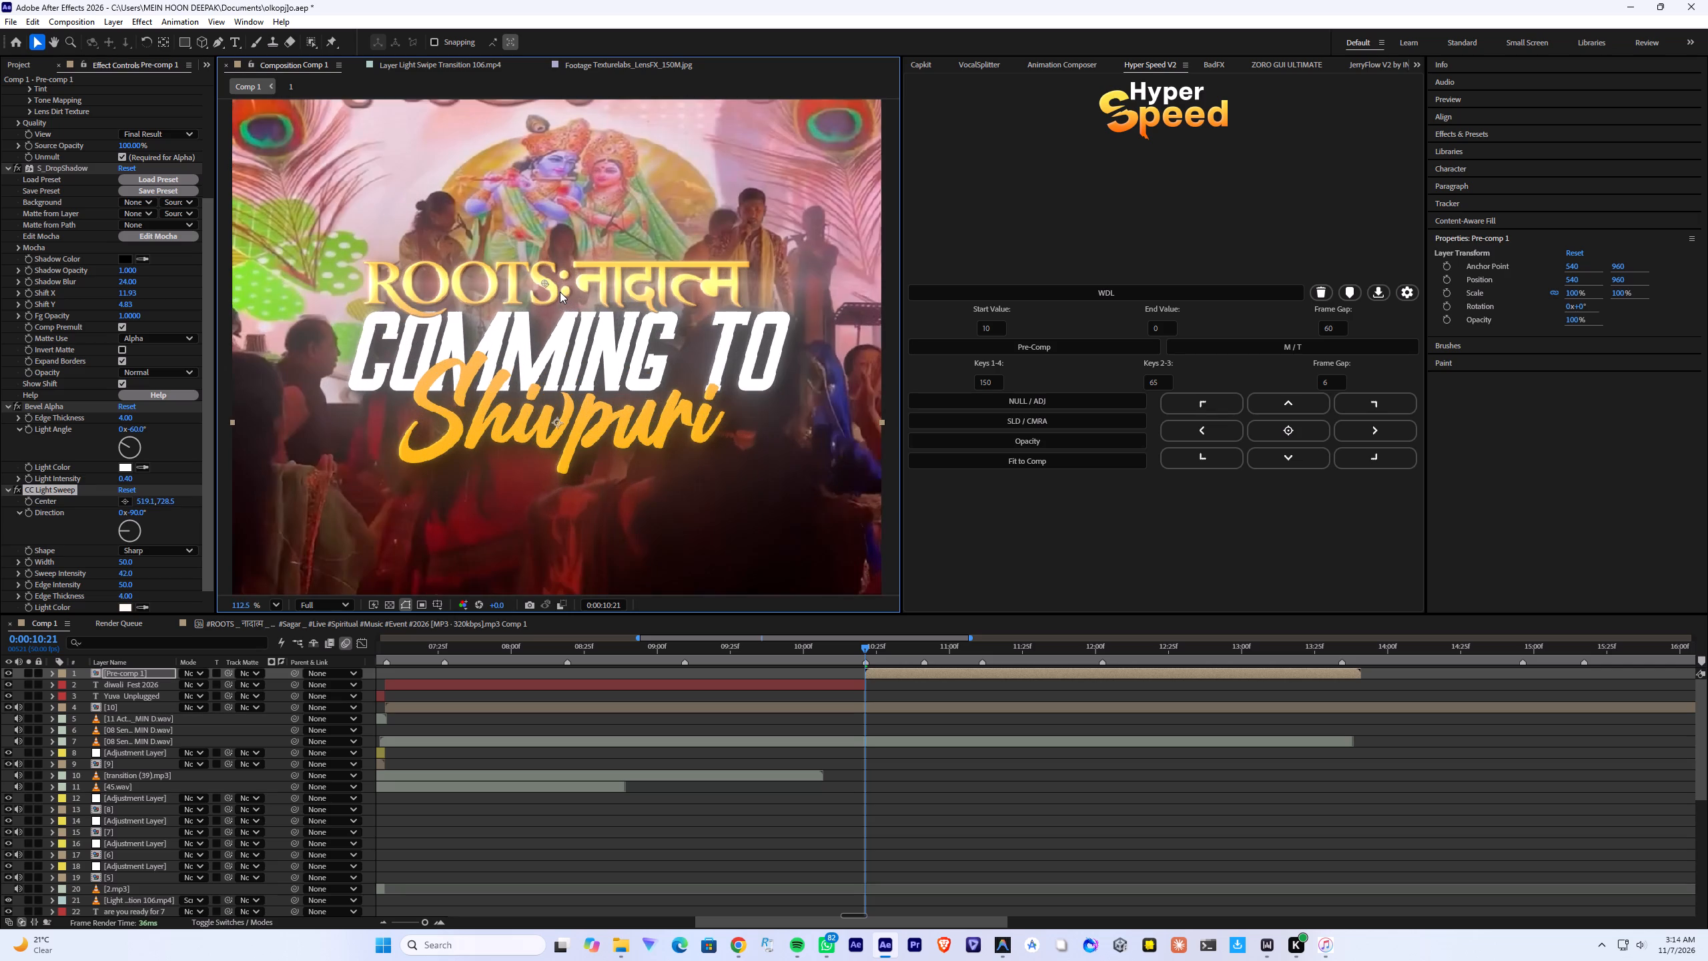
scroll(528, 274, up, 1)
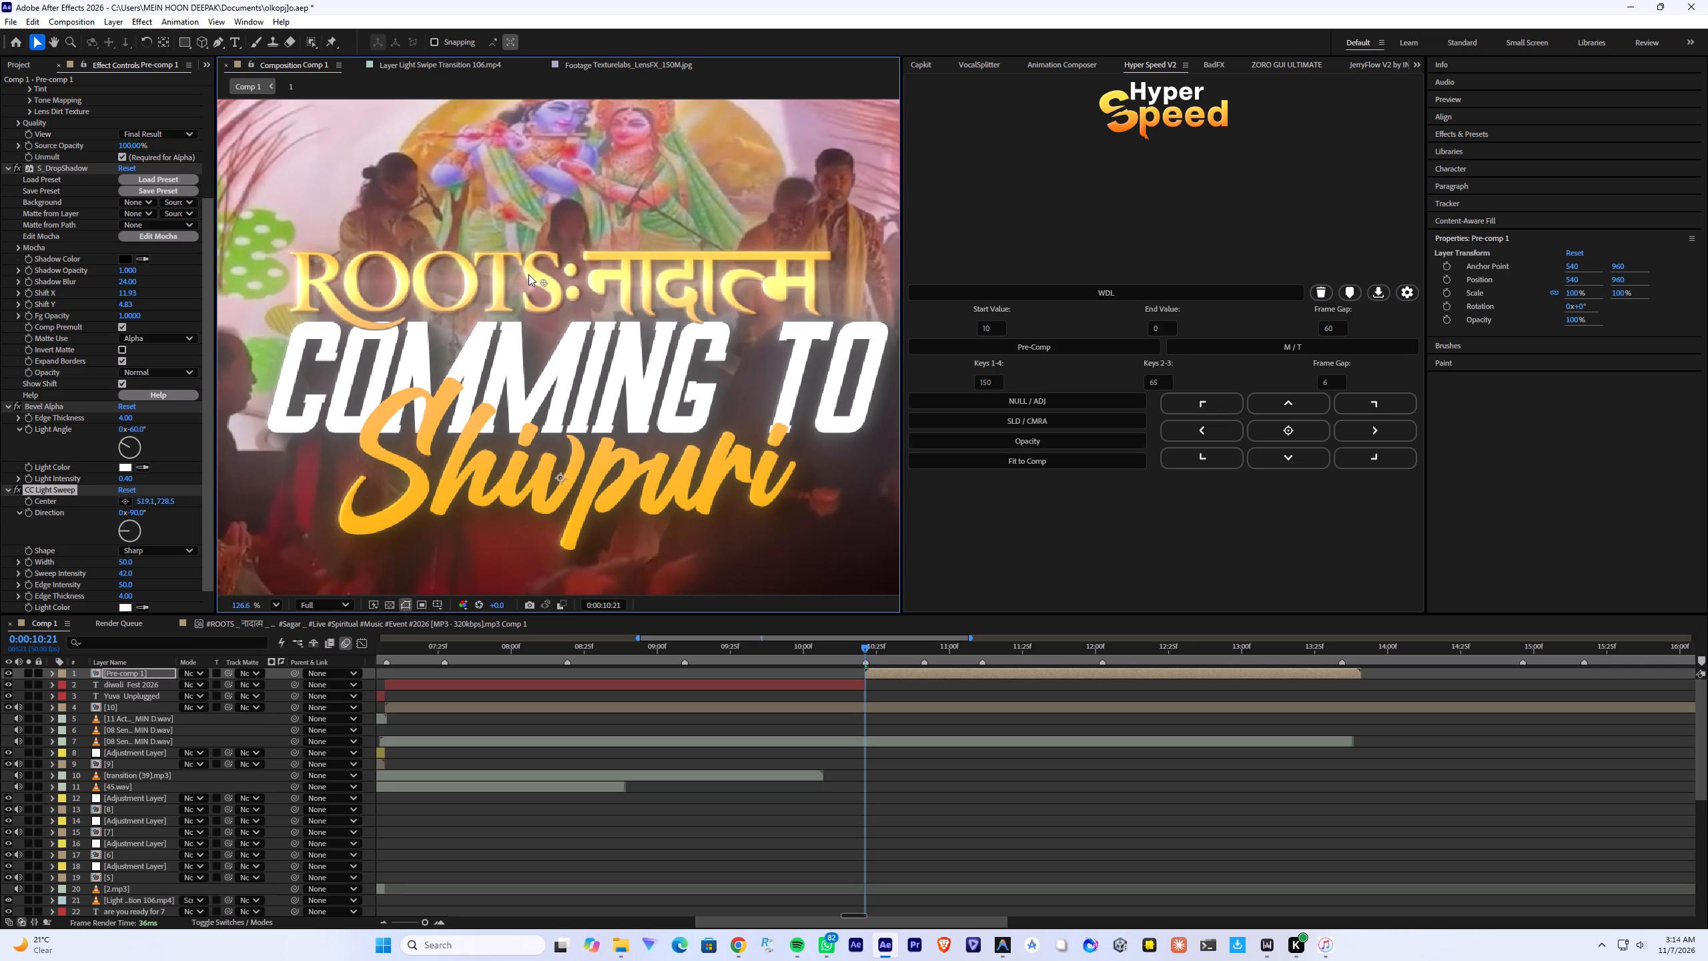
scroll(72, 288, up, 9)
scroll(69, 283, down, 12)
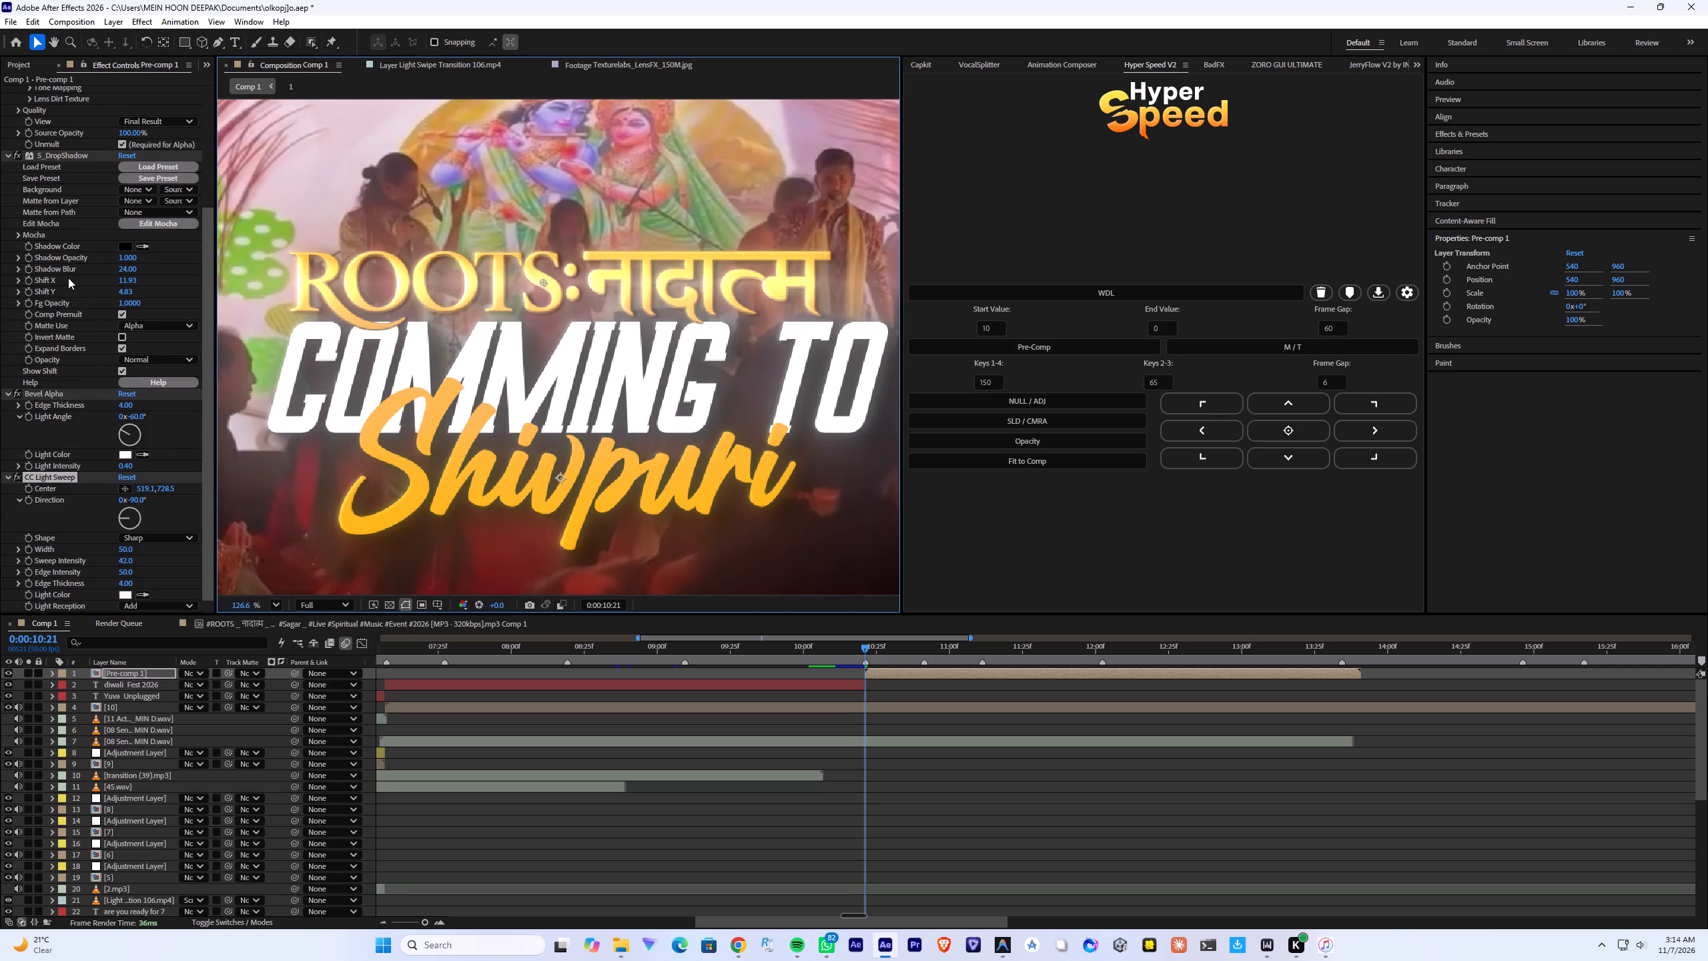
scroll(68, 278, up, 13)
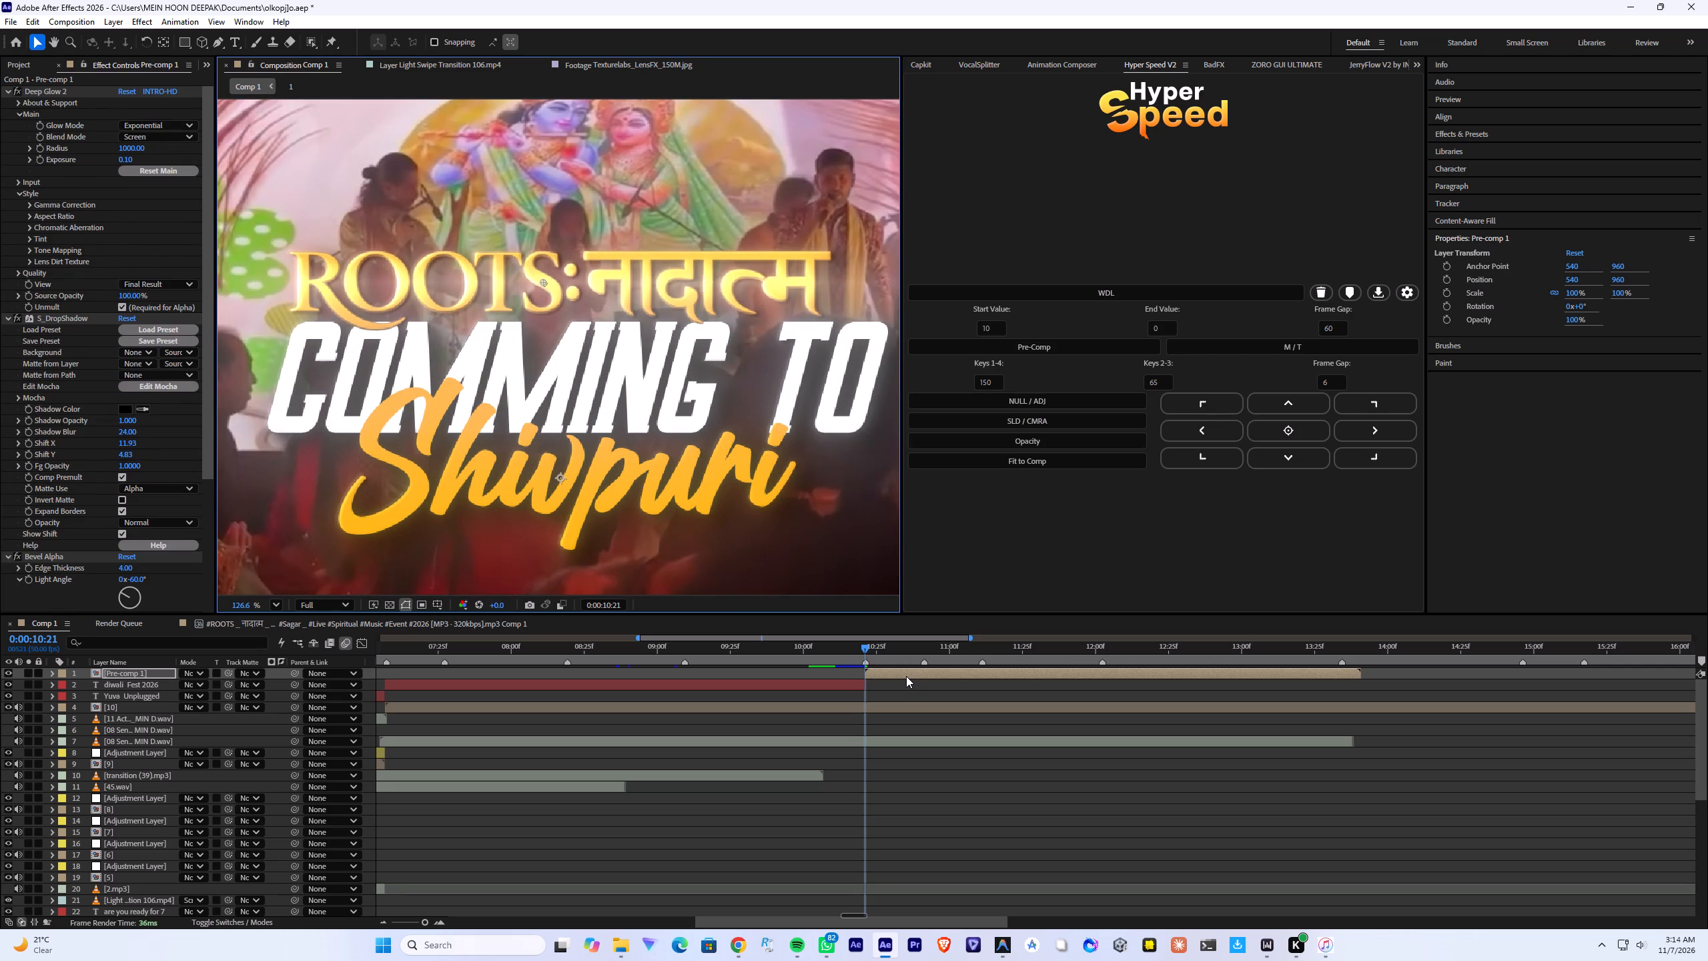
Inside the pre-comp, copy the hex code FF9600 from the fill colour of the "Shivpuri" text.
double_click(906, 676)
click(889, 686)
click(889, 686)
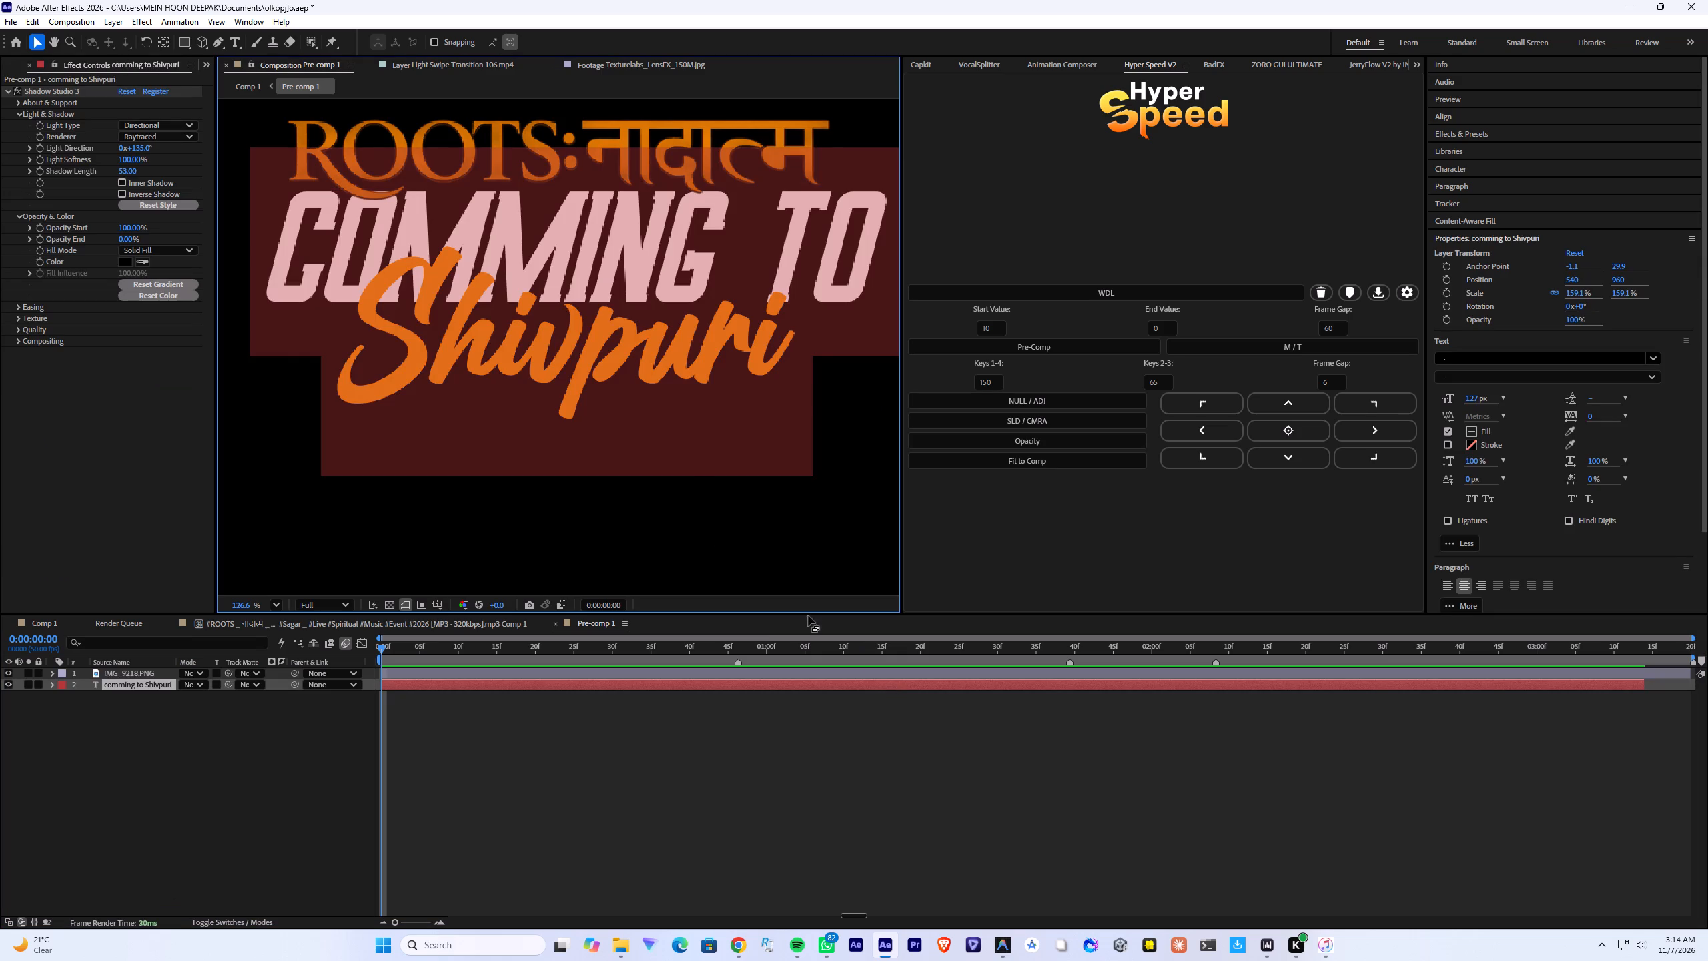
double_click(583, 378)
click(1477, 436)
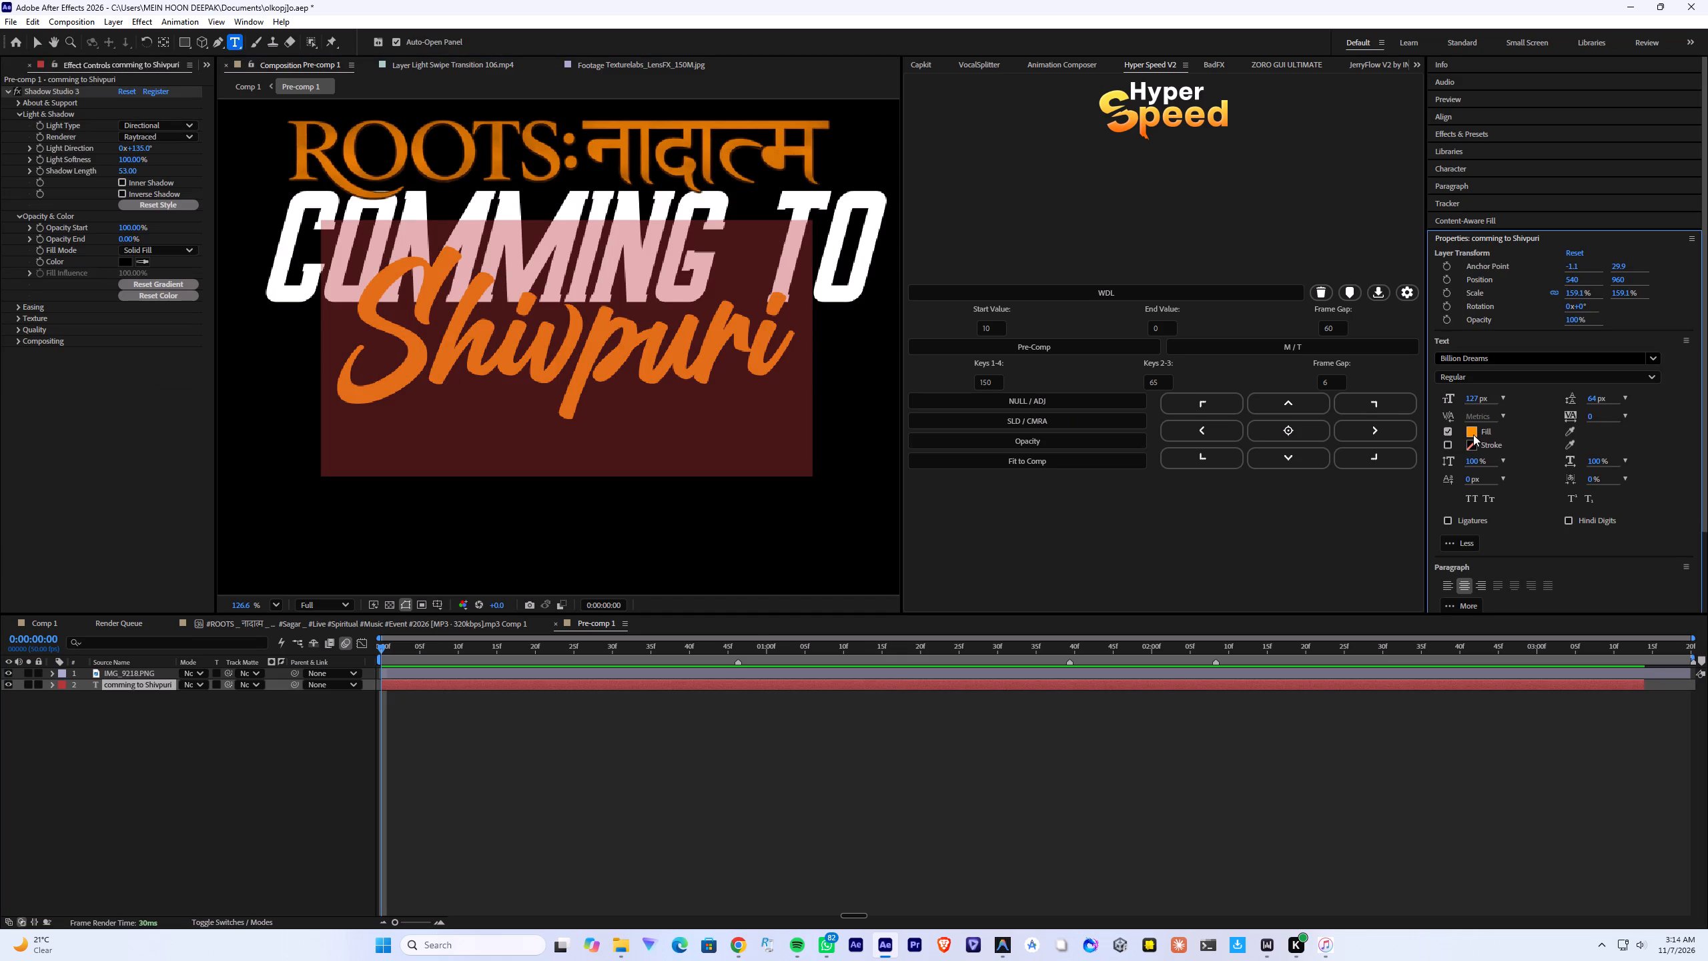
click(1469, 433)
key(ctrl+c)
click(983, 394)
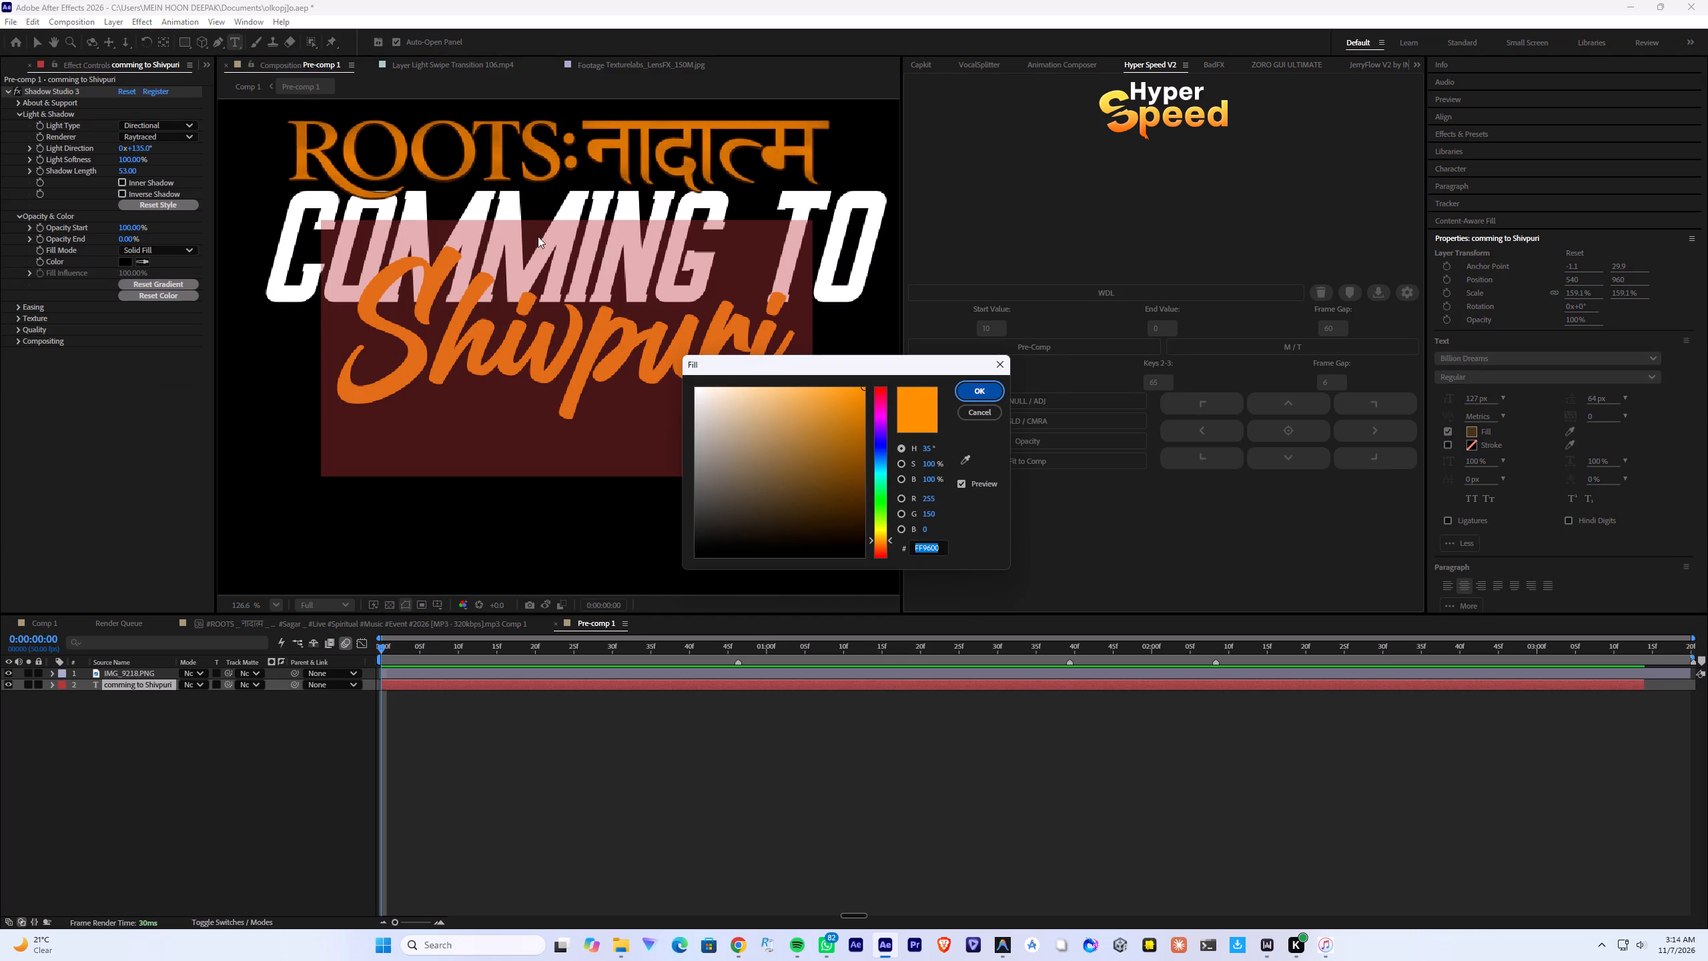
Set the ROOTS logo's Tint Map White To colour to the copied FF9600 and return to Comp 1.
click(408, 673)
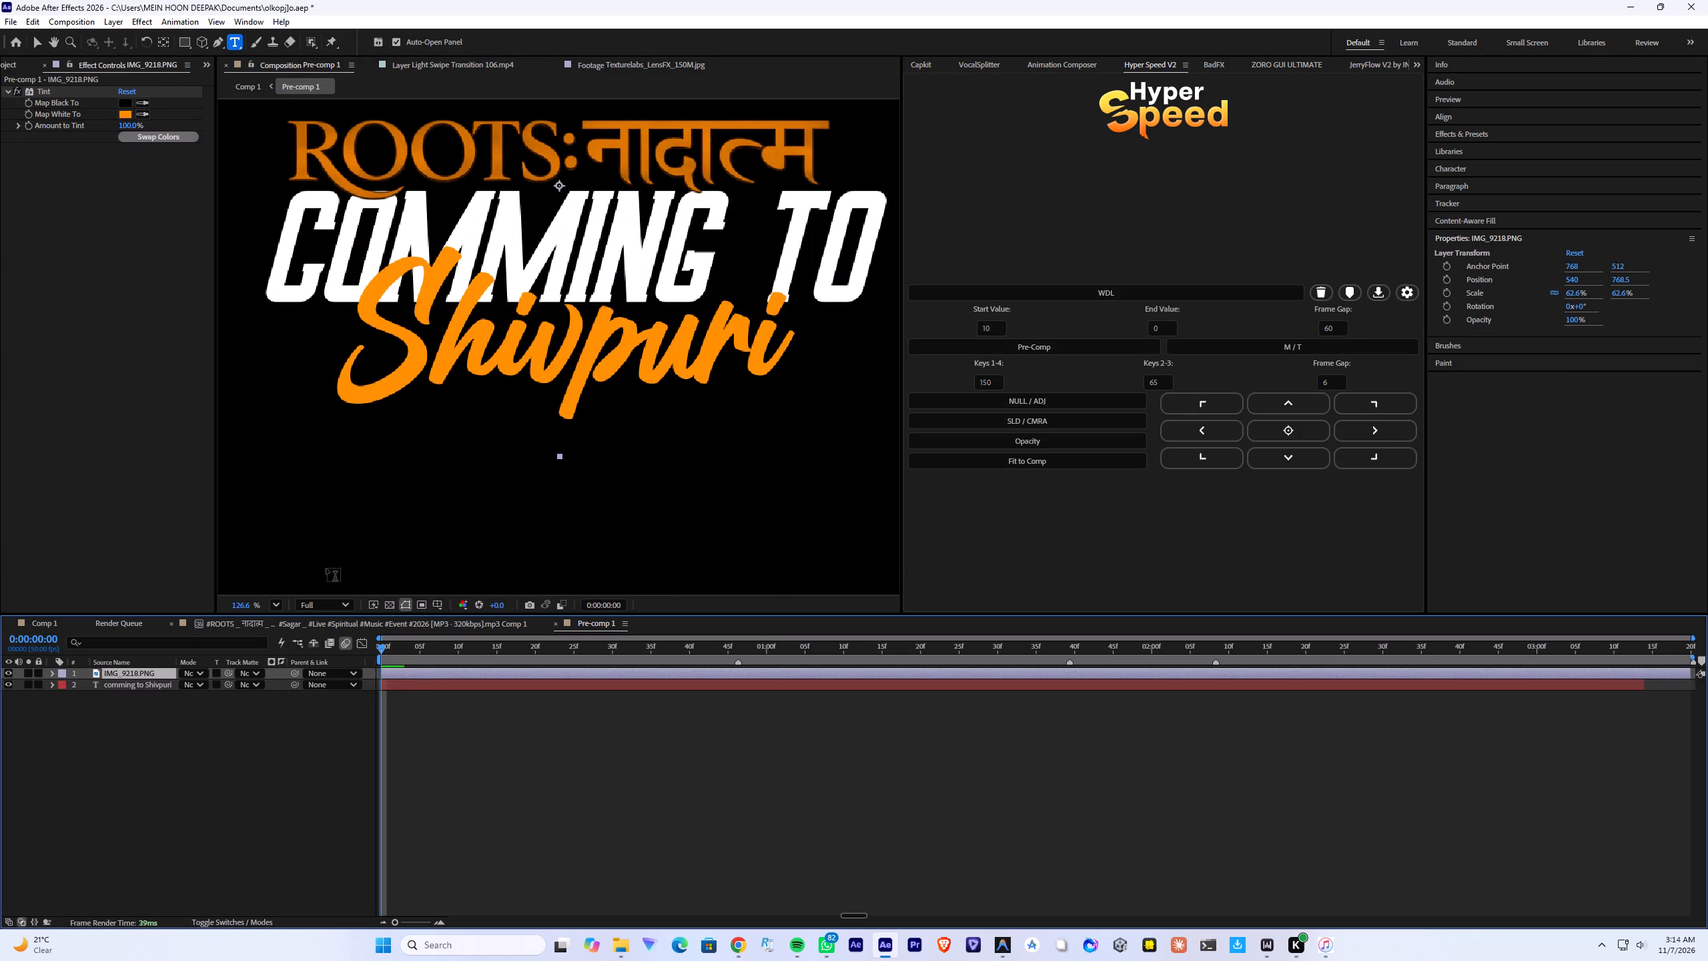
click(129, 114)
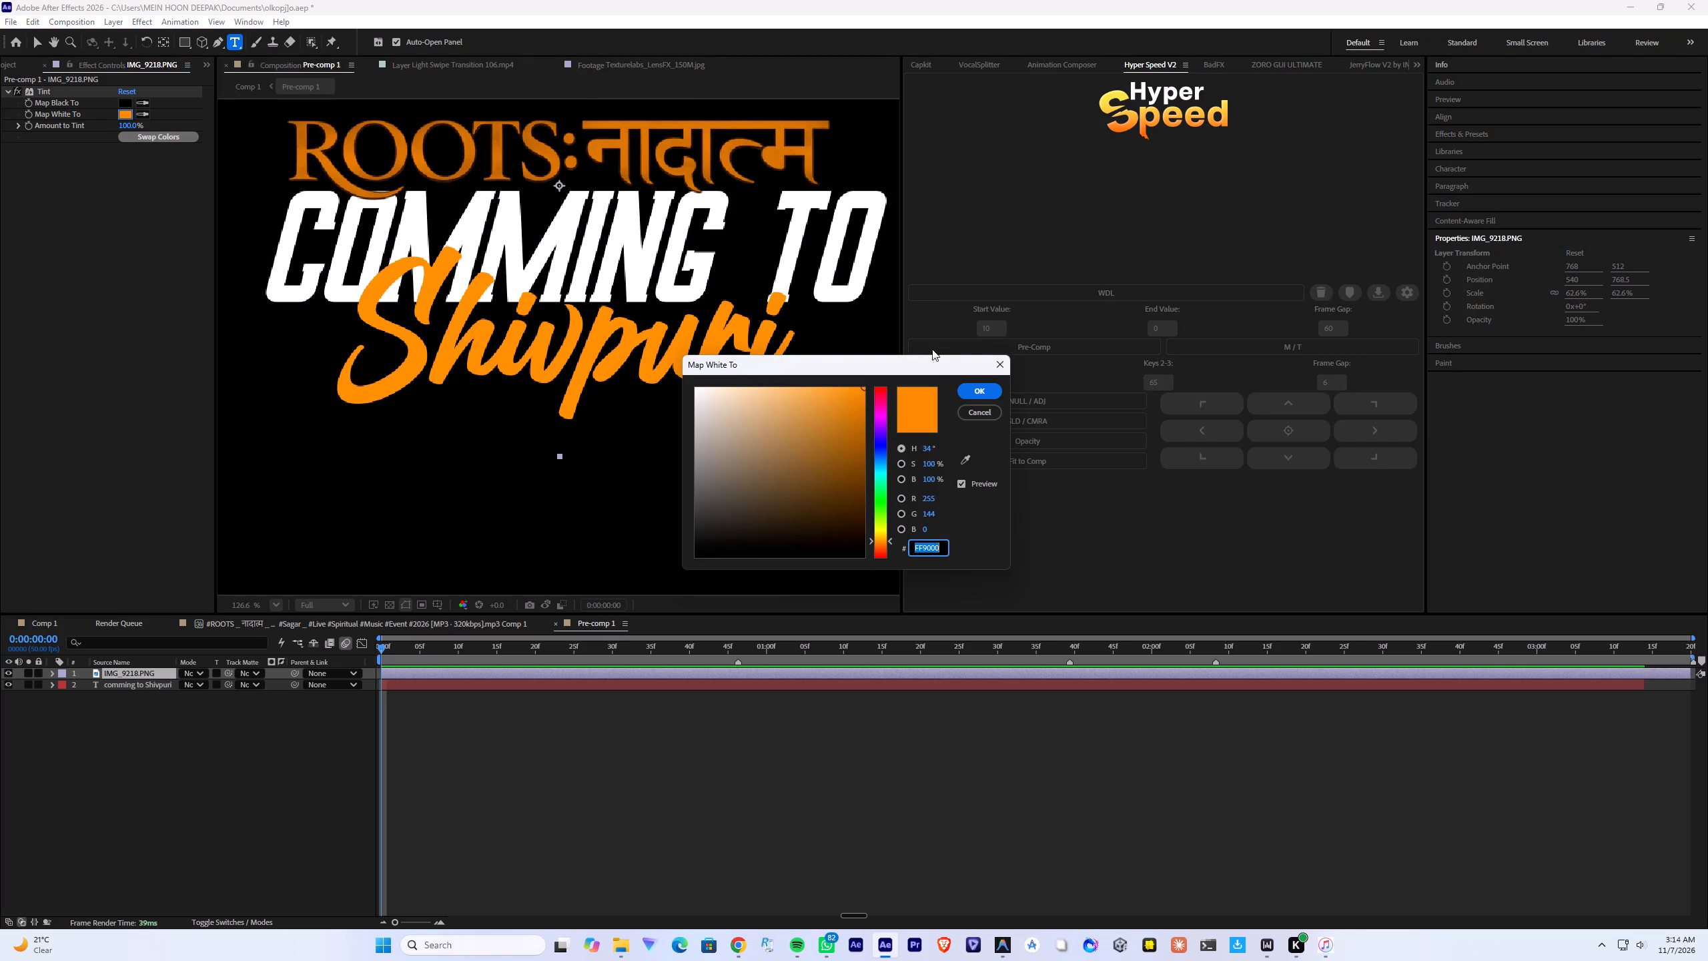
key(ctrl+v)
key(ctrl+v)
key(ctrl+v)
key(ctrl+v)
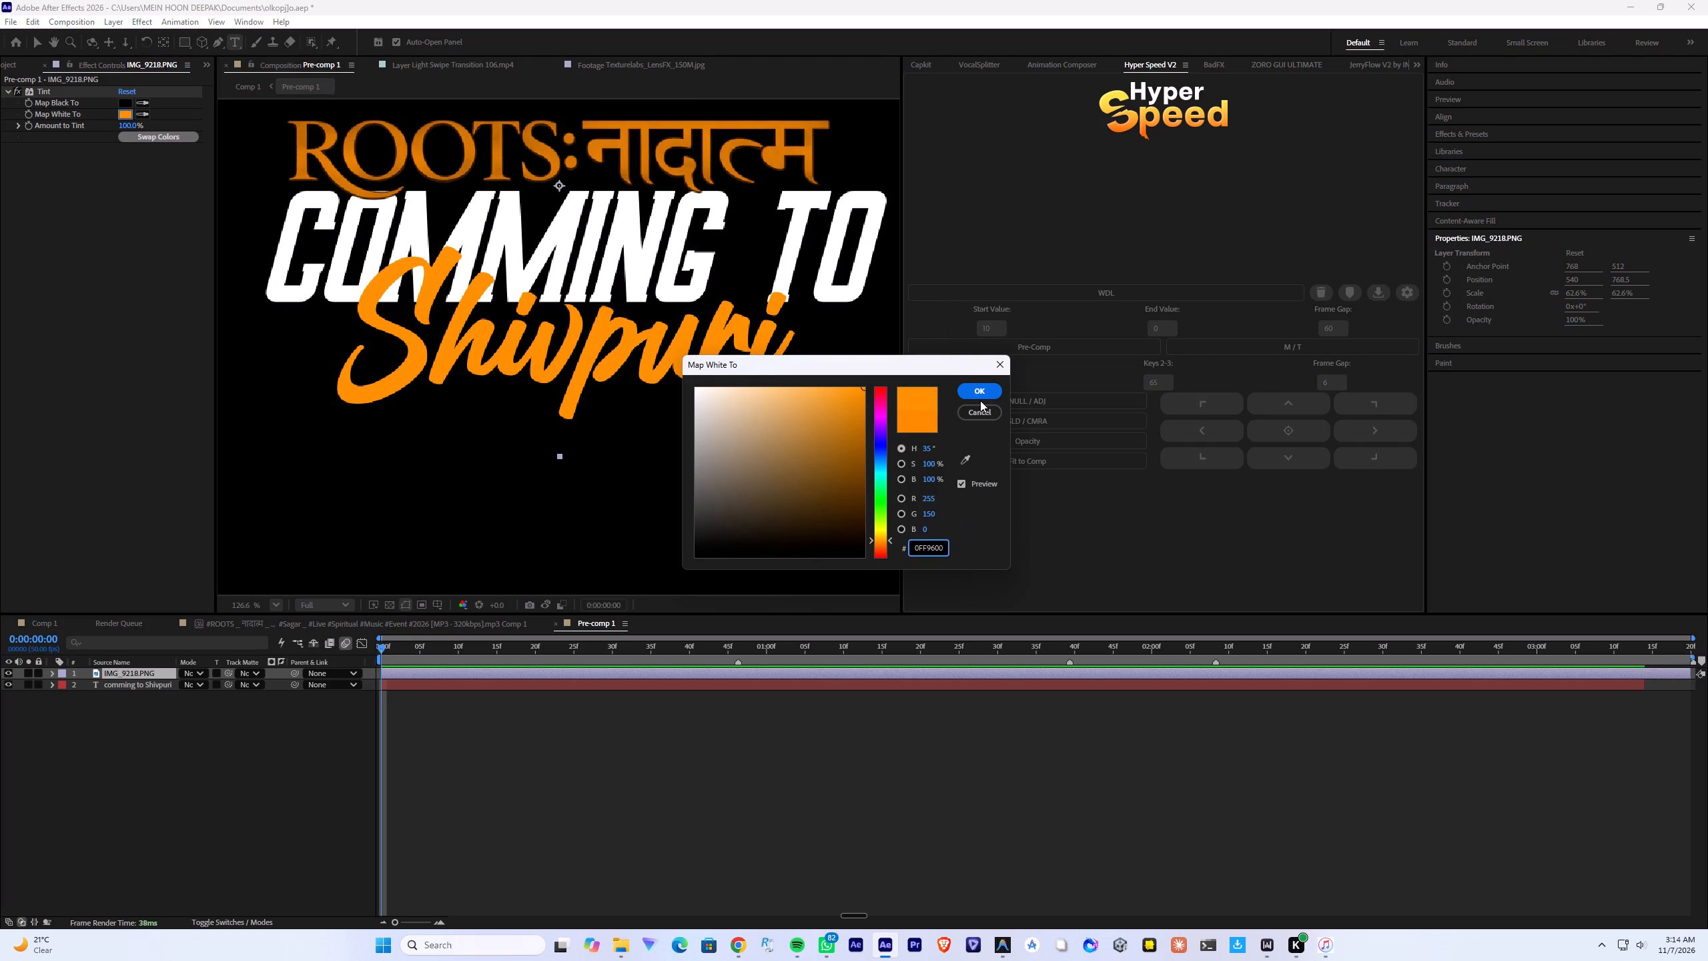
click(979, 395)
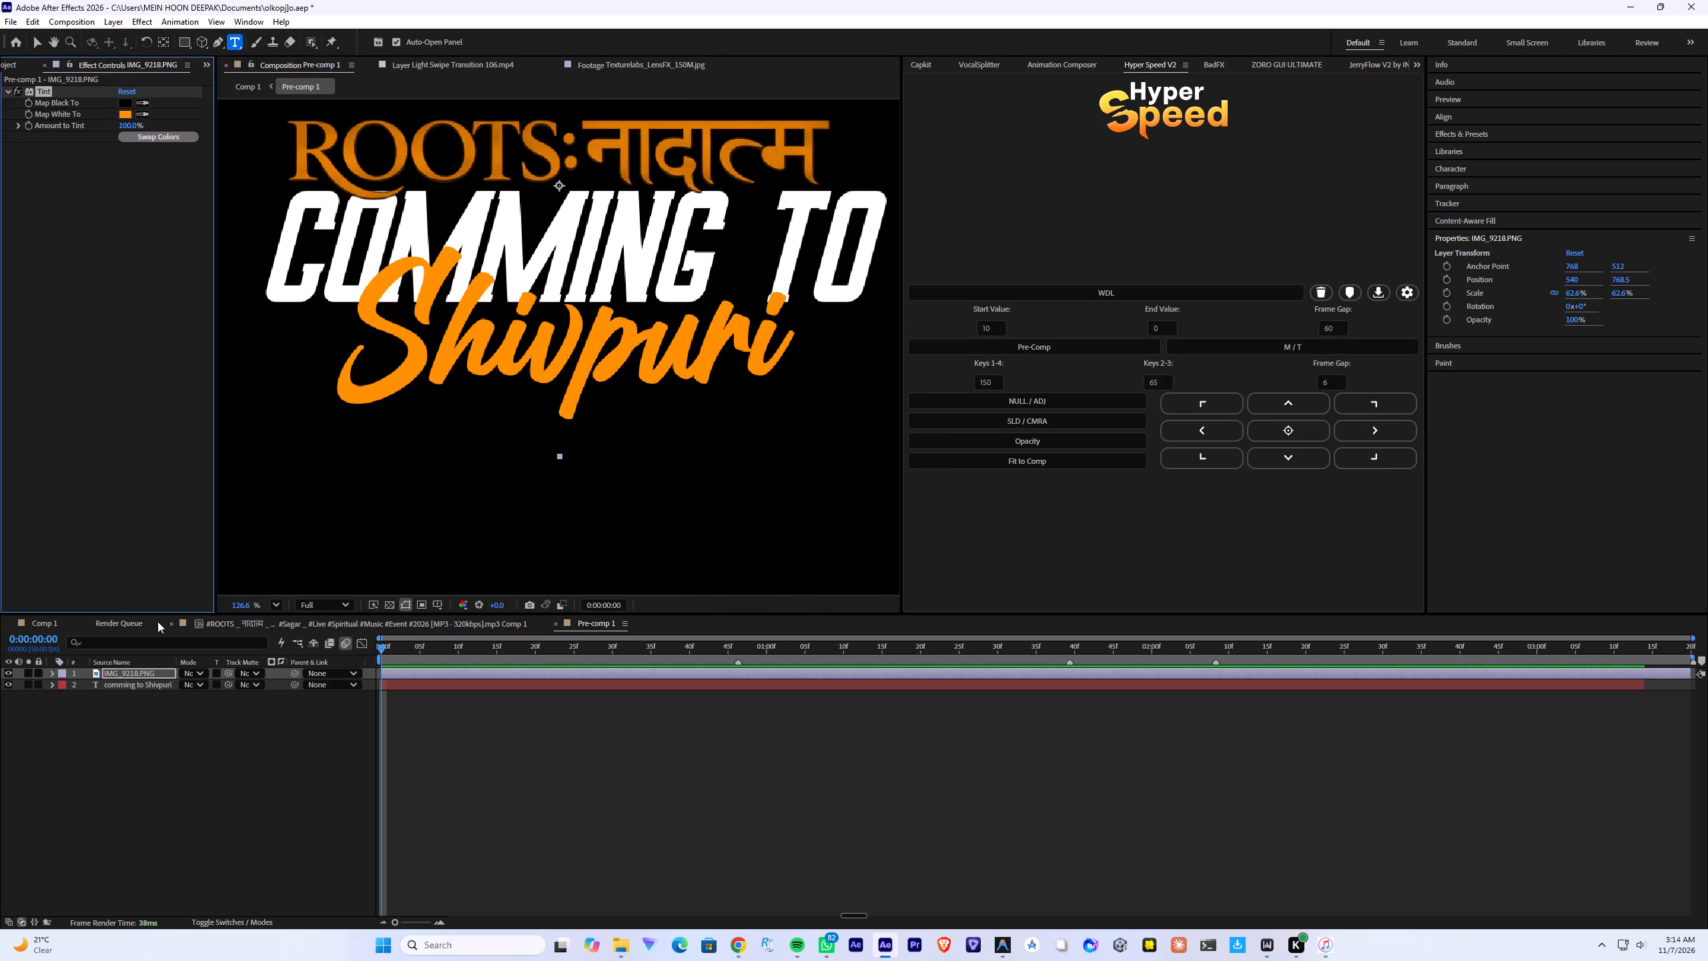
click(553, 624)
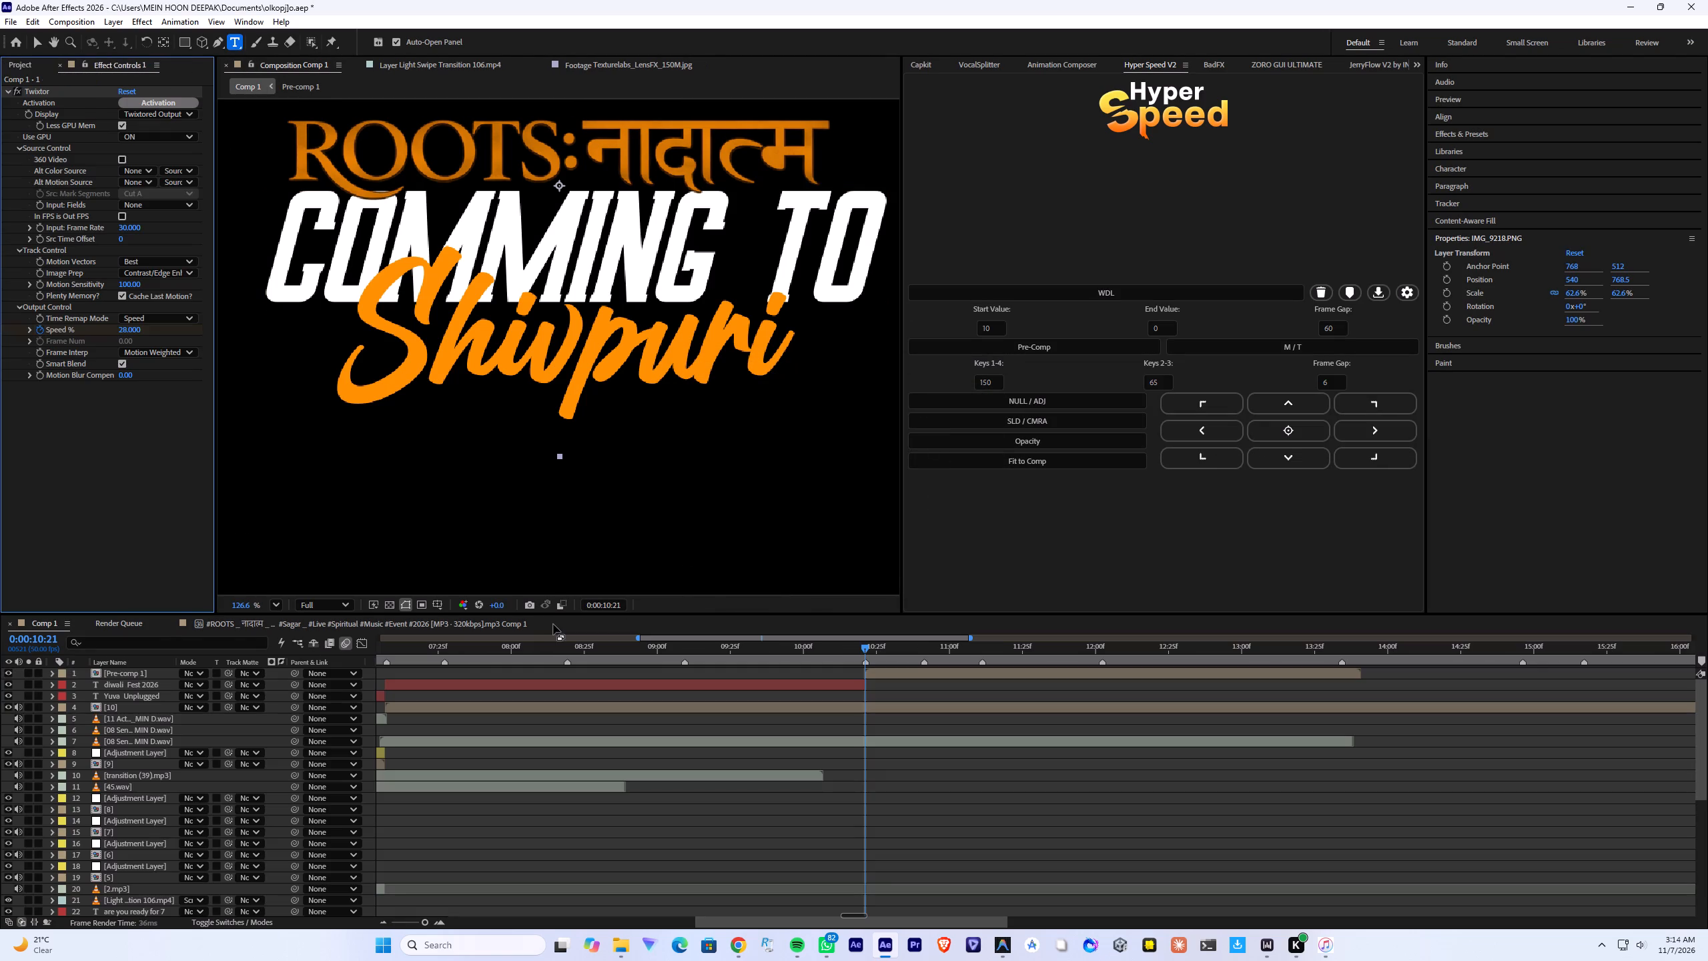
Set the CC Light Sweep's Sweep Intensity on the Pre-comp 1 layer to 30 and save the project.
scroll(550, 432, down, 7)
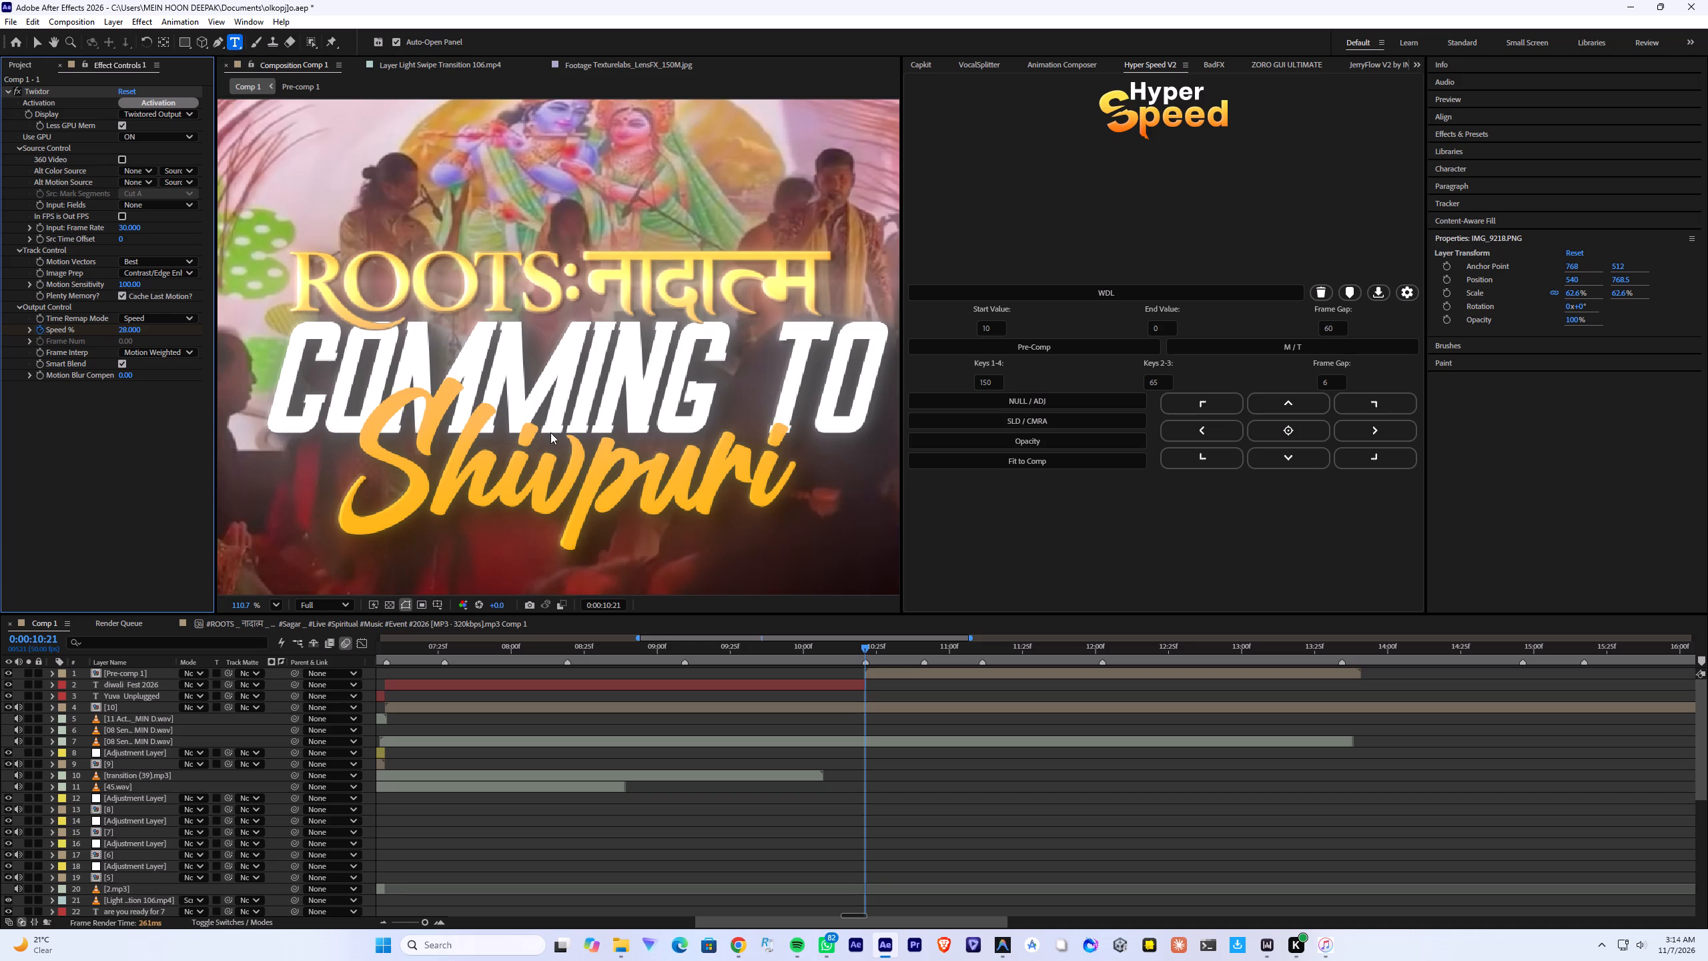
scroll(557, 402, up, 4)
key(v)
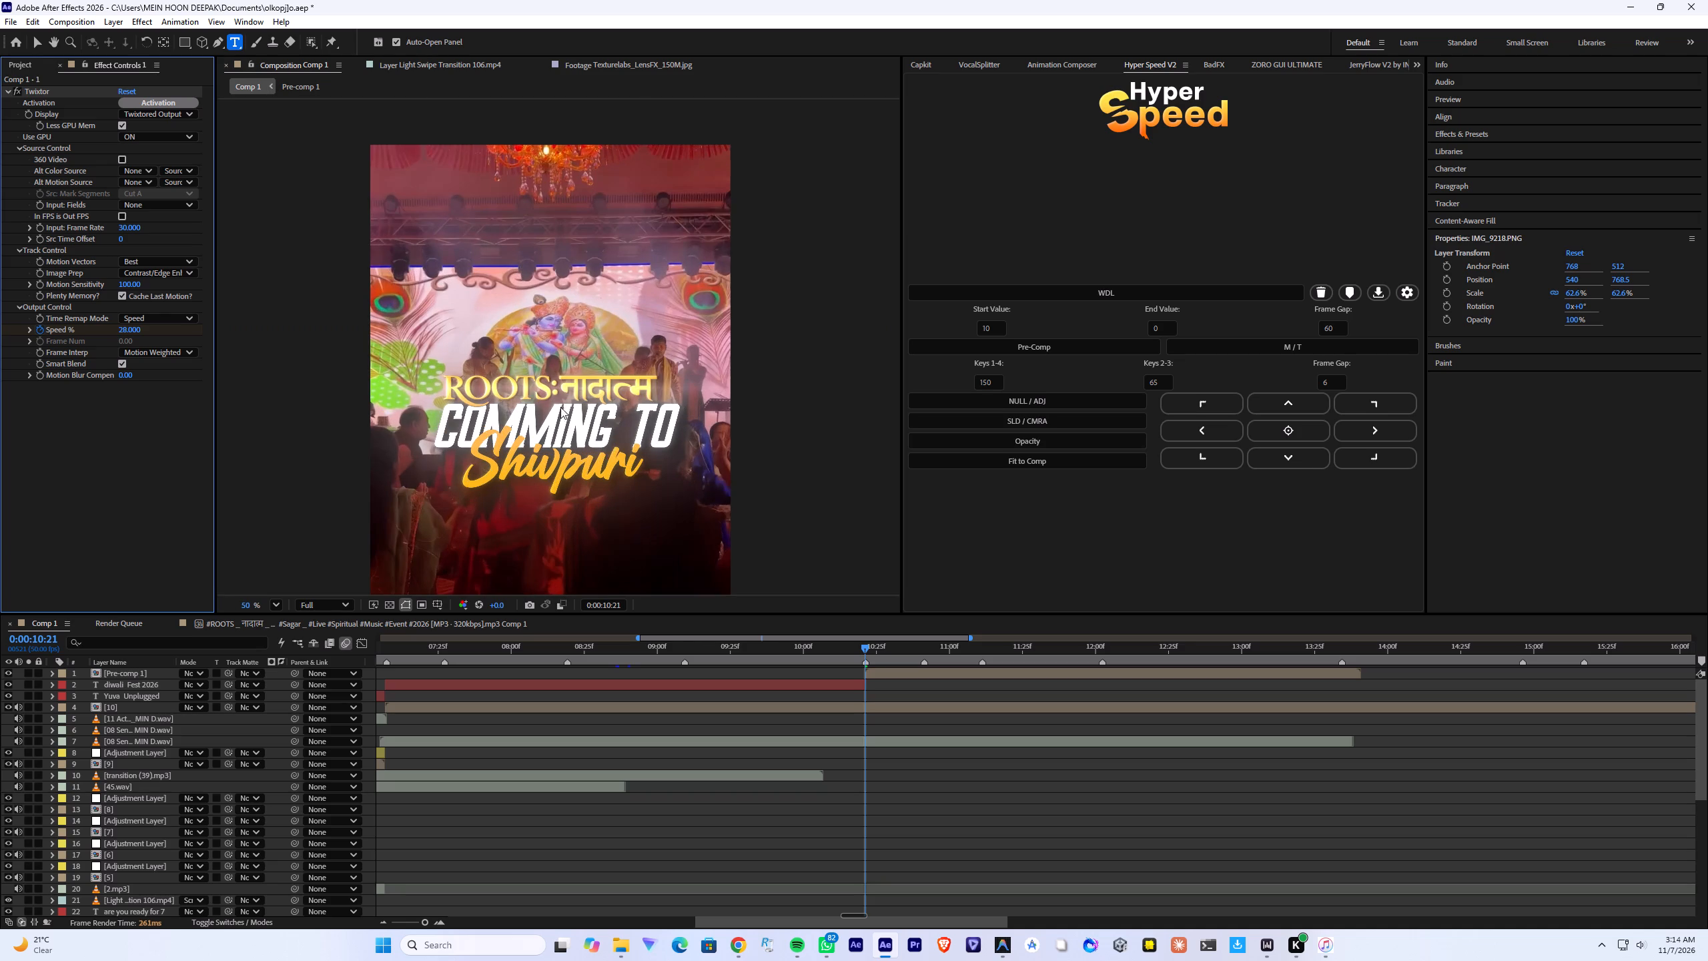
click(877, 673)
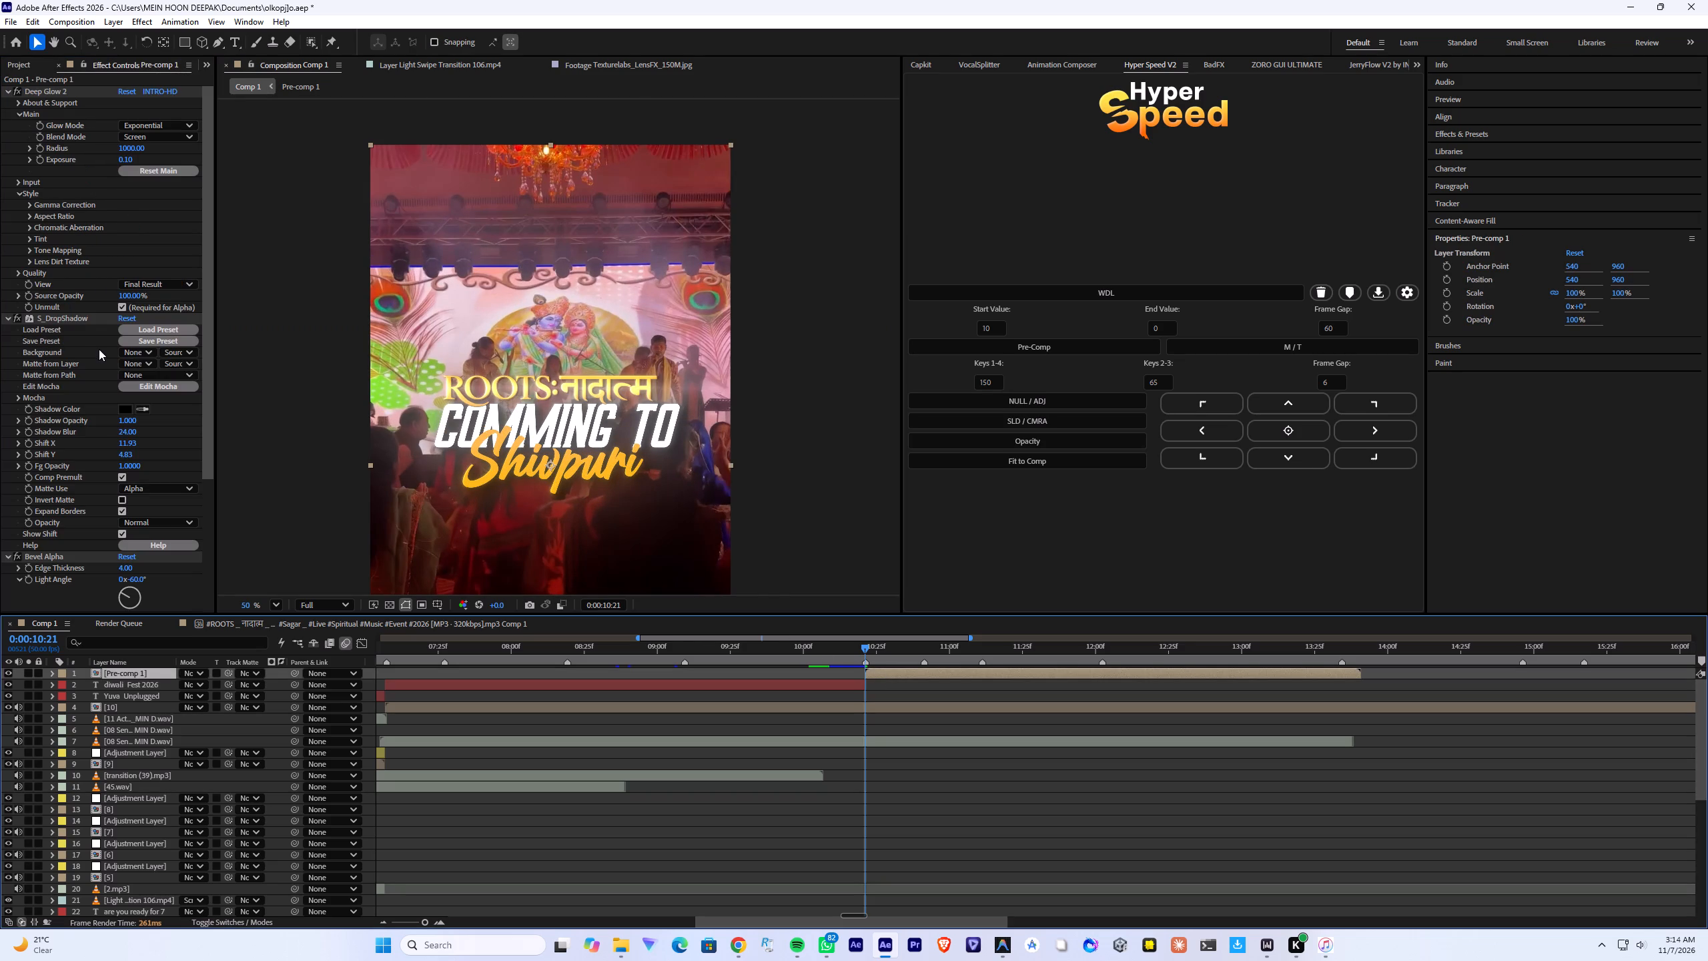
scroll(86, 352, down, 4)
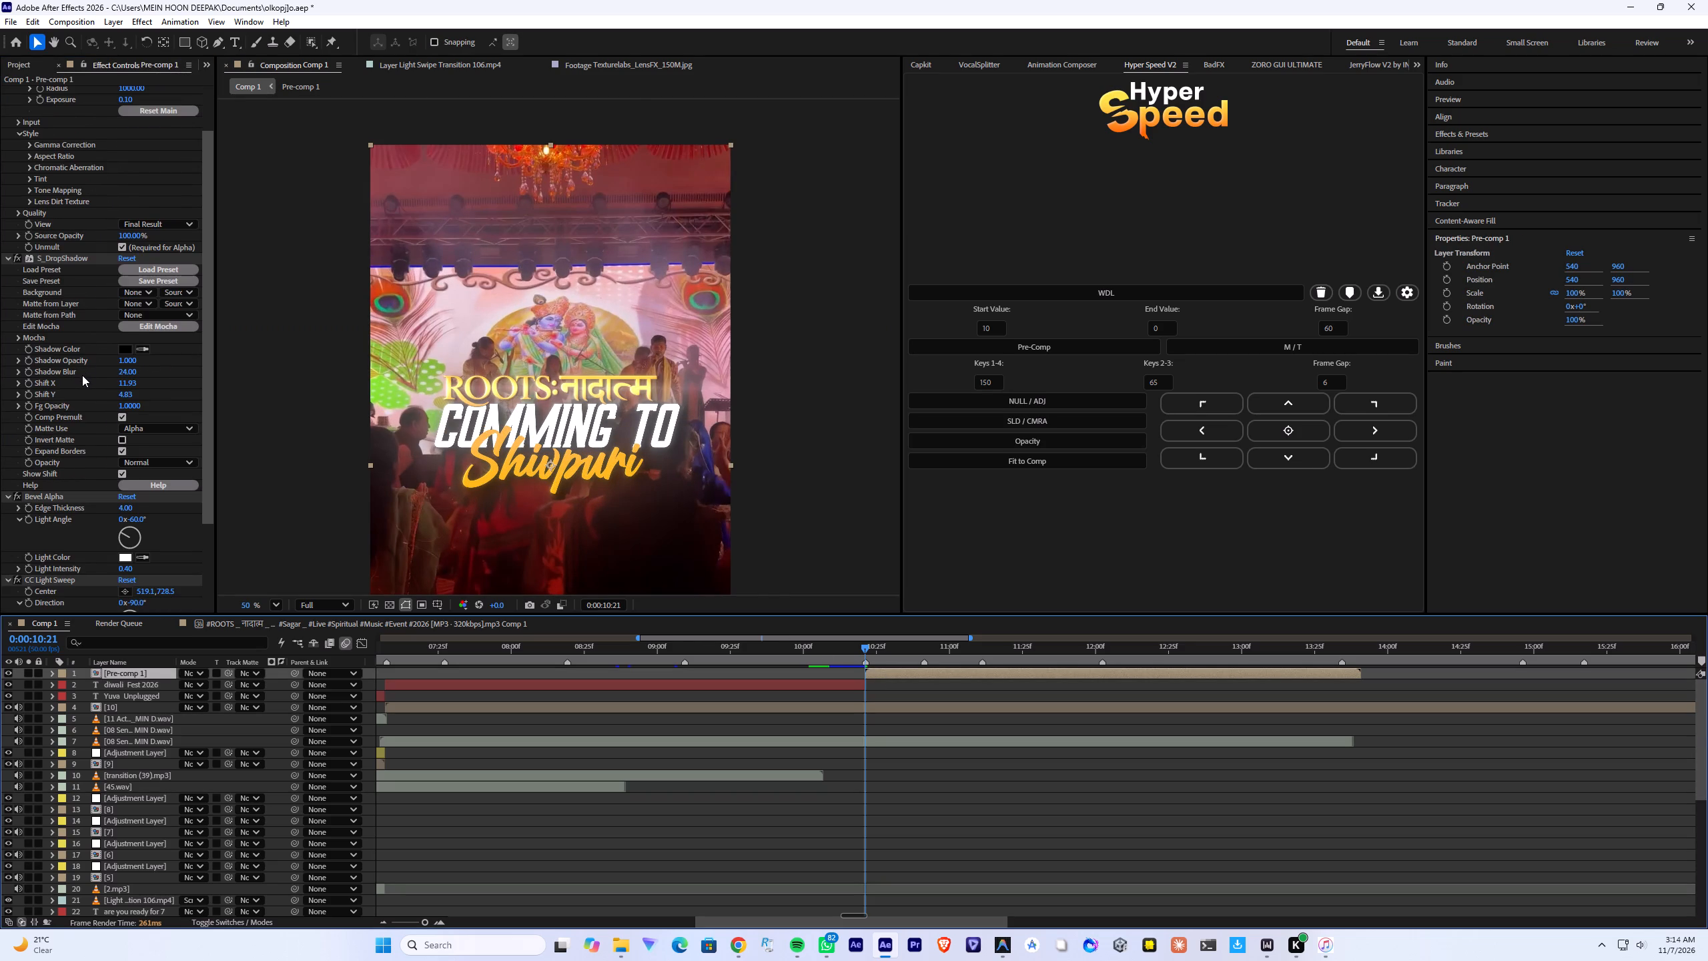
scroll(82, 375, down, 3)
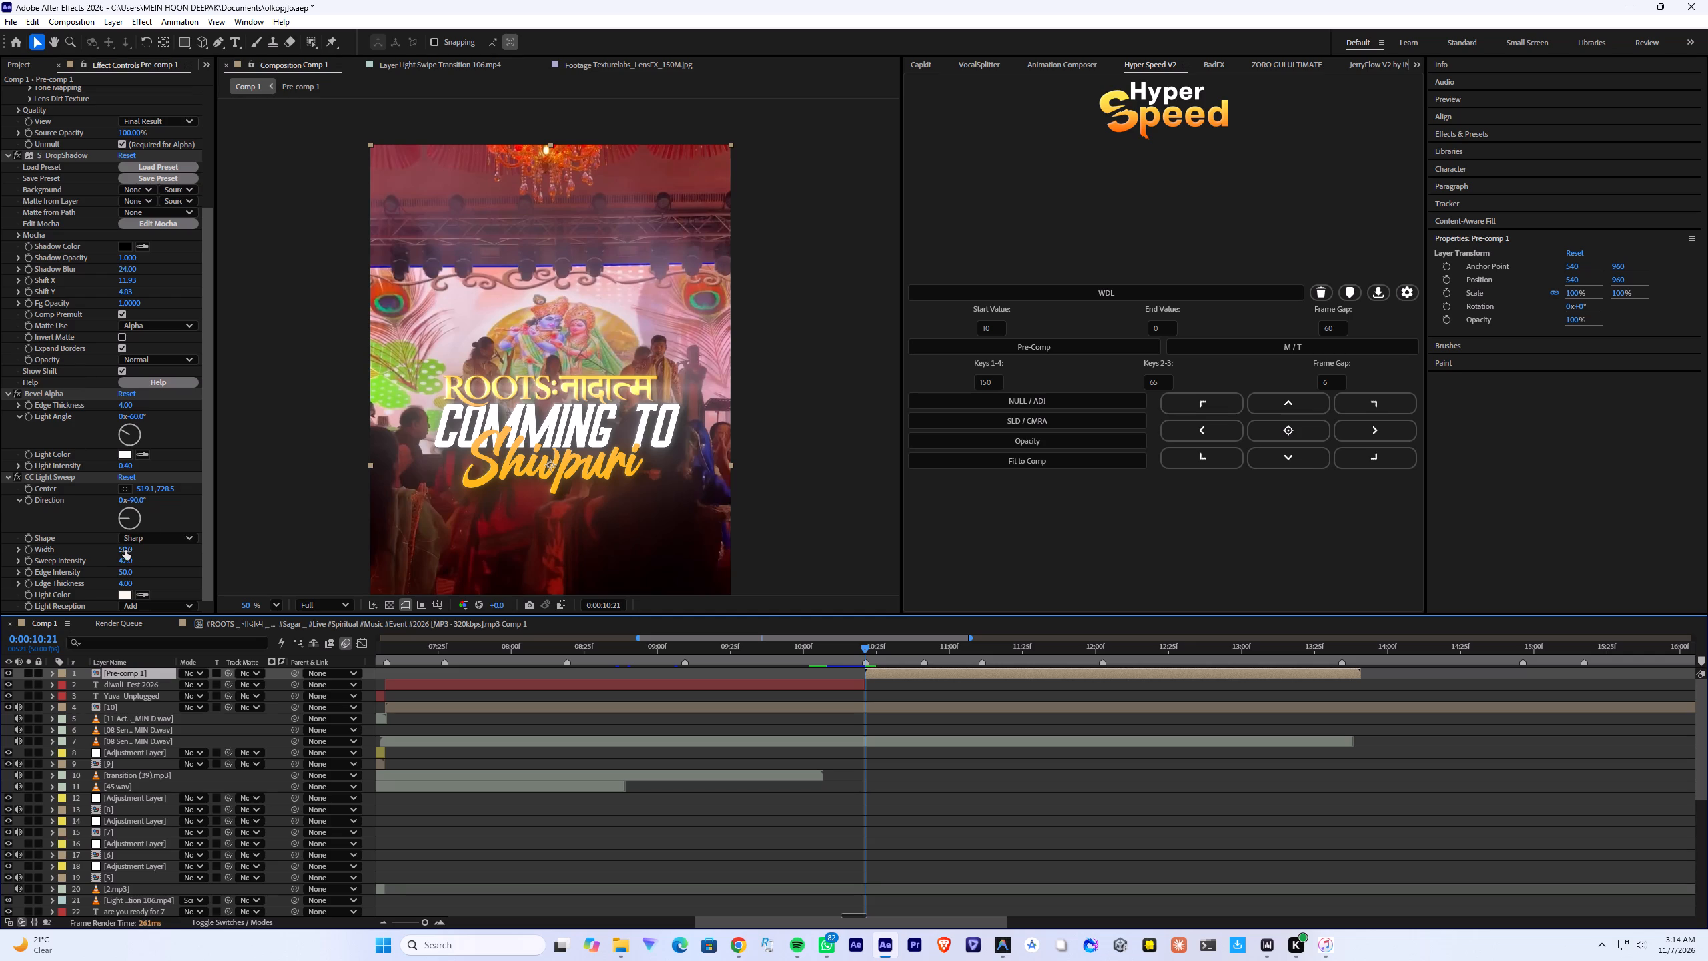
drag(125, 560, 113, 560)
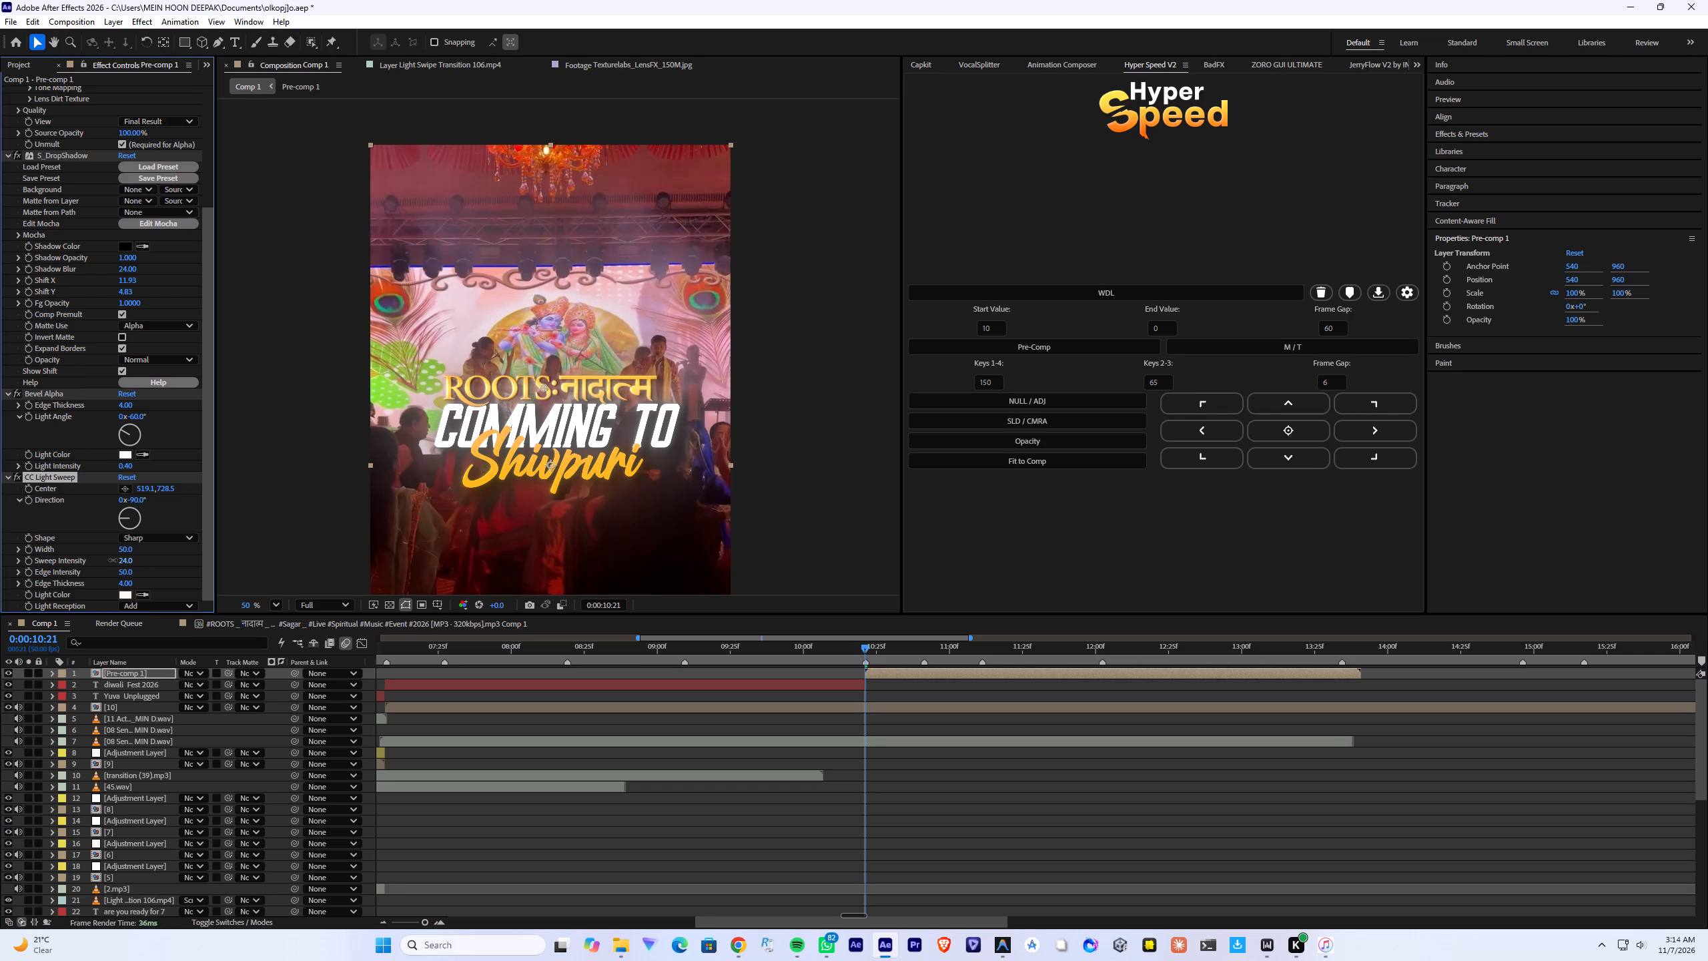
drag(113, 560, 117, 560)
key(ctrl+s)
Fit the whole Comp 1 frame in the viewer and save the project.
click(275, 606)
click(290, 623)
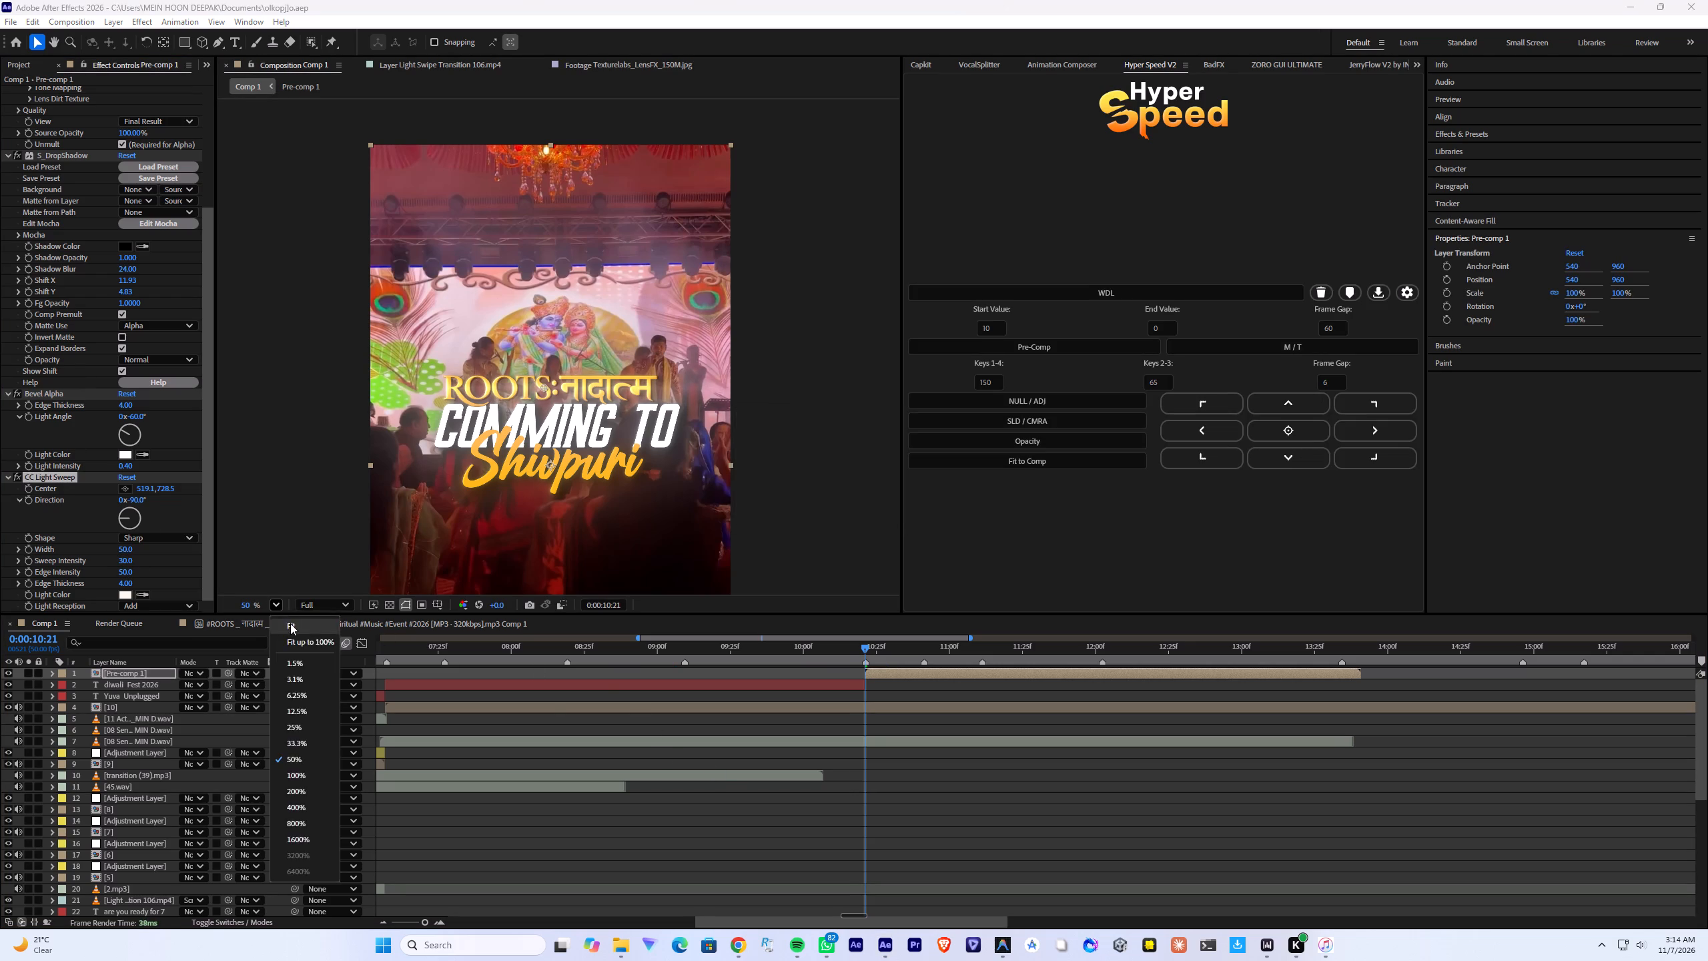
click(765, 824)
key(ctrl+s)
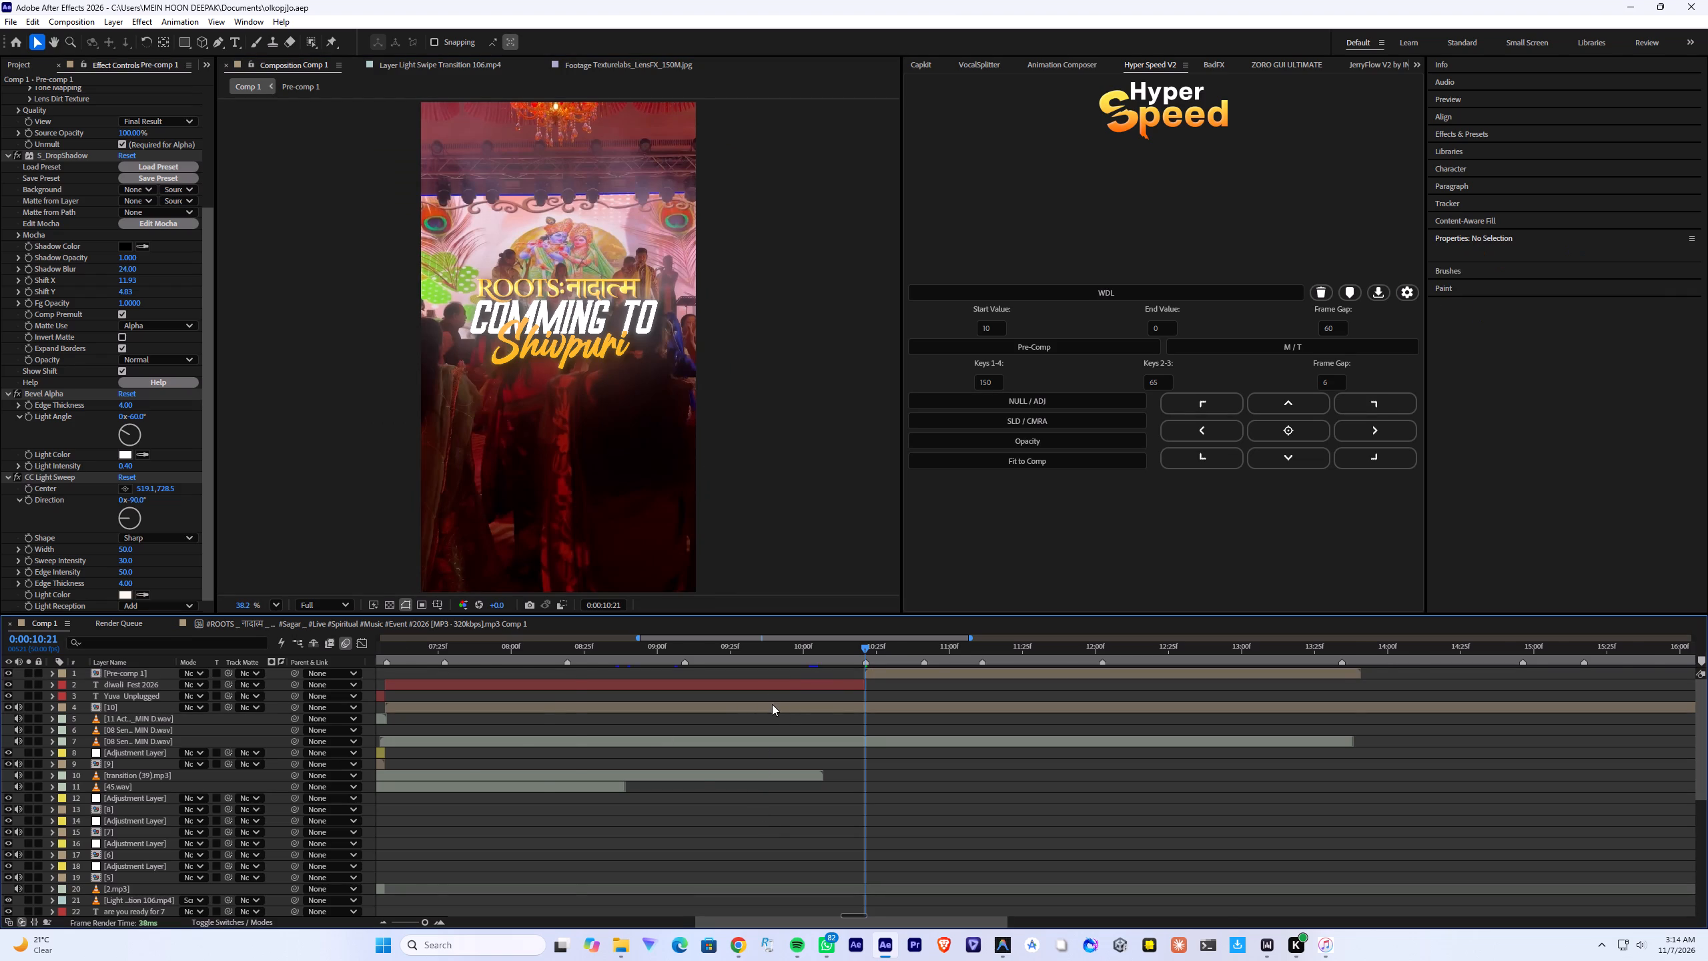
alt+scroll(772, 704, down, 2)
key(ctrl+s)
key(ctrl+s)
Preview Comp 1 from the beginning, then again from about 0:00:06:48 through the end of the title sequence.
drag(808, 652, 242, 689)
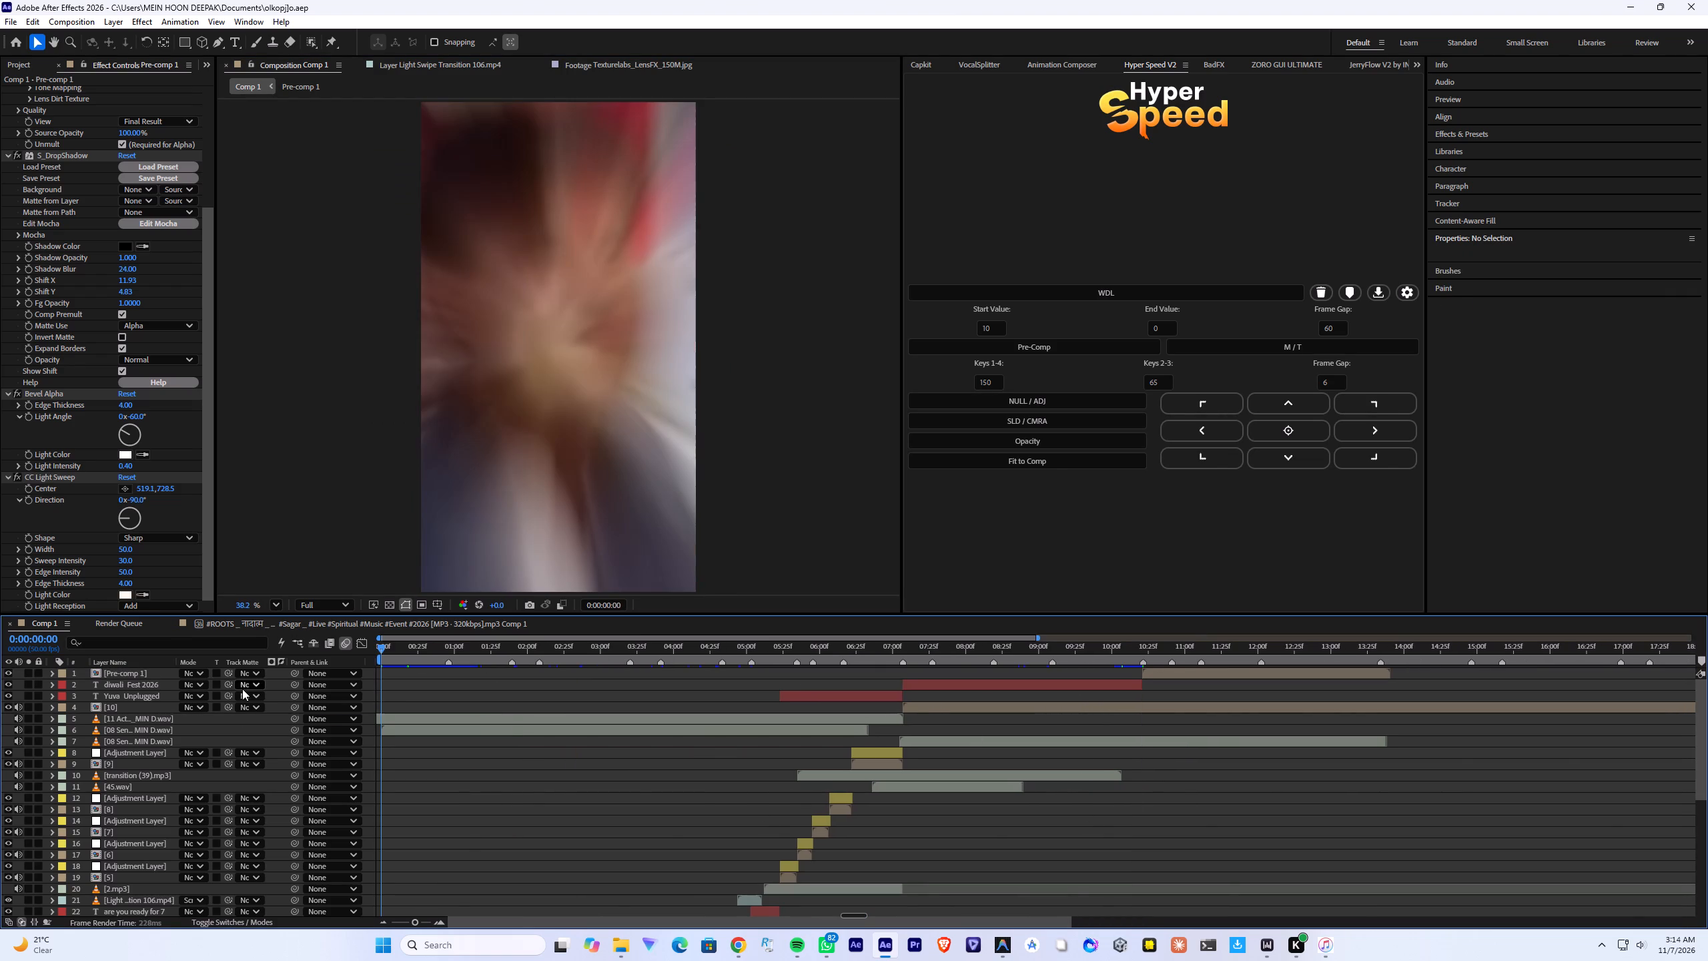
key(space)
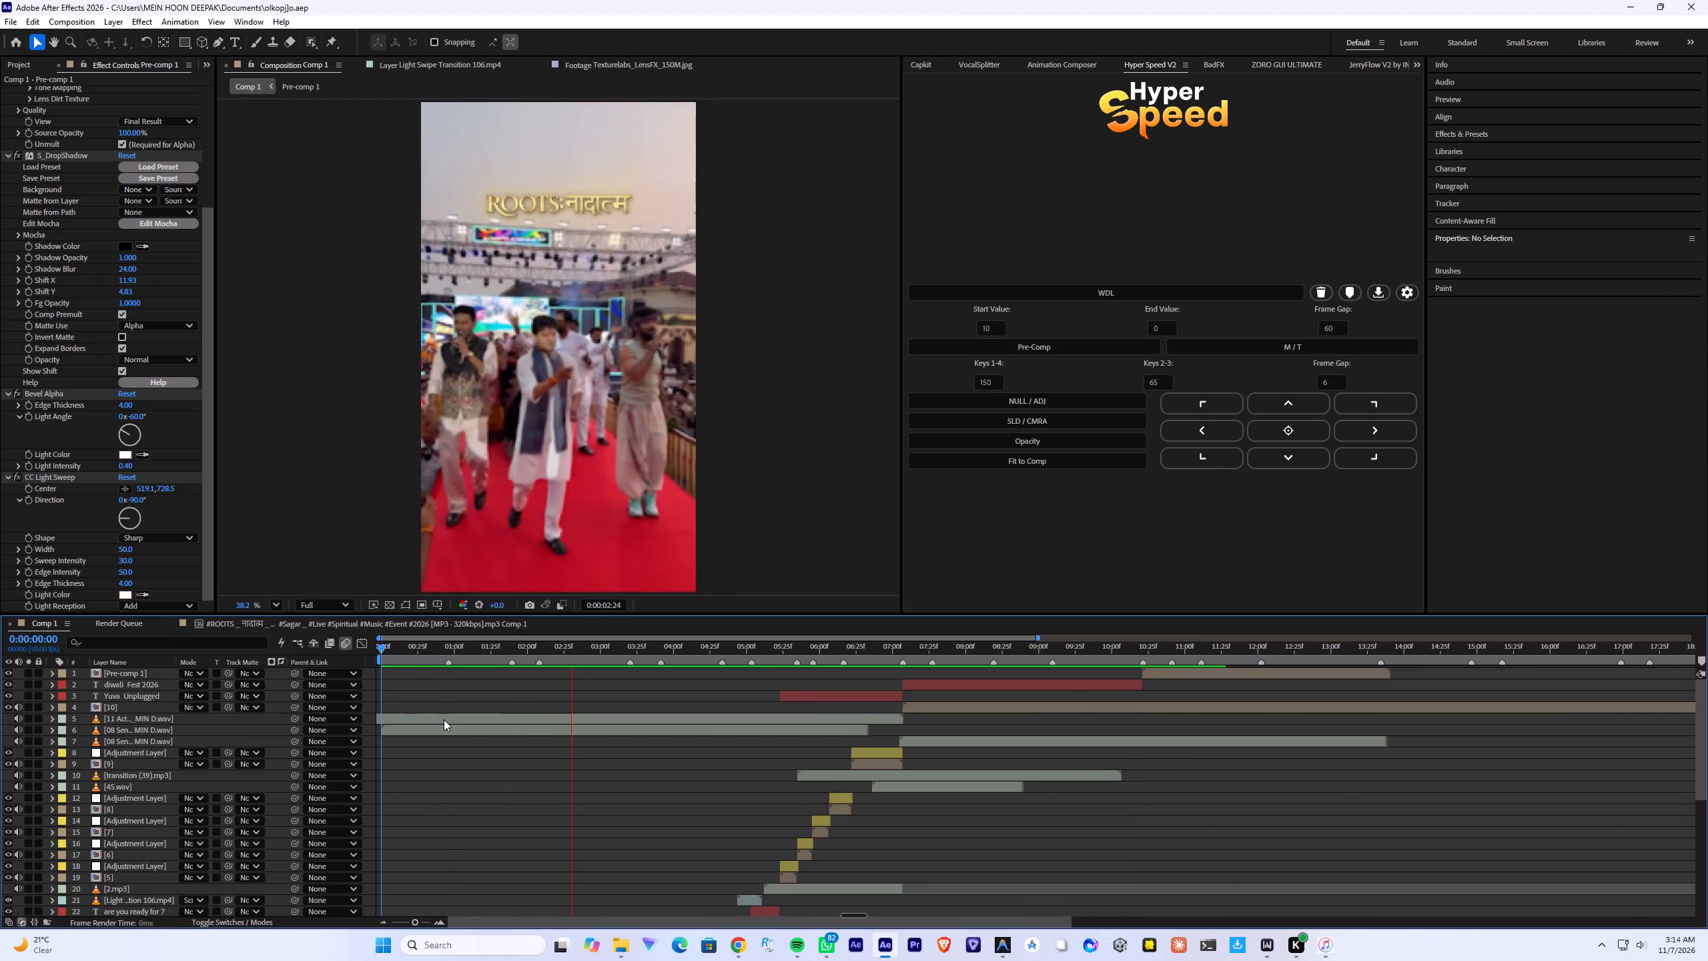
key(space)
key(space)
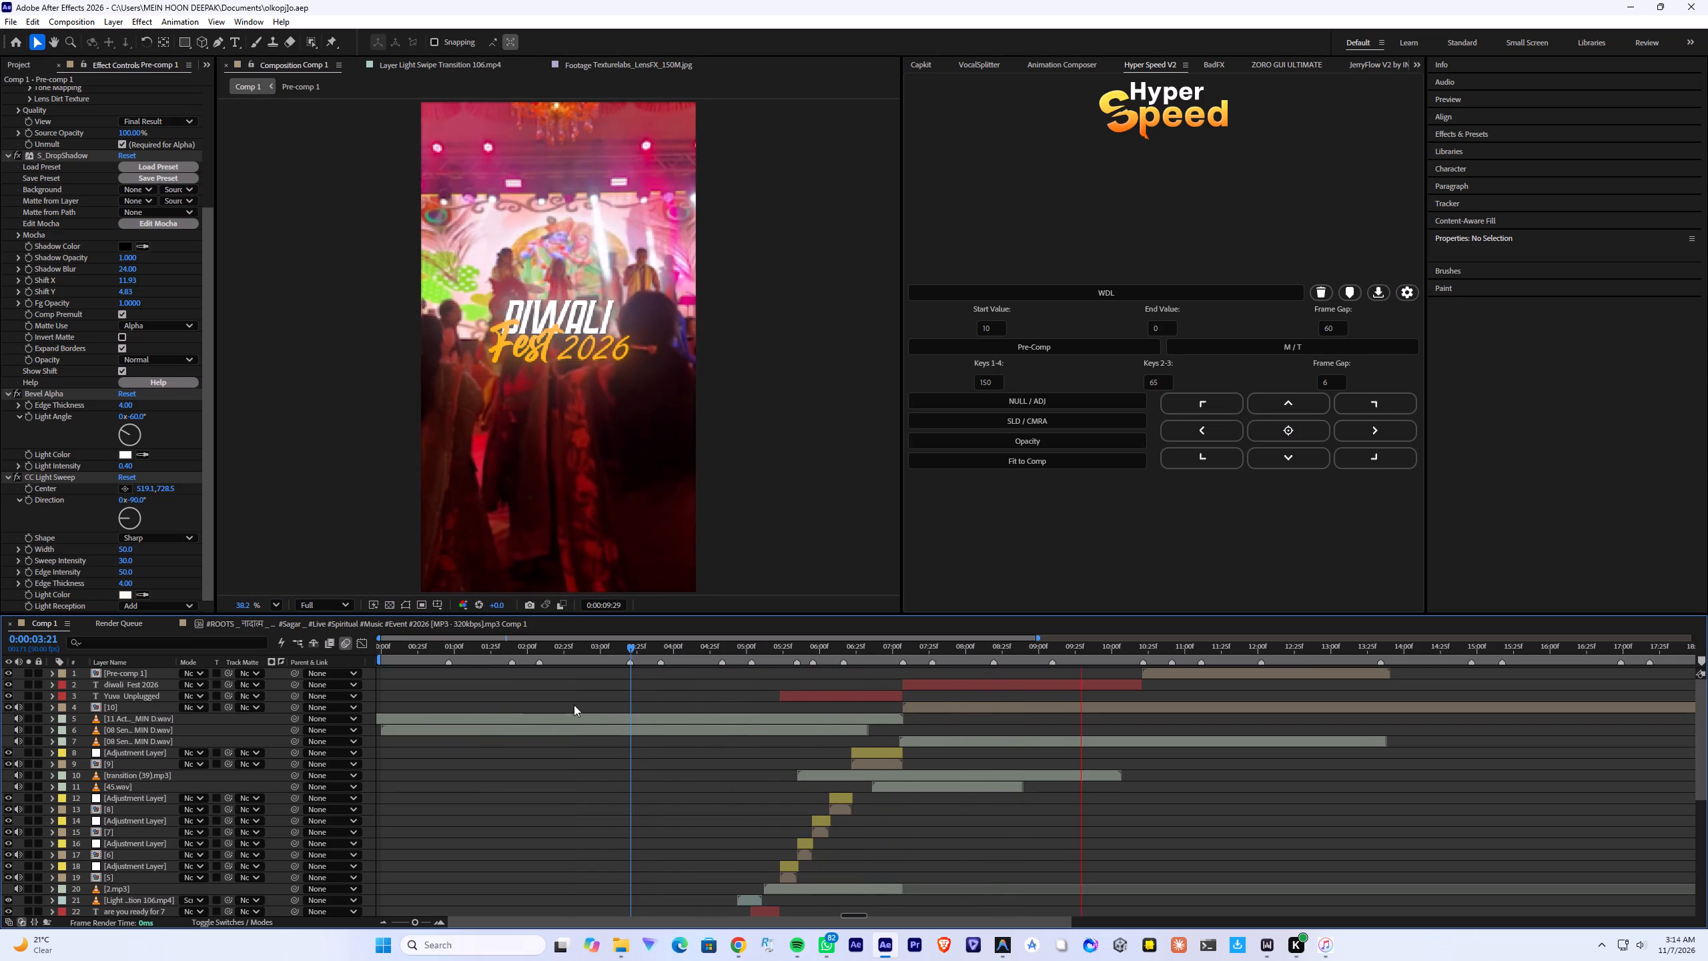
click(889, 652)
key(space)
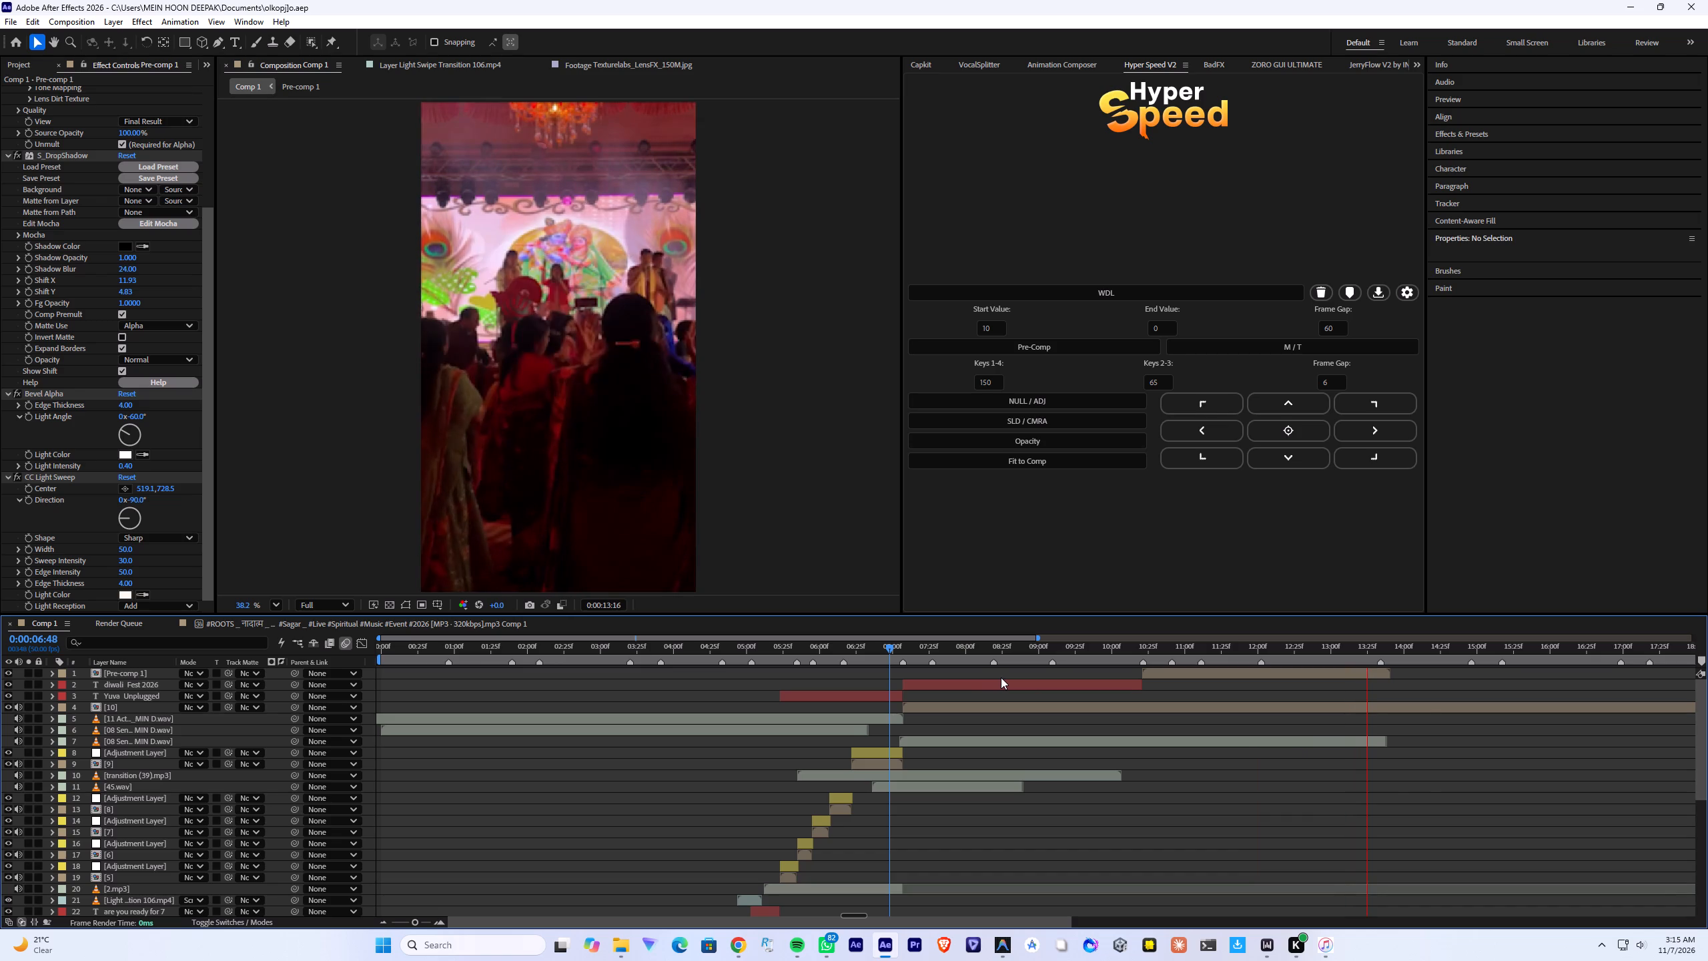
Open Pre-comp 1 and lengthen its composition duration to 0:00:06:20.
click(1354, 655)
click(1351, 672)
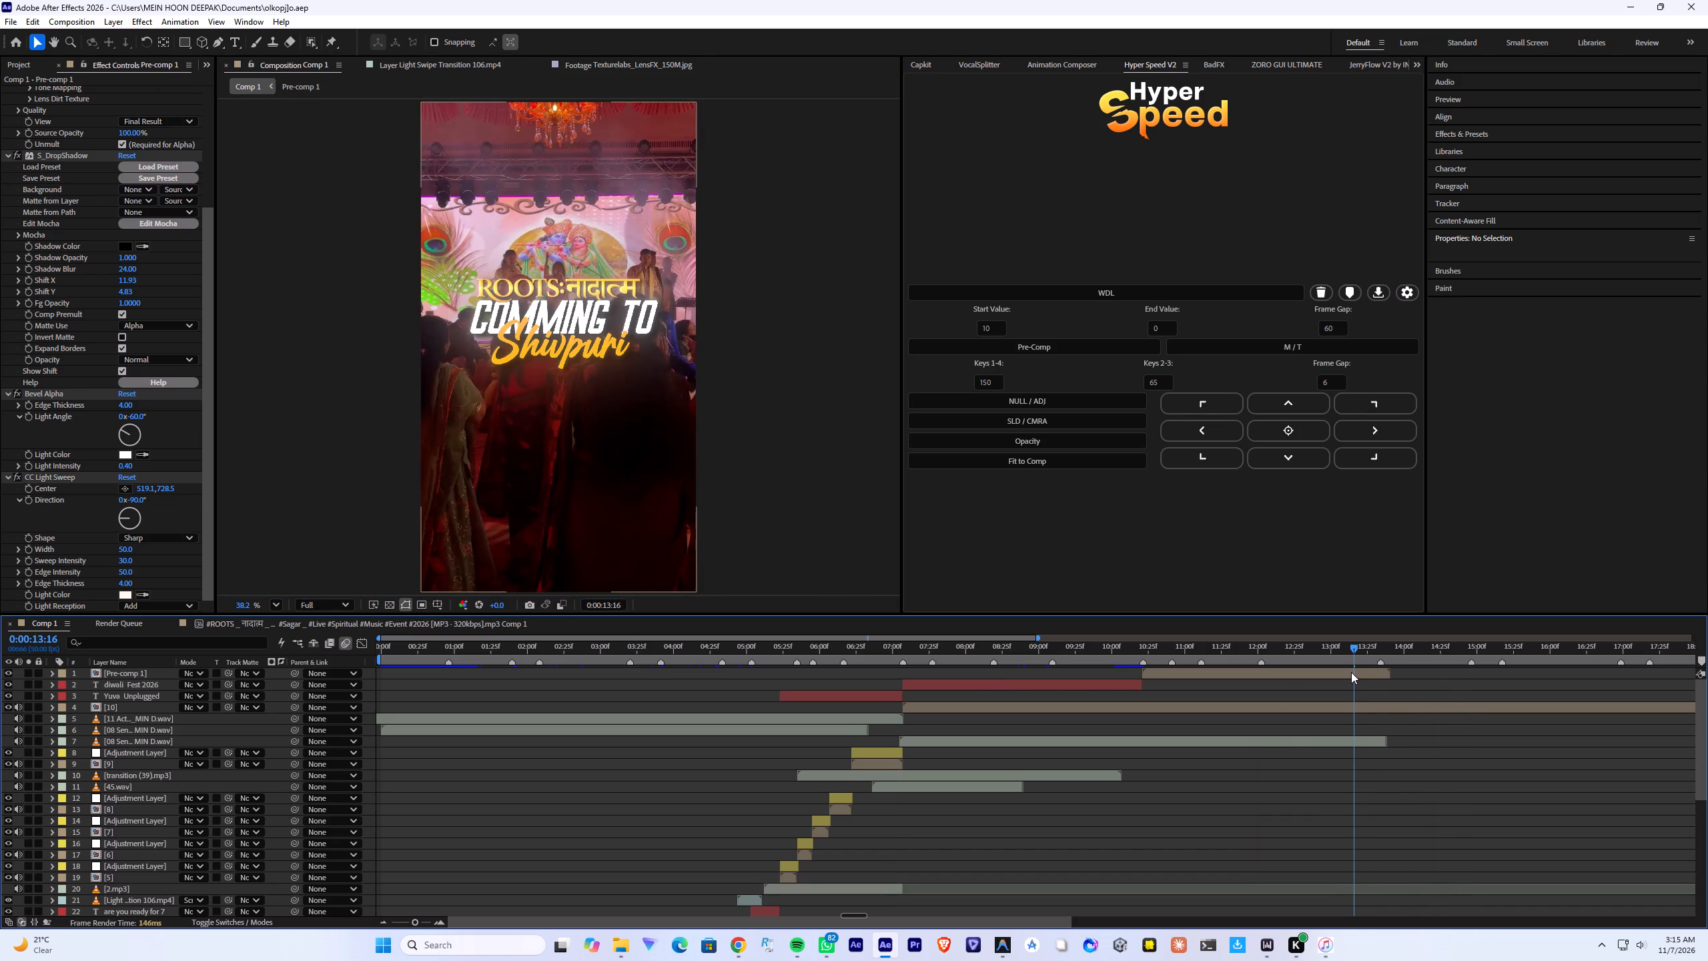
double_click(1351, 672)
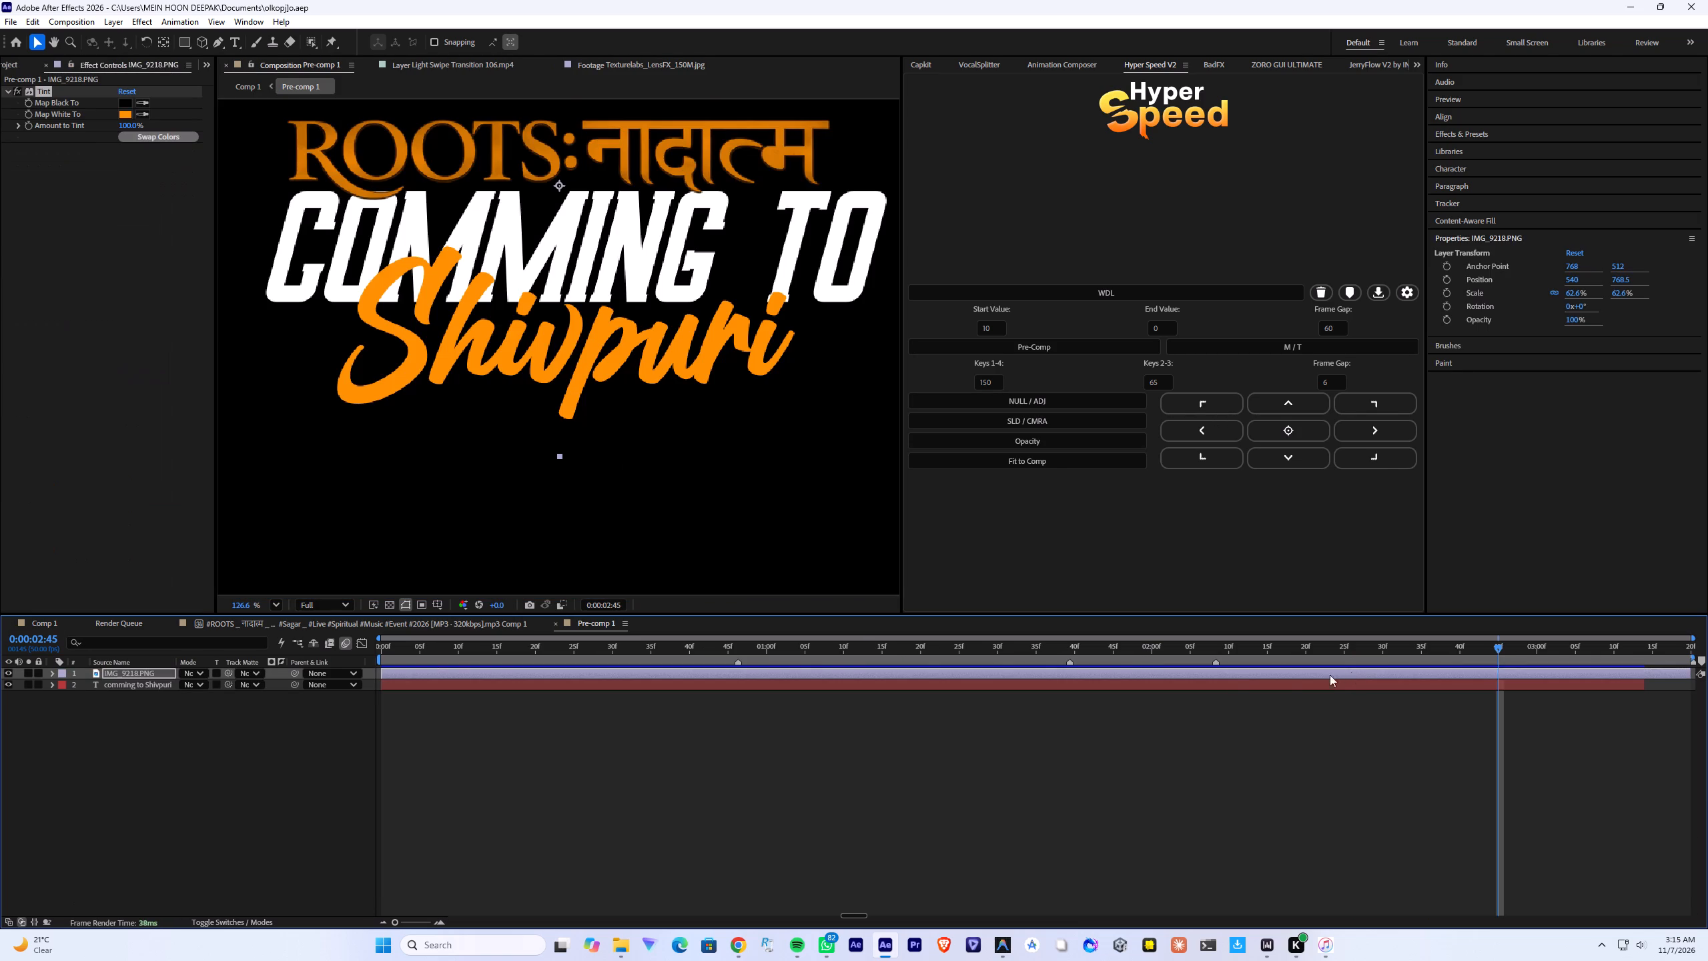
click(78, 23)
drag(94, 62, 101, 58)
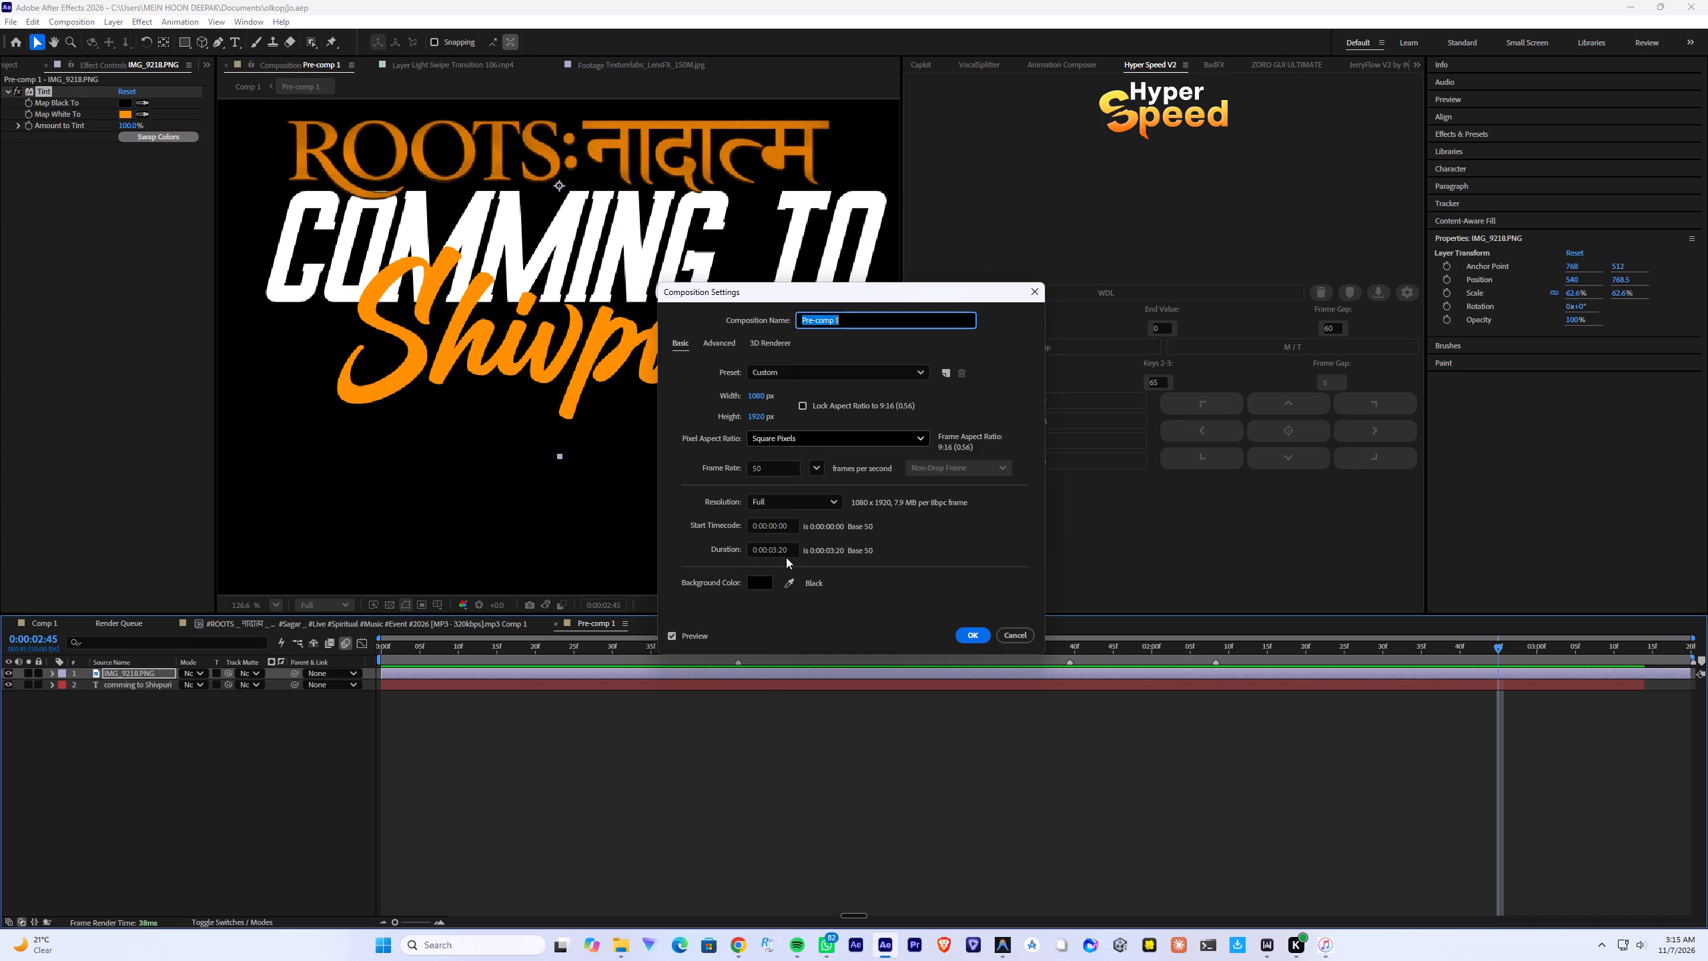
click(775, 550)
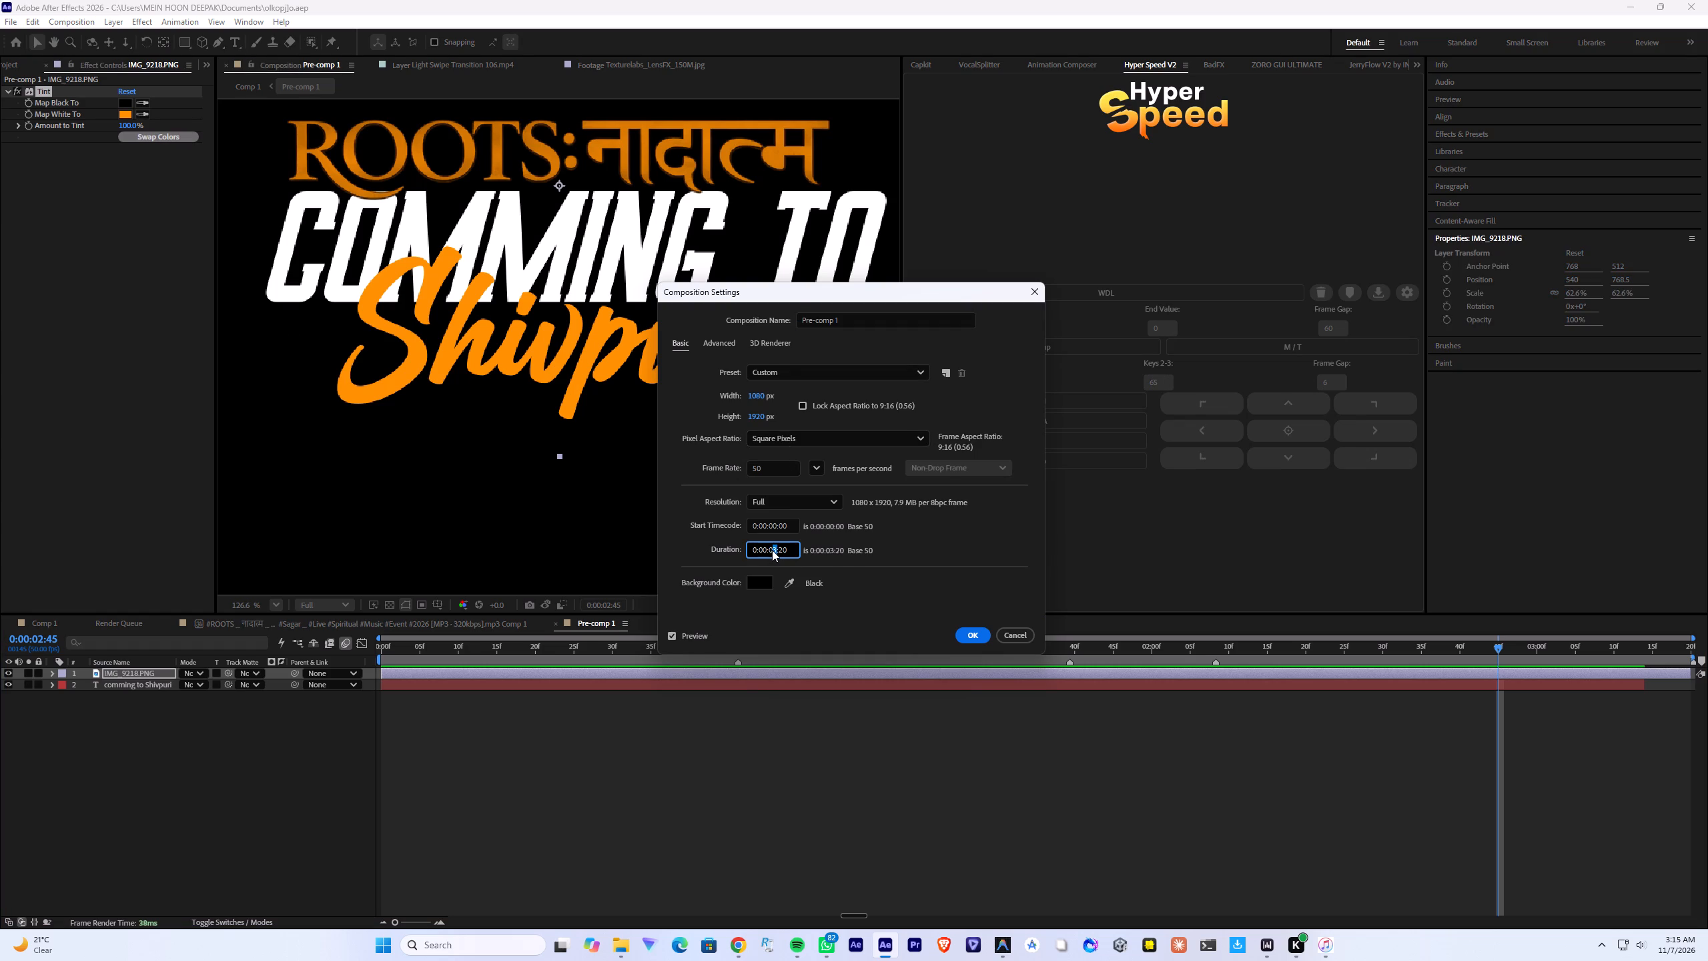
key(6)
click(971, 638)
Extend the "comming to Shivpuri" text and IMG_9218.PNG logo layers to the end of Pre-comp 1.
alt+scroll(692, 730, down, 6)
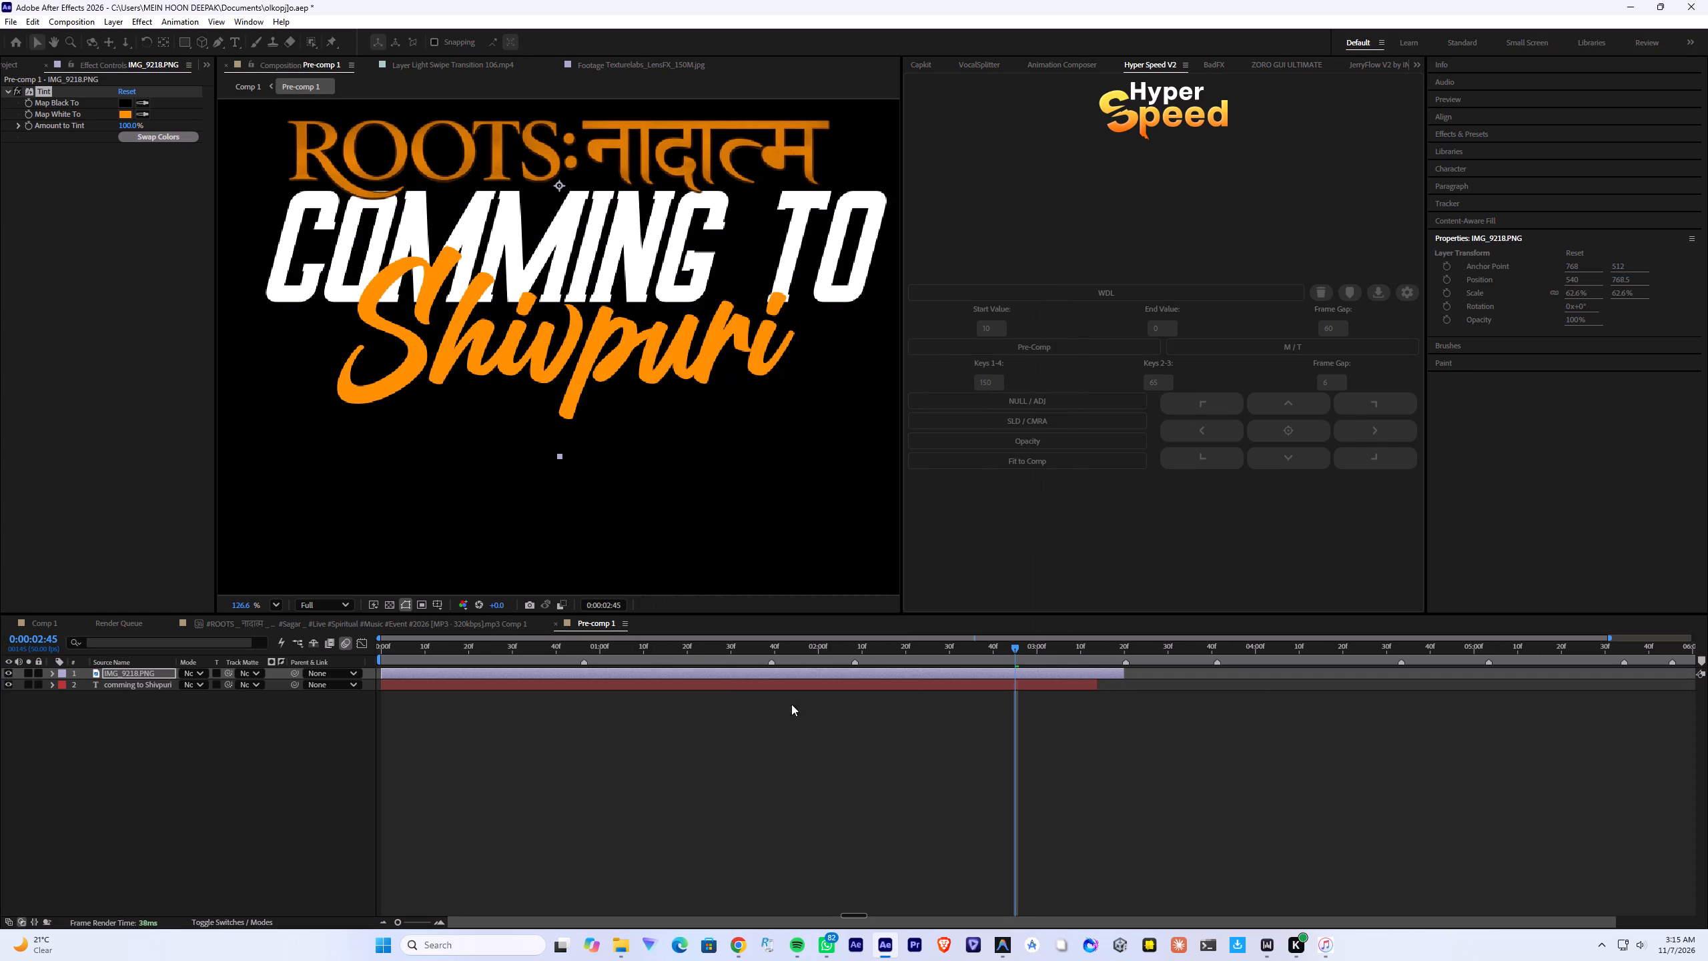
drag(1101, 683, 1707, 721)
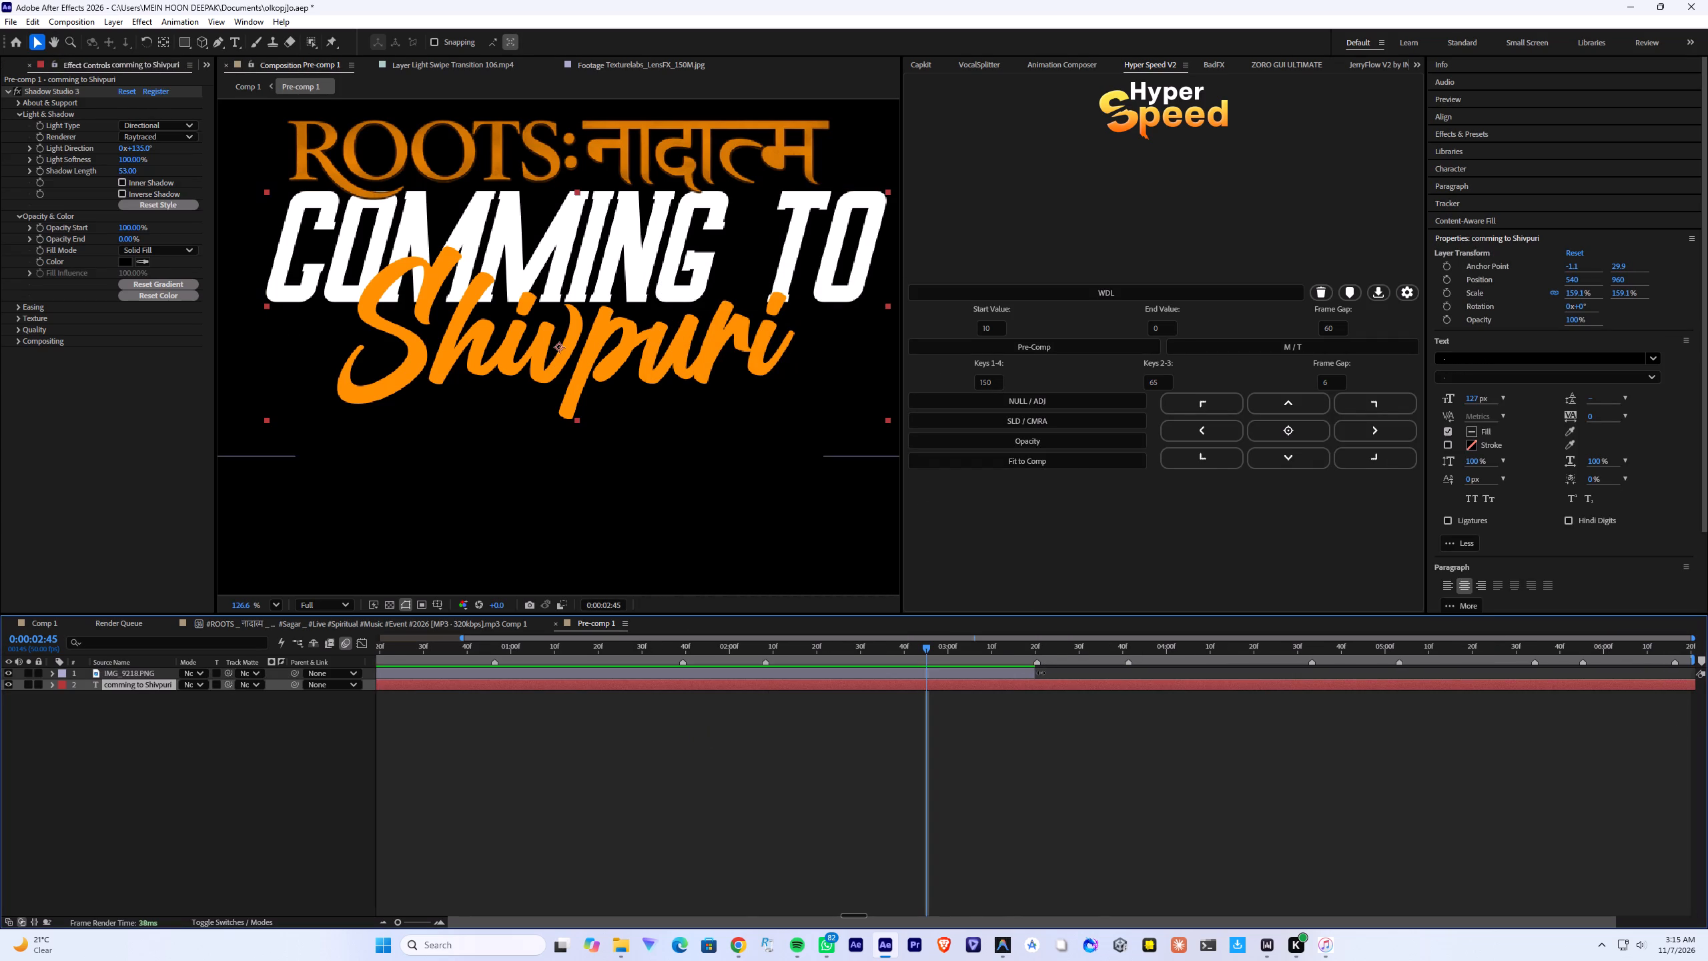
drag(1037, 673, 1707, 709)
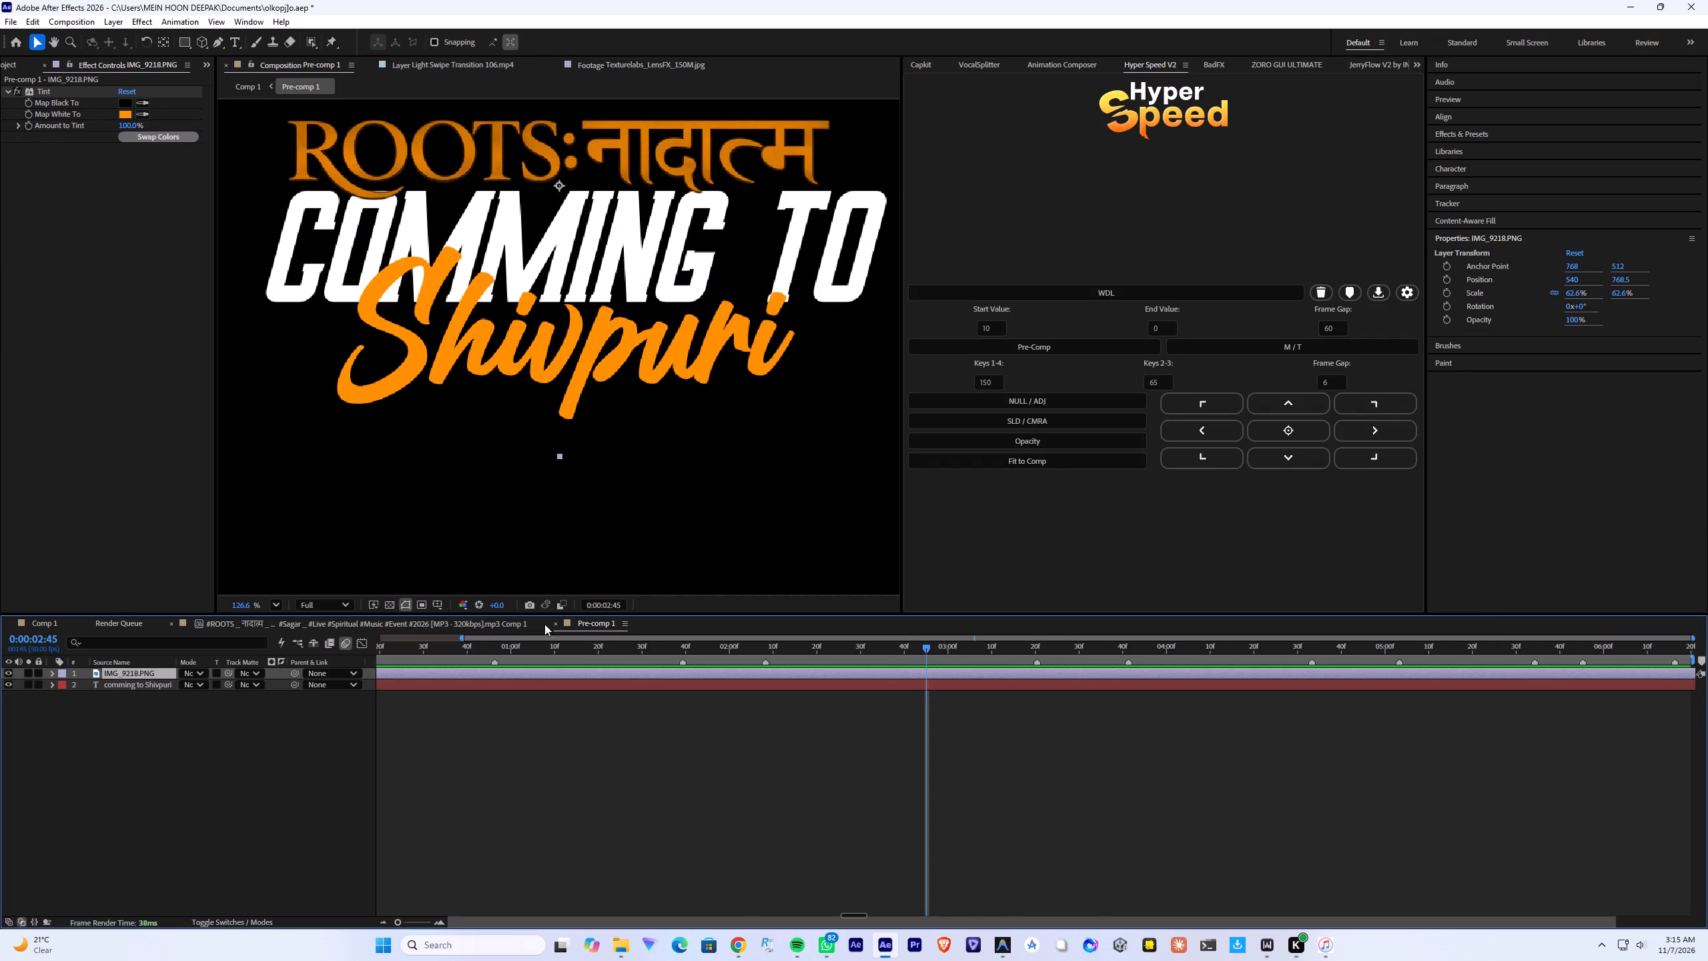
Close the Pre-comp 1, ROOTS mp3 composition and Render Queue timelines, leaving only Comp 1 open.
click(554, 625)
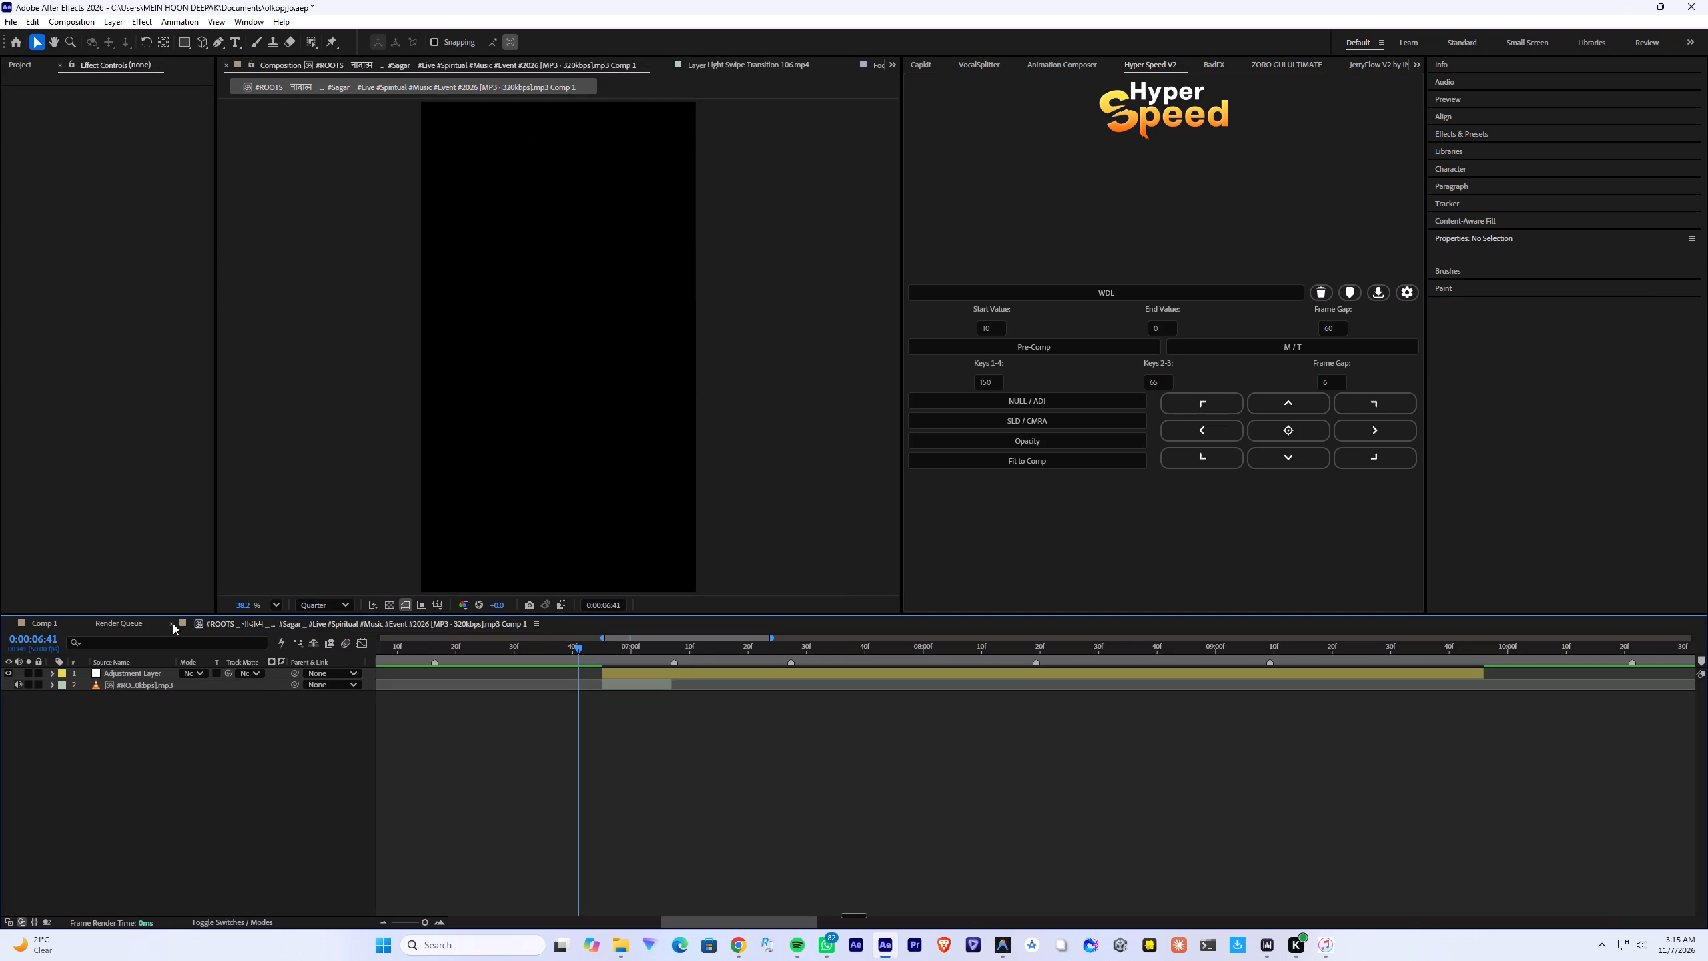
click(173, 623)
click(88, 624)
Play the closing title section and extend the Pre-comp 1 layer's out point in Comp 1 to just past 15:00.
click(1128, 653)
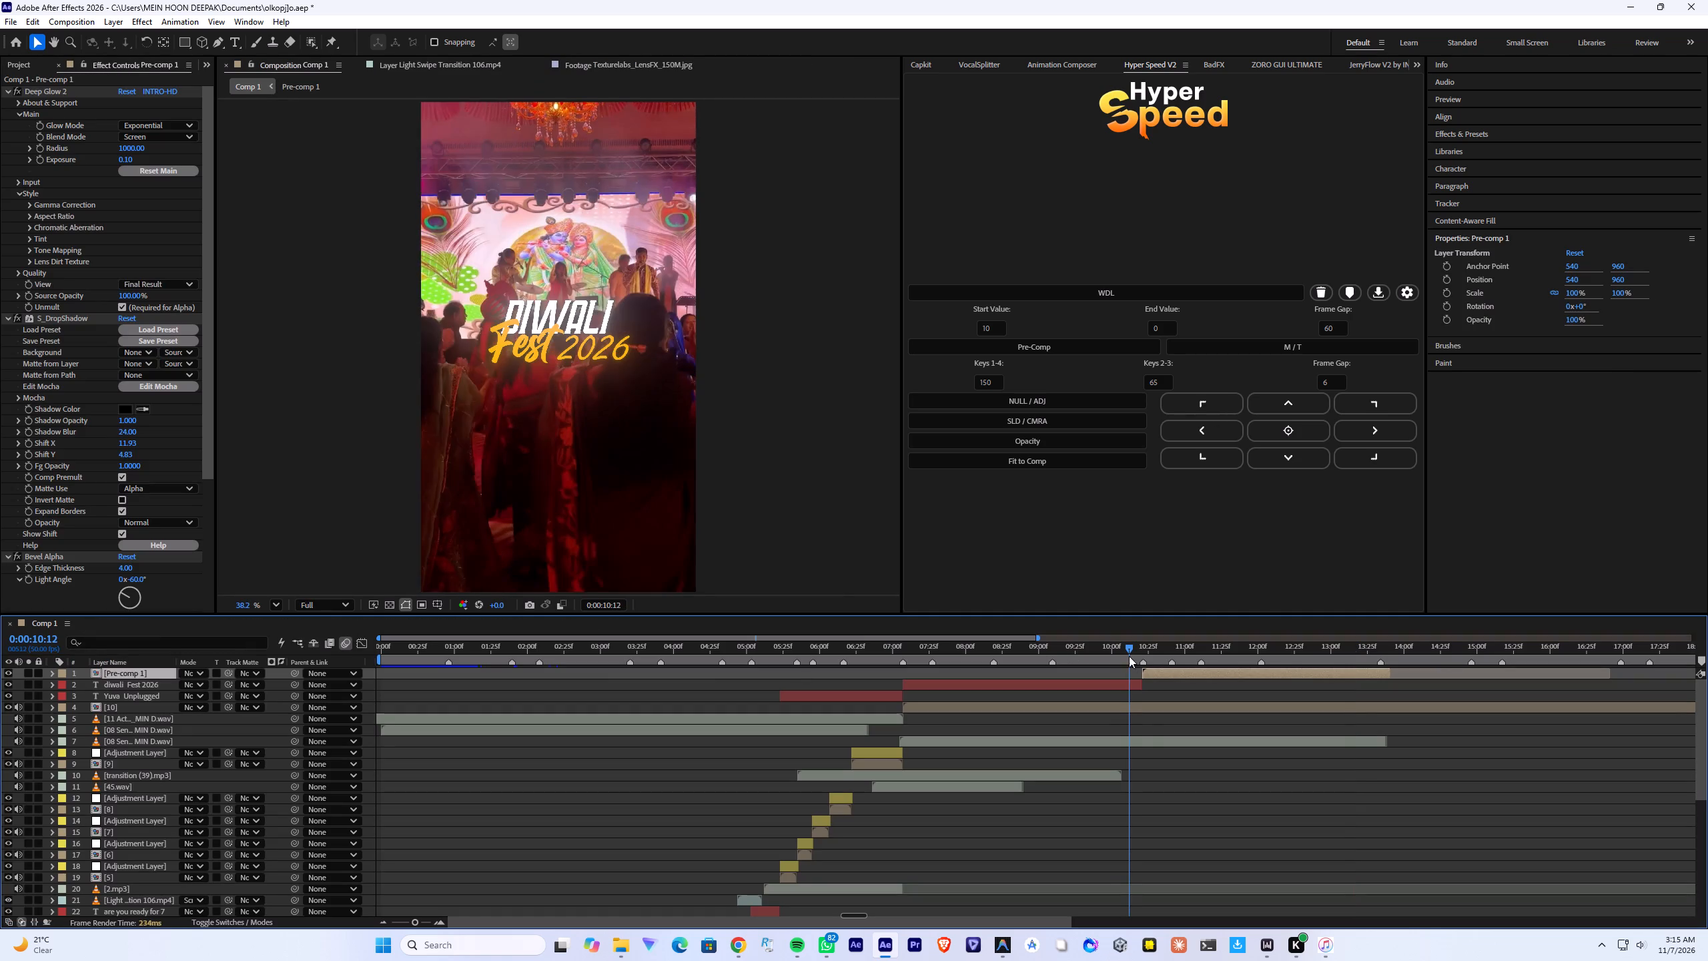
key(space)
alt+scroll(1023, 680, down, 1)
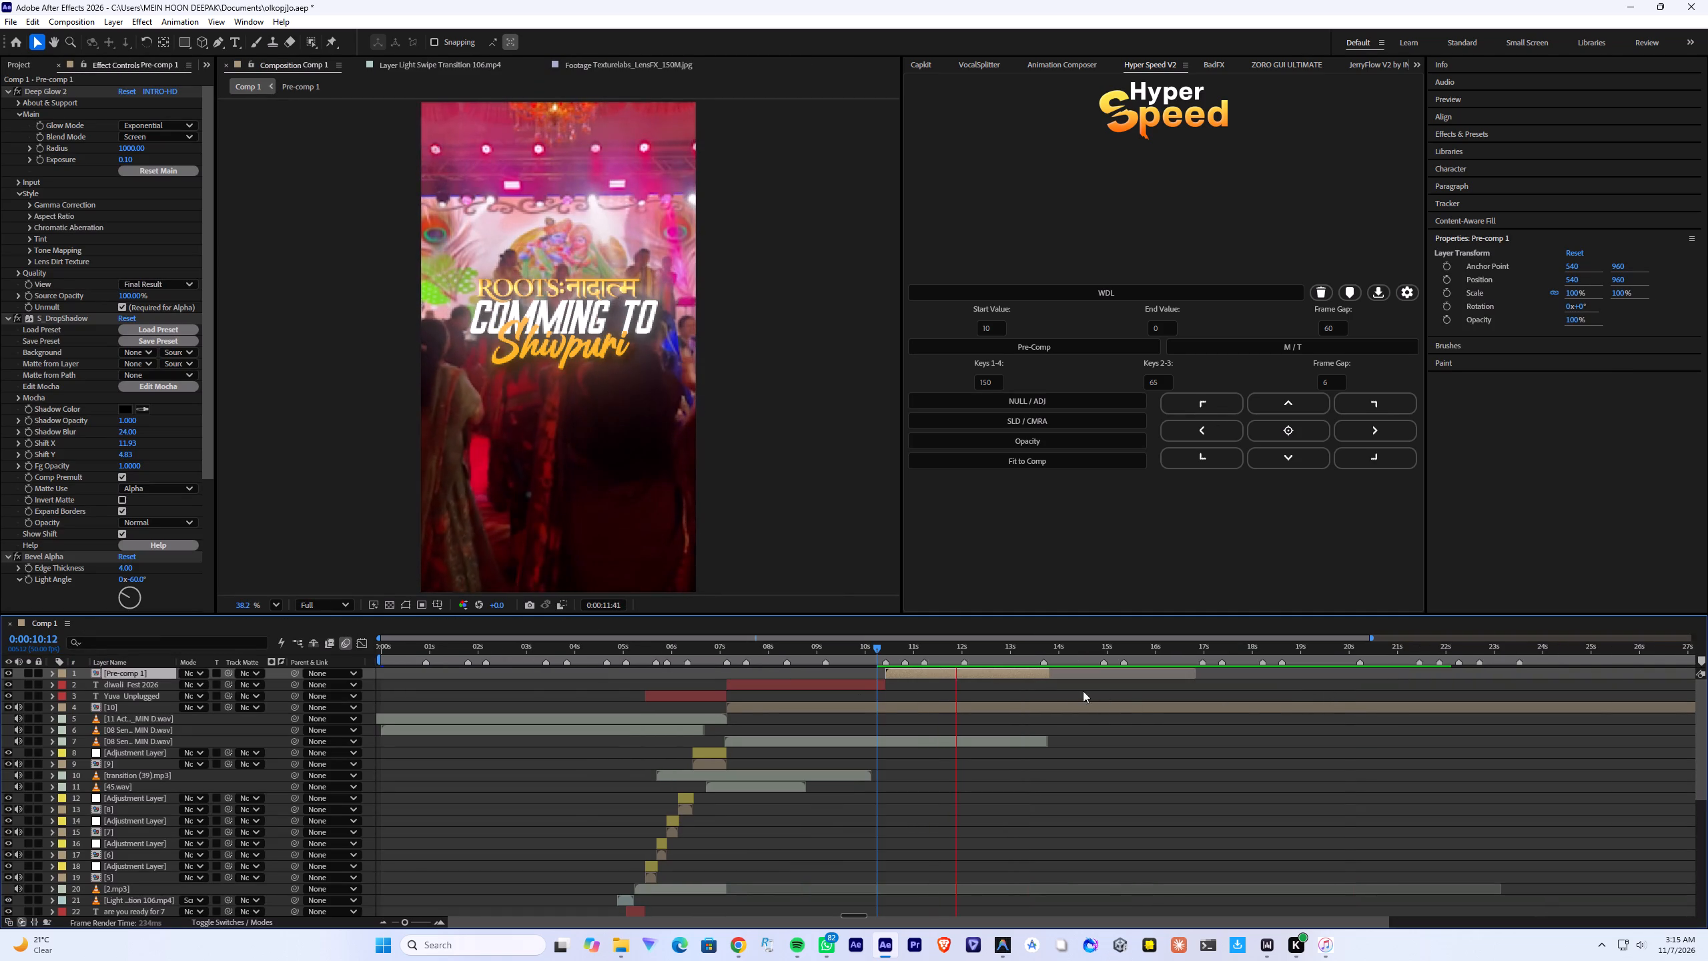
alt+scroll(1046, 687, up, 1)
key(space)
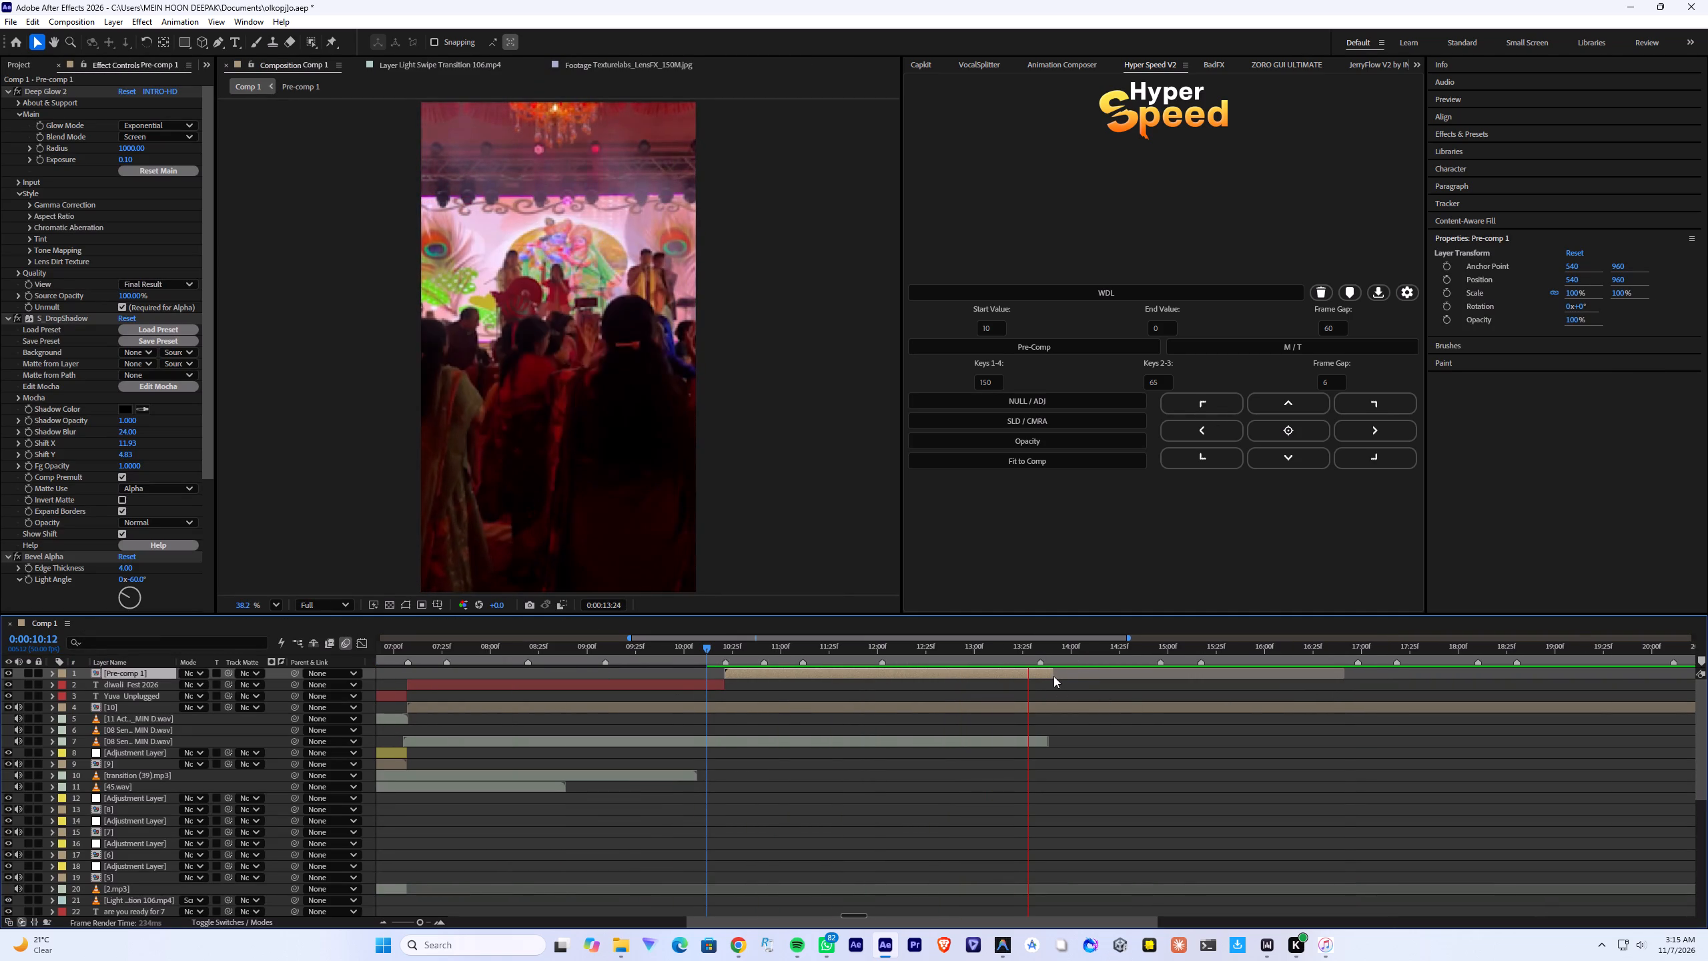
drag(1055, 674, 1204, 678)
Preview the extended title, then the cut from the "Diwali Fest 2026" title to the ROOTS "comming to Shivpuri" title.
key(space)
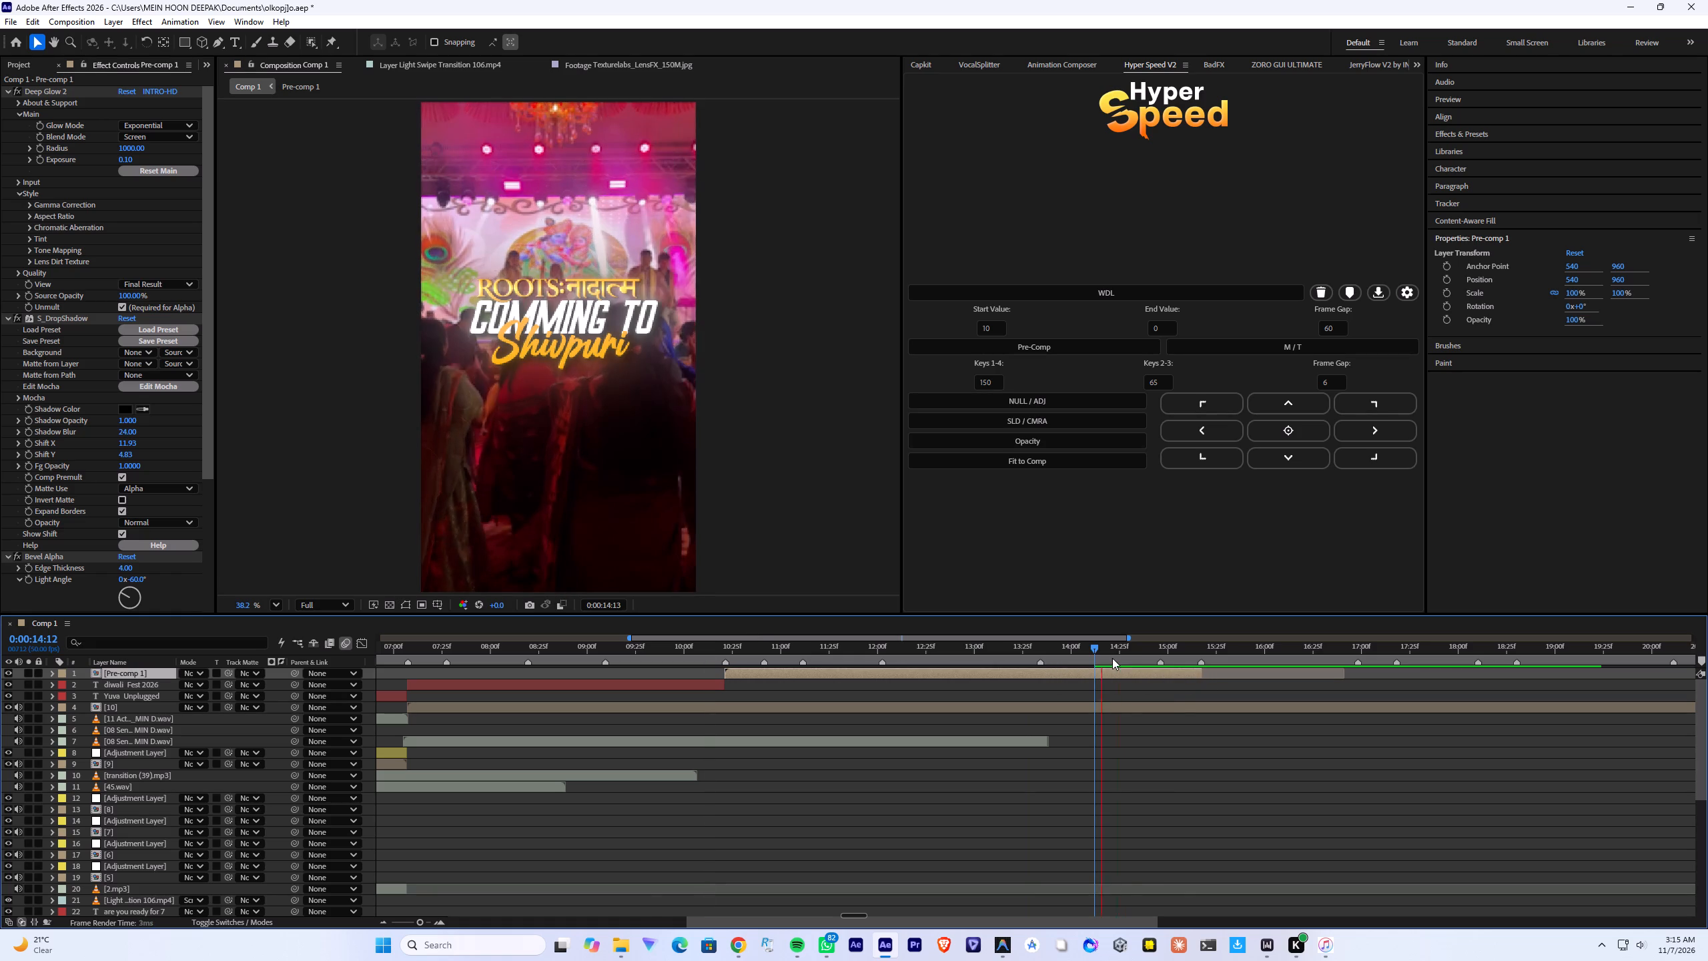
drag(1111, 653, 621, 666)
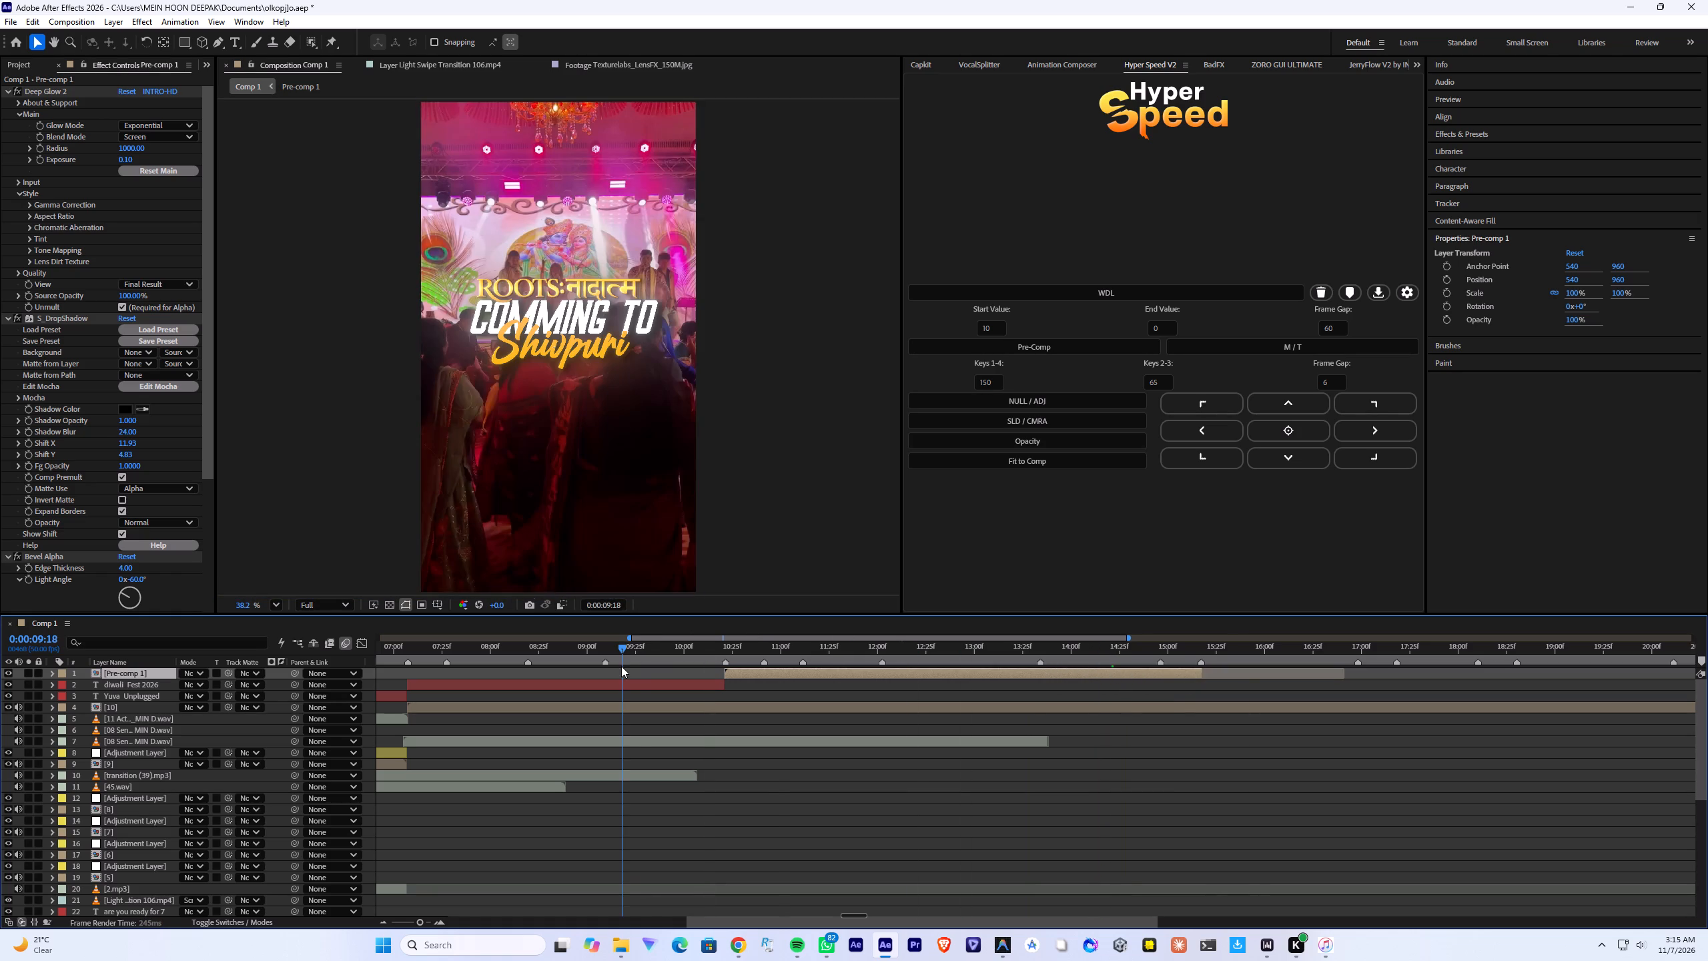
key(space)
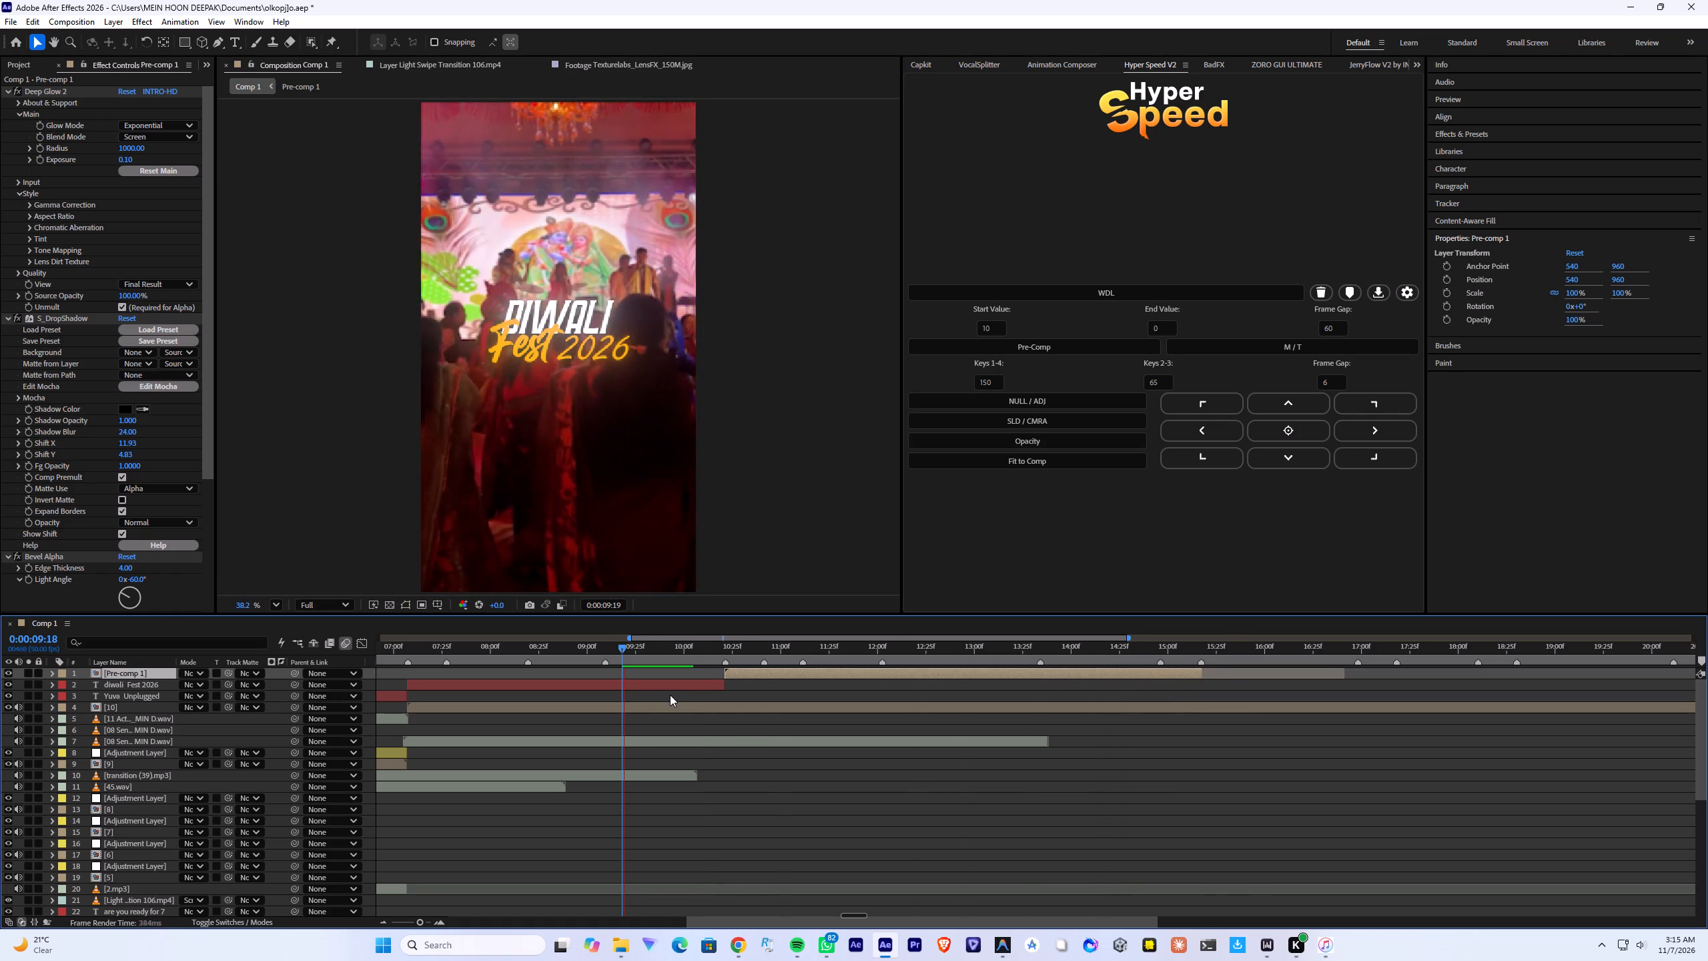
drag(667, 656, 646, 659)
key(space)
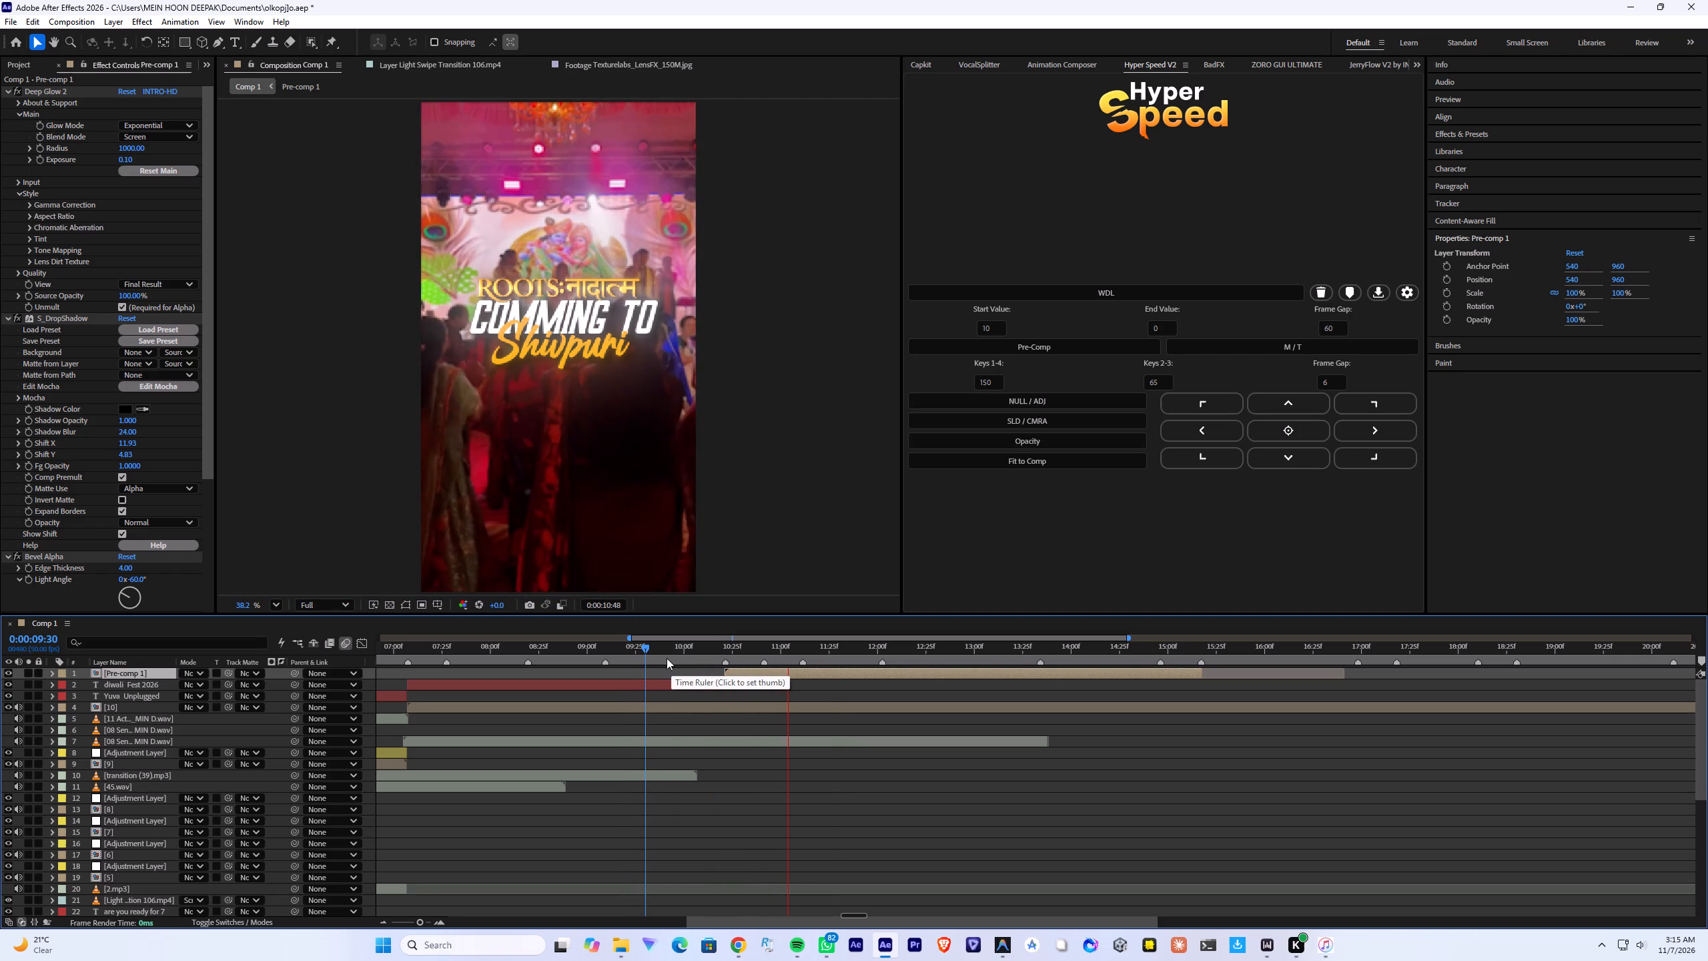
key(space)
click(659, 647)
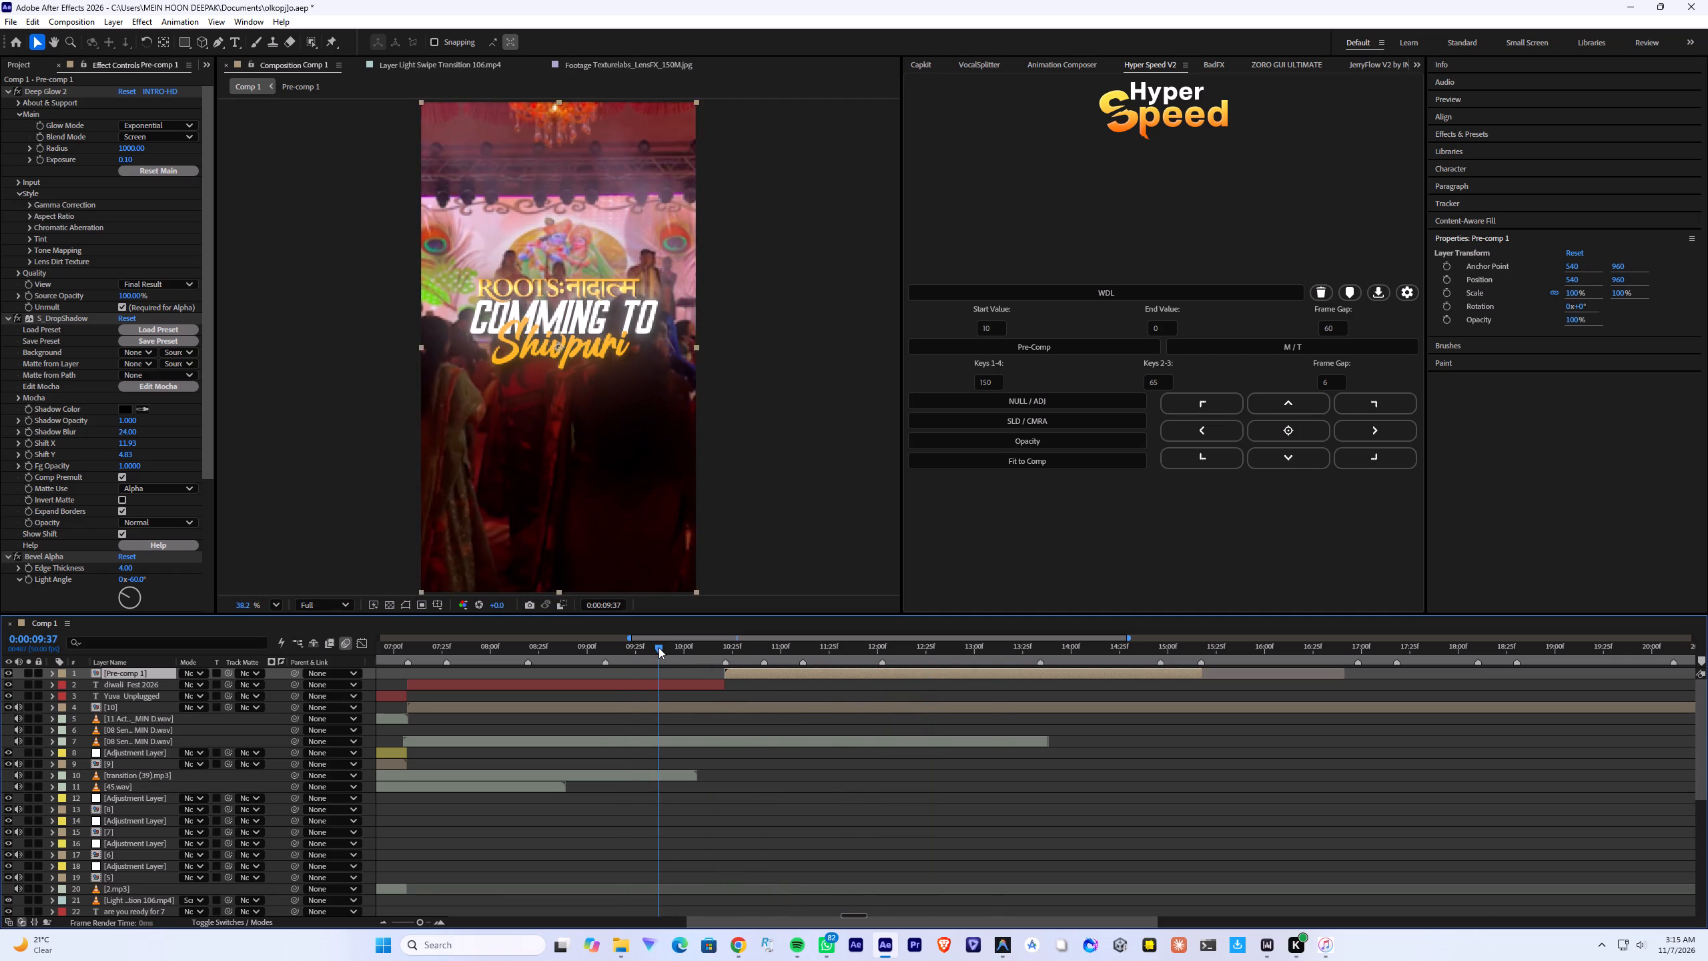
Copy the Light Swipe Transition 106.mp4 layer together with the 7.mp3 sound layer, both around the 5-second mark.
alt+scroll(785, 695, down, 1)
scroll(524, 782, down, 1)
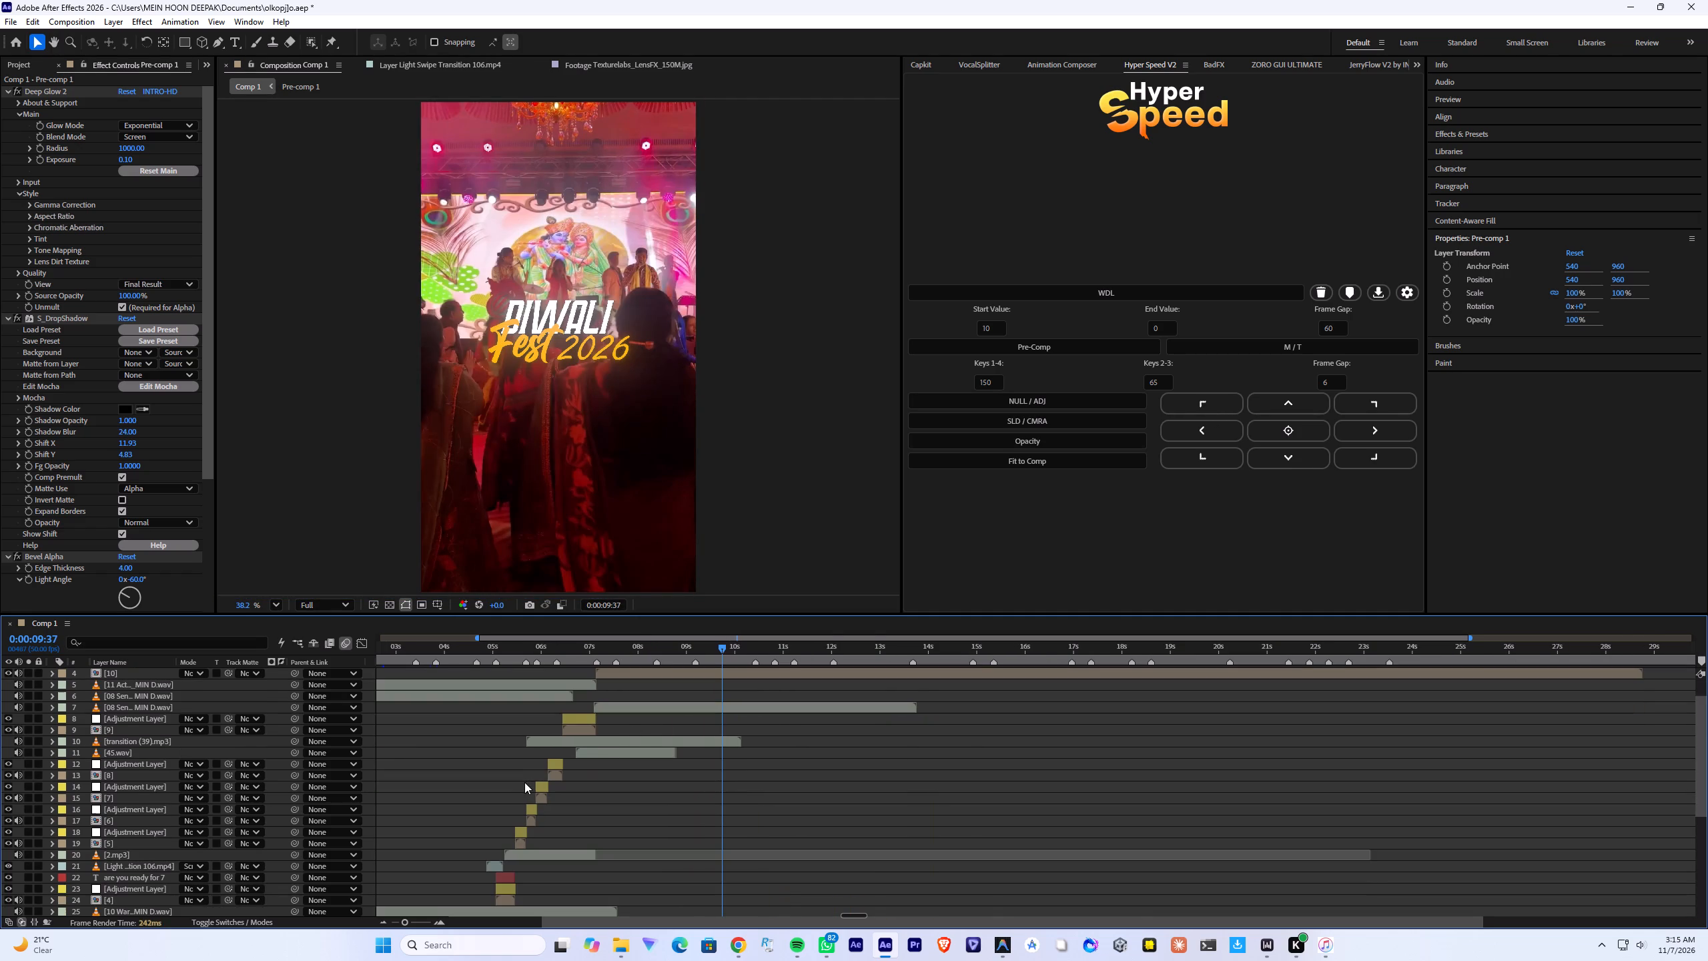
alt+scroll(513, 807, up, 2)
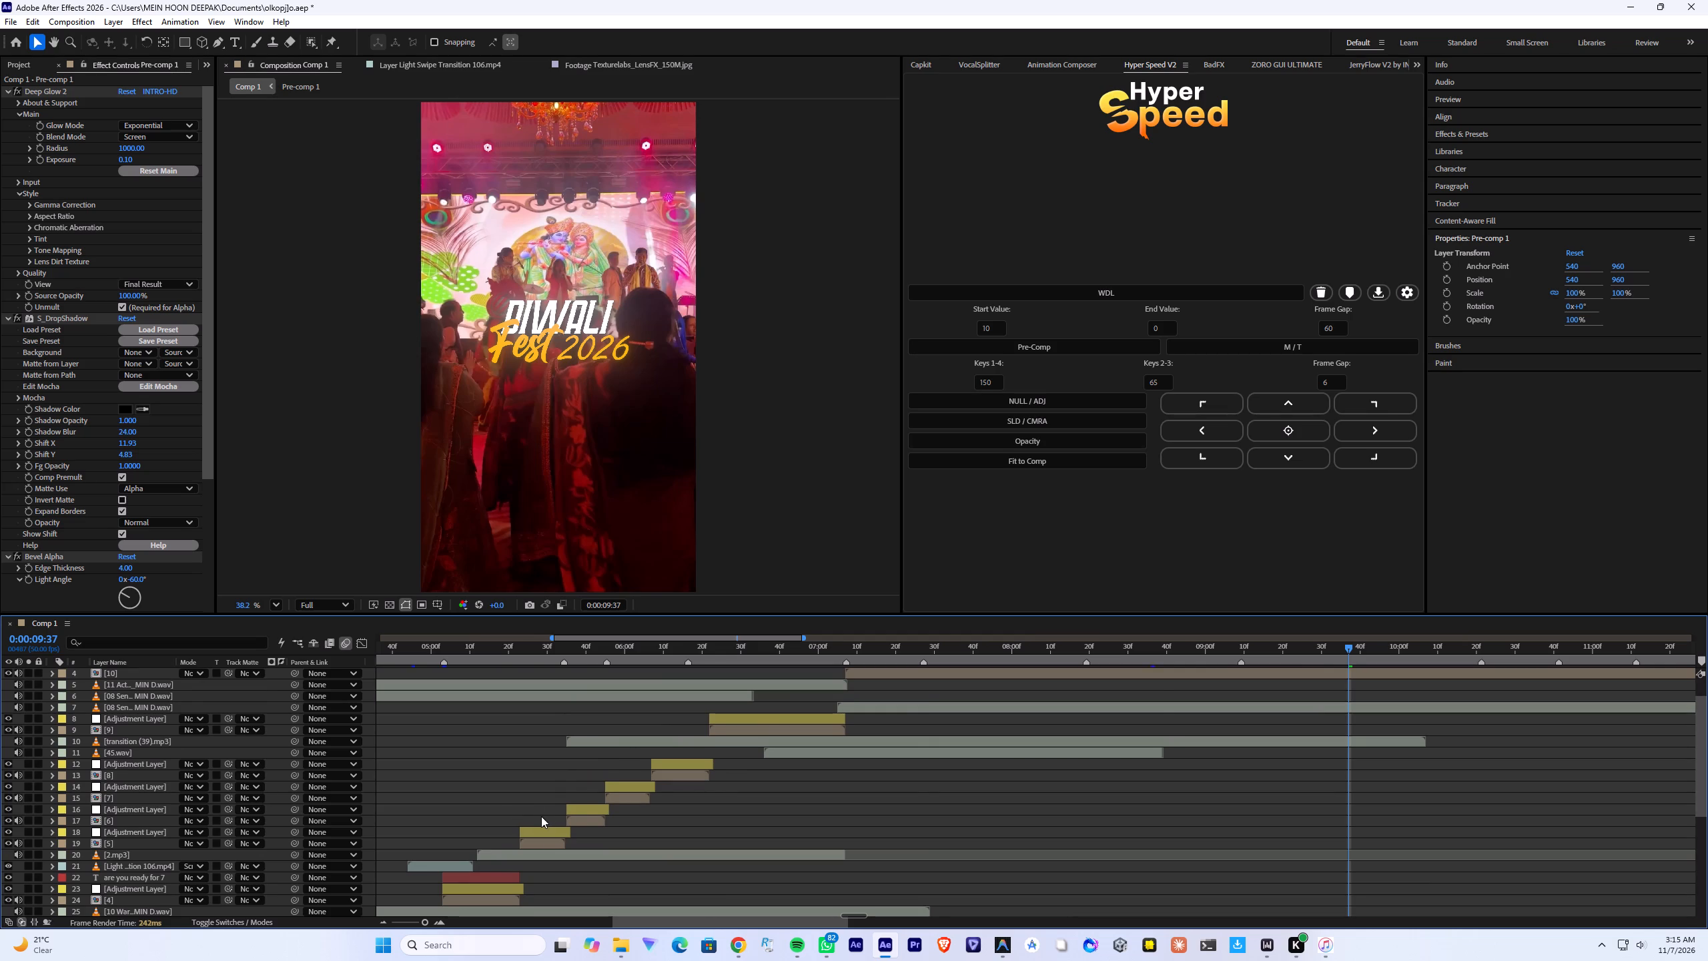
scroll(532, 816, down, 2)
click(460, 802)
scroll(460, 802, down, 3)
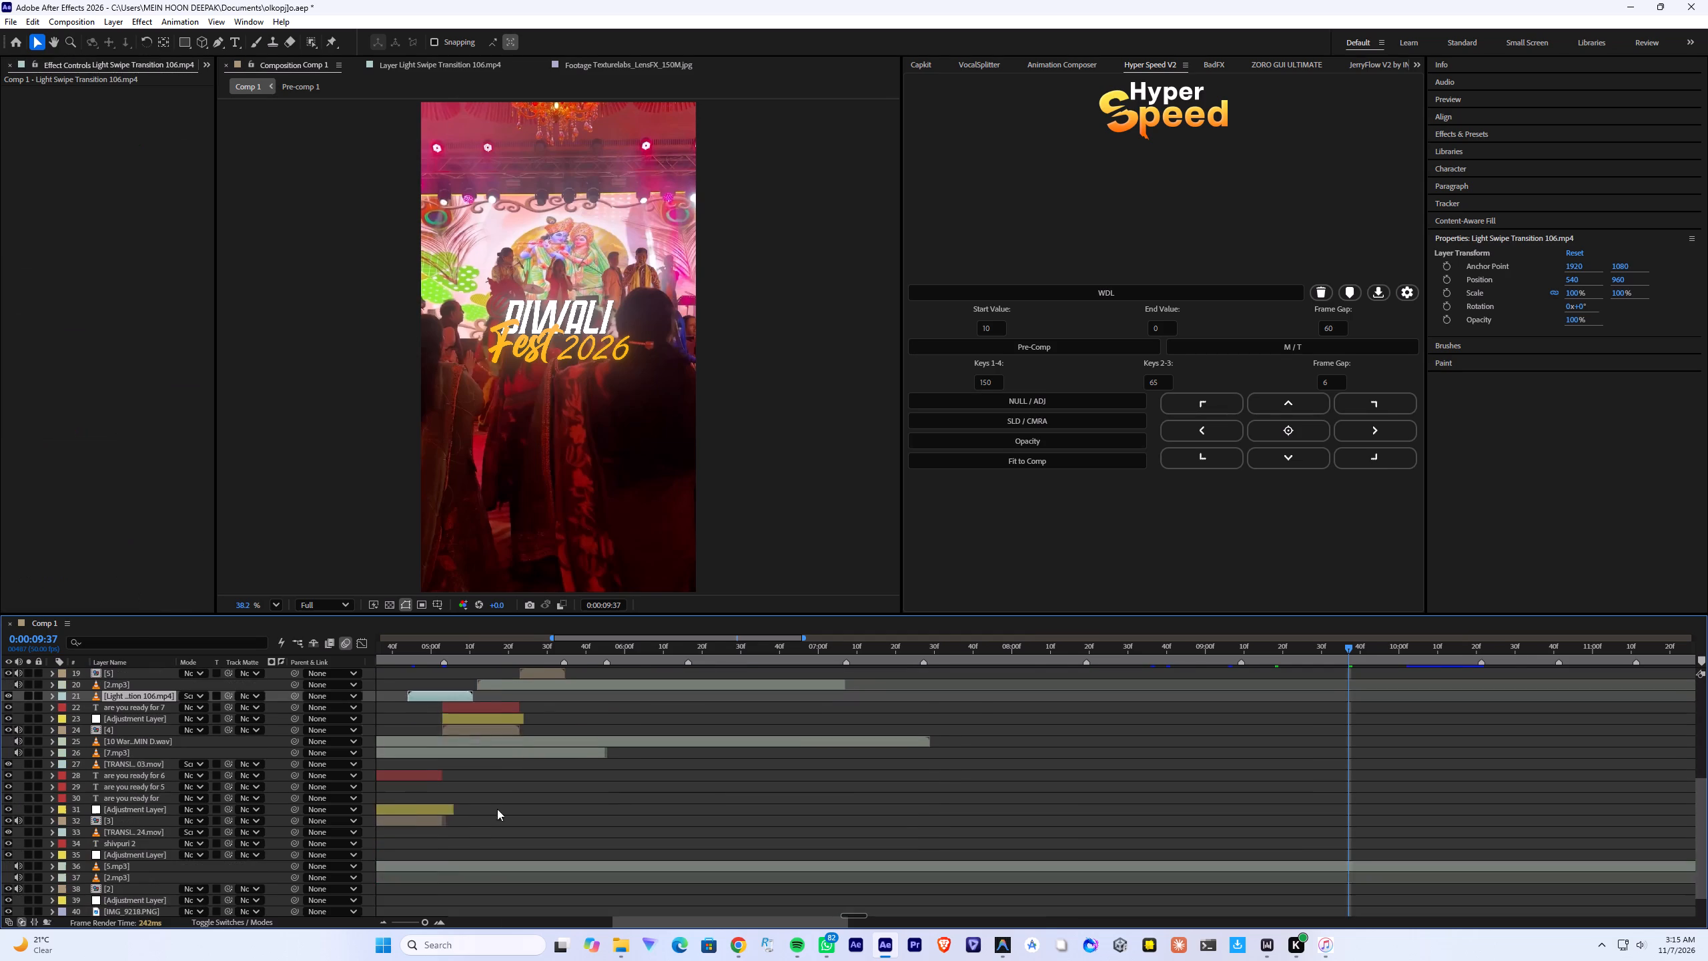
alt+scroll(594, 810, down, 2)
alt+scroll(537, 764, up, 2)
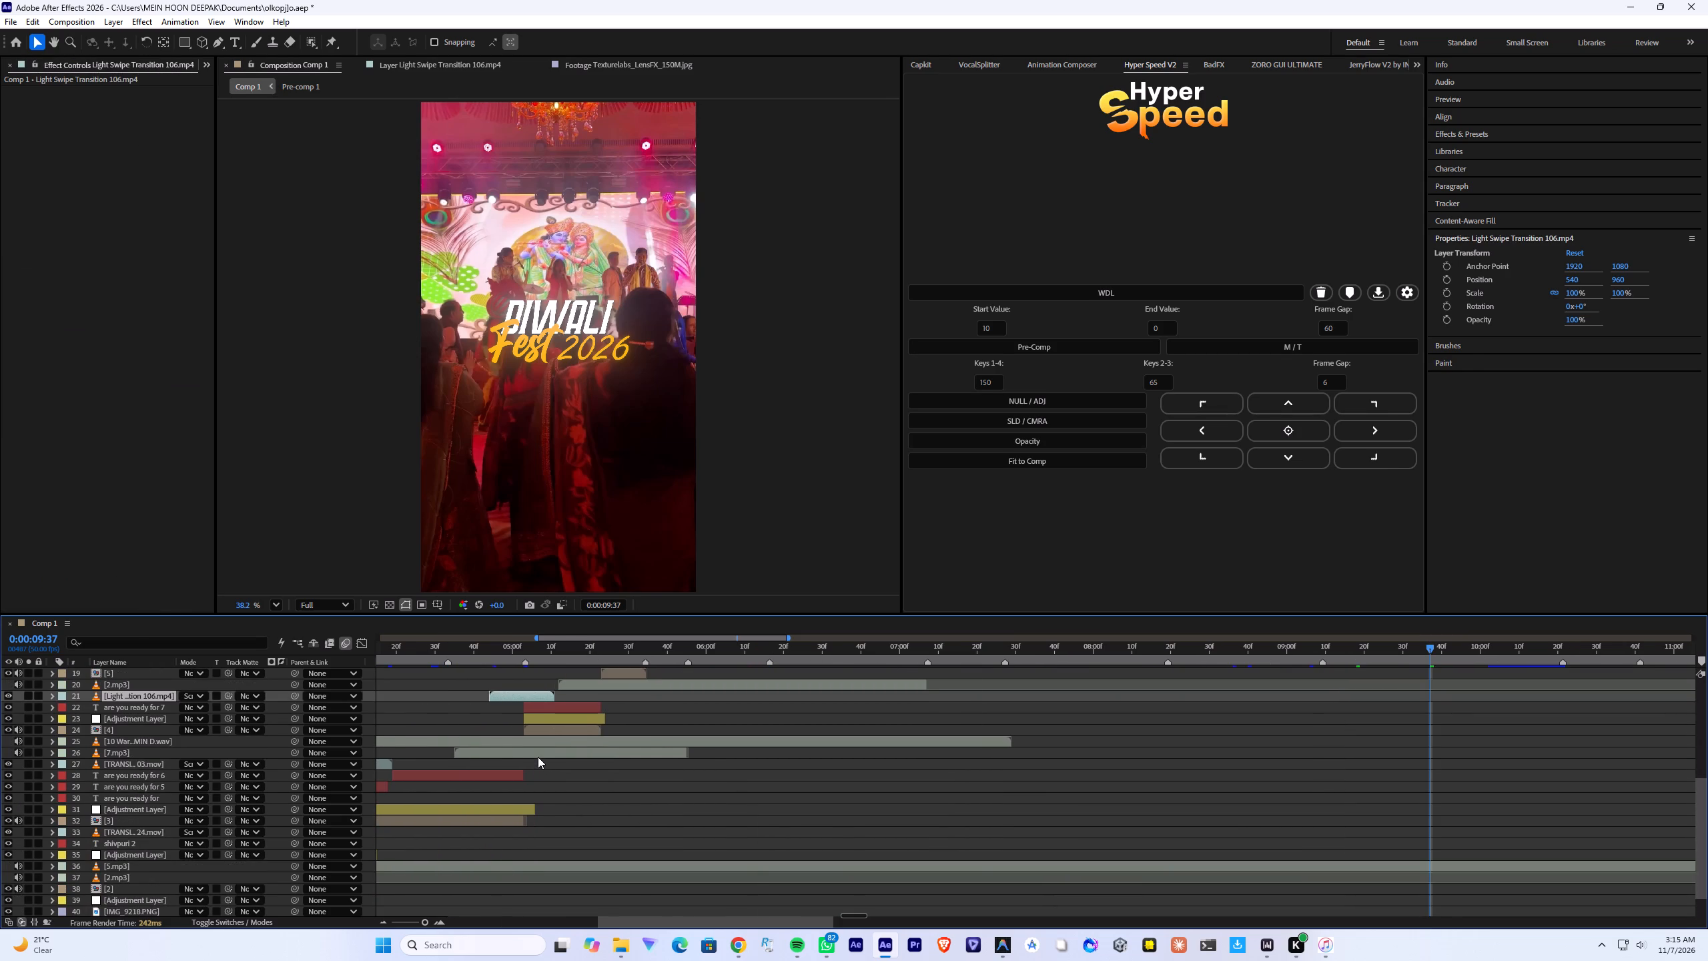
ctrl+click(540, 754)
key(ctrl+c)
Paste the copied Light Swipe Transition 106.mp4 and 7.mp3 layers above Pre-comp 1 and move them over the cut at 10:21.
scroll(1342, 752, up, 14)
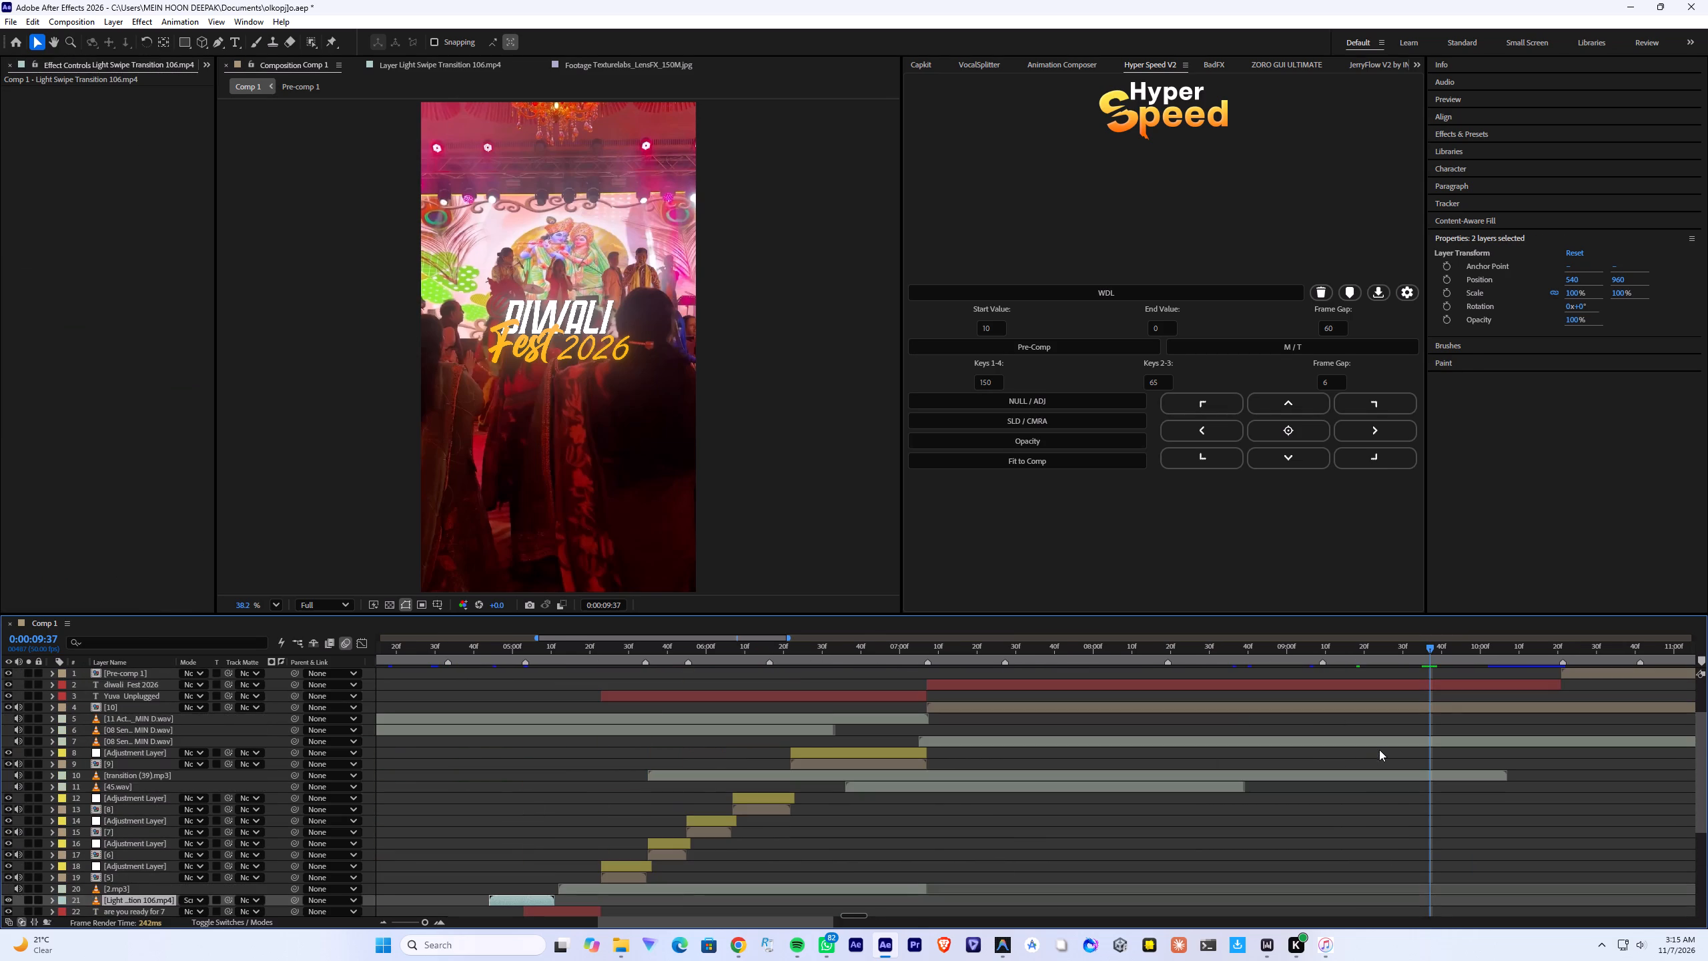
alt+scroll(1224, 742, down, 1)
alt+scroll(1404, 715, up, 2)
click(1391, 647)
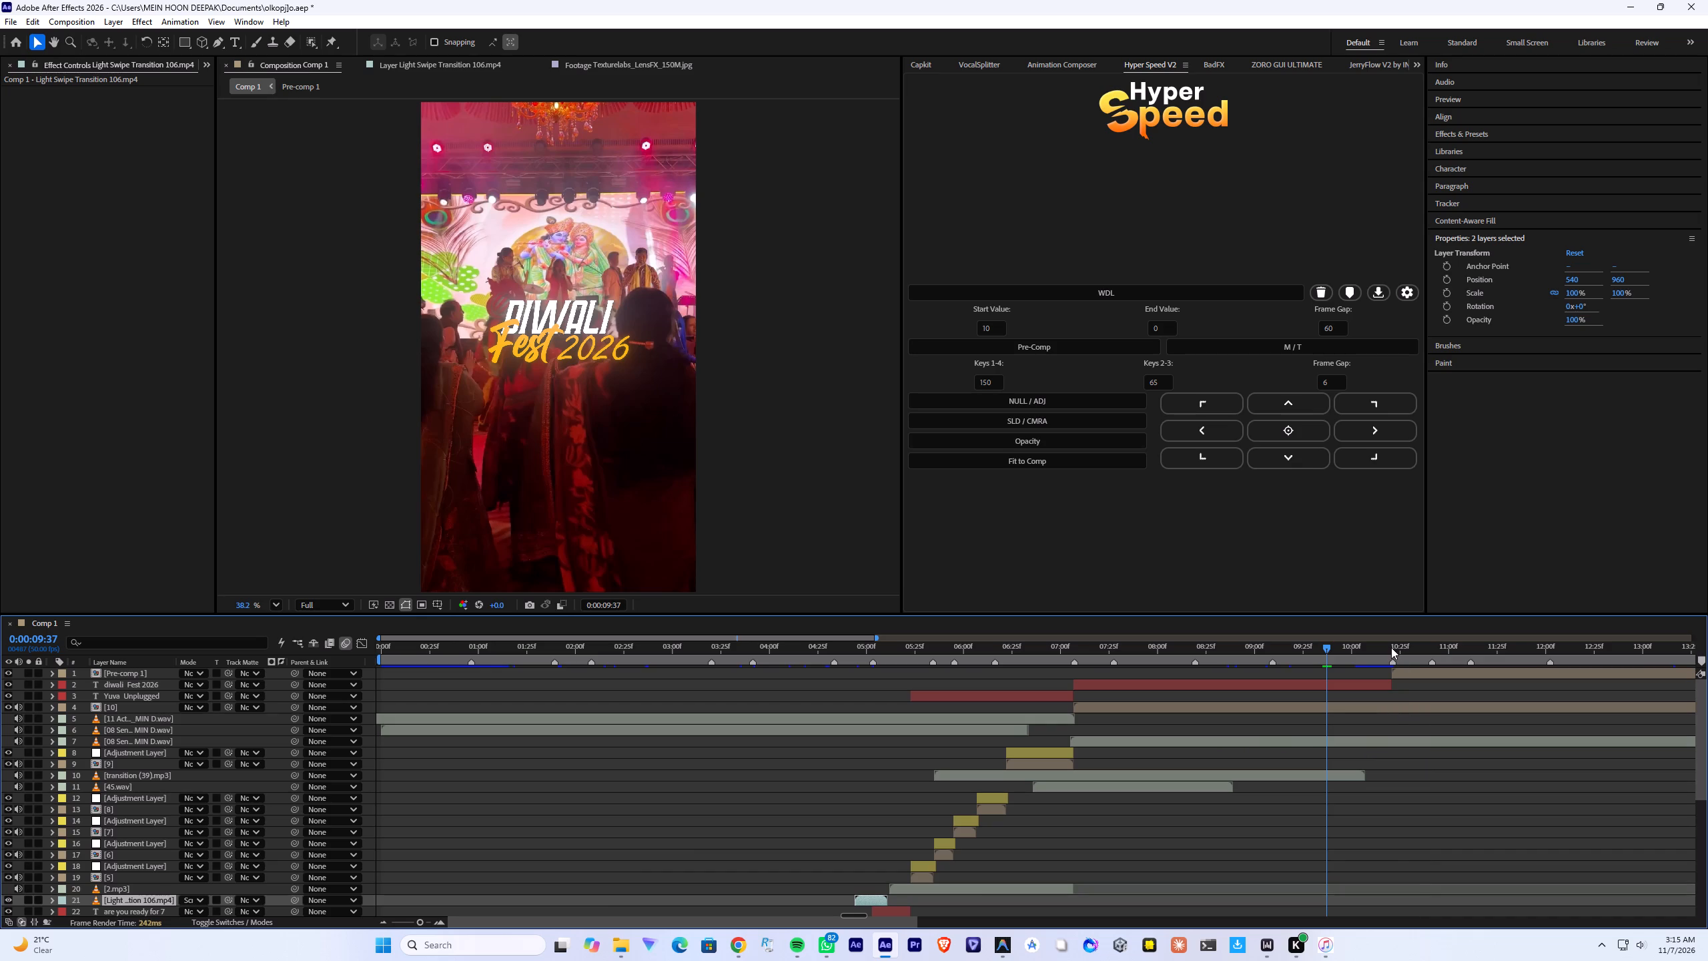
click(1394, 676)
key(ctrl+v)
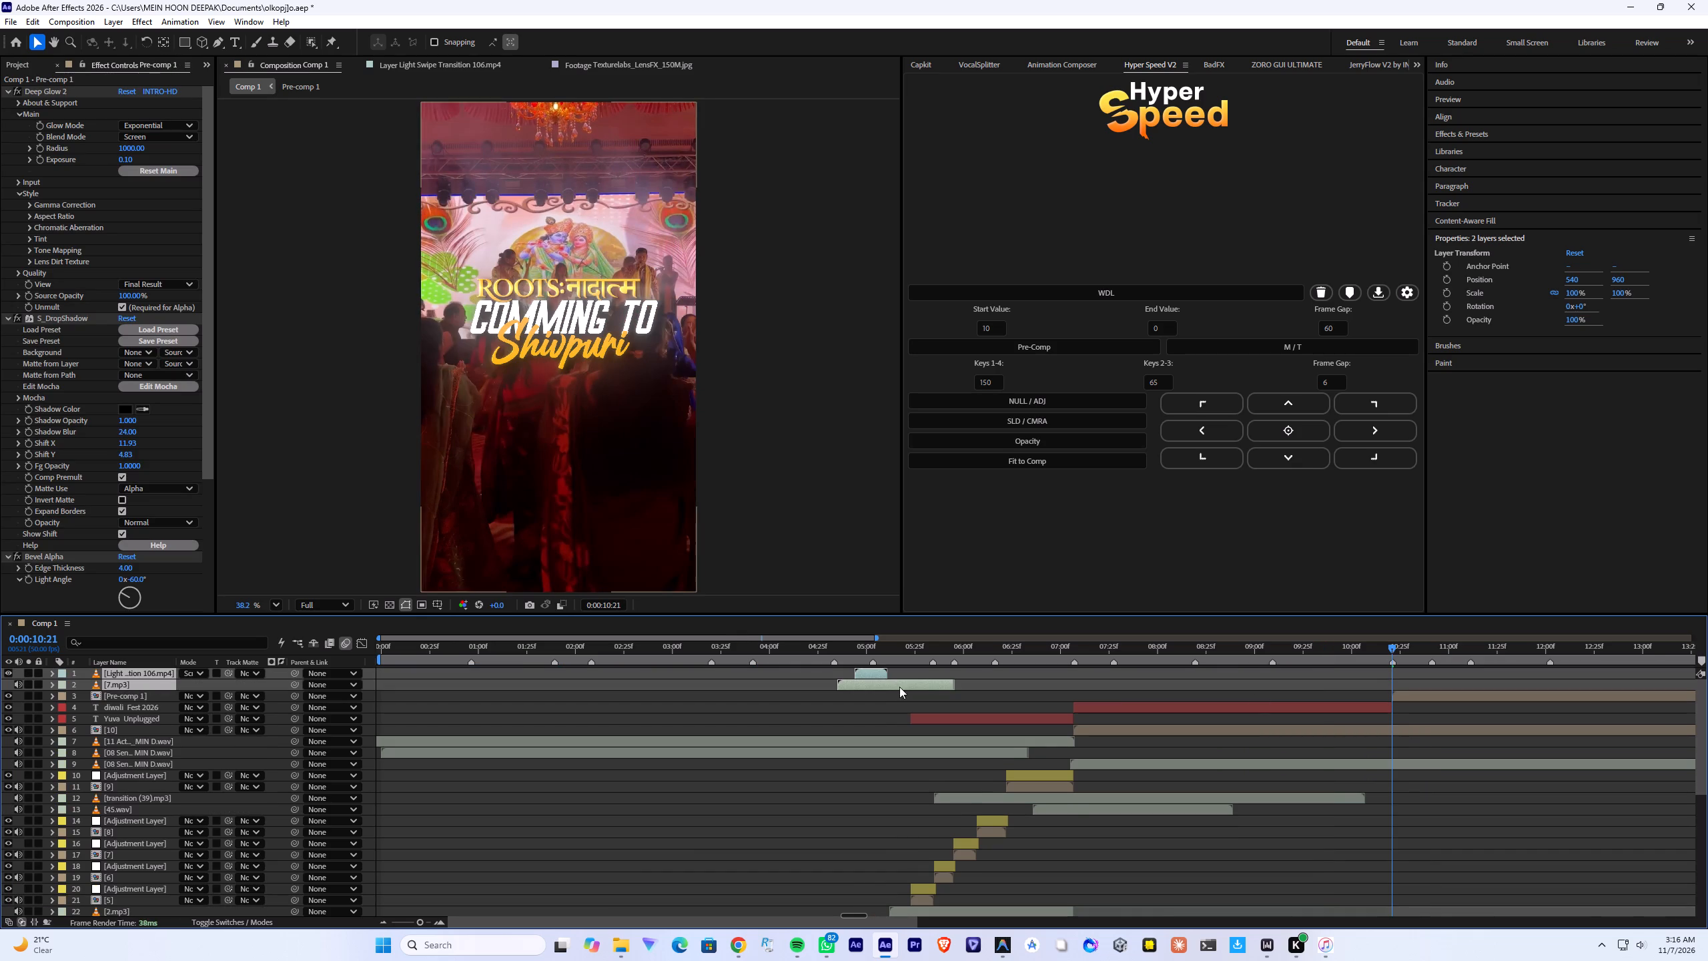
drag(887, 685, 1409, 699)
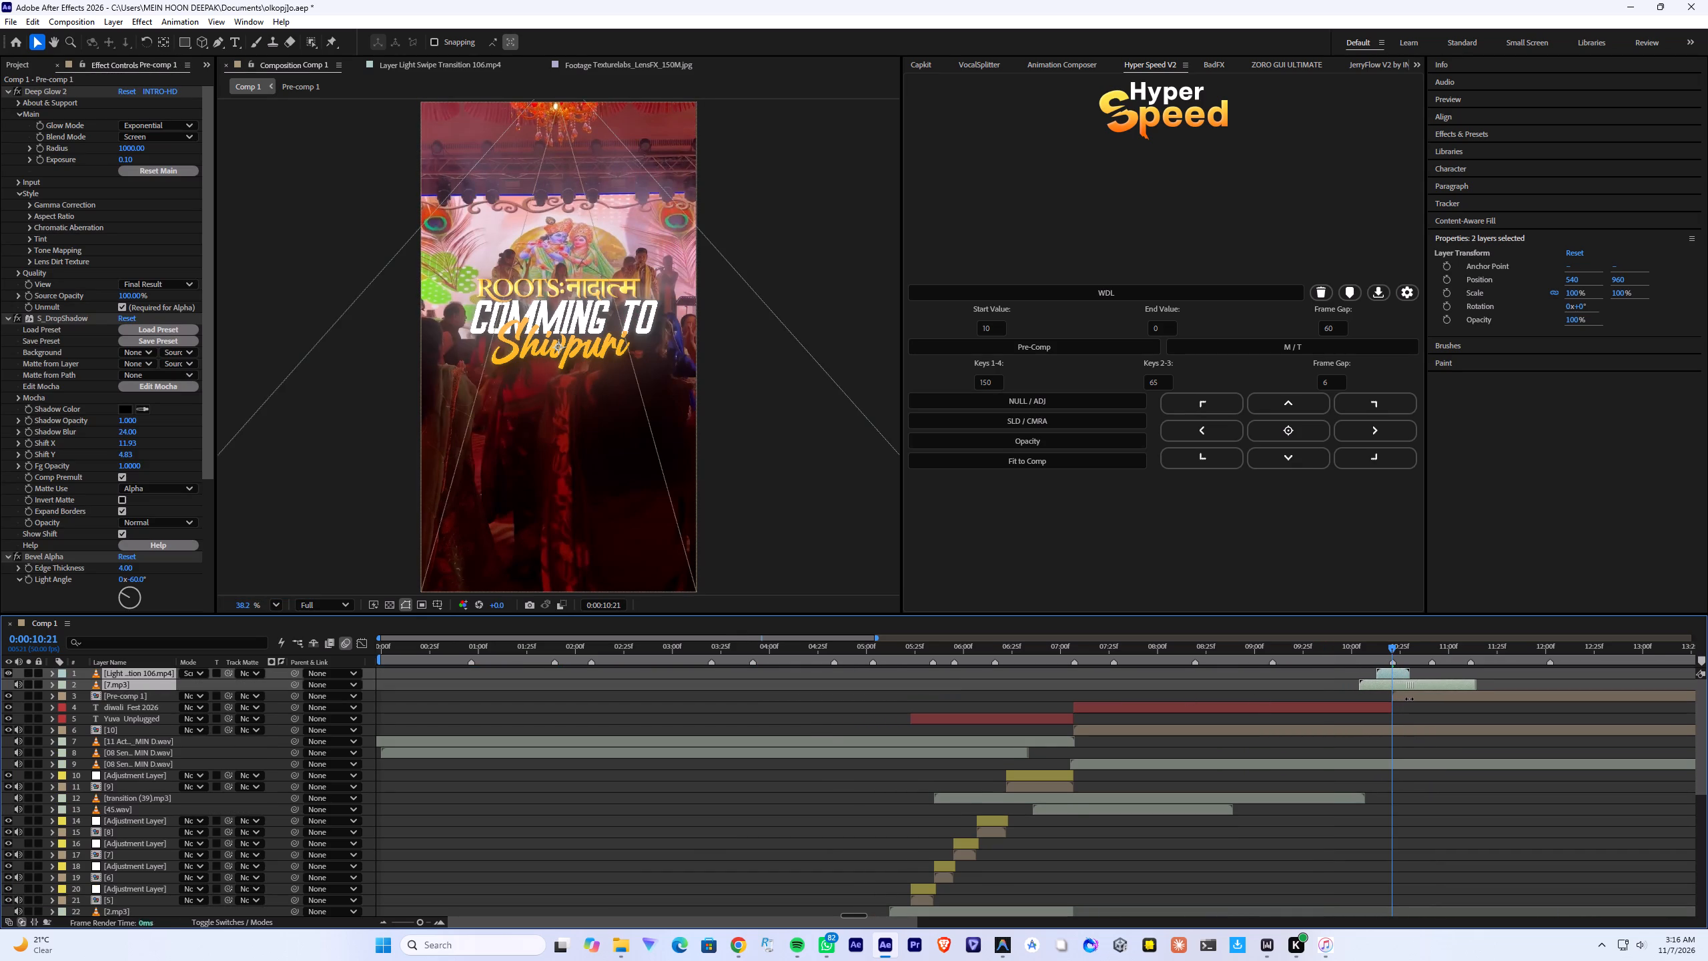
drag(1409, 699, 1410, 698)
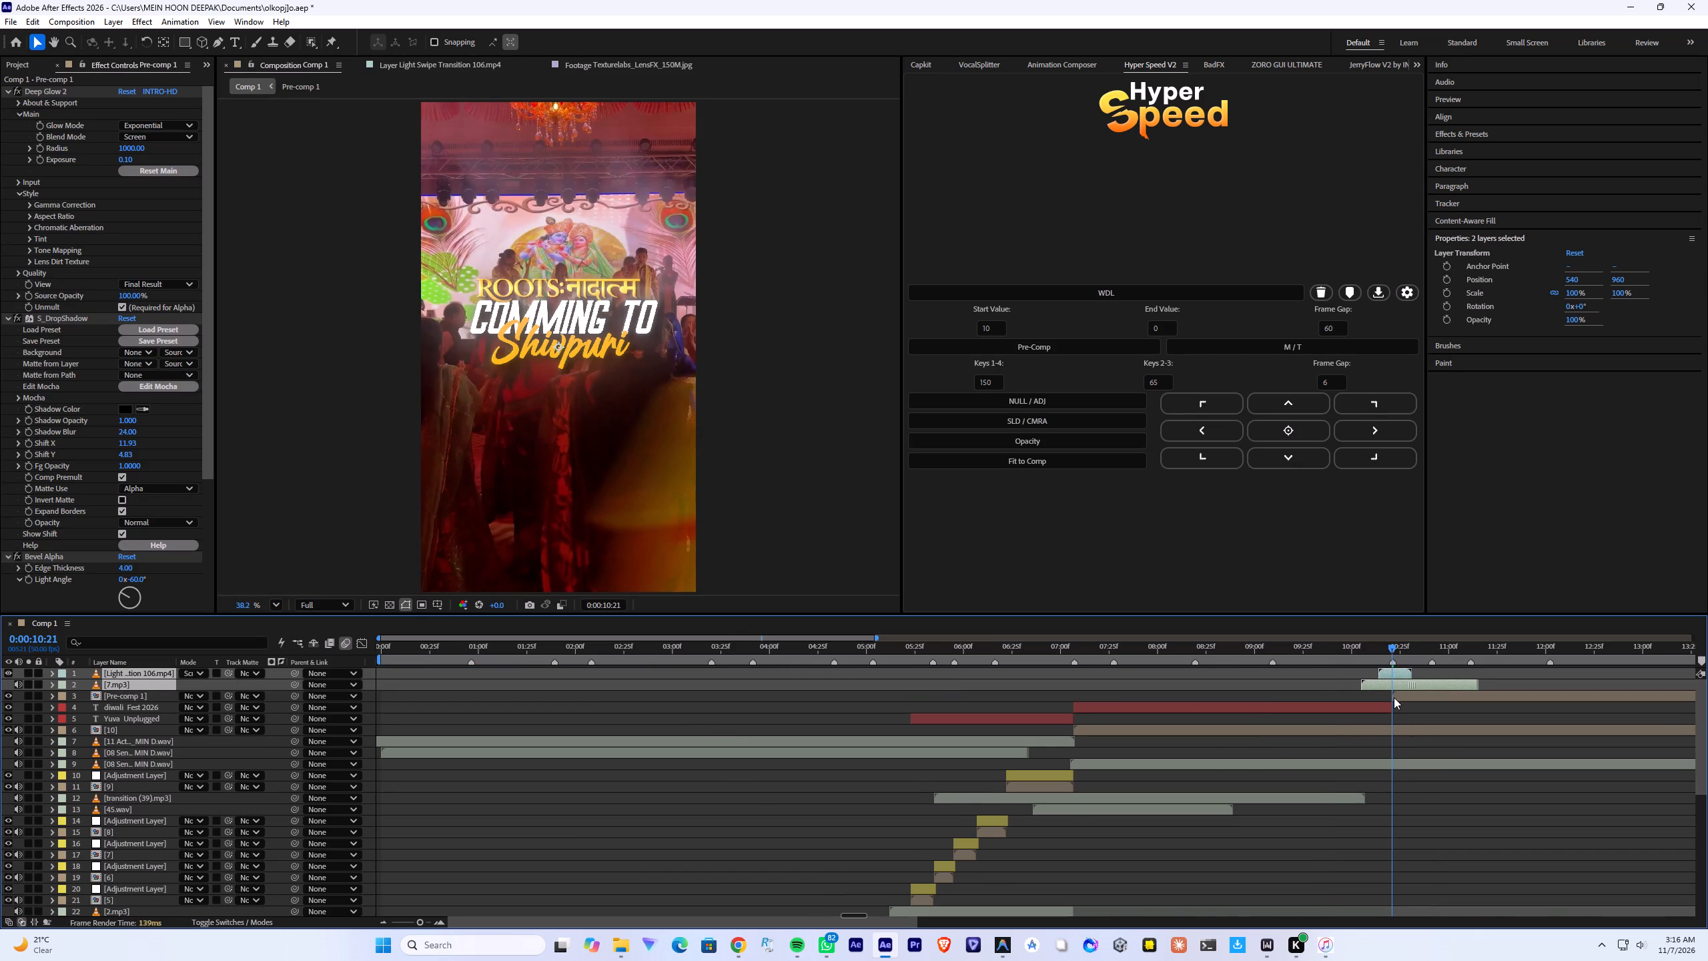
Show the pasted 7.mp3 layer's waveform and preview the light swipe into the ROOTS "comming to Shivpuri" title from about 9:46.
key(l)
key(l)
alt+scroll(1398, 695, up, 3)
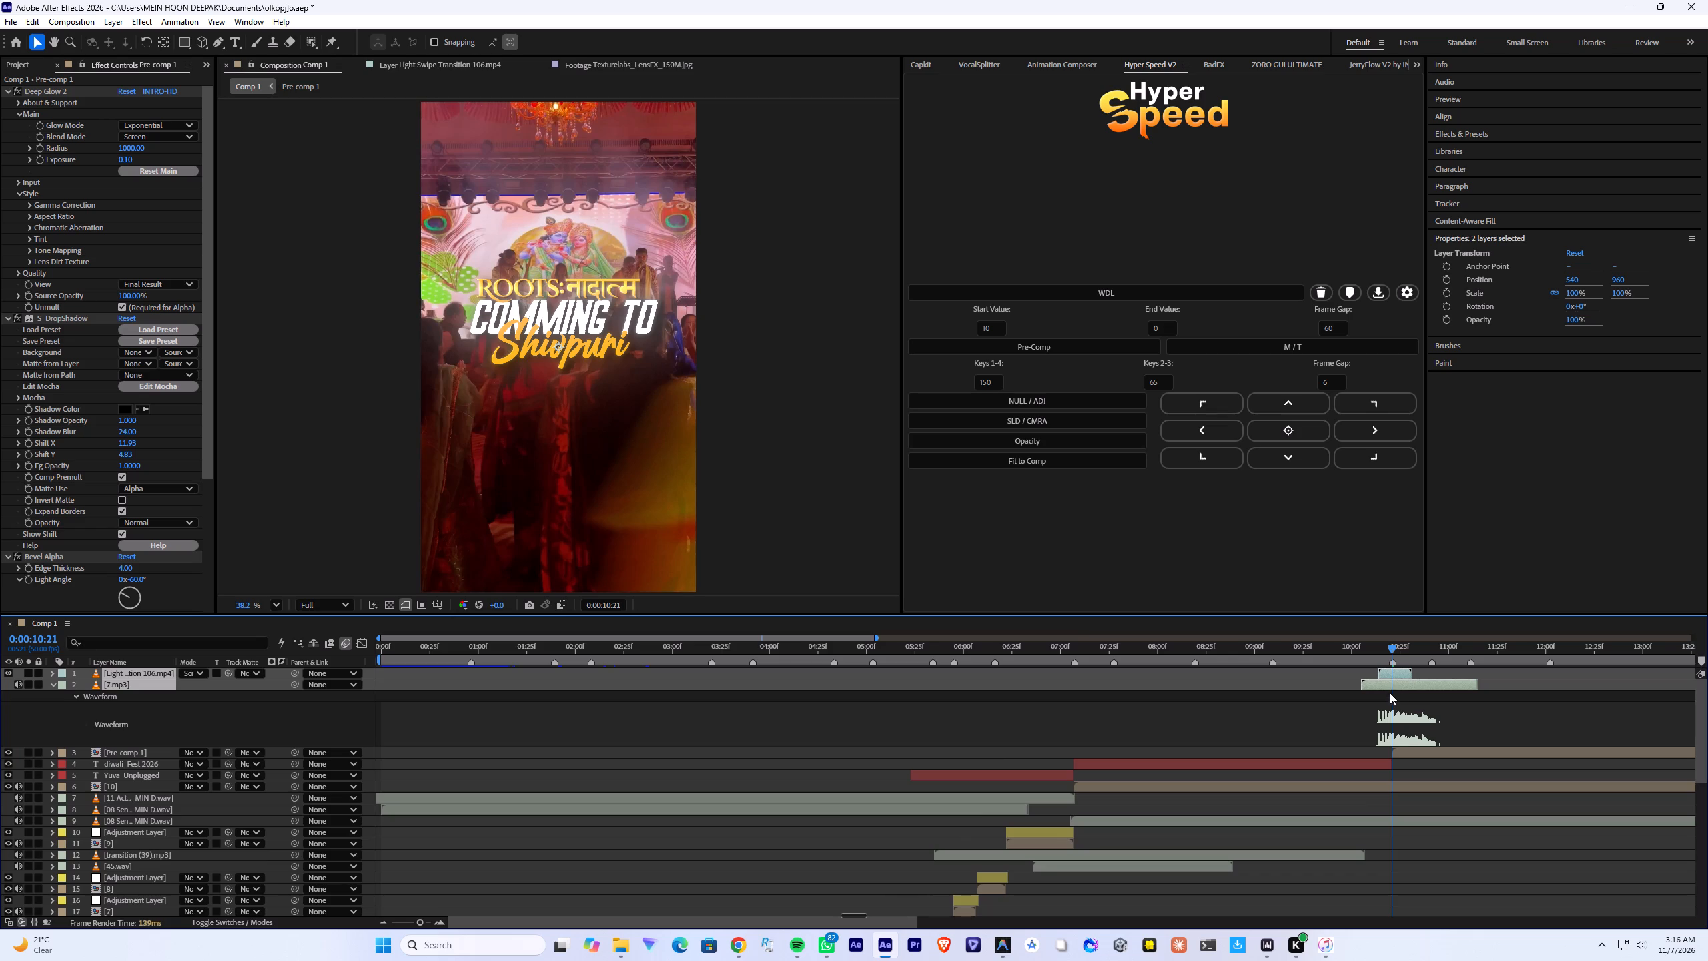
alt+scroll(1390, 695, up, 3)
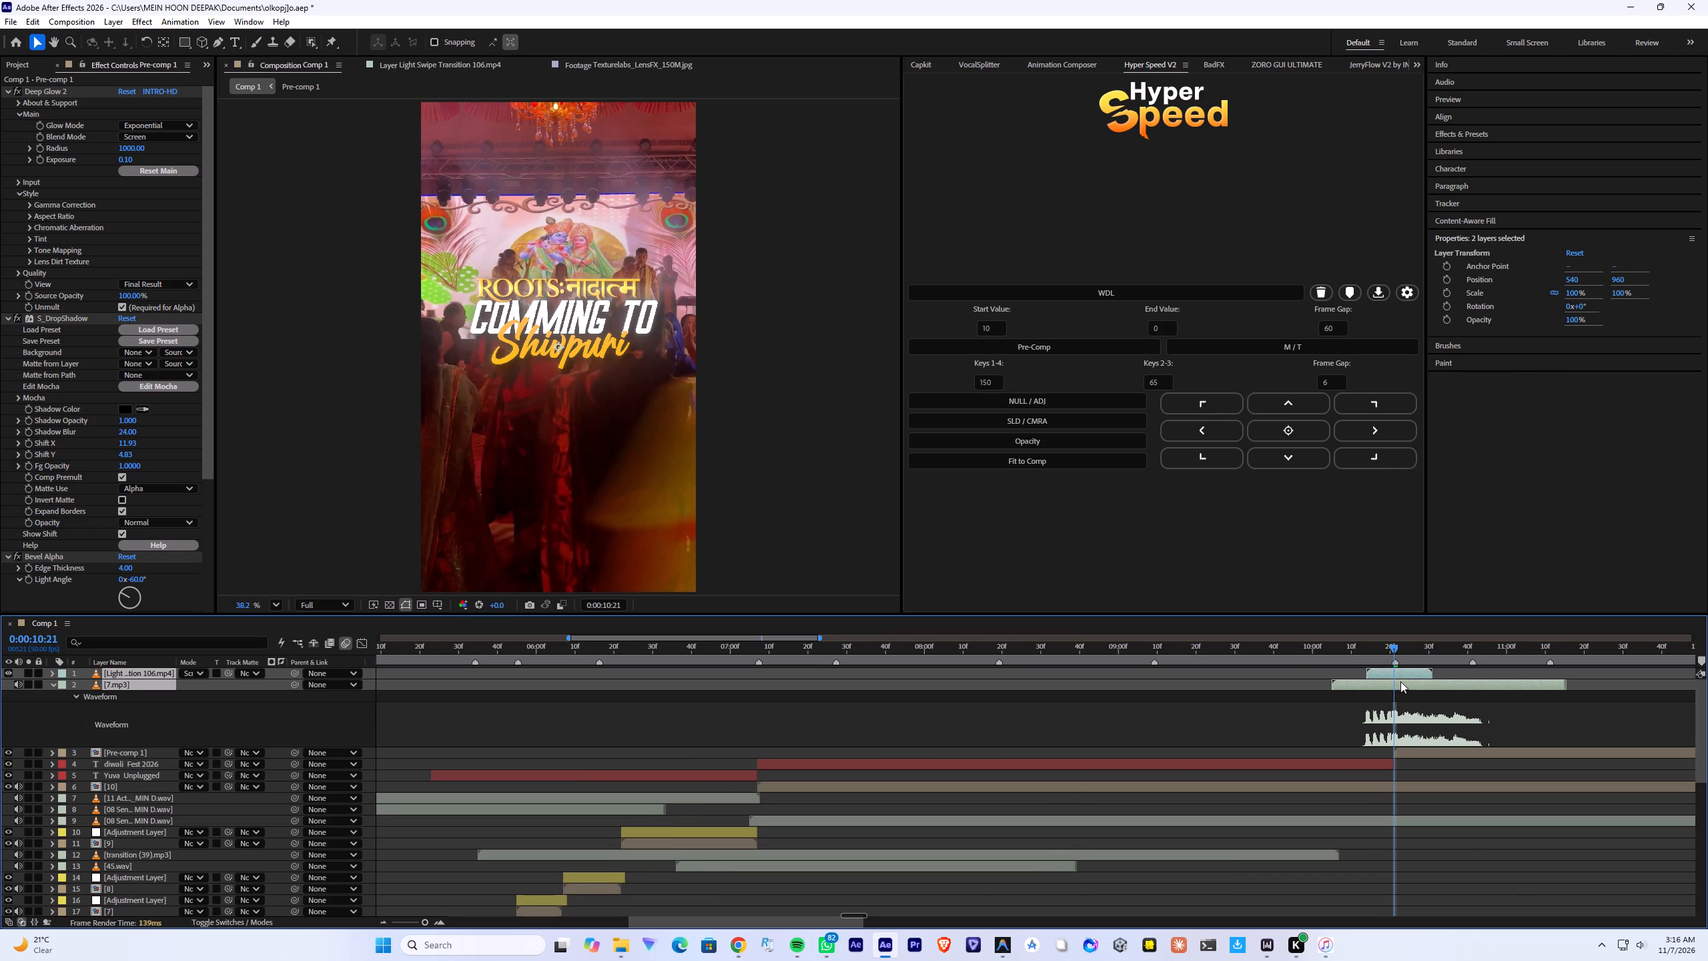
click(1300, 652)
key(space)
alt+scroll(1224, 695, down, 1)
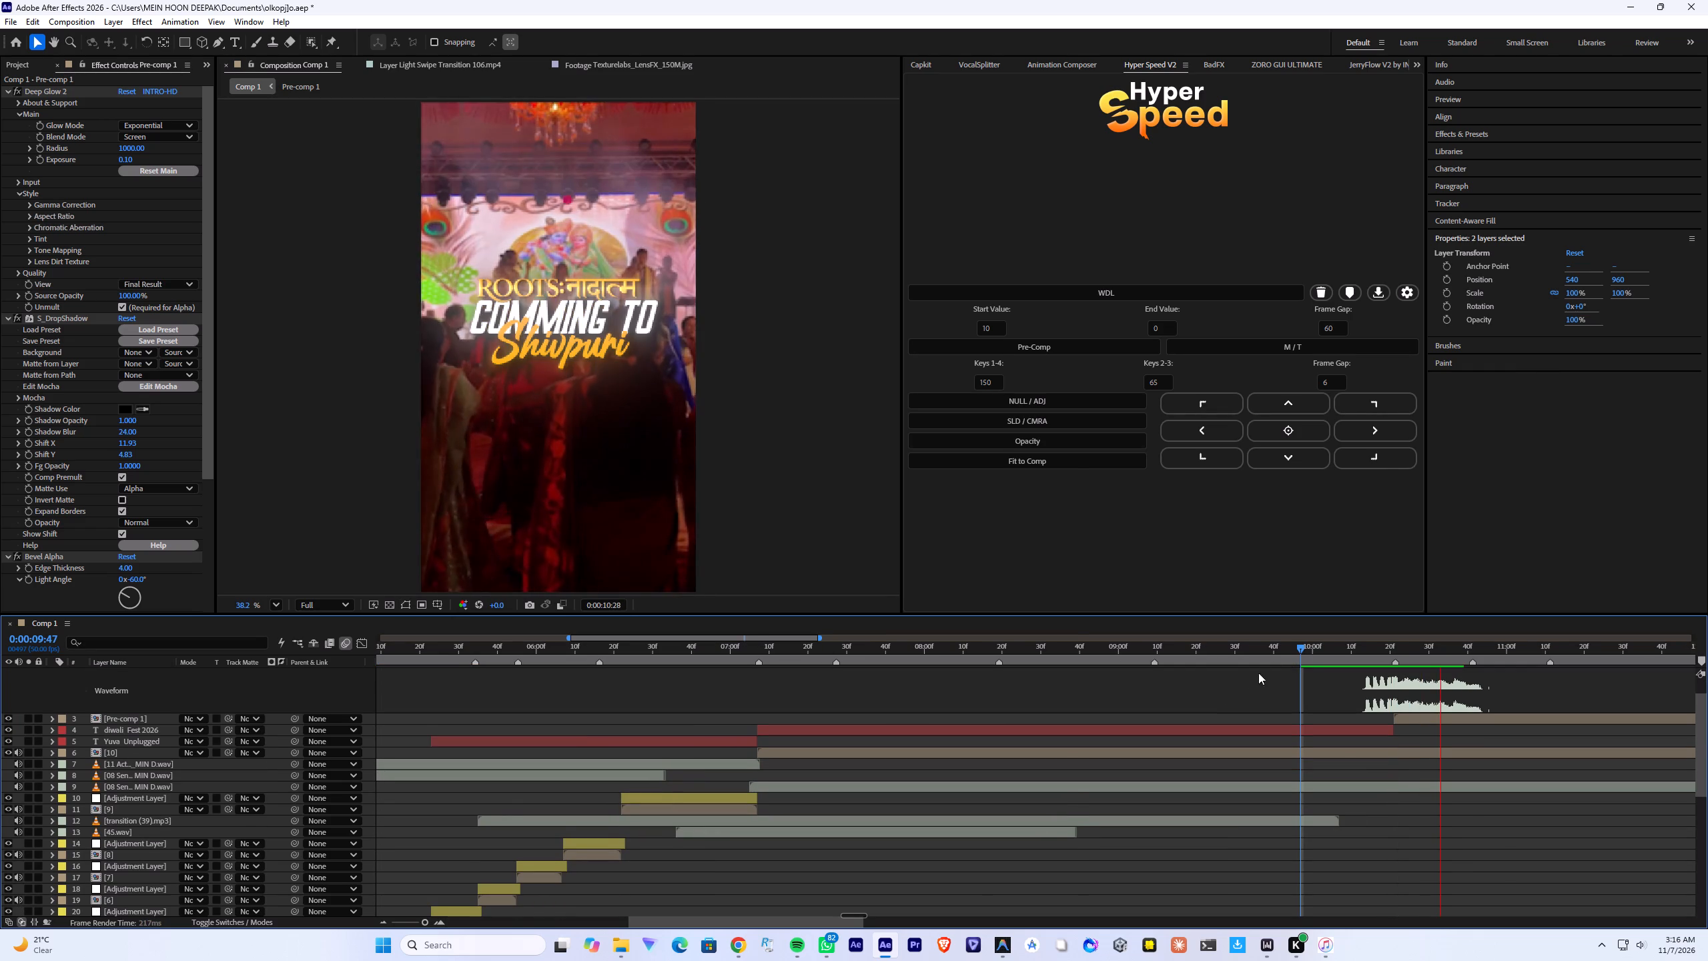
drag(1312, 657, 1298, 657)
key(space)
alt+scroll(1222, 707, down, 1)
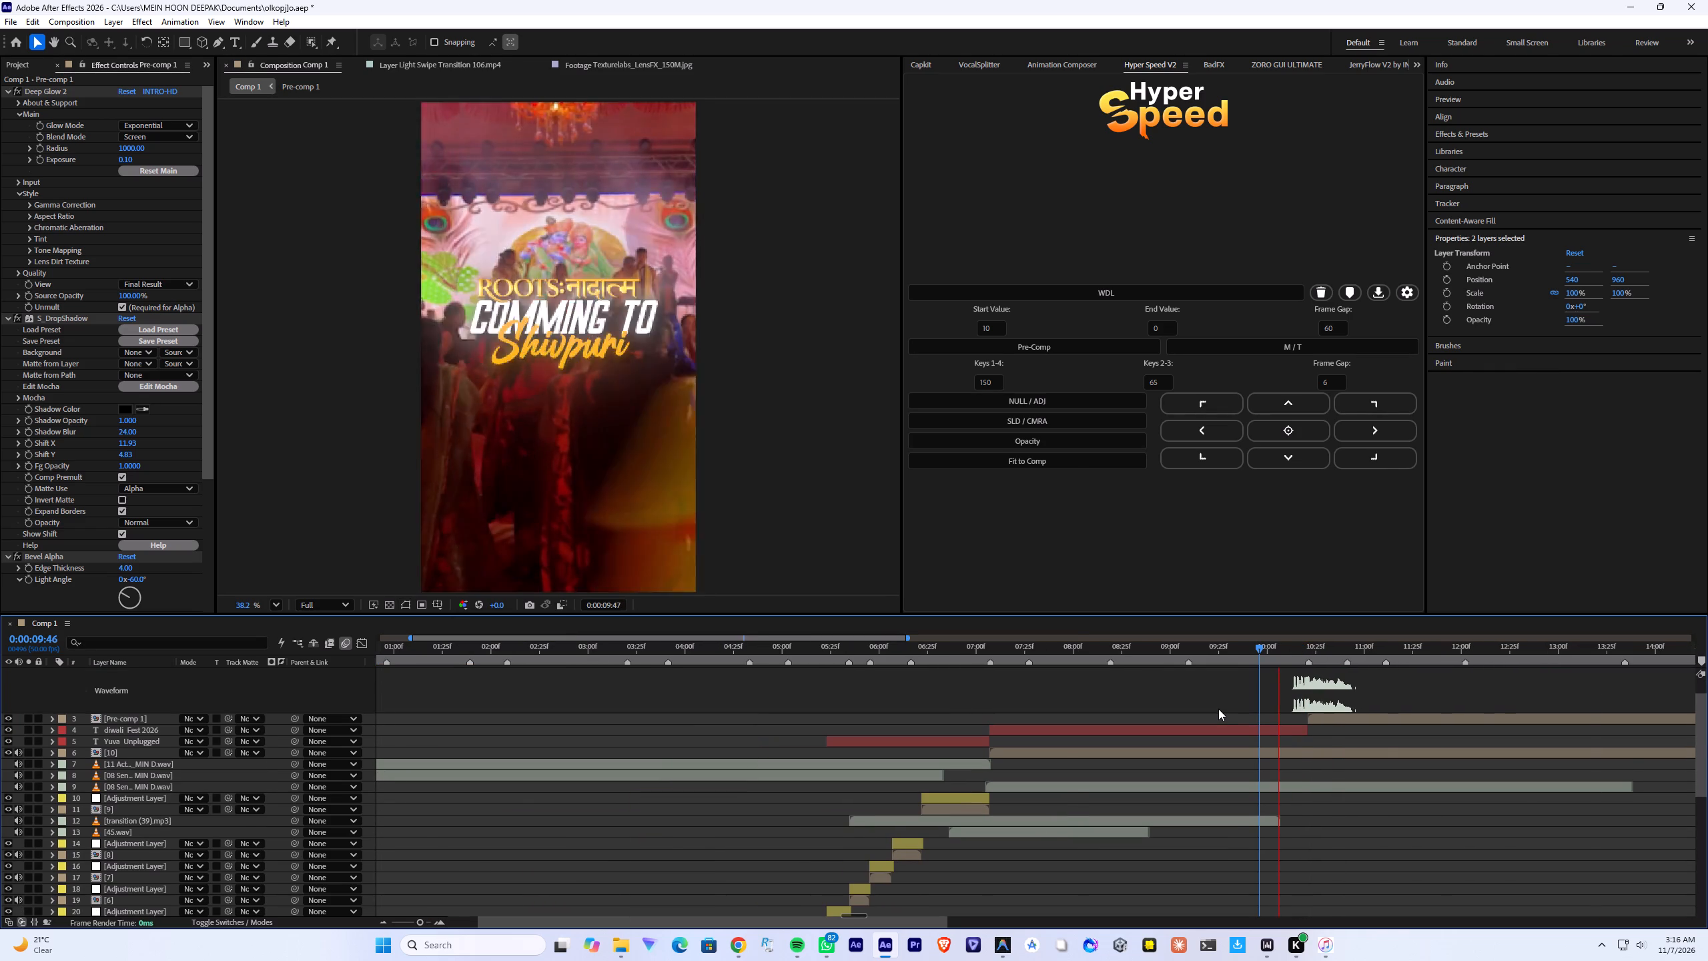
scroll(1266, 699, up, 5)
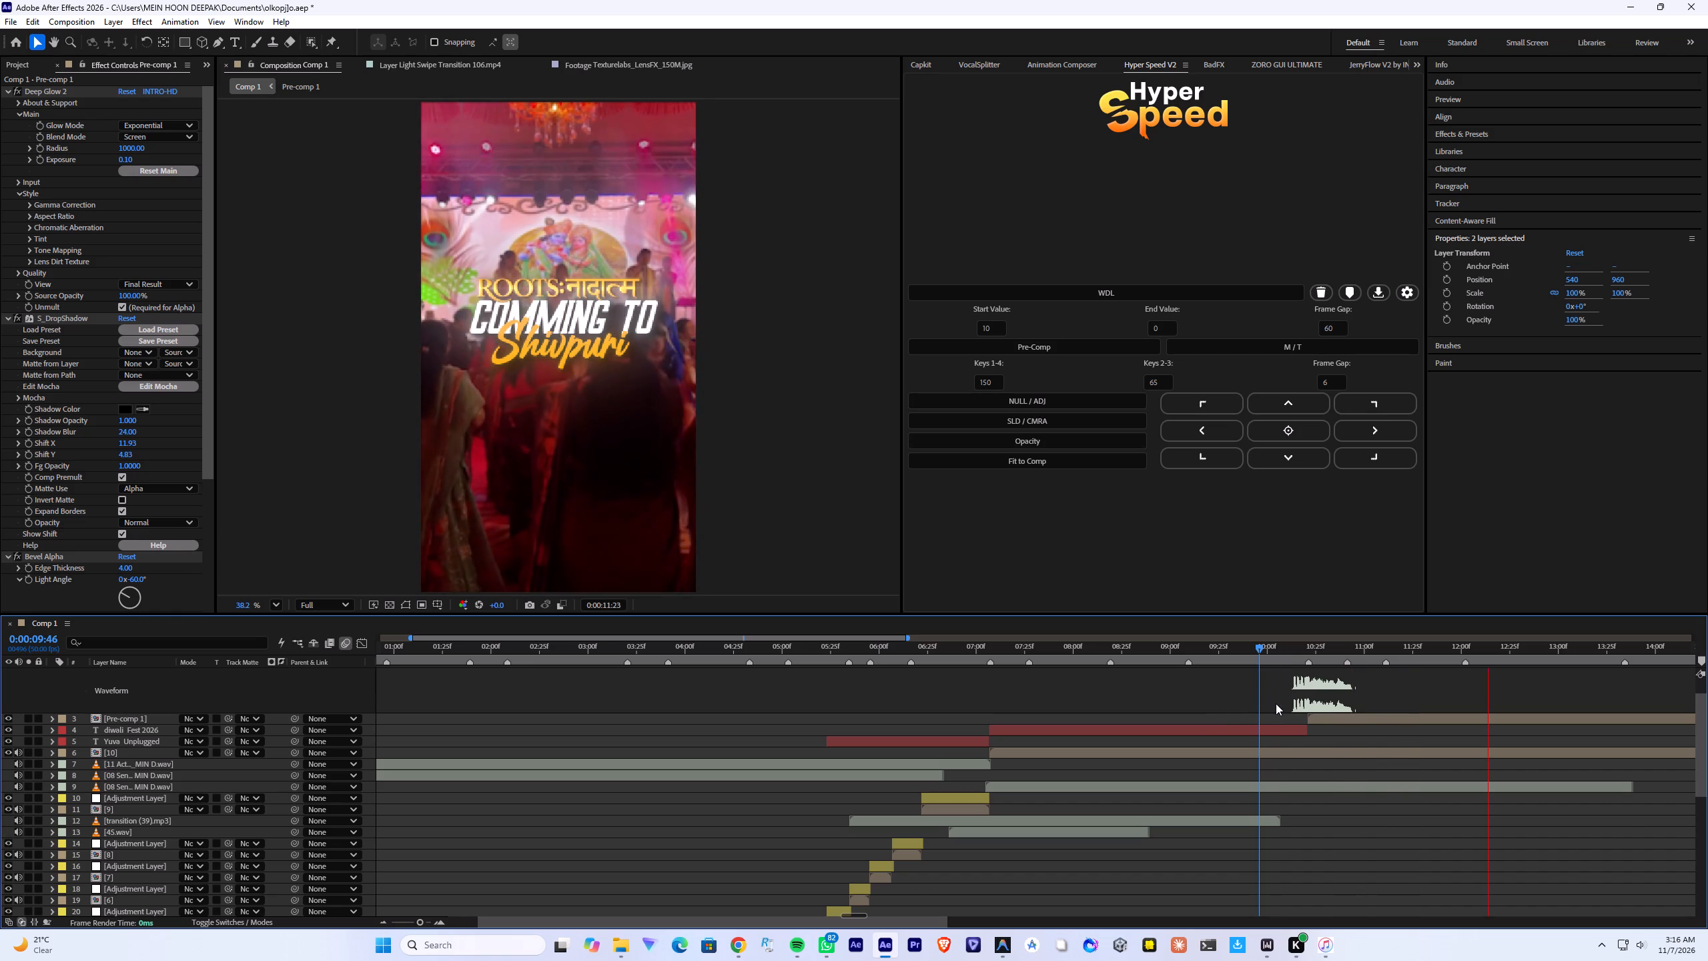
click(1210, 727)
alt+scroll(1070, 715, down, 2)
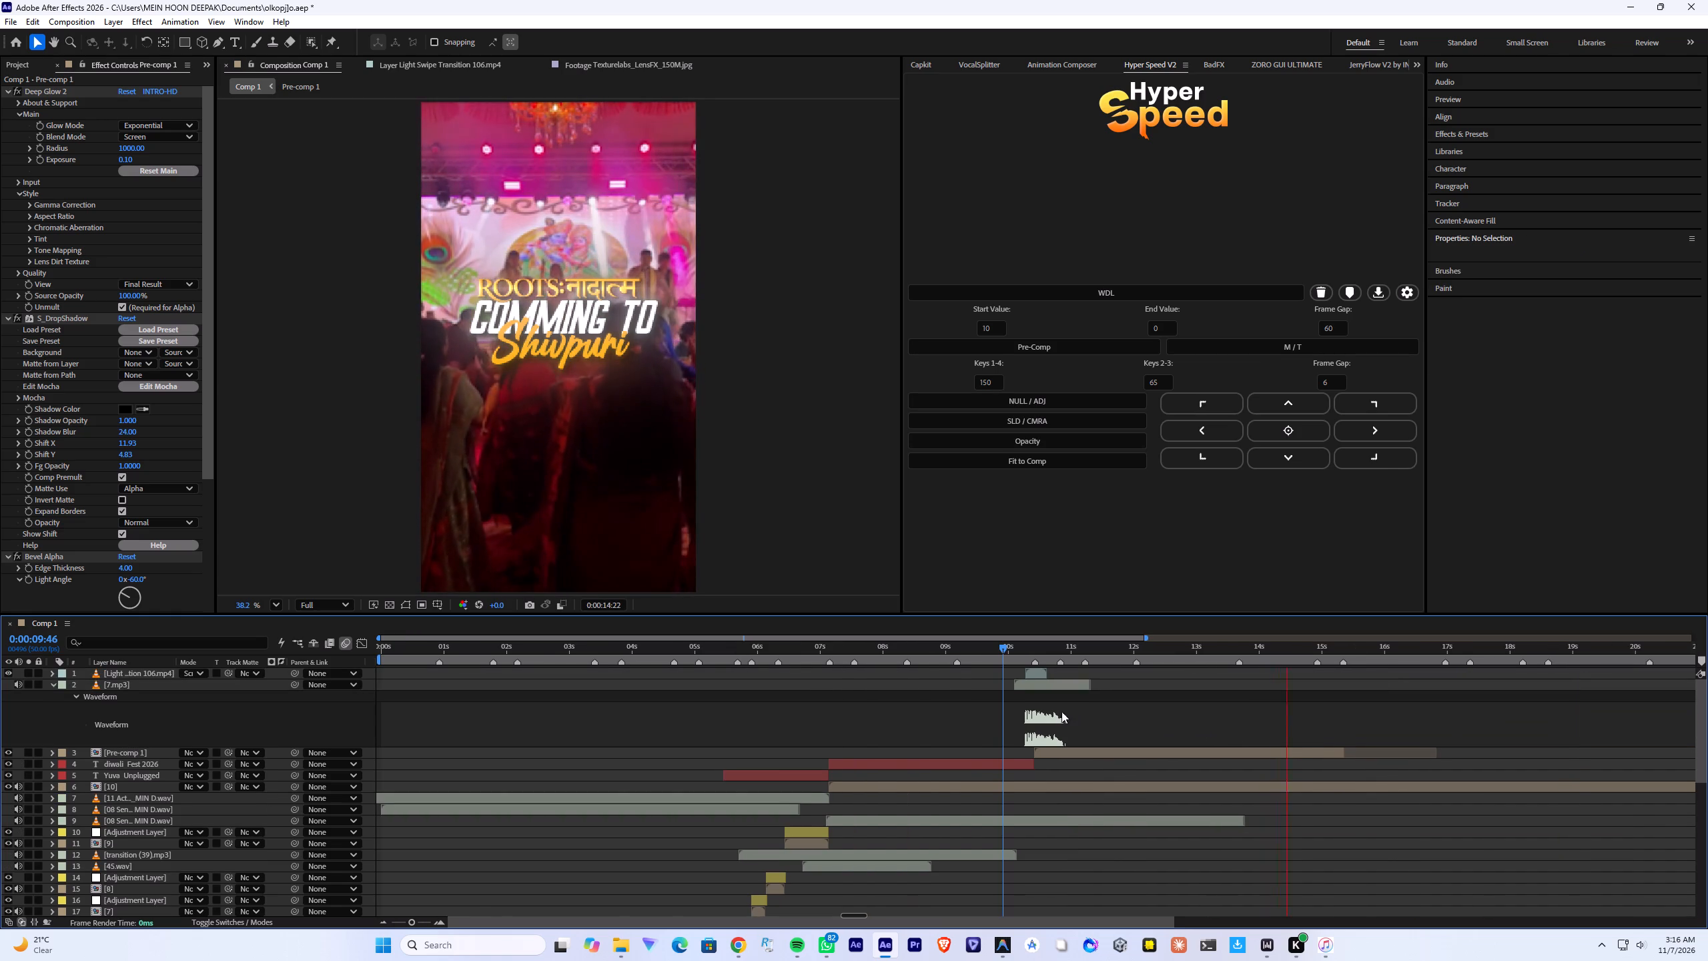
Play the sequence from 5:41 through the "Diwali Fest 2026" title, and replay the "Yuva Unplugged" section from 6:07.
key(space)
drag(1005, 650, 746, 663)
key(space)
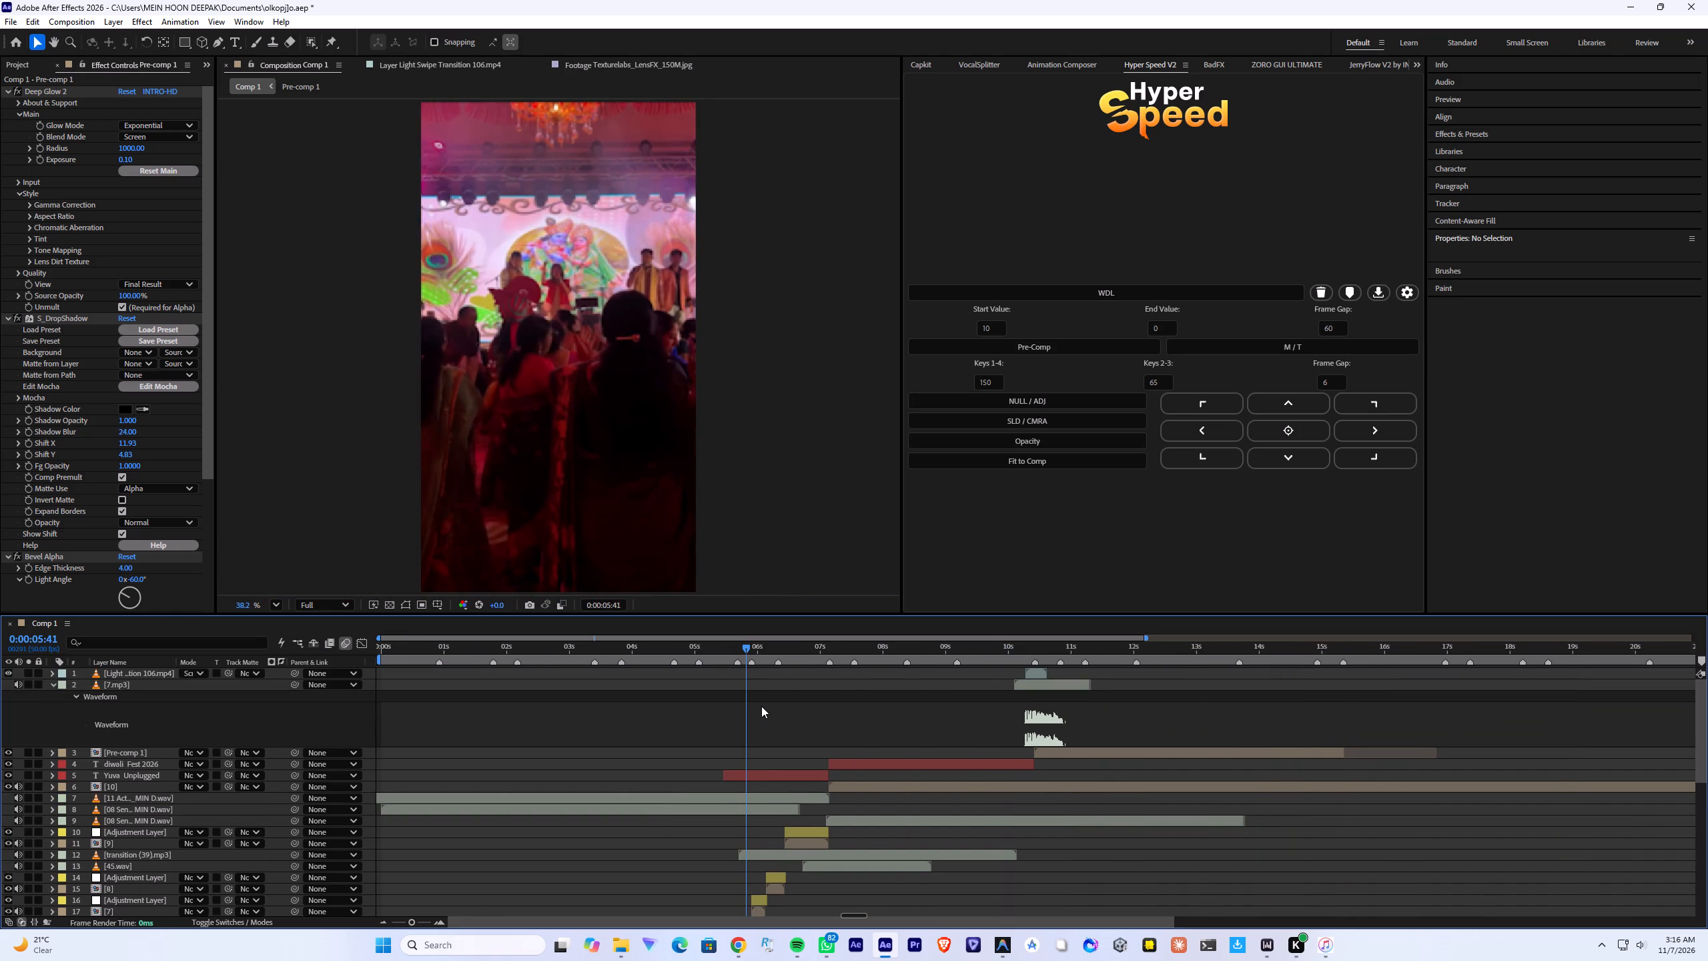
scroll(761, 706, down, 2)
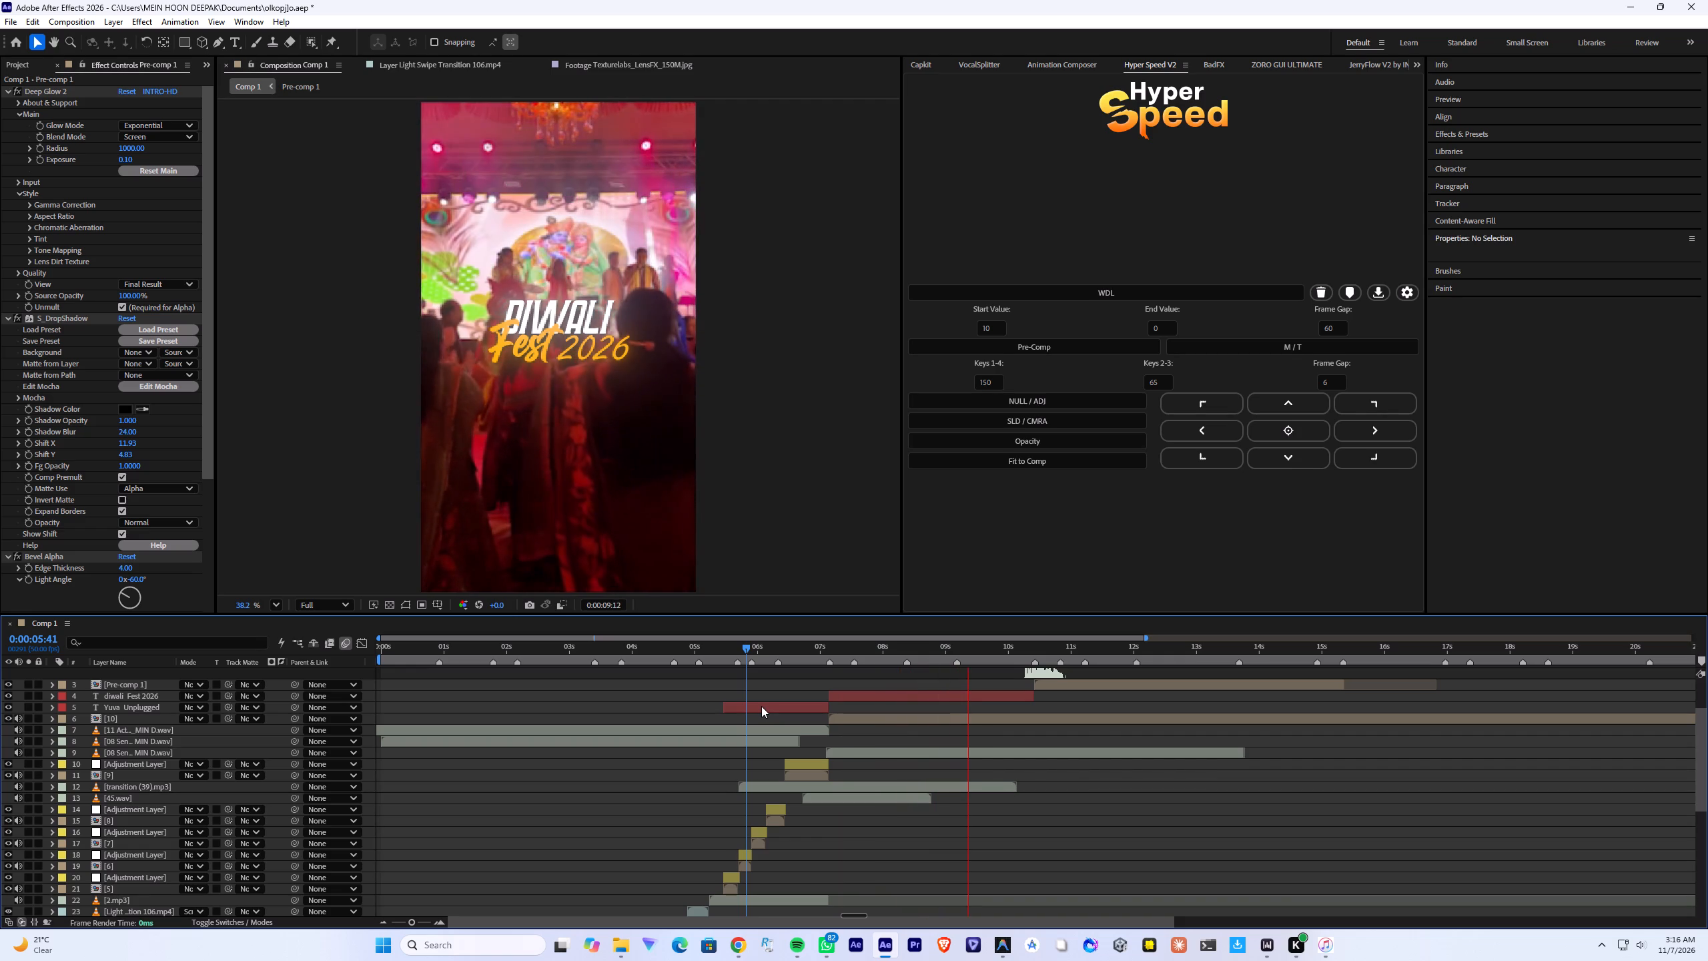
drag(823, 652, 766, 669)
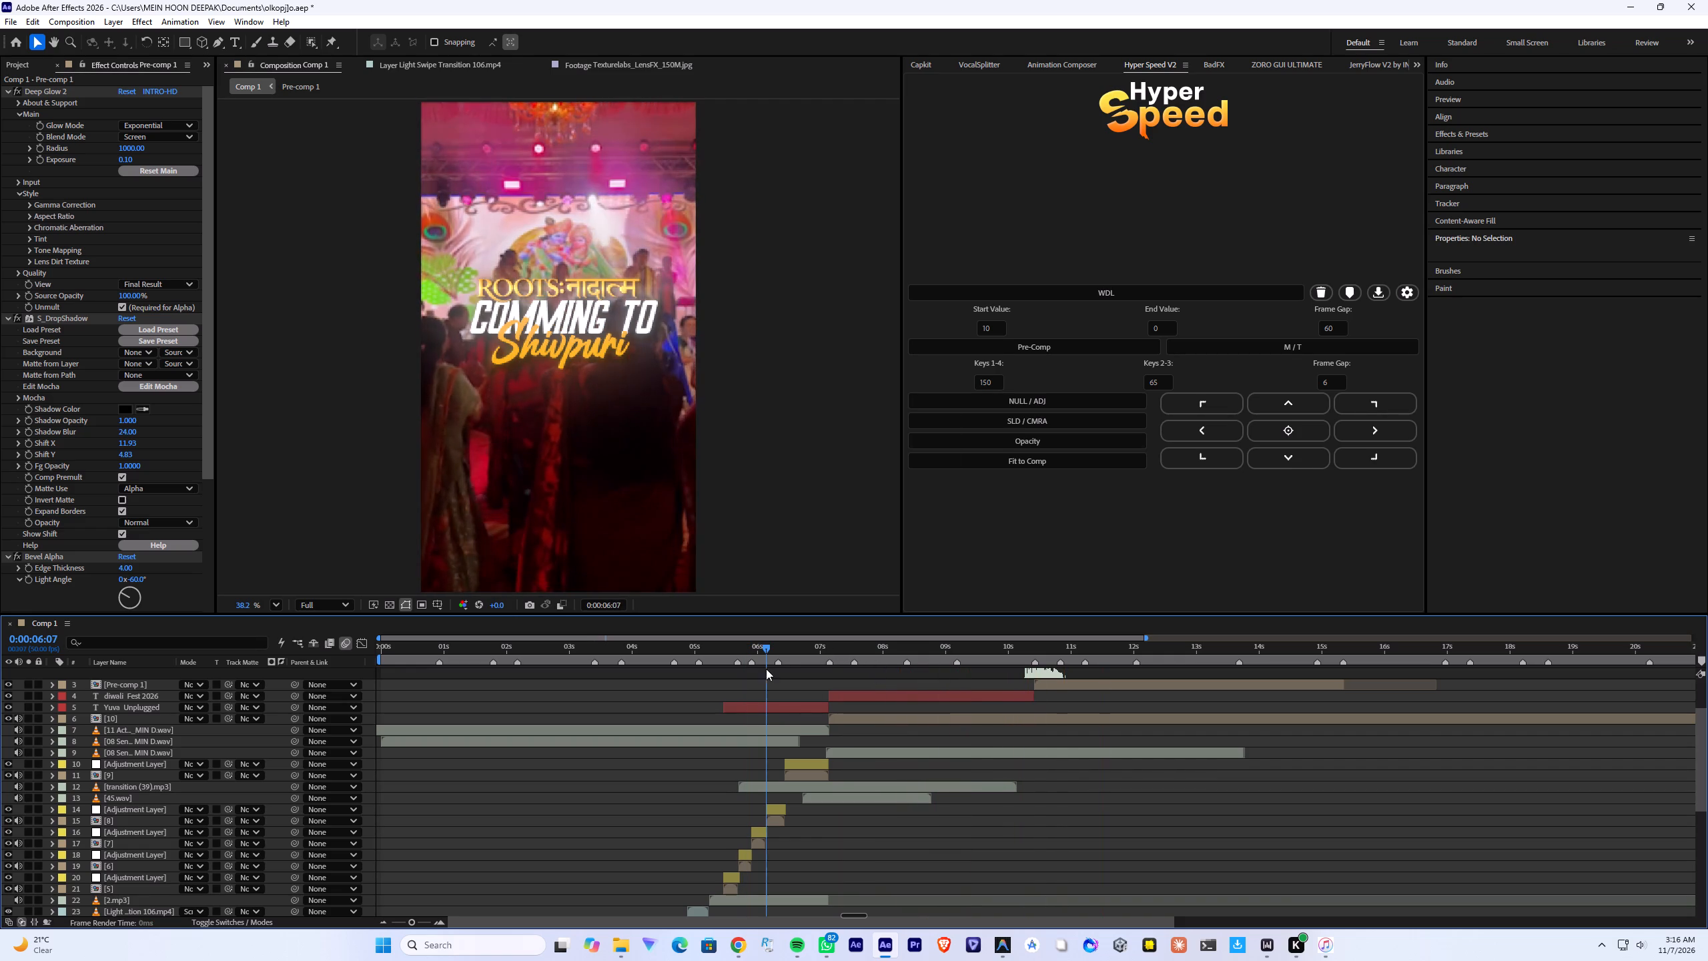
key(space)
alt+scroll(843, 719, up, 1)
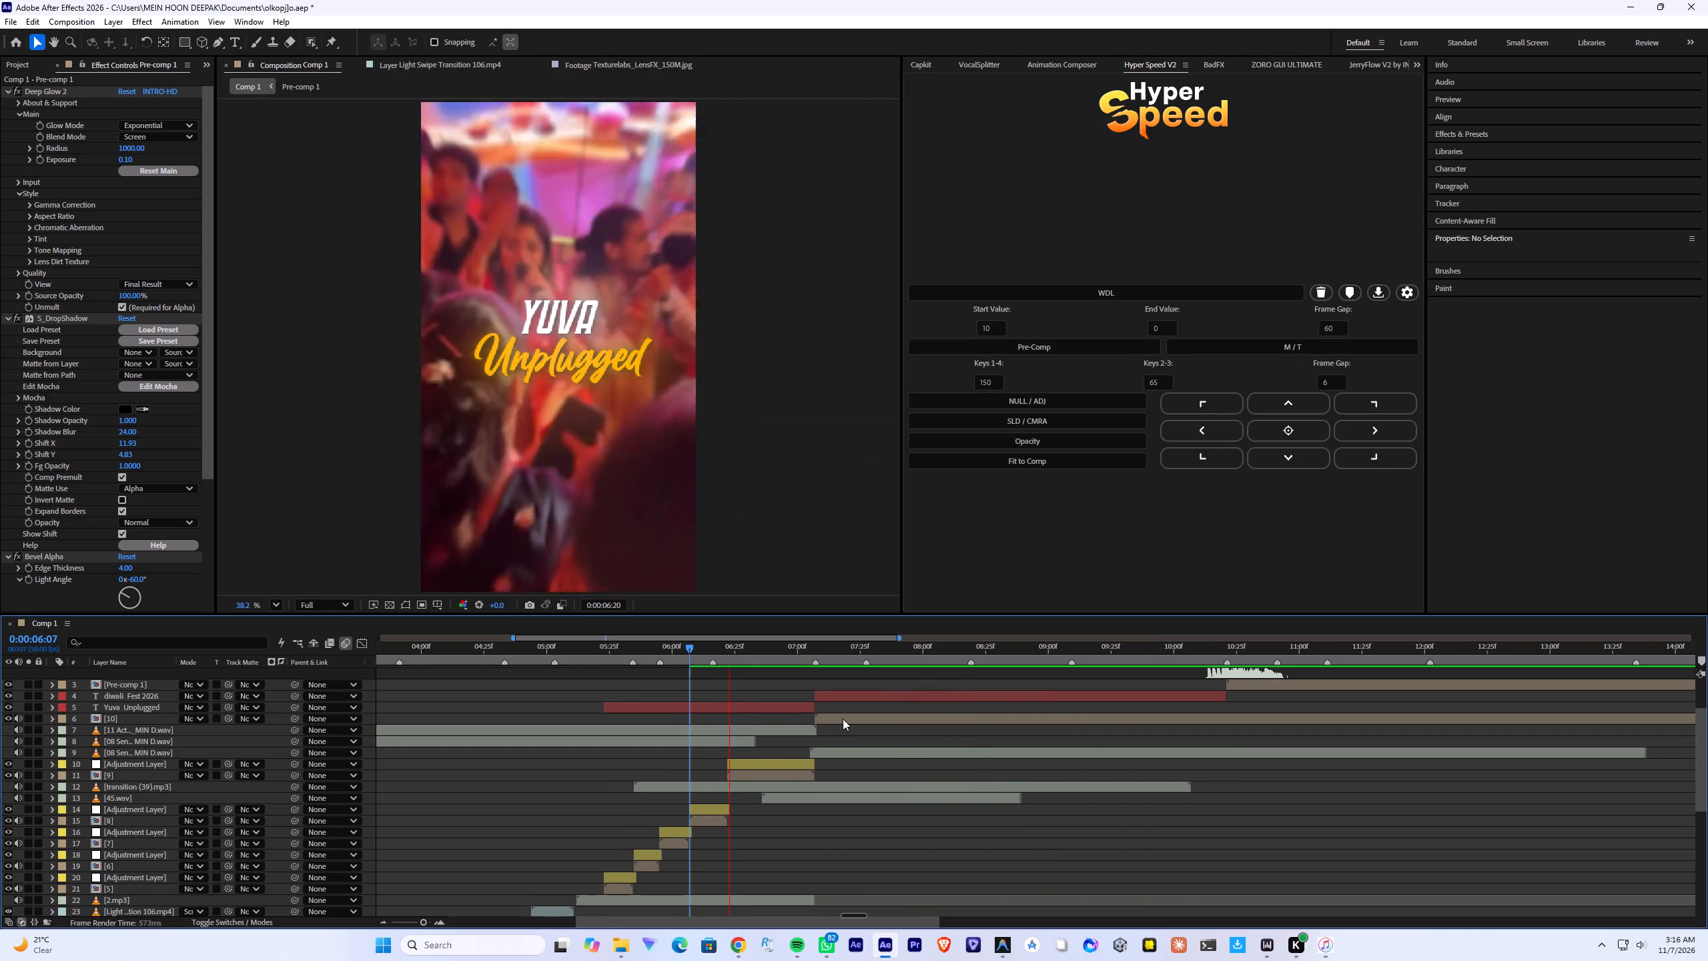
Save the project and add an adjustment layer directly above layer 10, starting at its 7:07 in point.
click(816, 652)
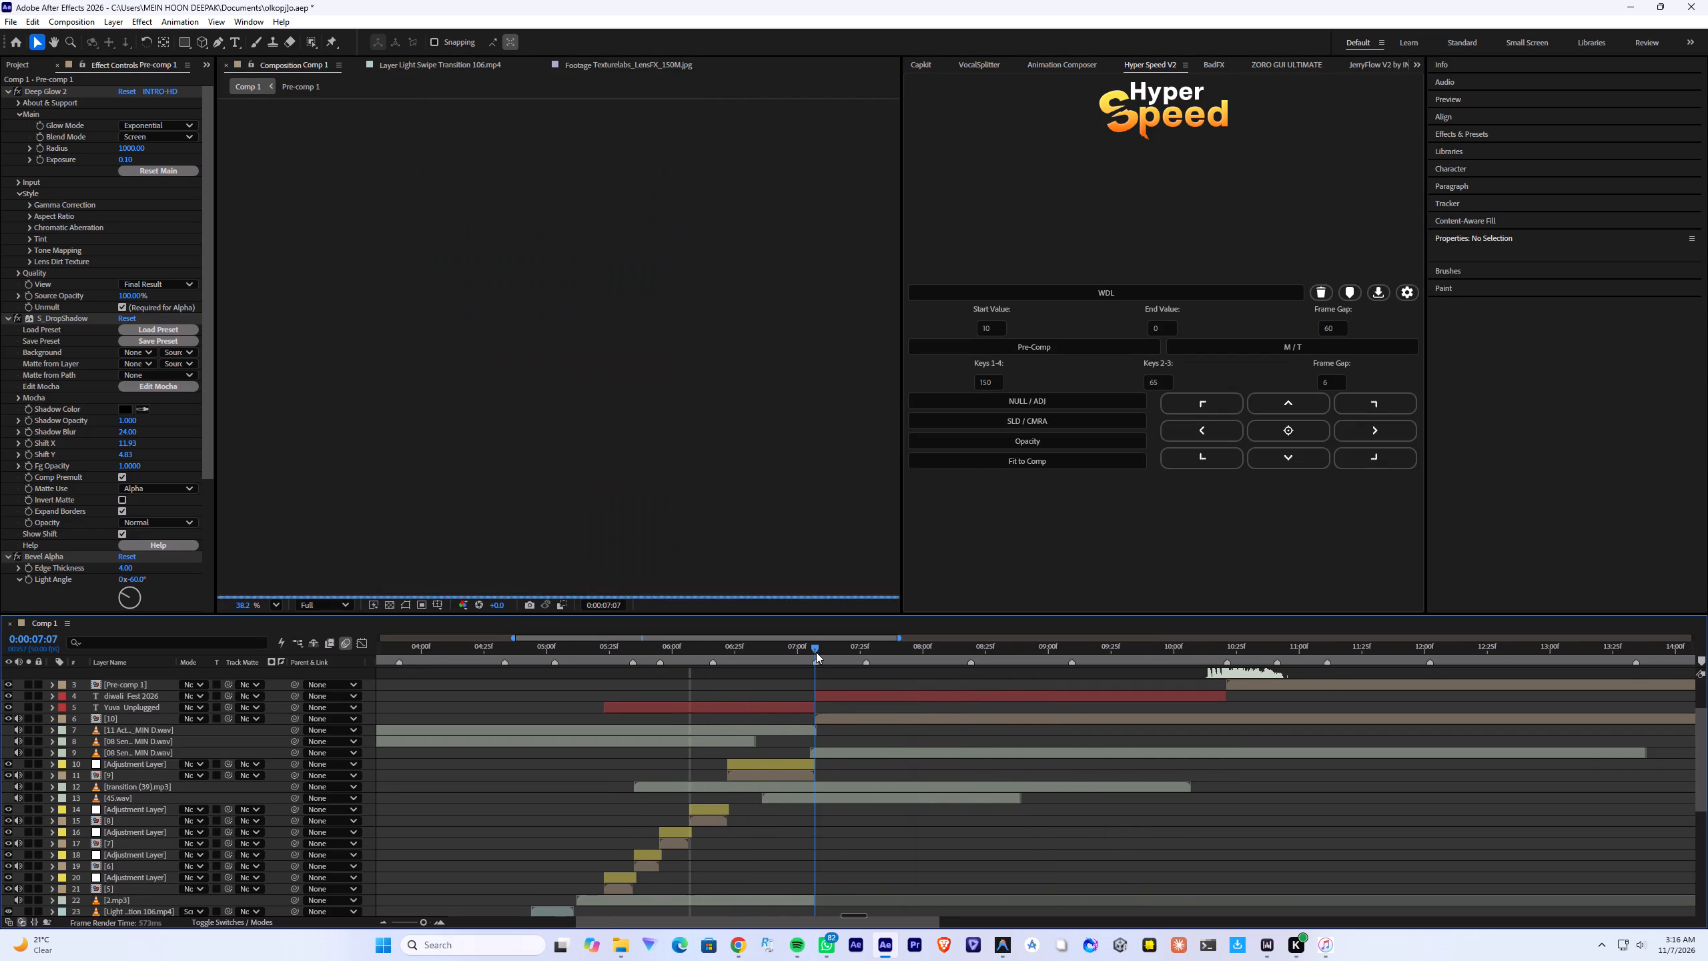
click(831, 712)
click(831, 718)
key(ctrl+s)
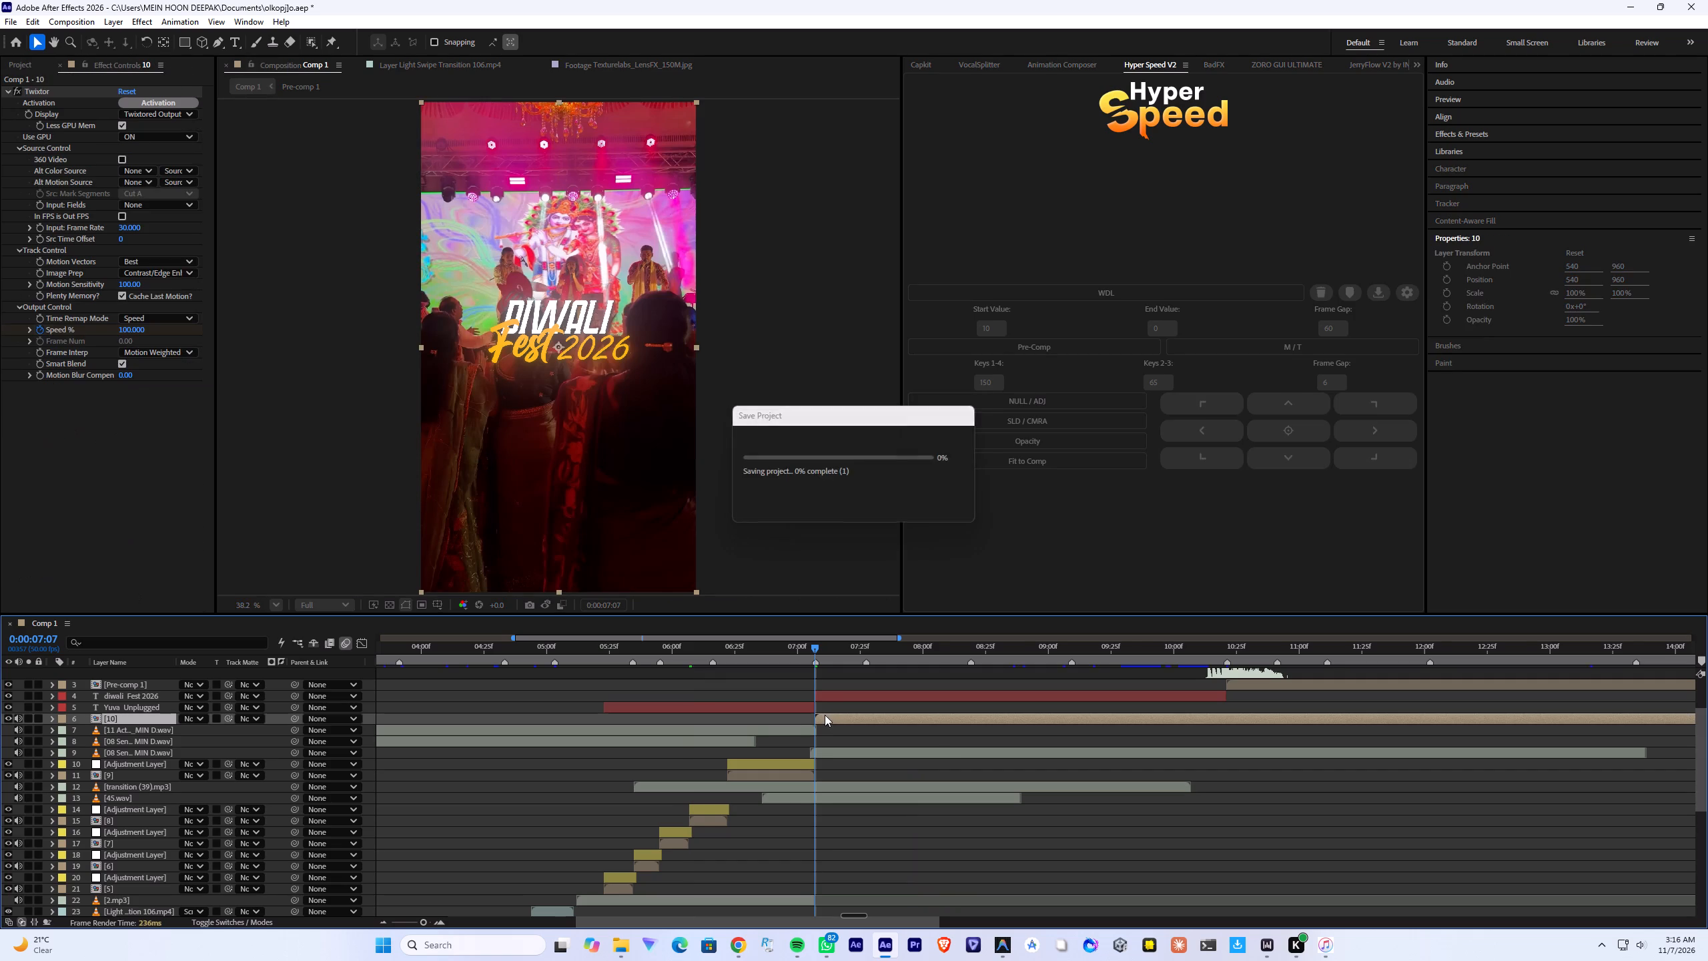
alt+scroll(819, 715, up, 3)
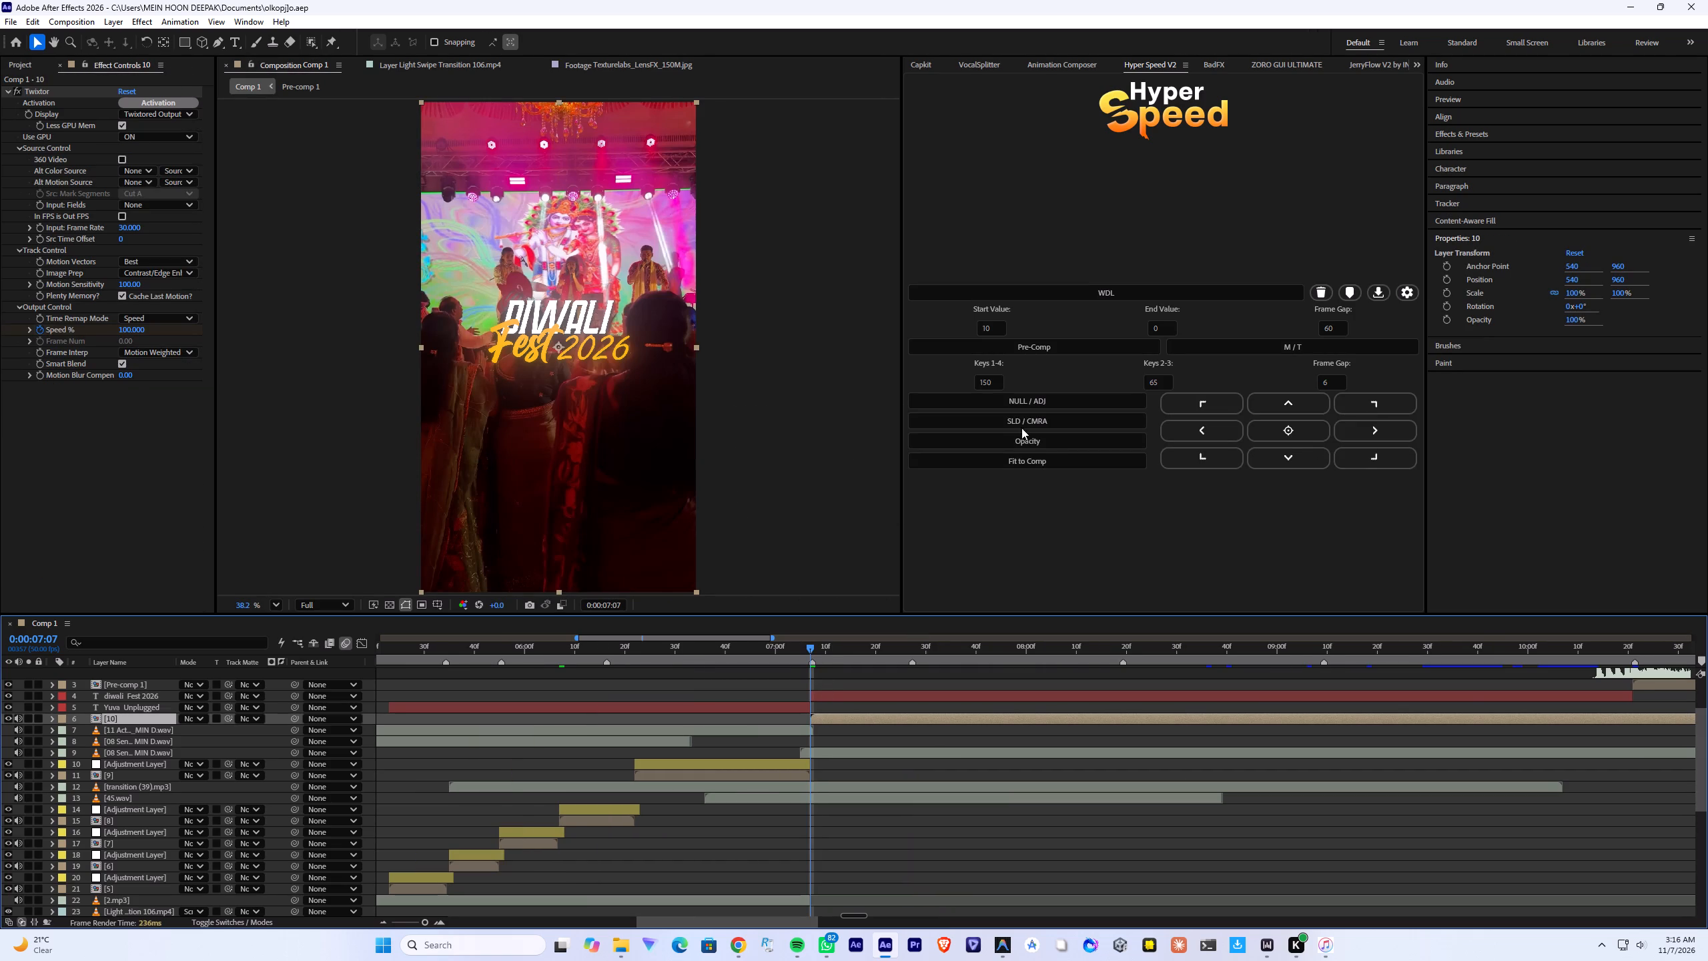
shift+click(1020, 406)
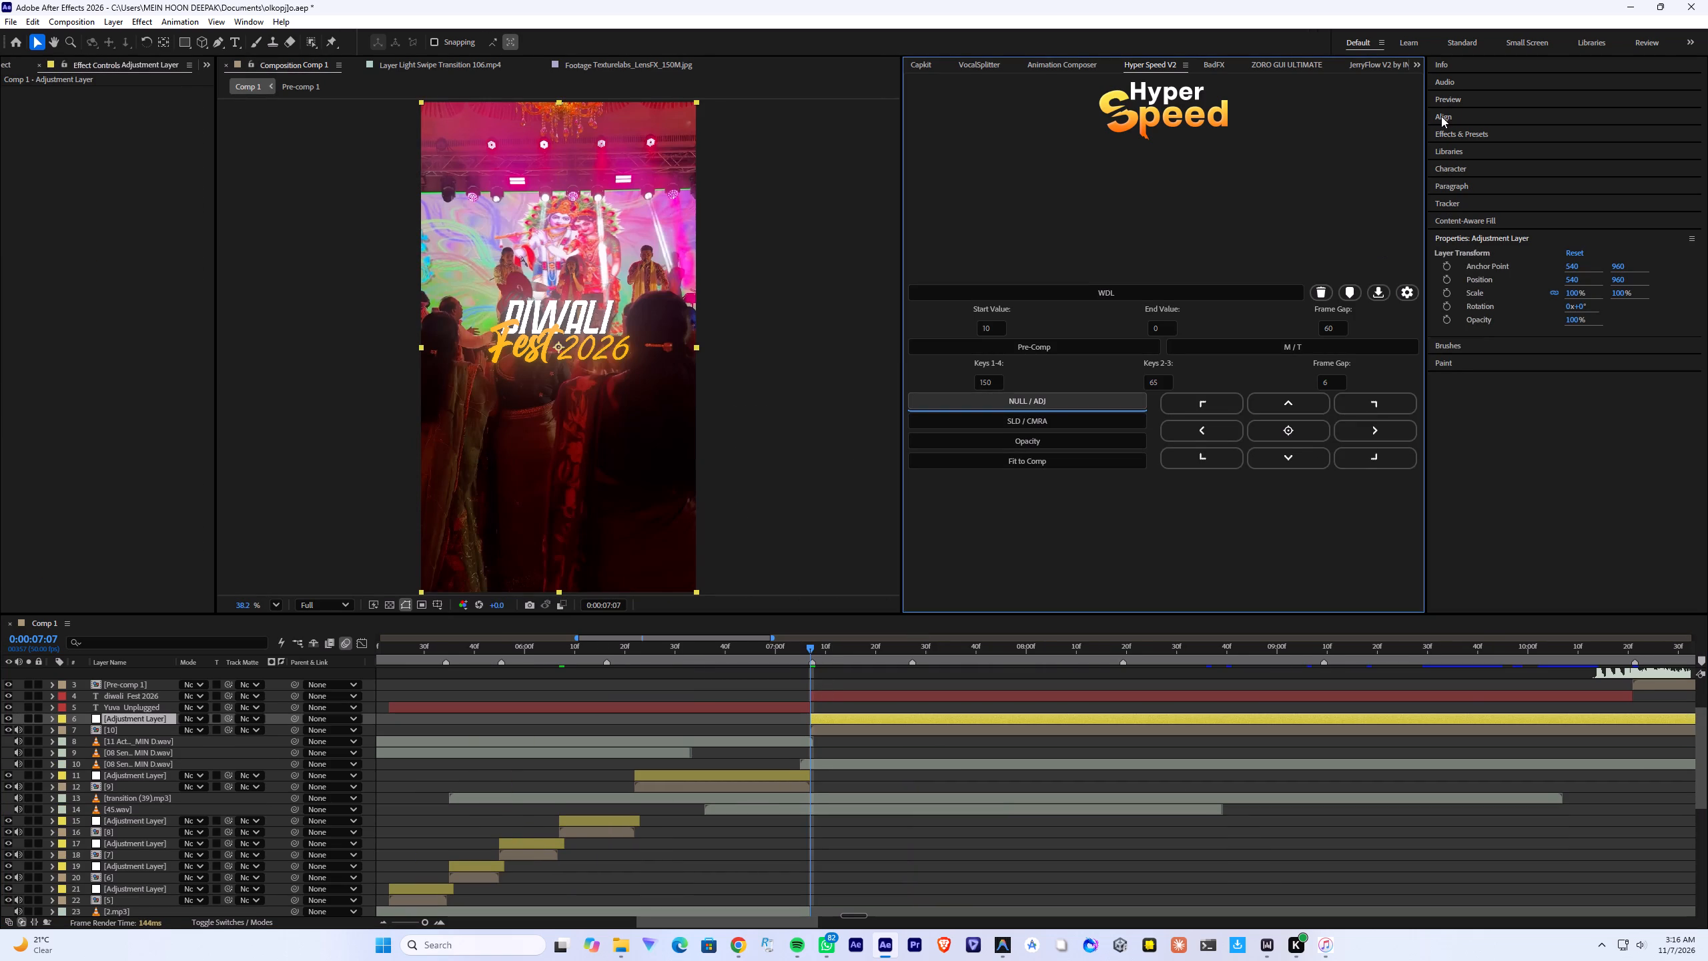
Expand the Effects & Presets list and preview the cut from "Yuva Unplugged" to "Diwali Fest 2026" from 6:32.
click(1441, 116)
click(1443, 117)
click(1461, 134)
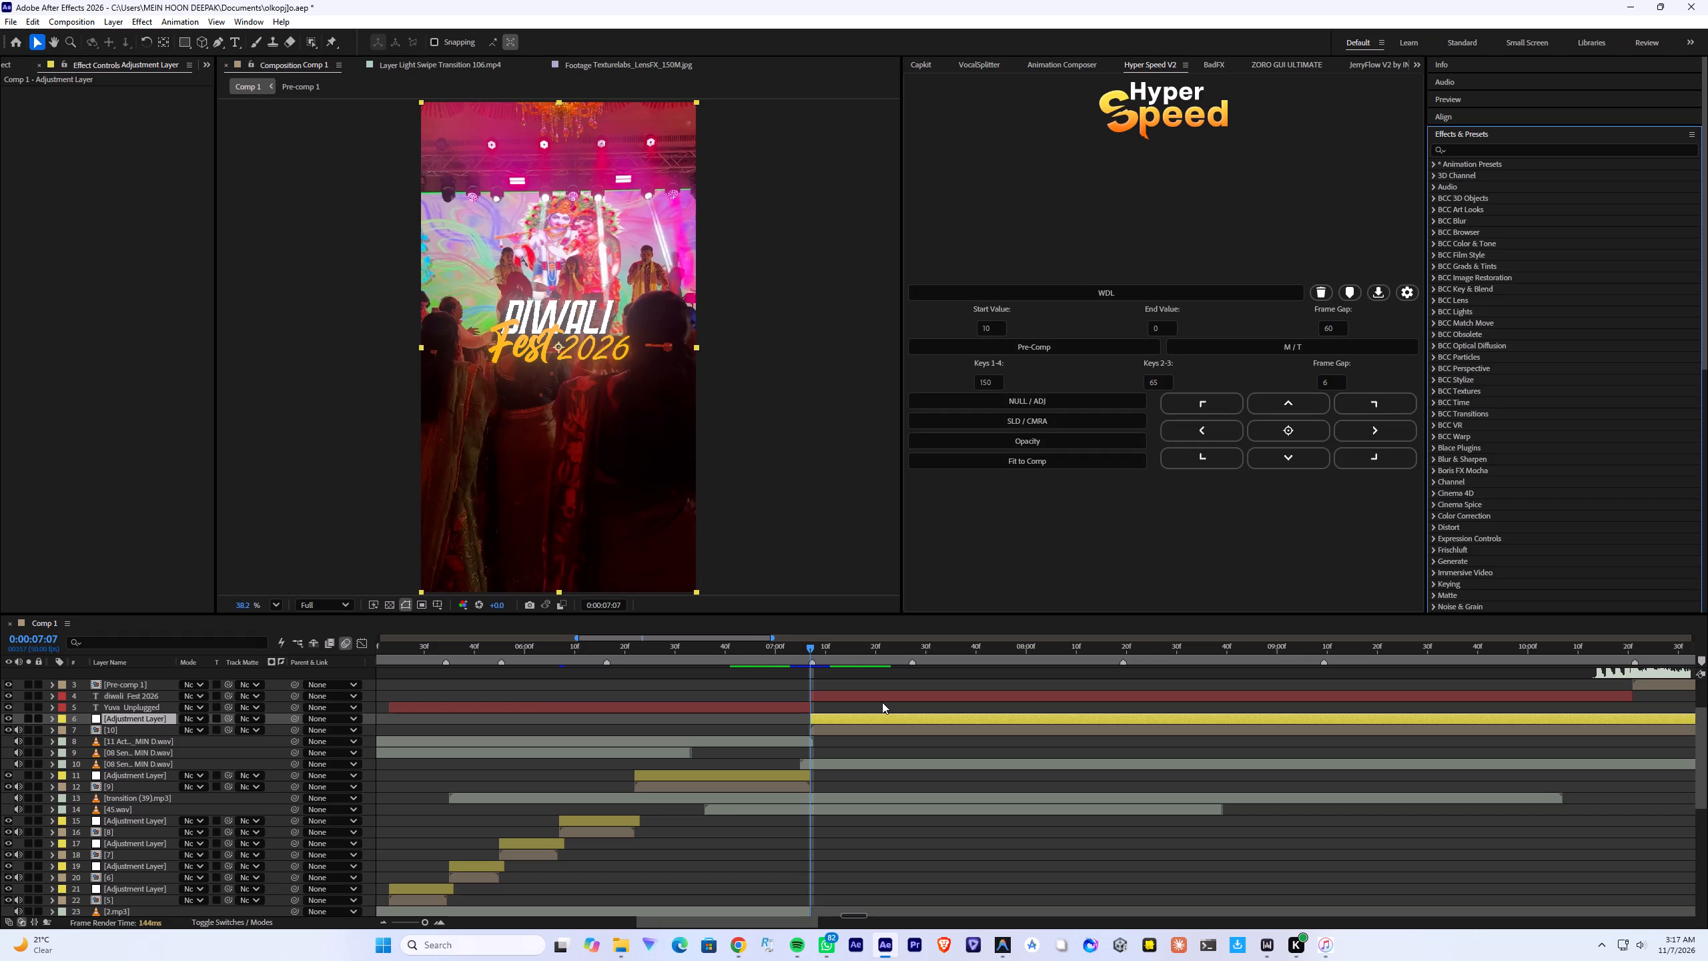
drag(811, 647, 687, 646)
key(space)
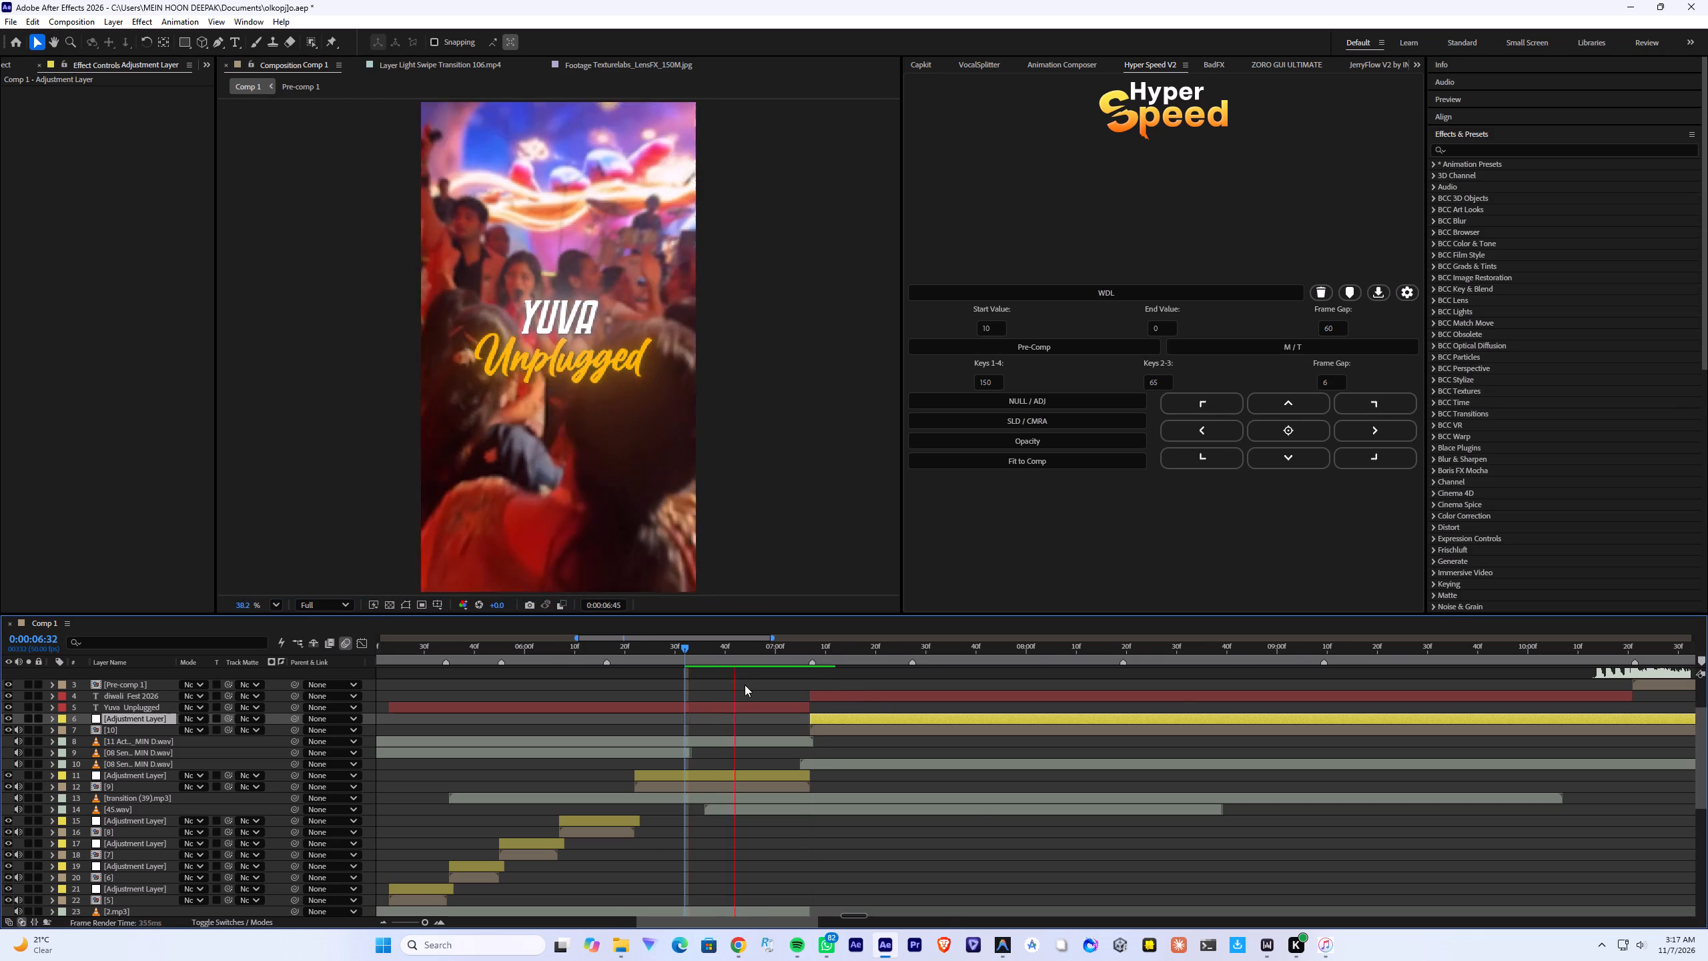
alt+scroll(745, 685, down, 1)
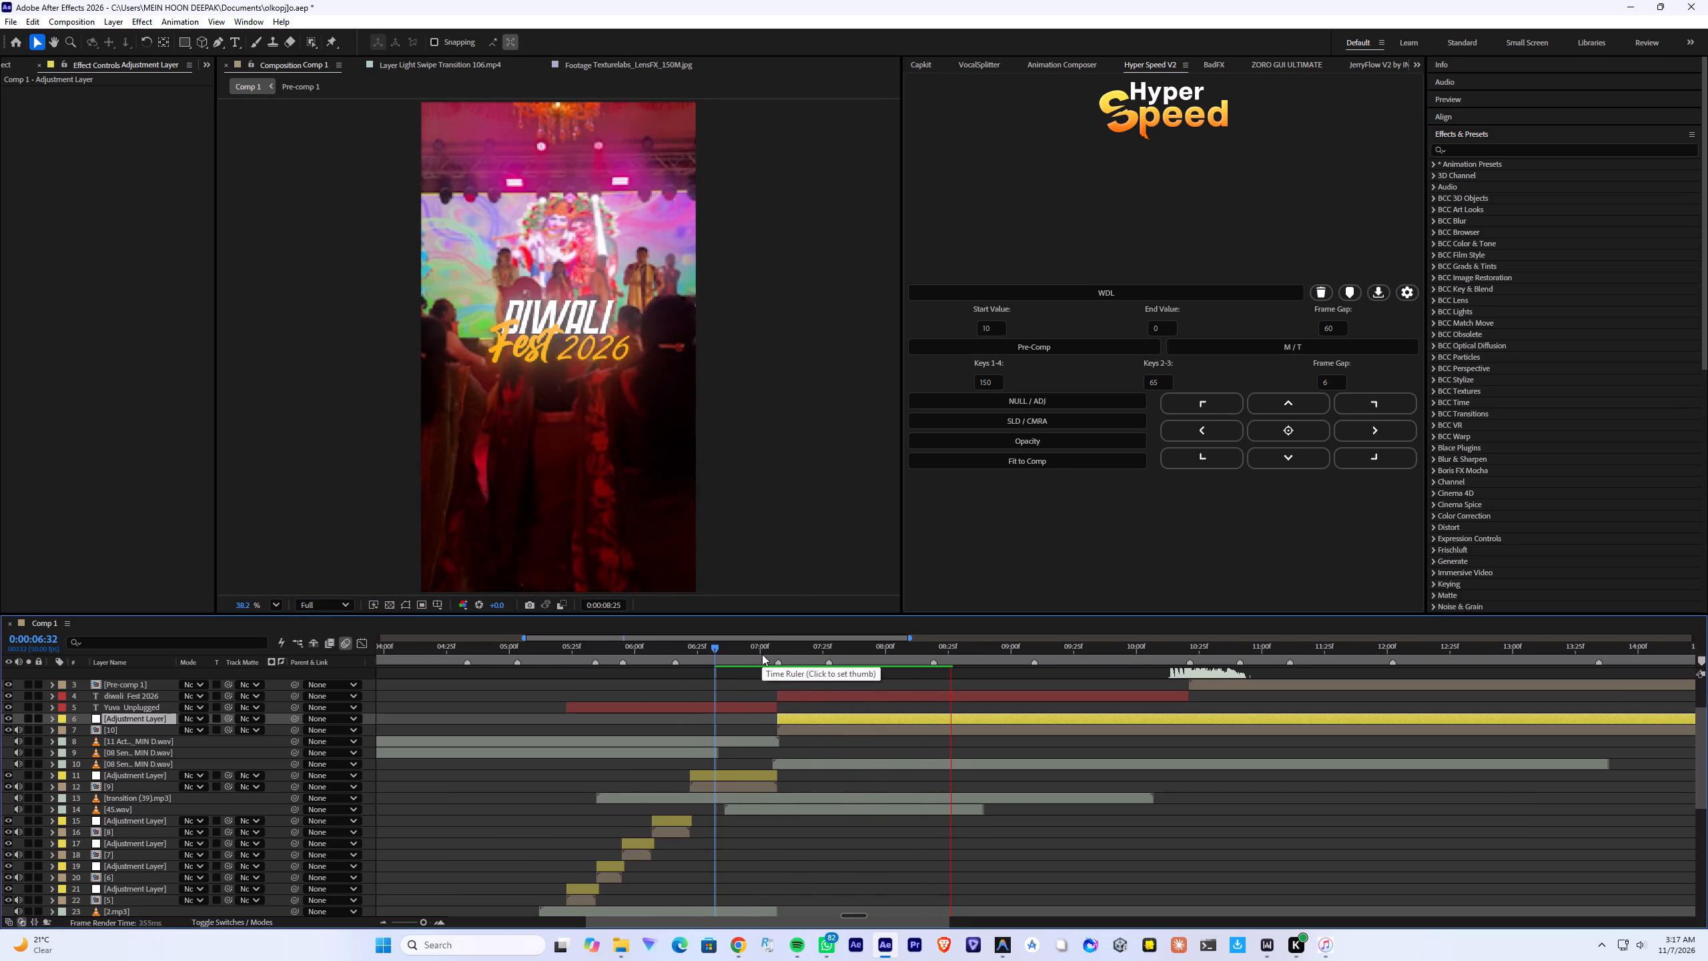
click(762, 654)
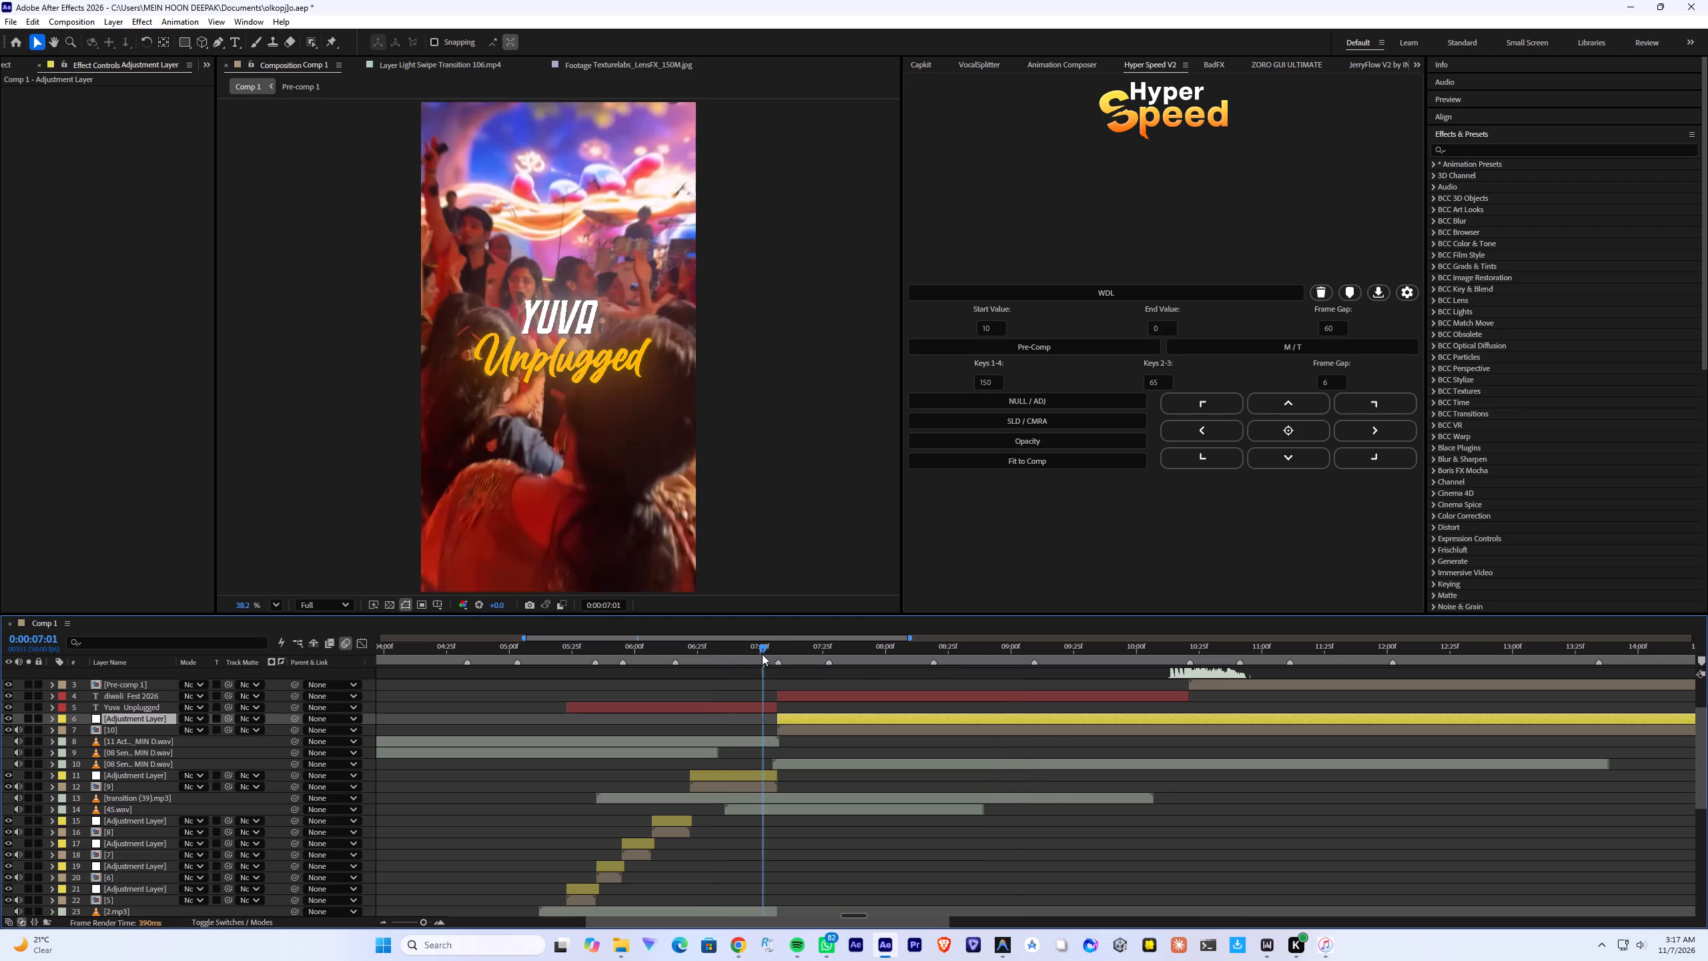
drag(762, 654, 777, 654)
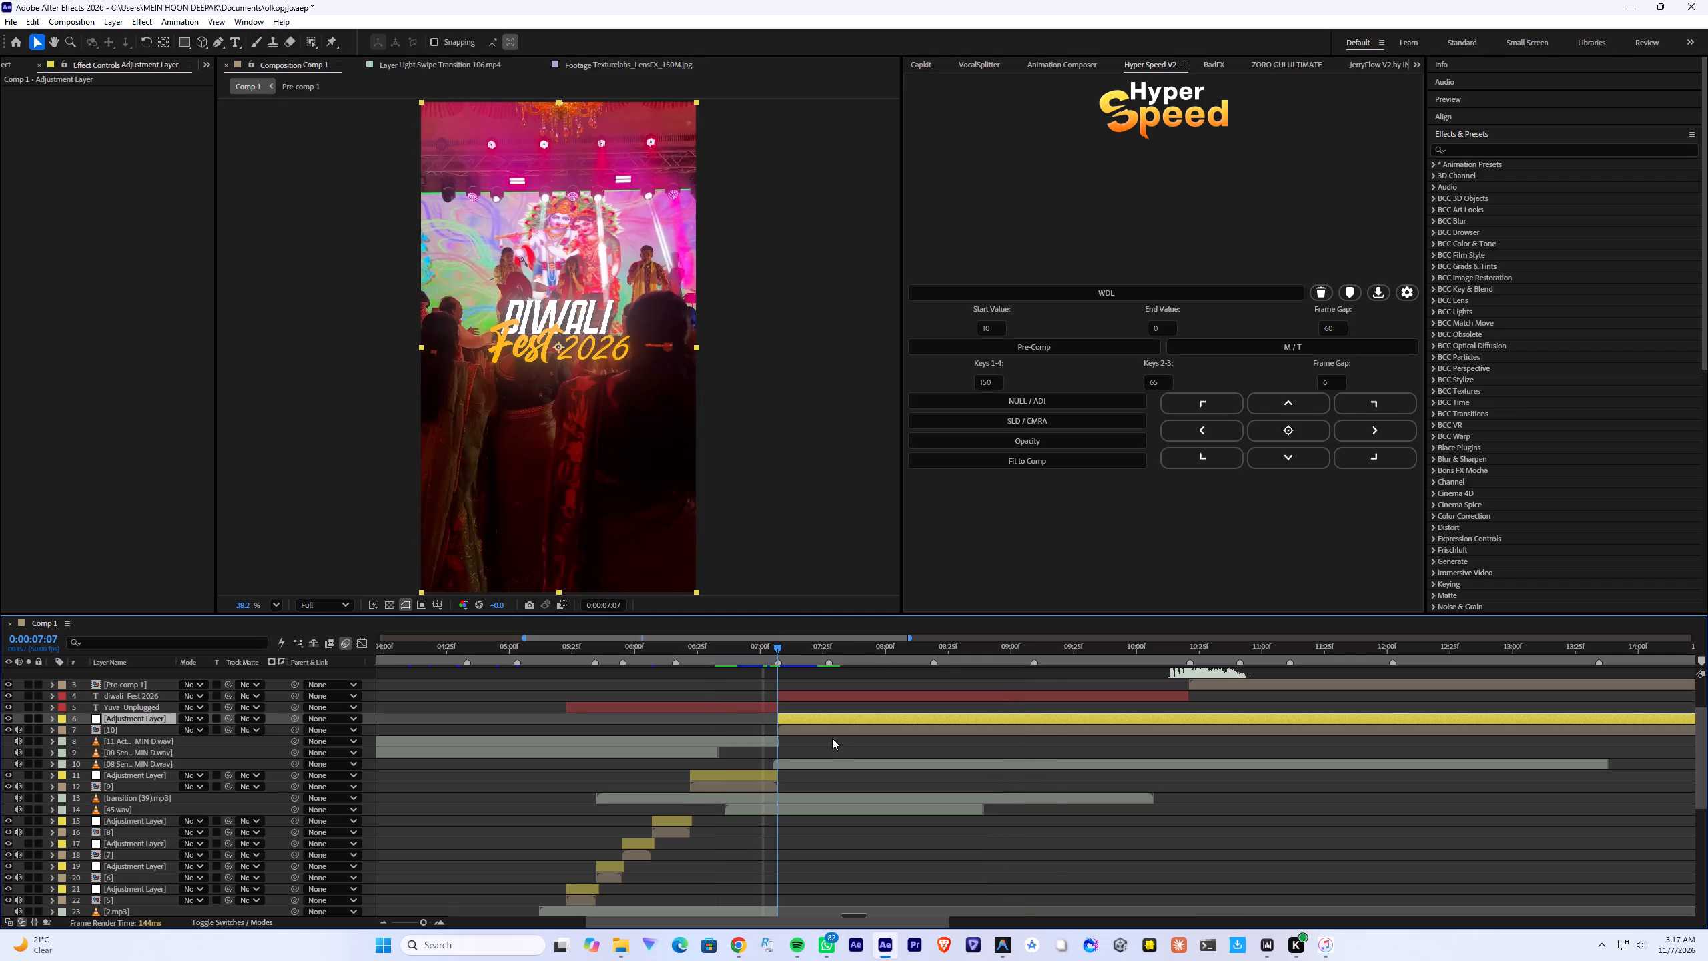
key(ctrl+space)
key(ctrl+space)
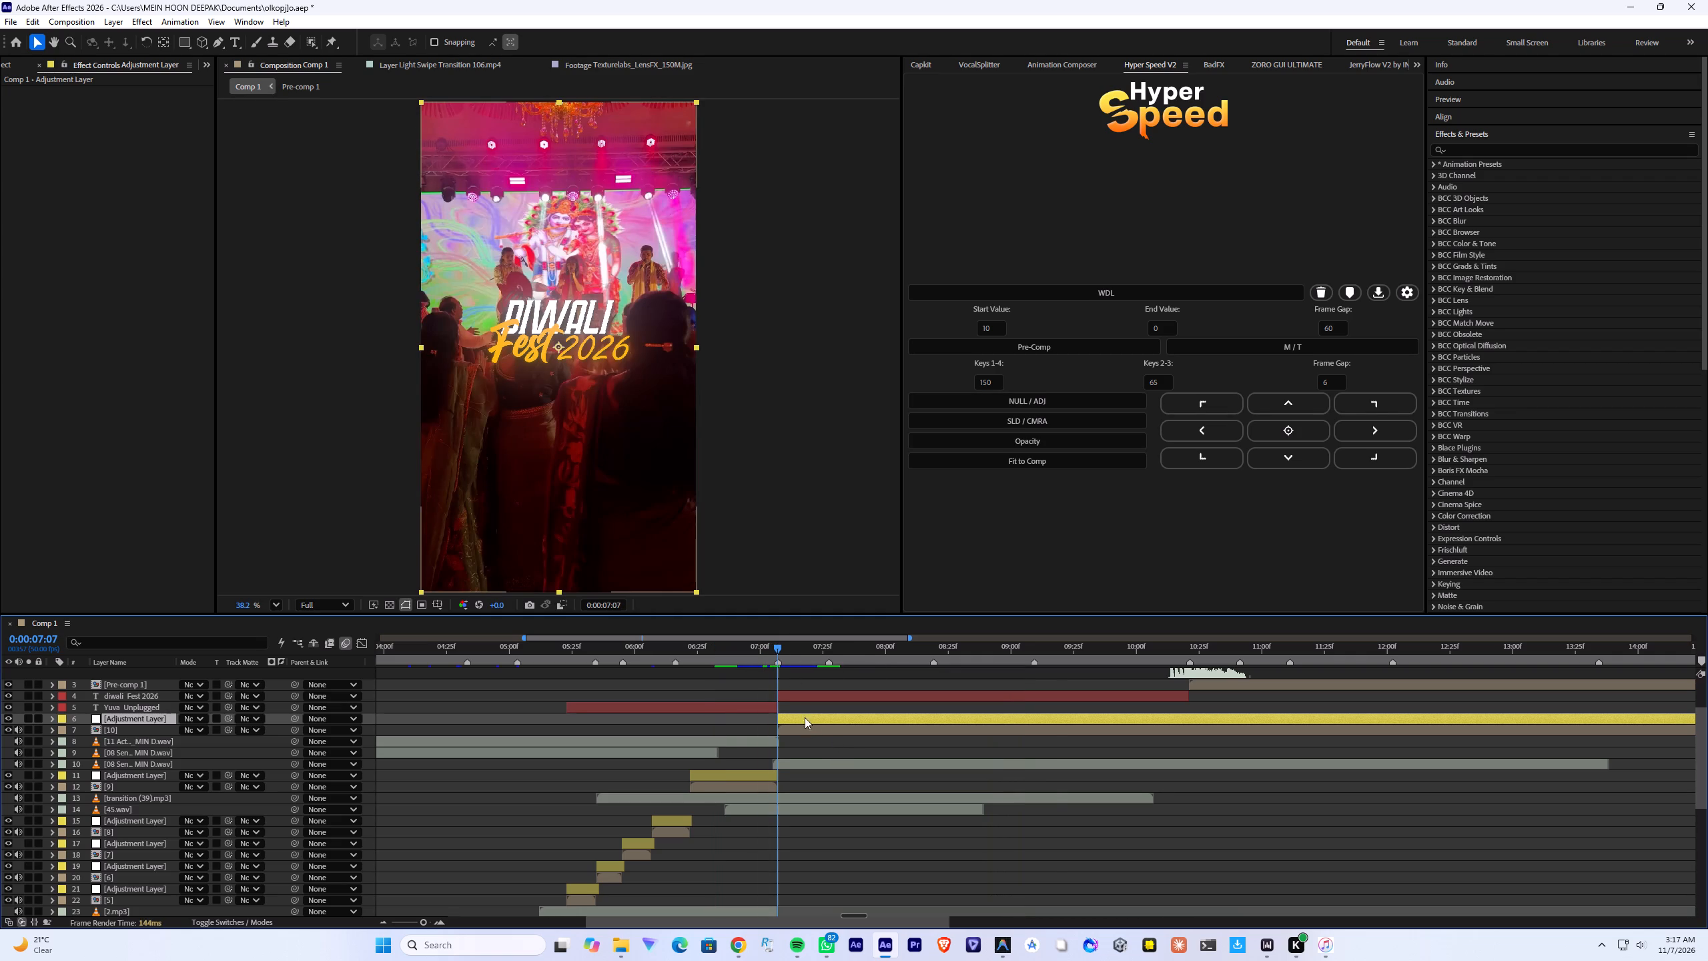
click(805, 717)
key(ctrl+space)
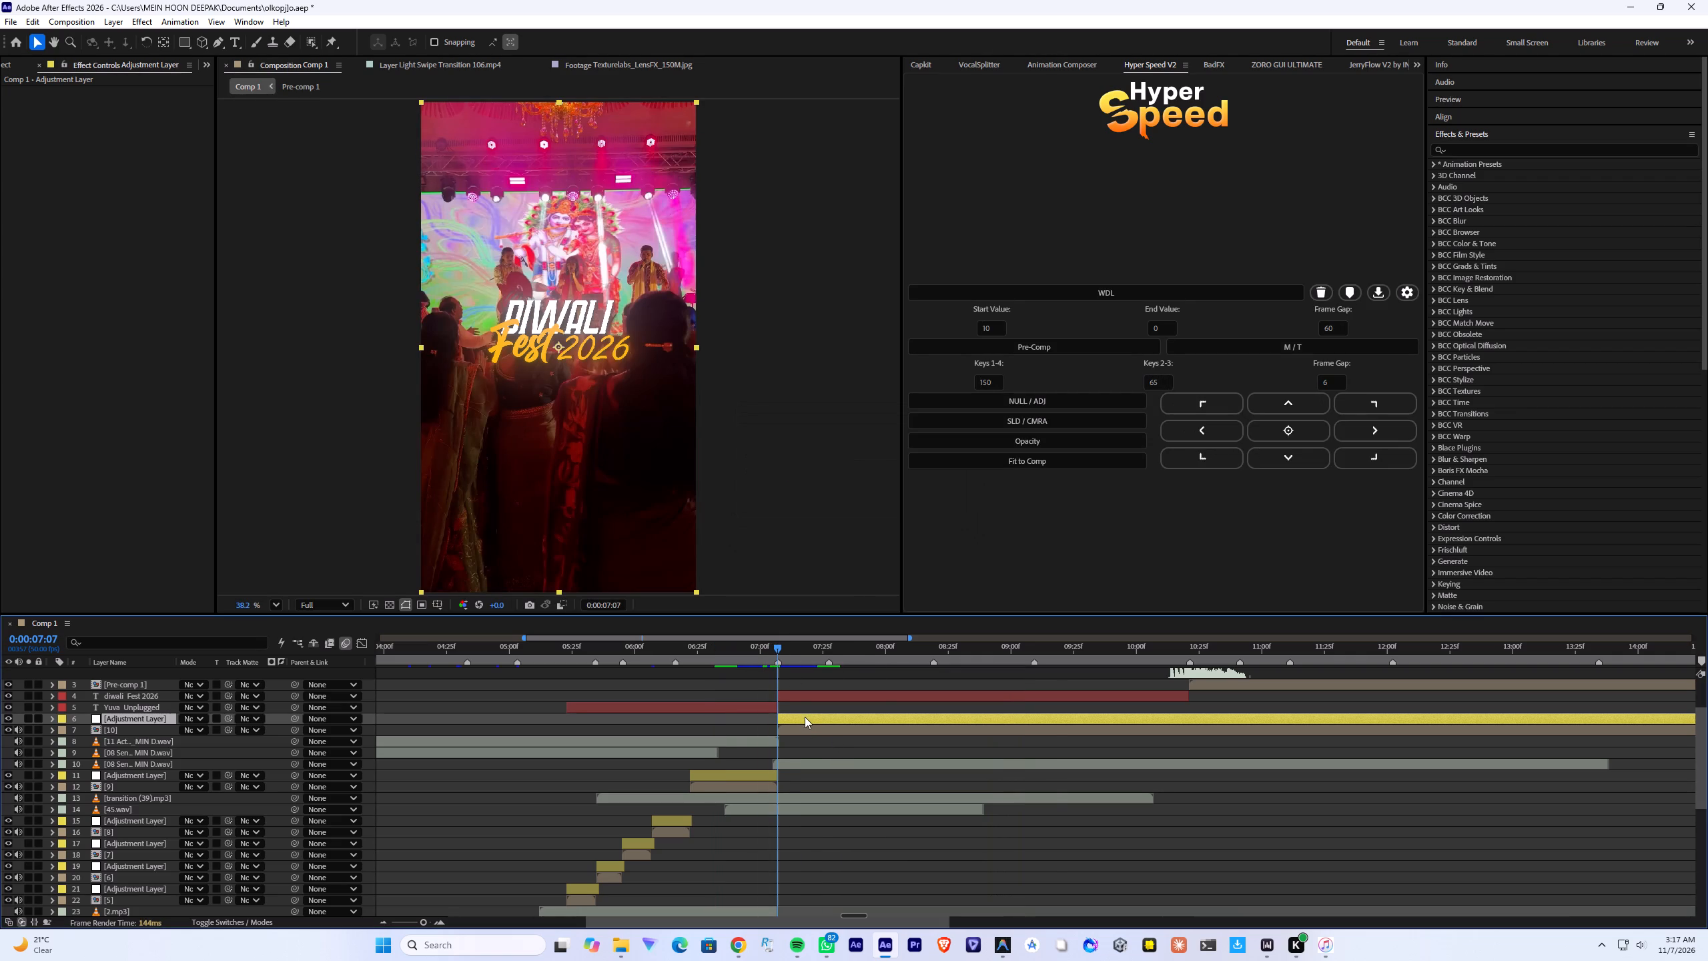
key(ctrl+space)
text(fastr)
key(BackSpace)
key(space)
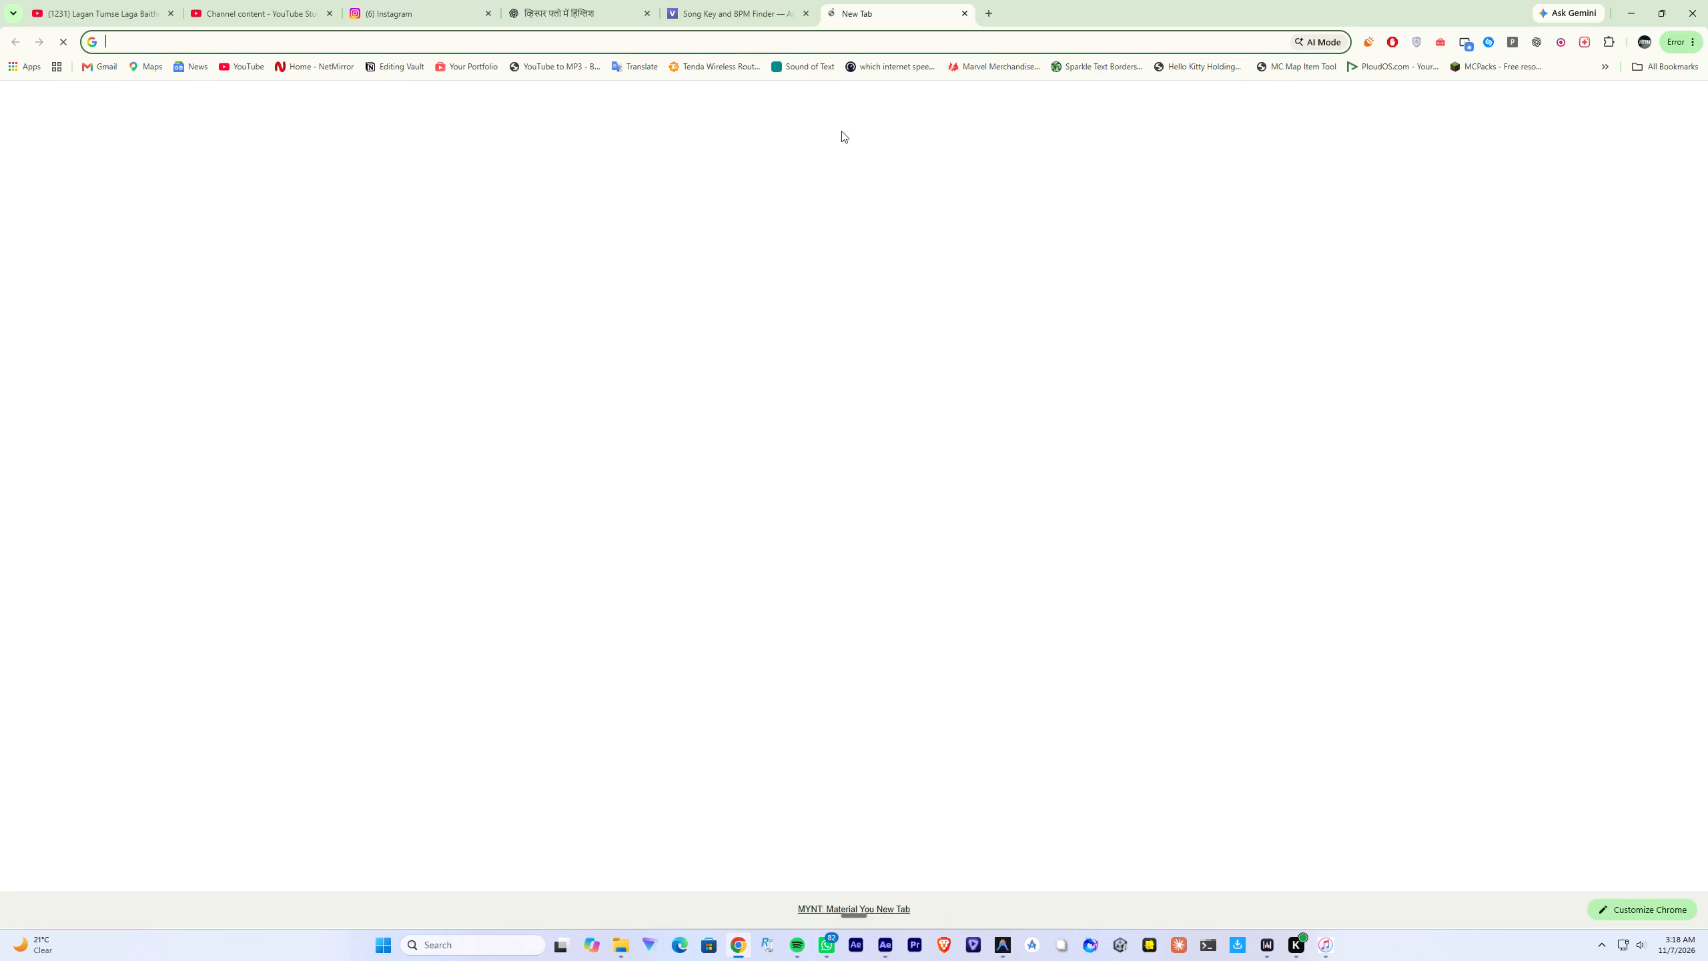
Search the web for "hookah flipkart", open Flipkart's Hookahs category page and look through the product listings.
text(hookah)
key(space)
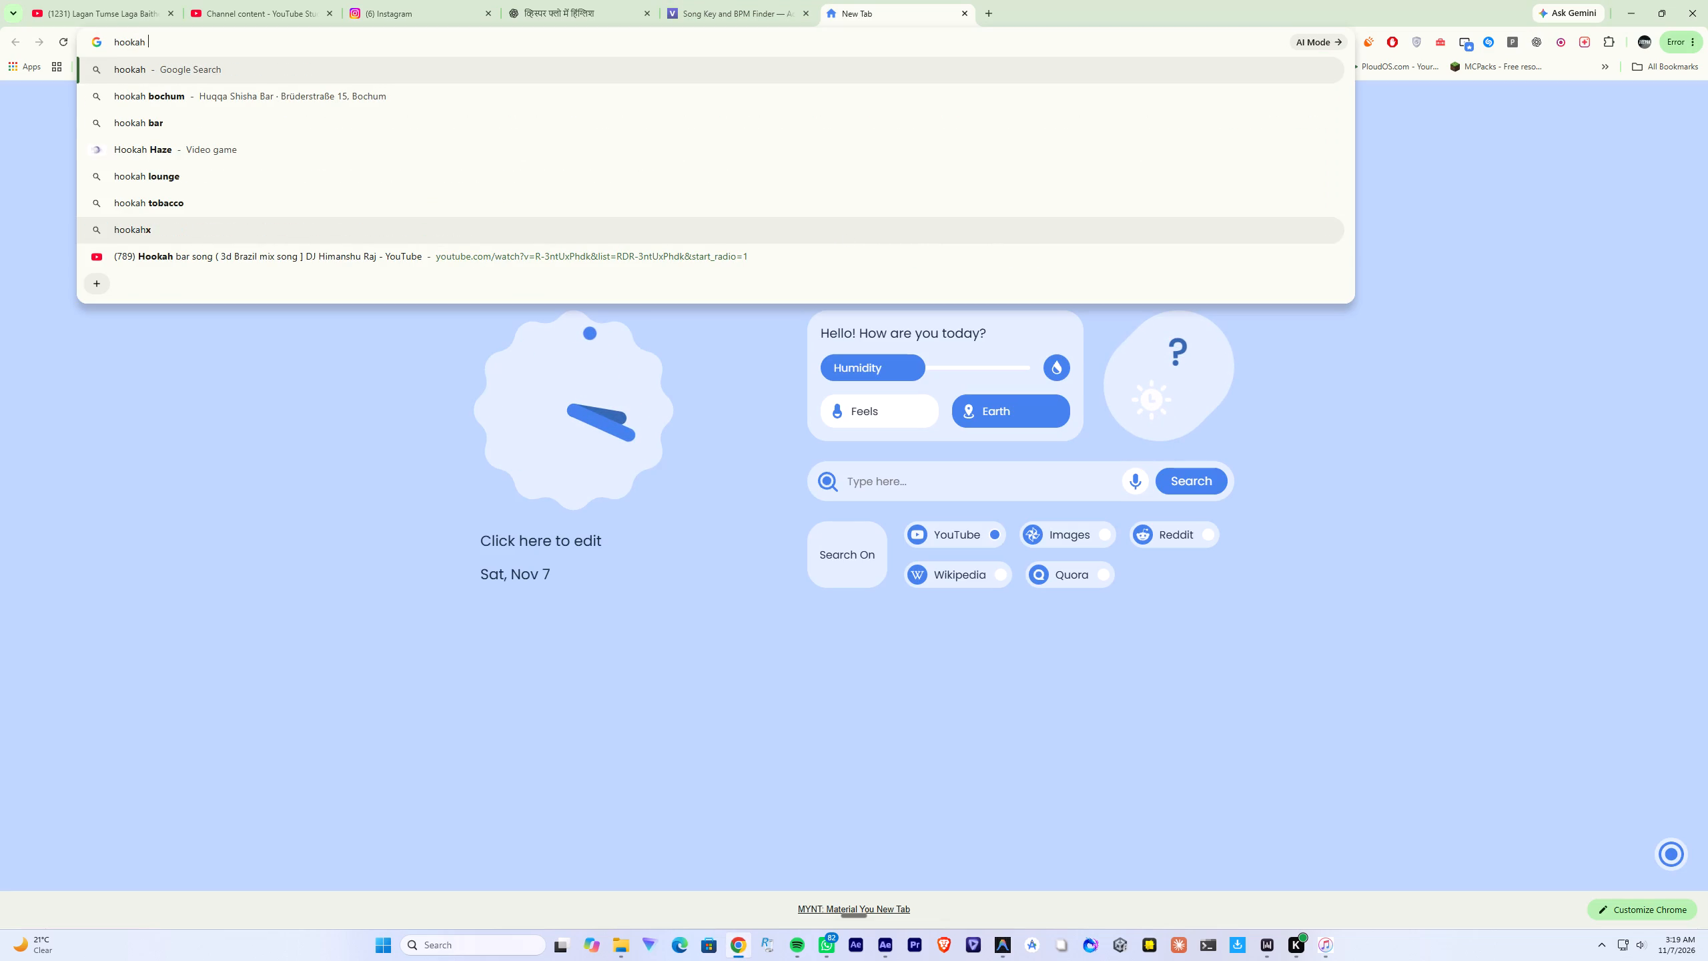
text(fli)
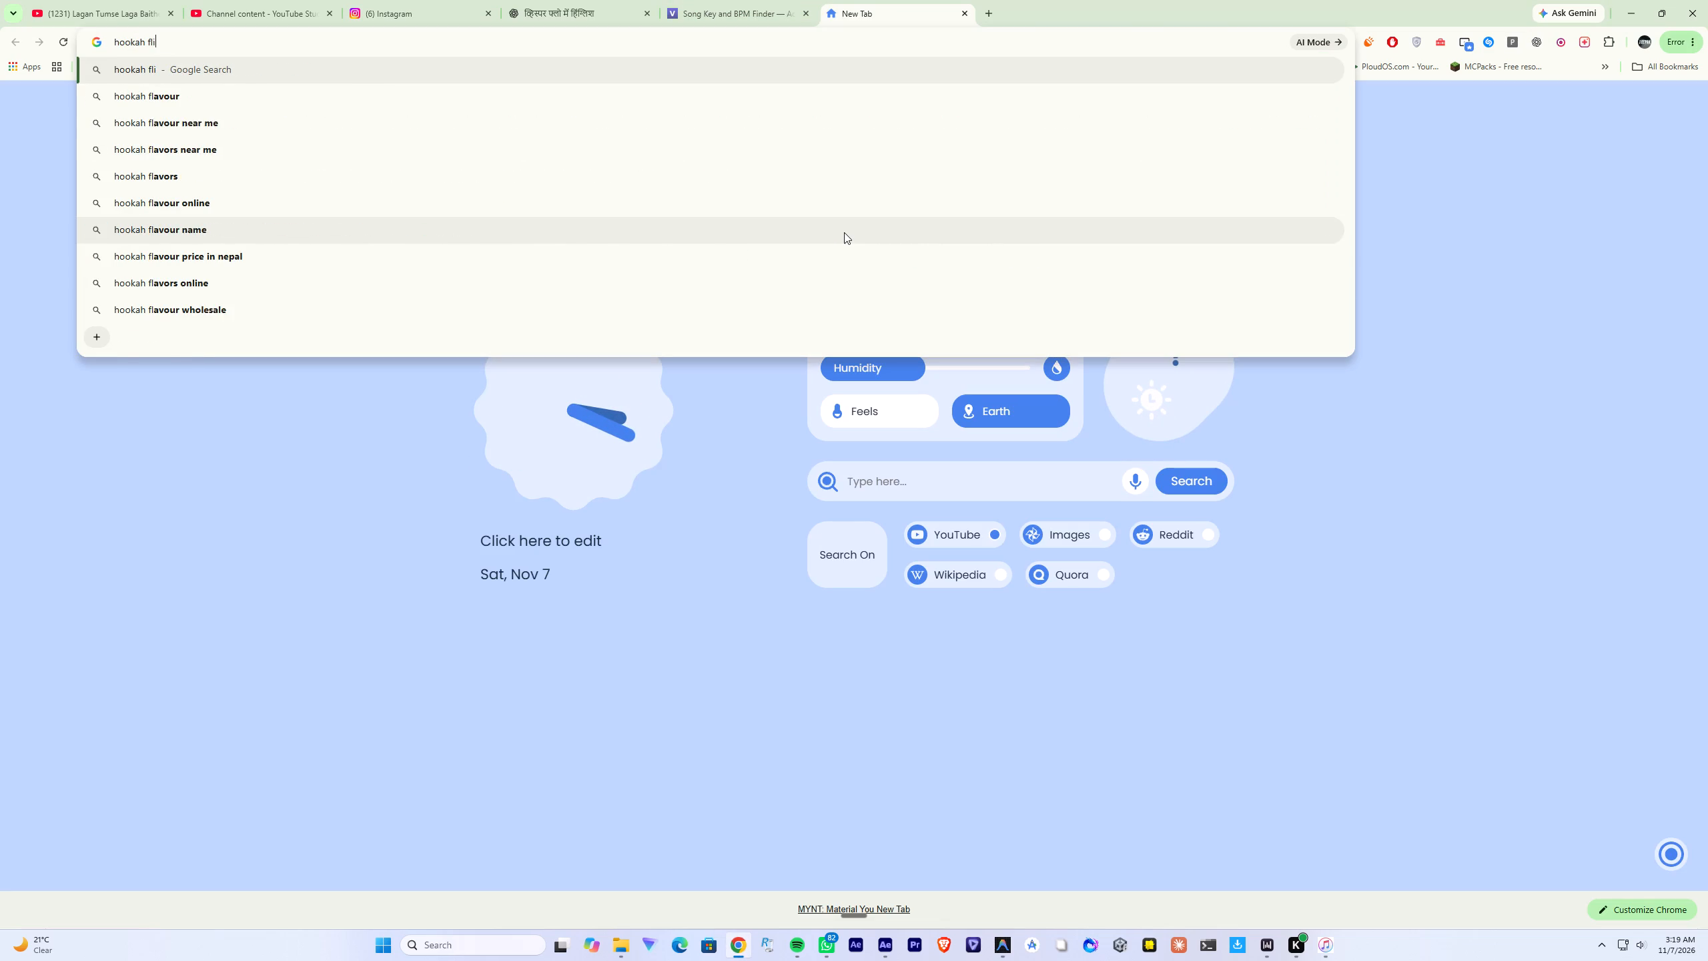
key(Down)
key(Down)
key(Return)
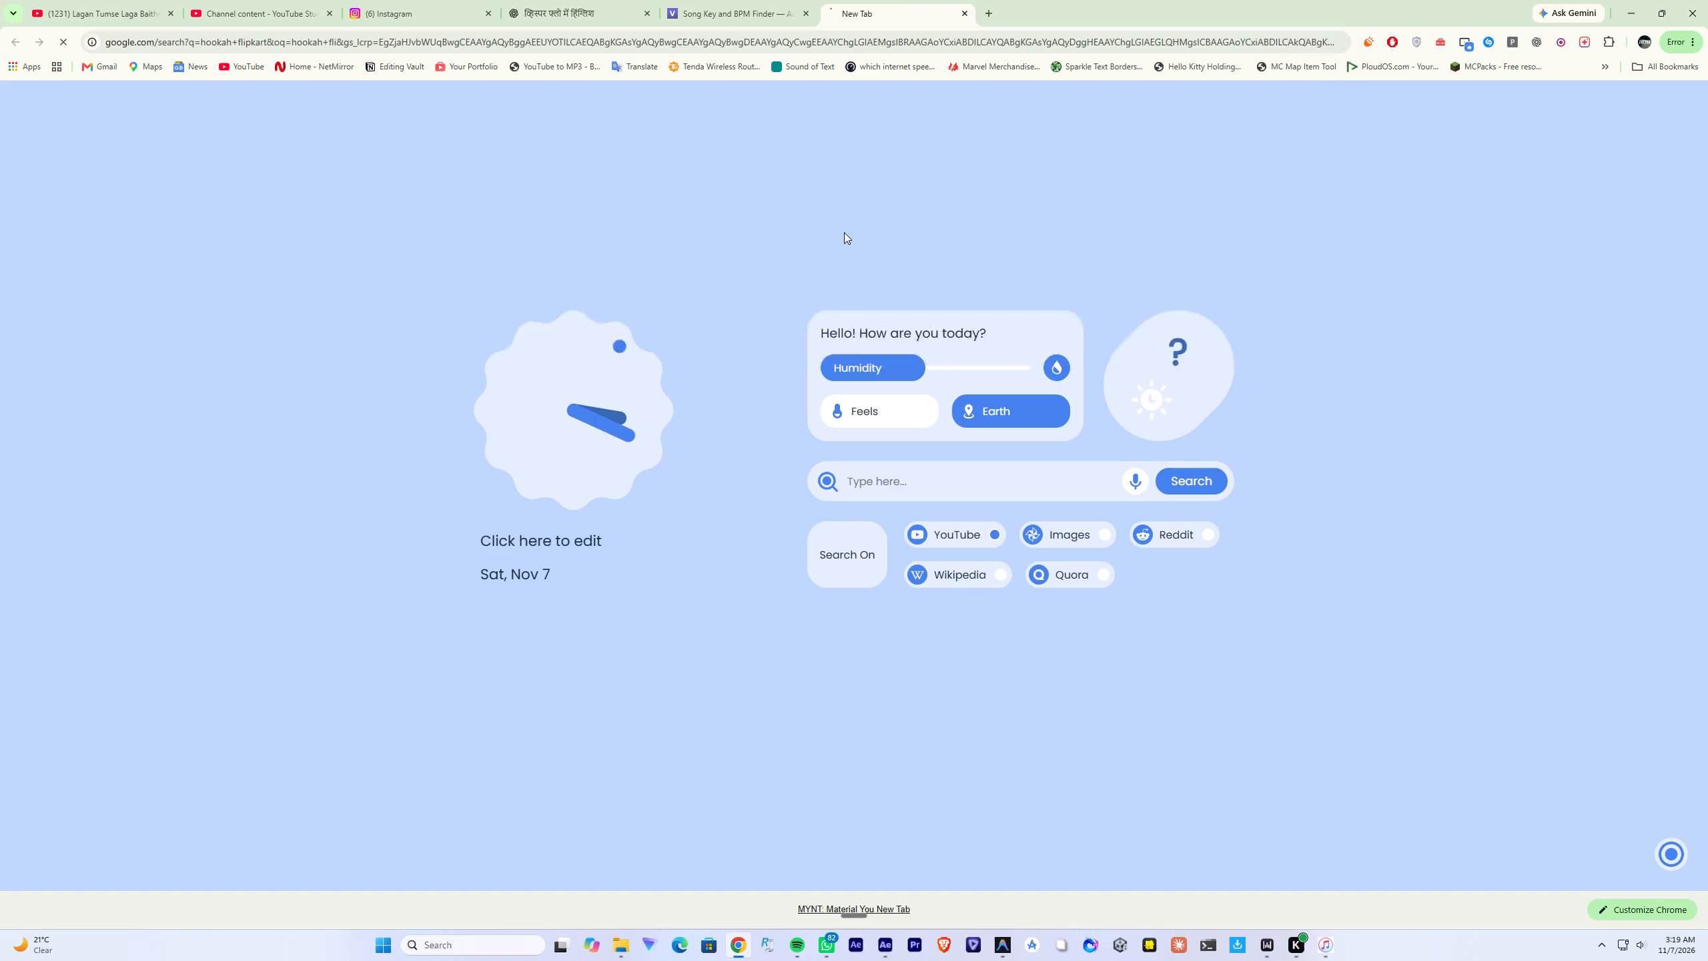
click(614, 310)
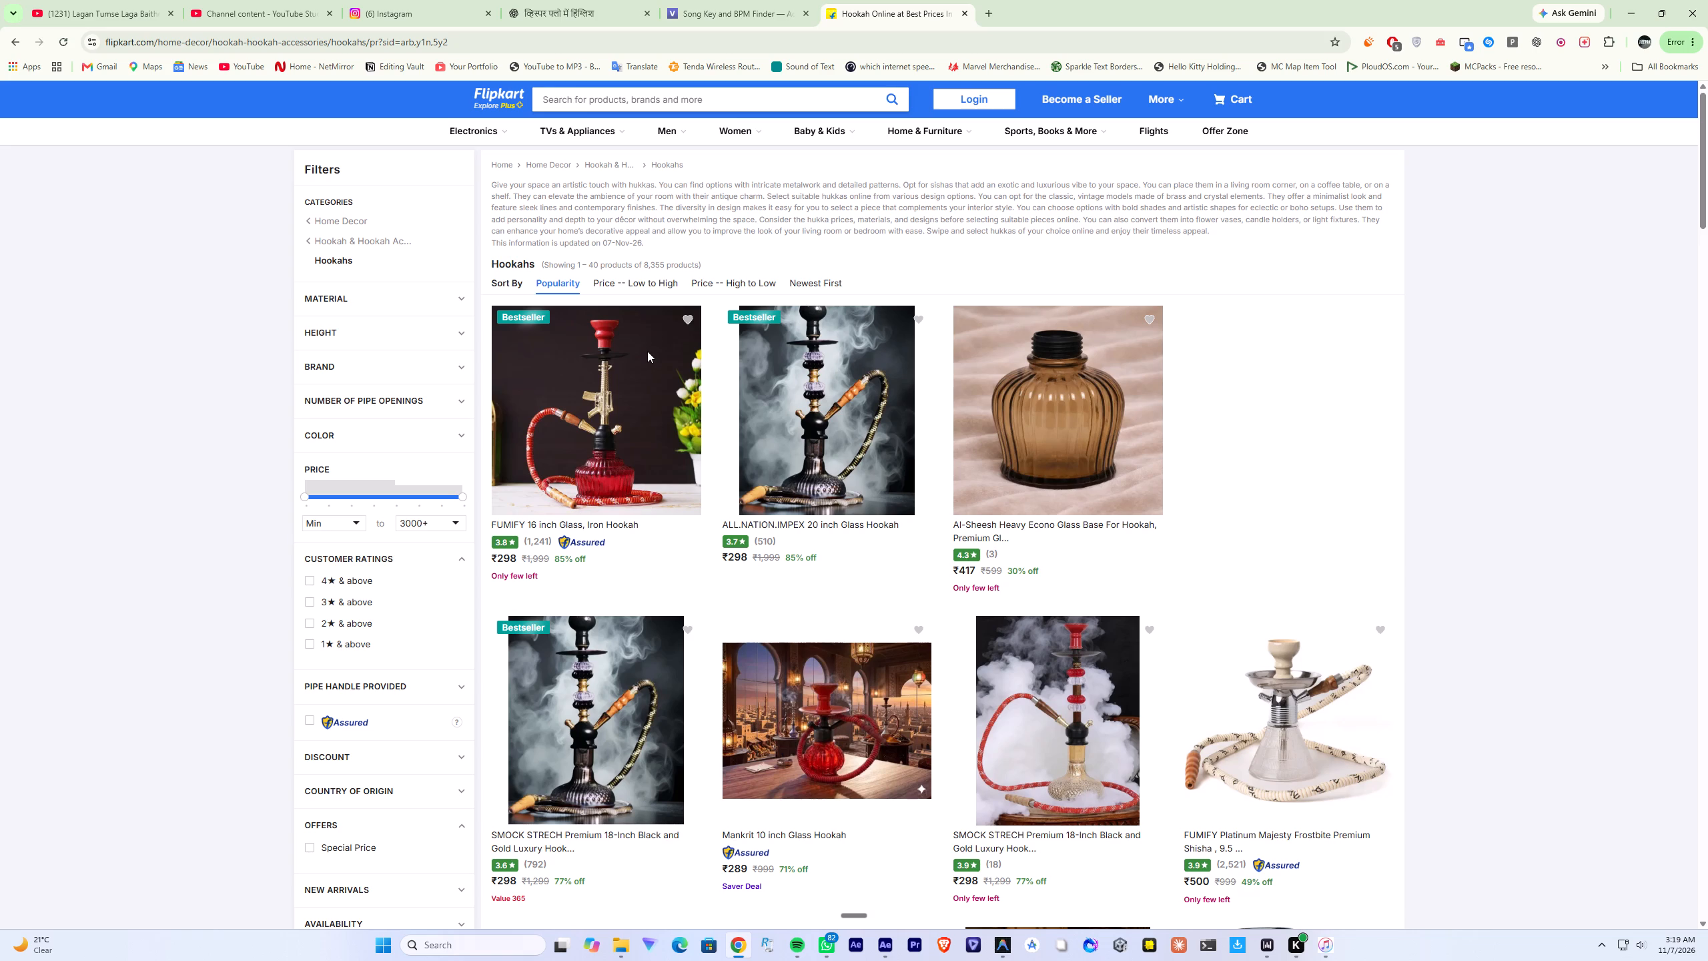
scroll(647, 353, down, 2)
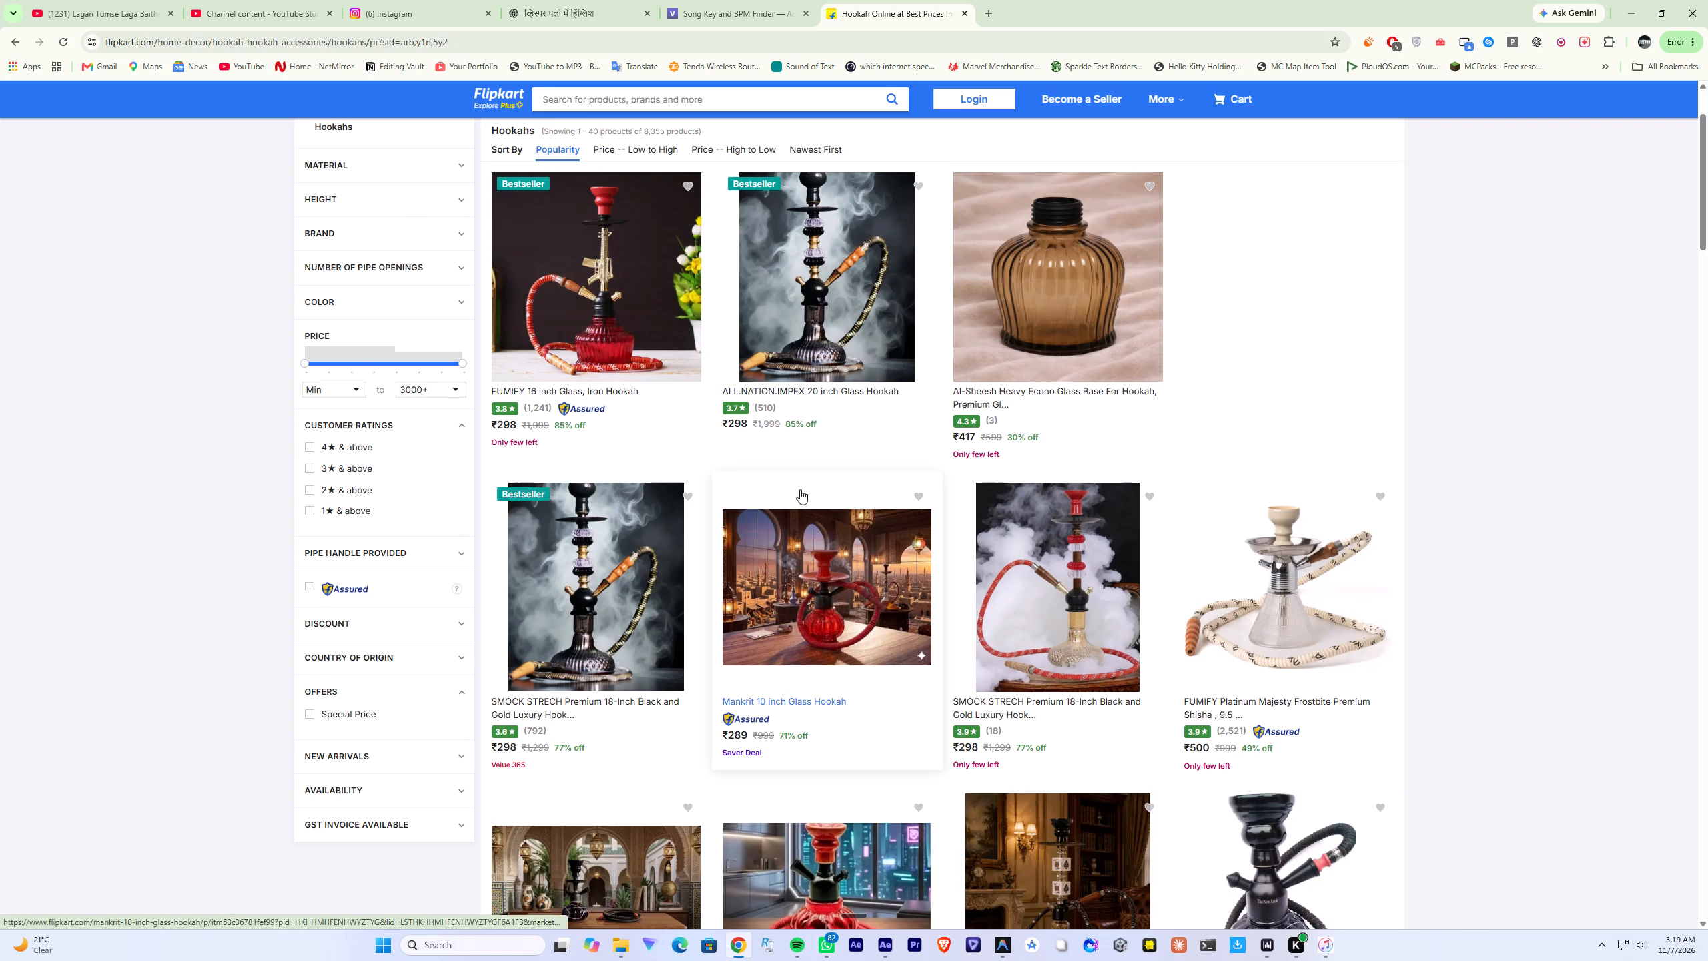
Switch to Chrome and look through the first page of Flipkart's Hookahs listing.
scroll(800, 489, down, 6)
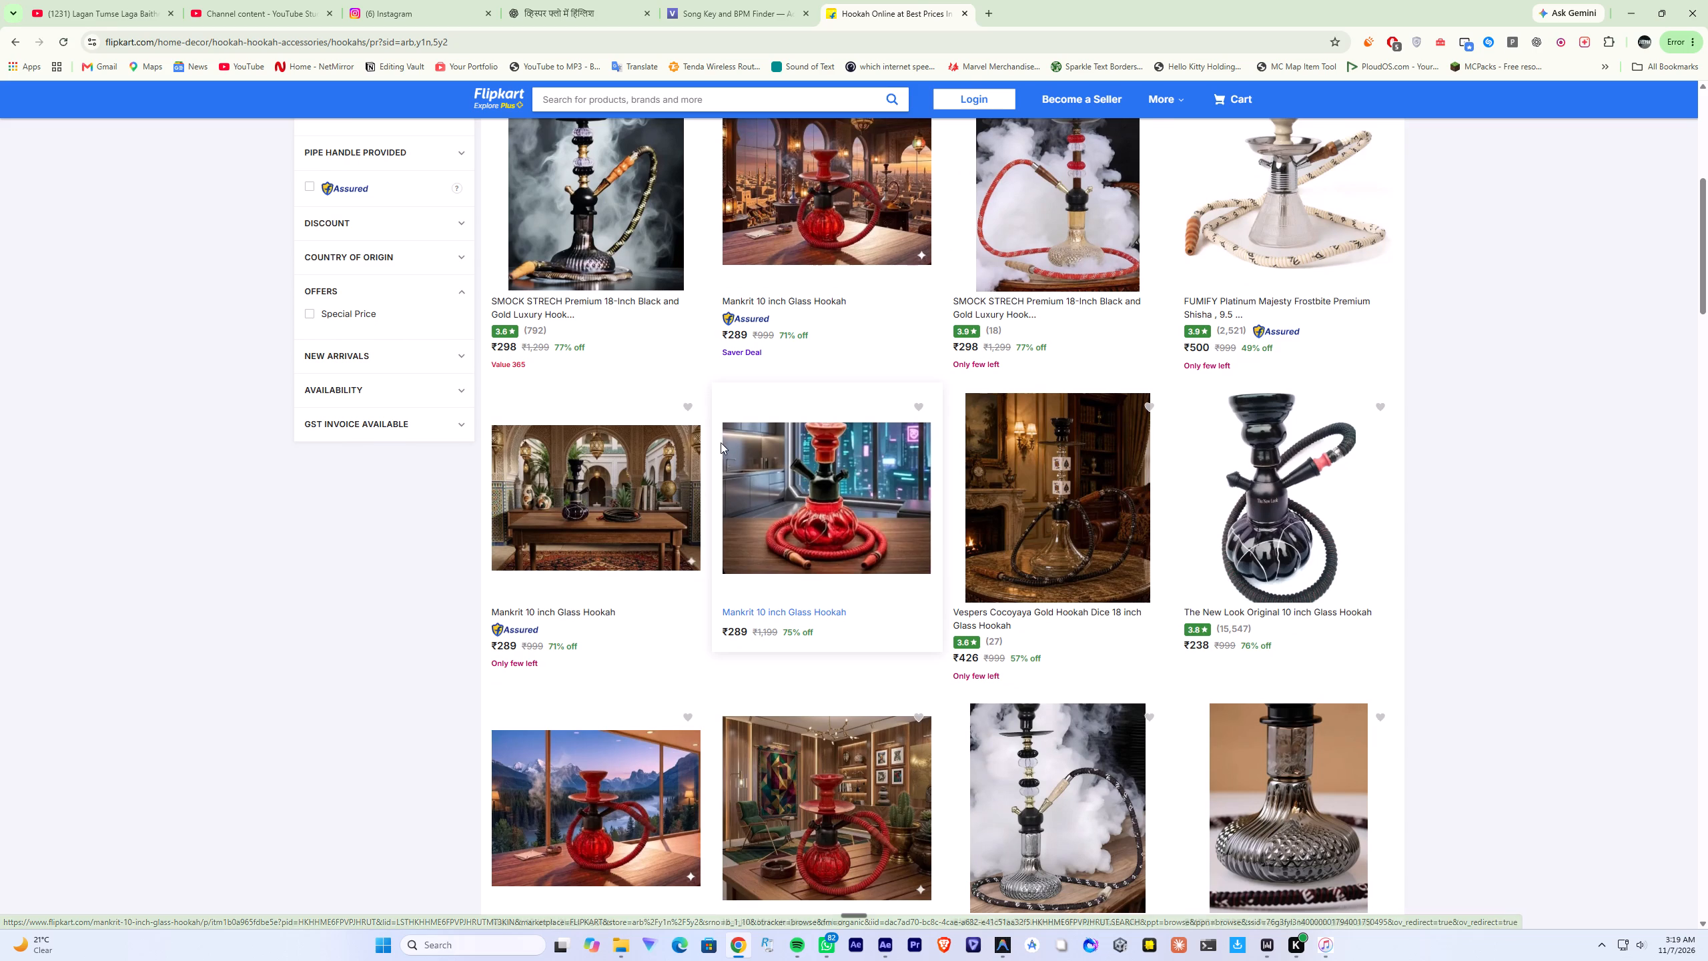
scroll(721, 442, up, 5)
scroll(721, 442, down, 14)
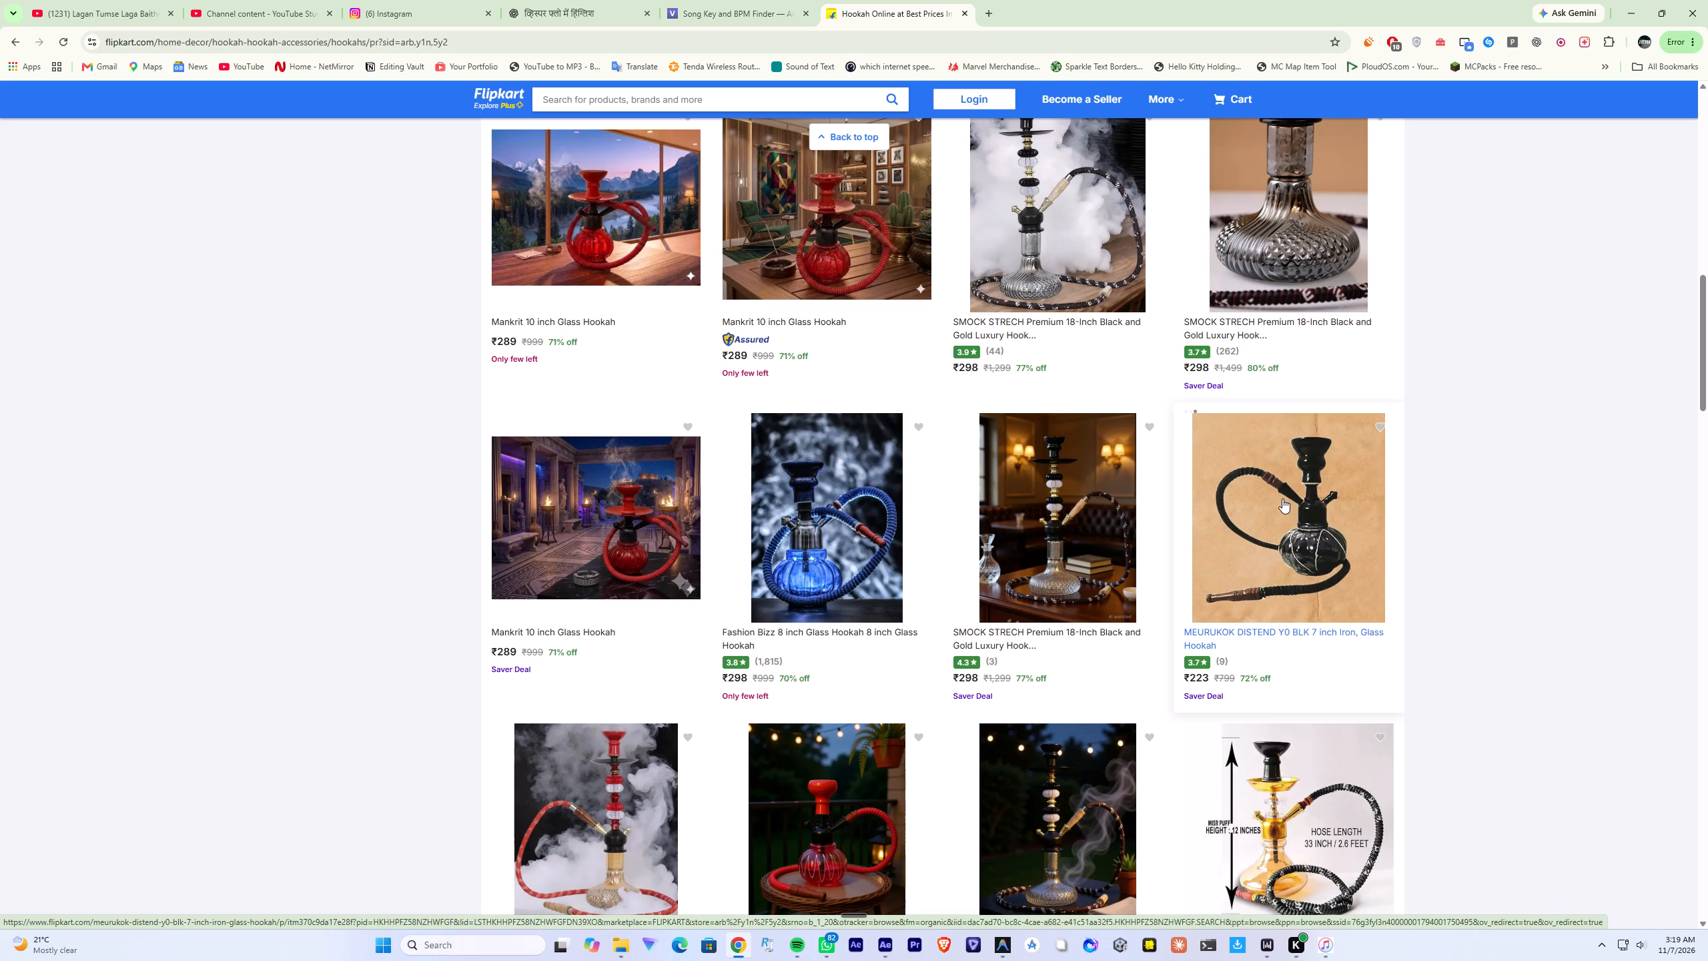
scroll(887, 505, down, 3)
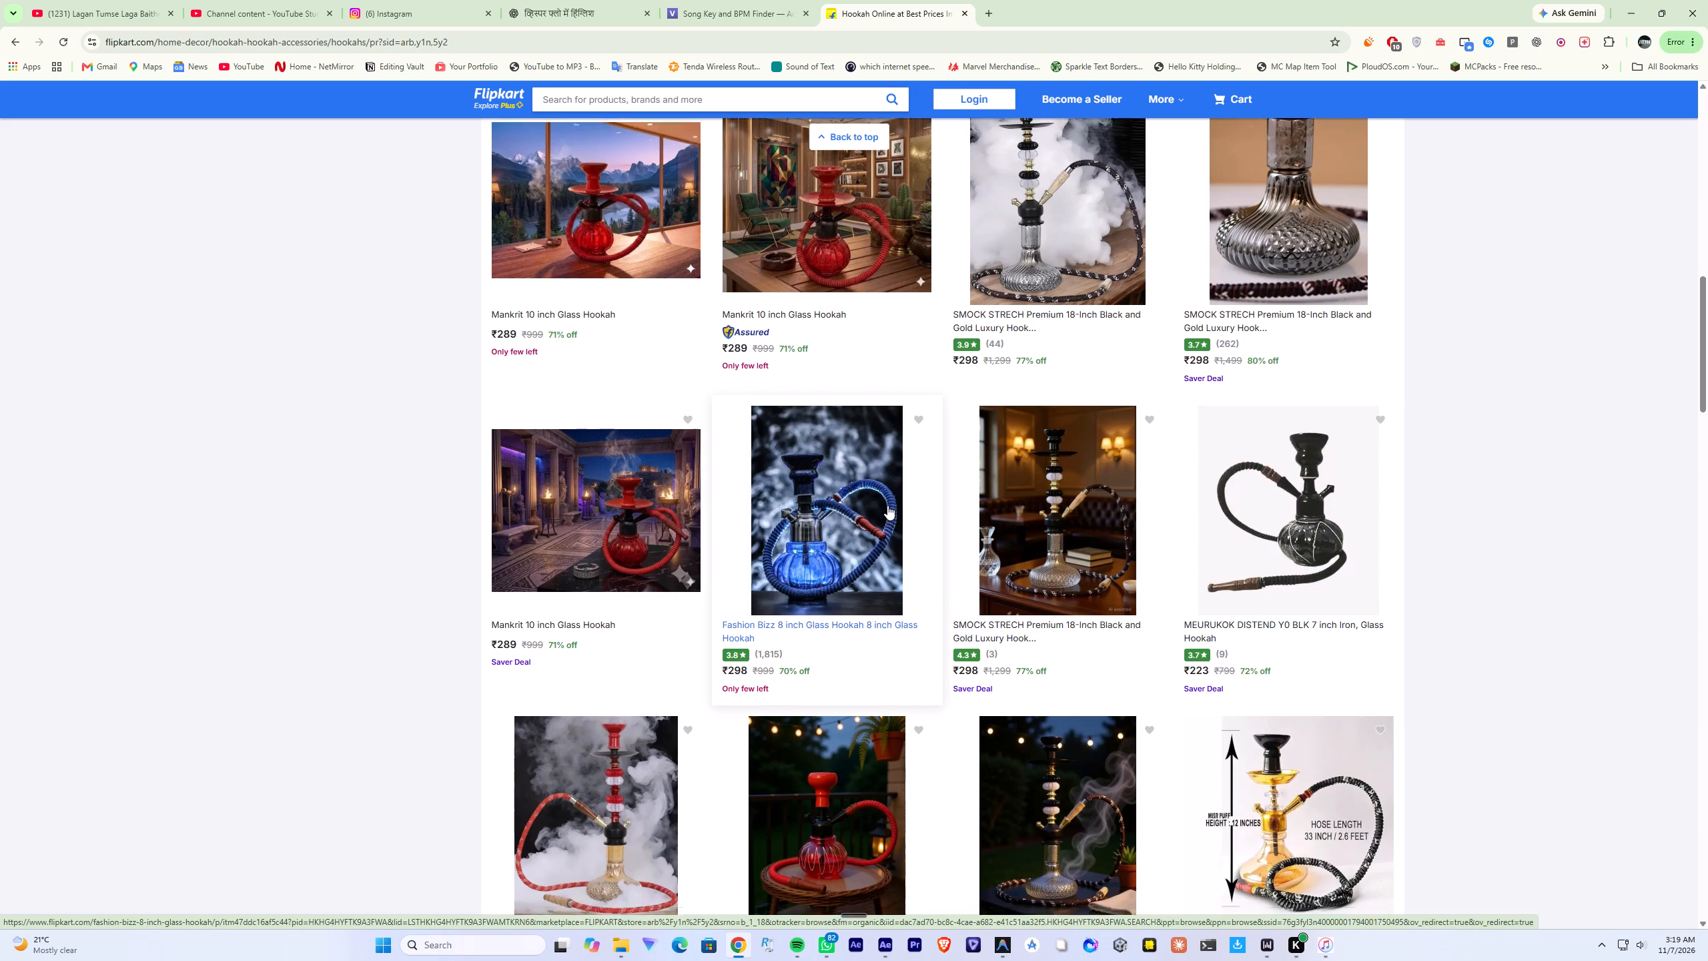
scroll(887, 505, down, 3)
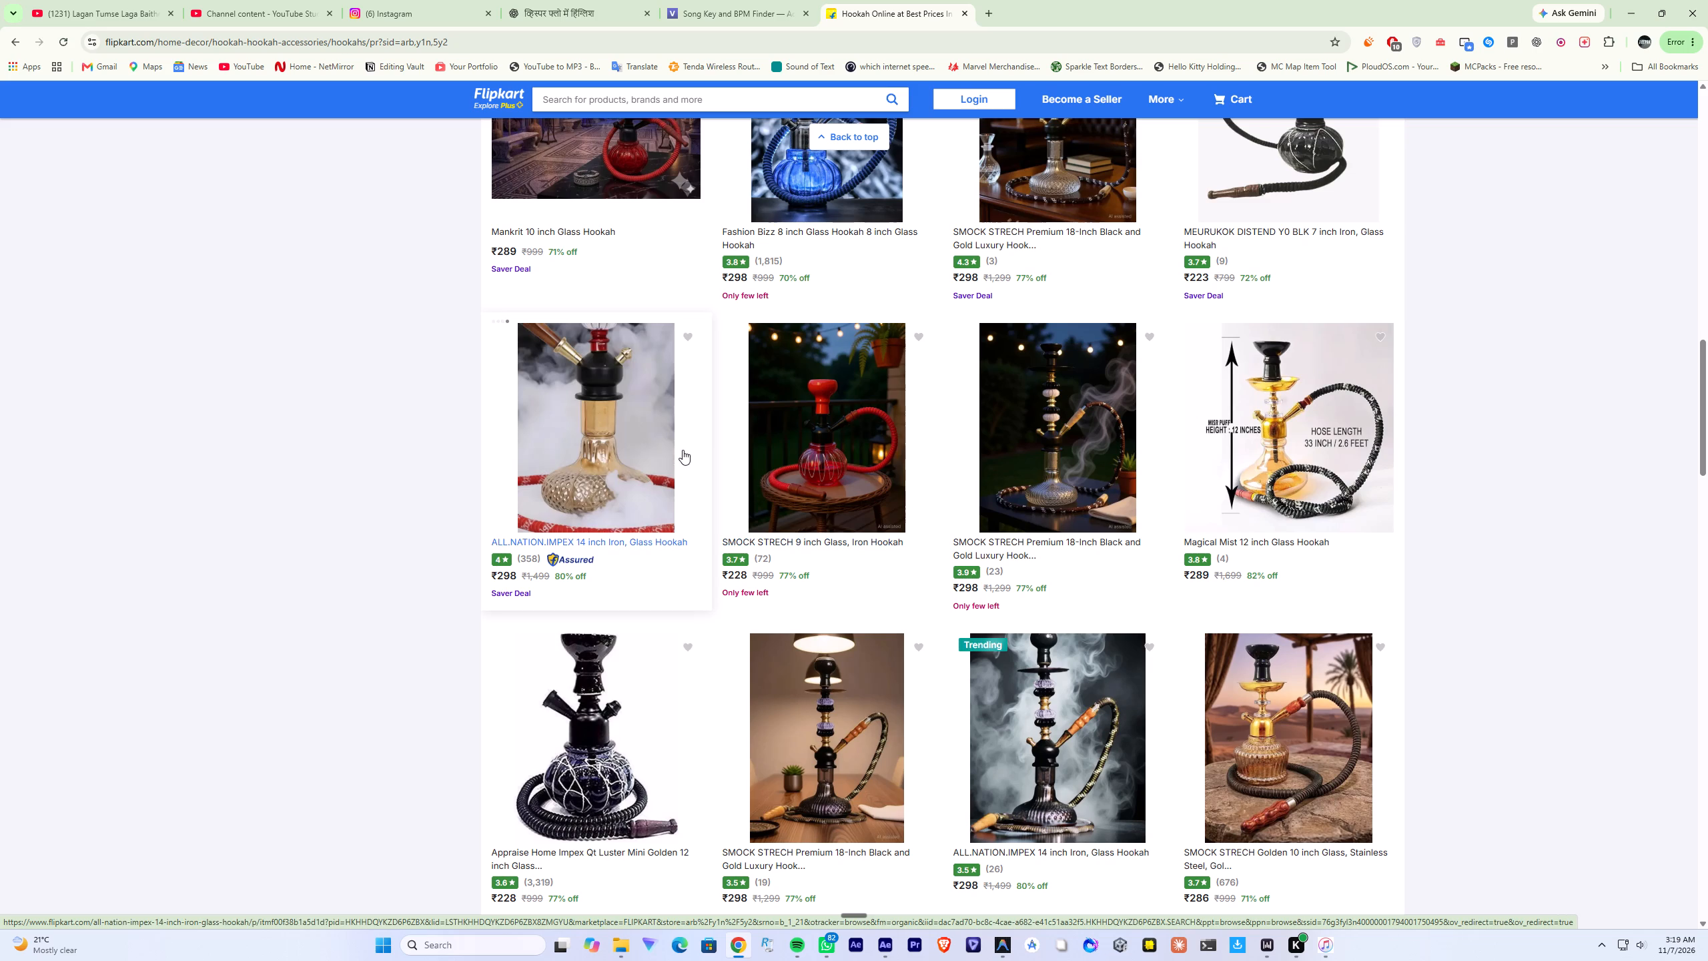
scroll(806, 432, down, 5)
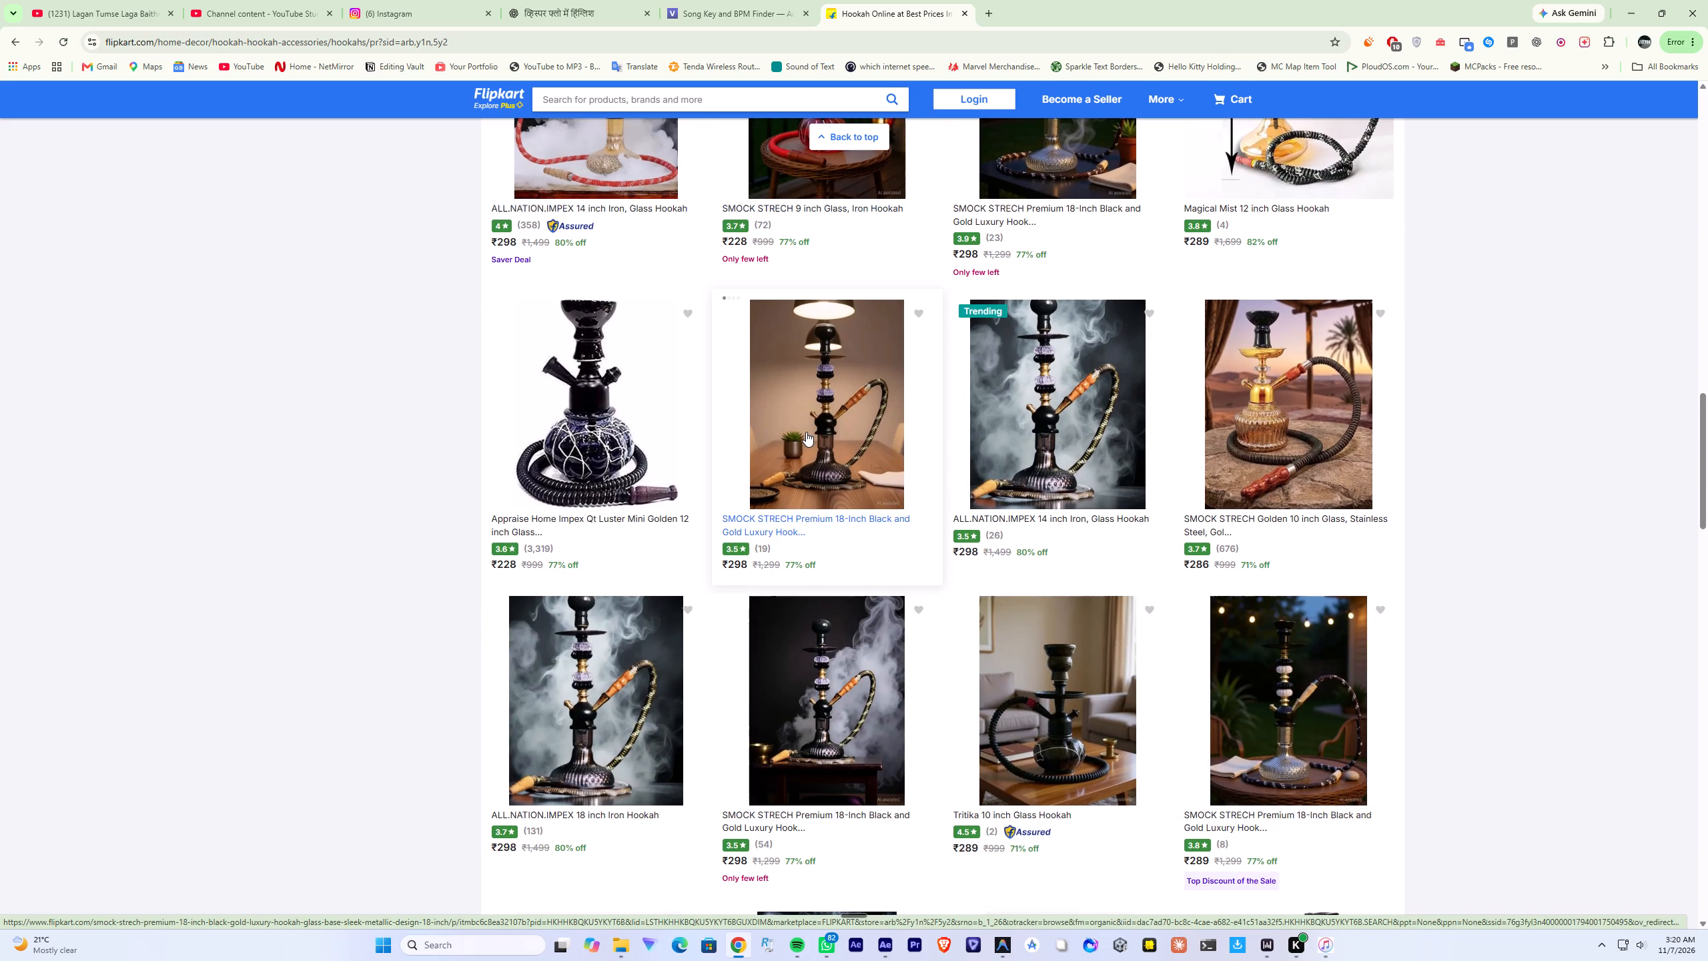
scroll(806, 432, down, 10)
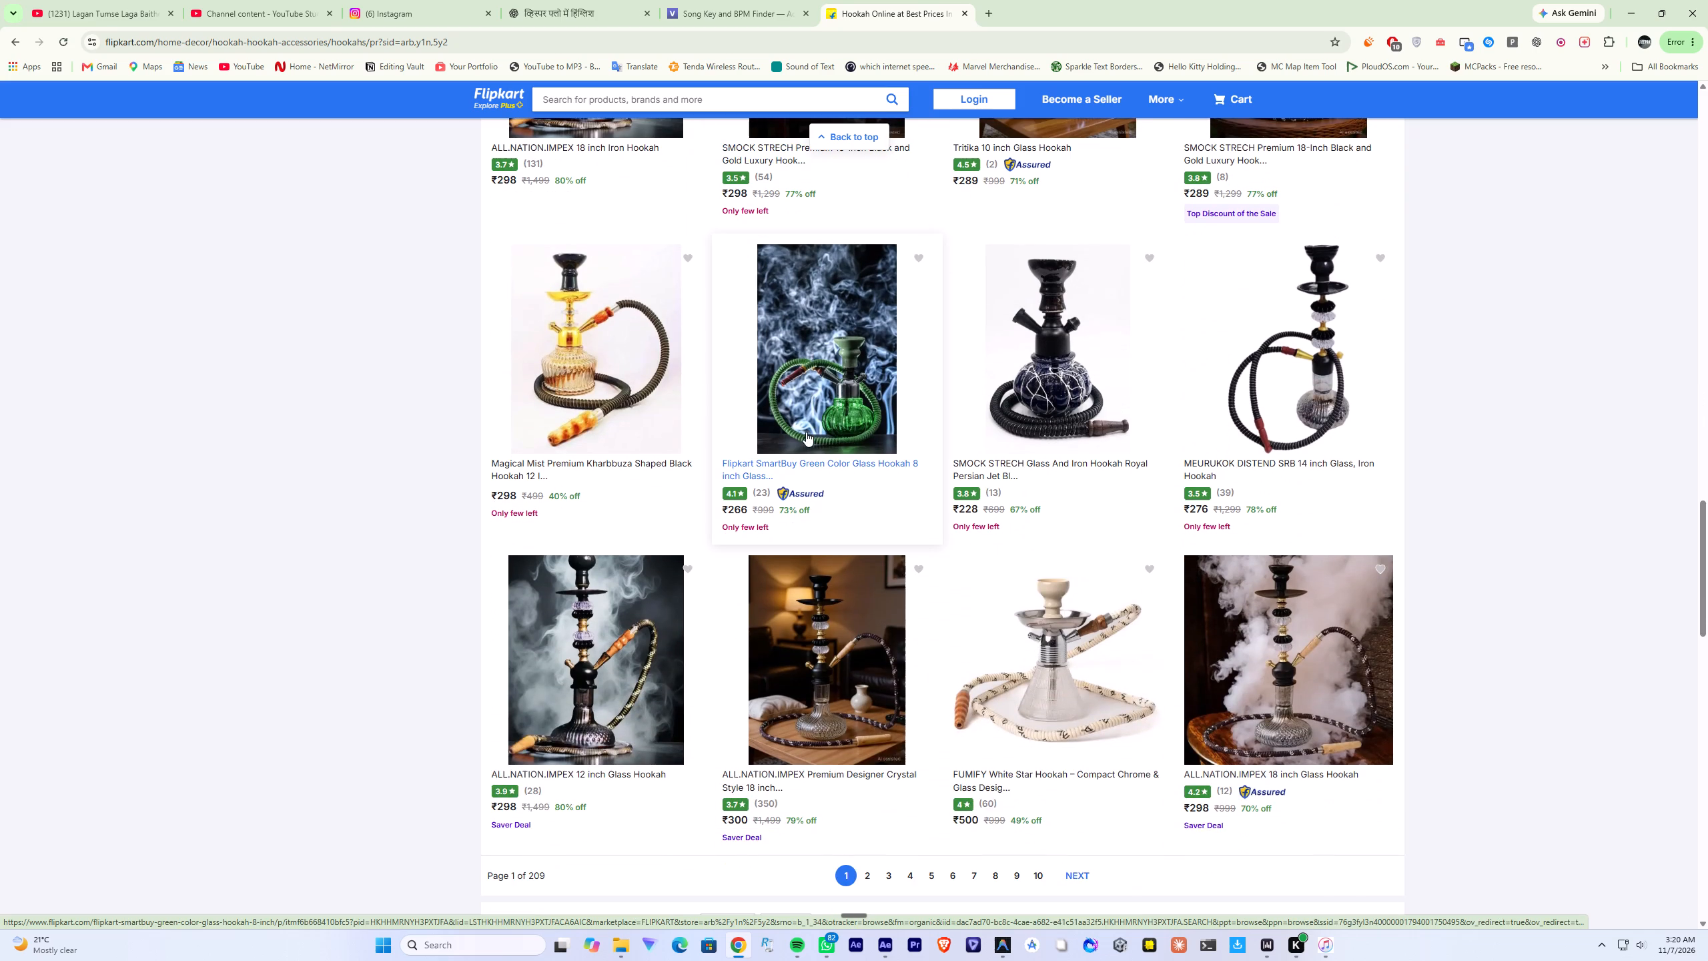
scroll(806, 432, up, 6)
scroll(806, 432, down, 9)
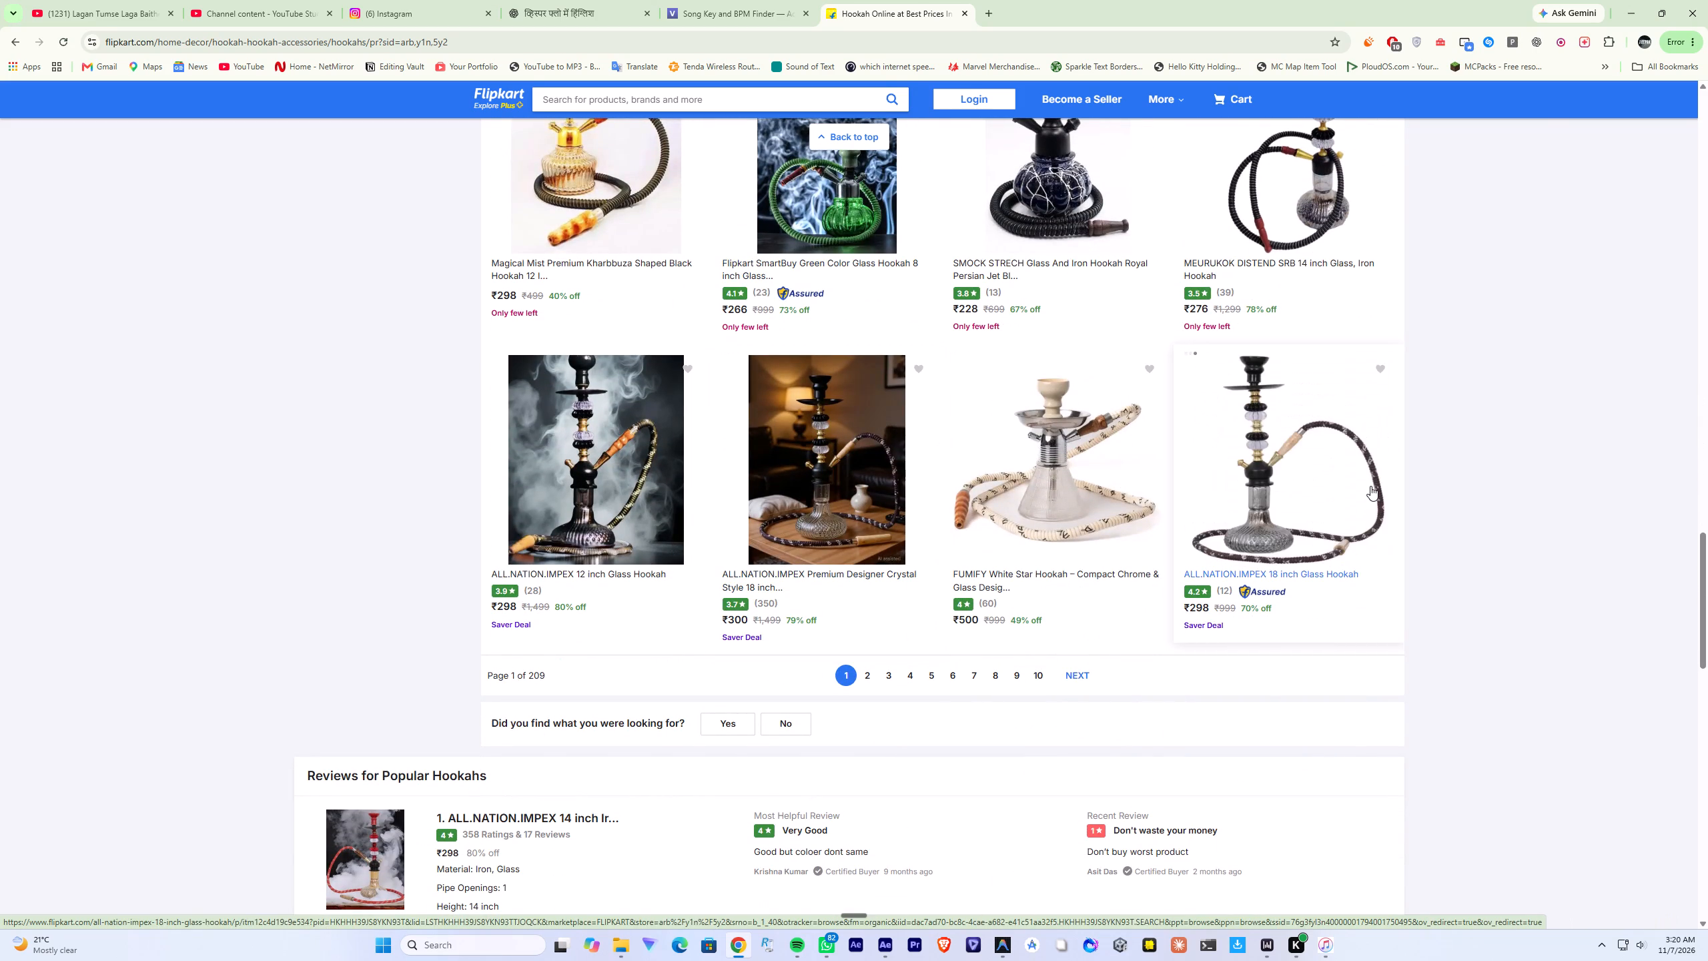
Open the ALL.NATION.IMPEX 18 inch Glass Hookah from the listing's last row and add it to the cart.
click(1315, 480)
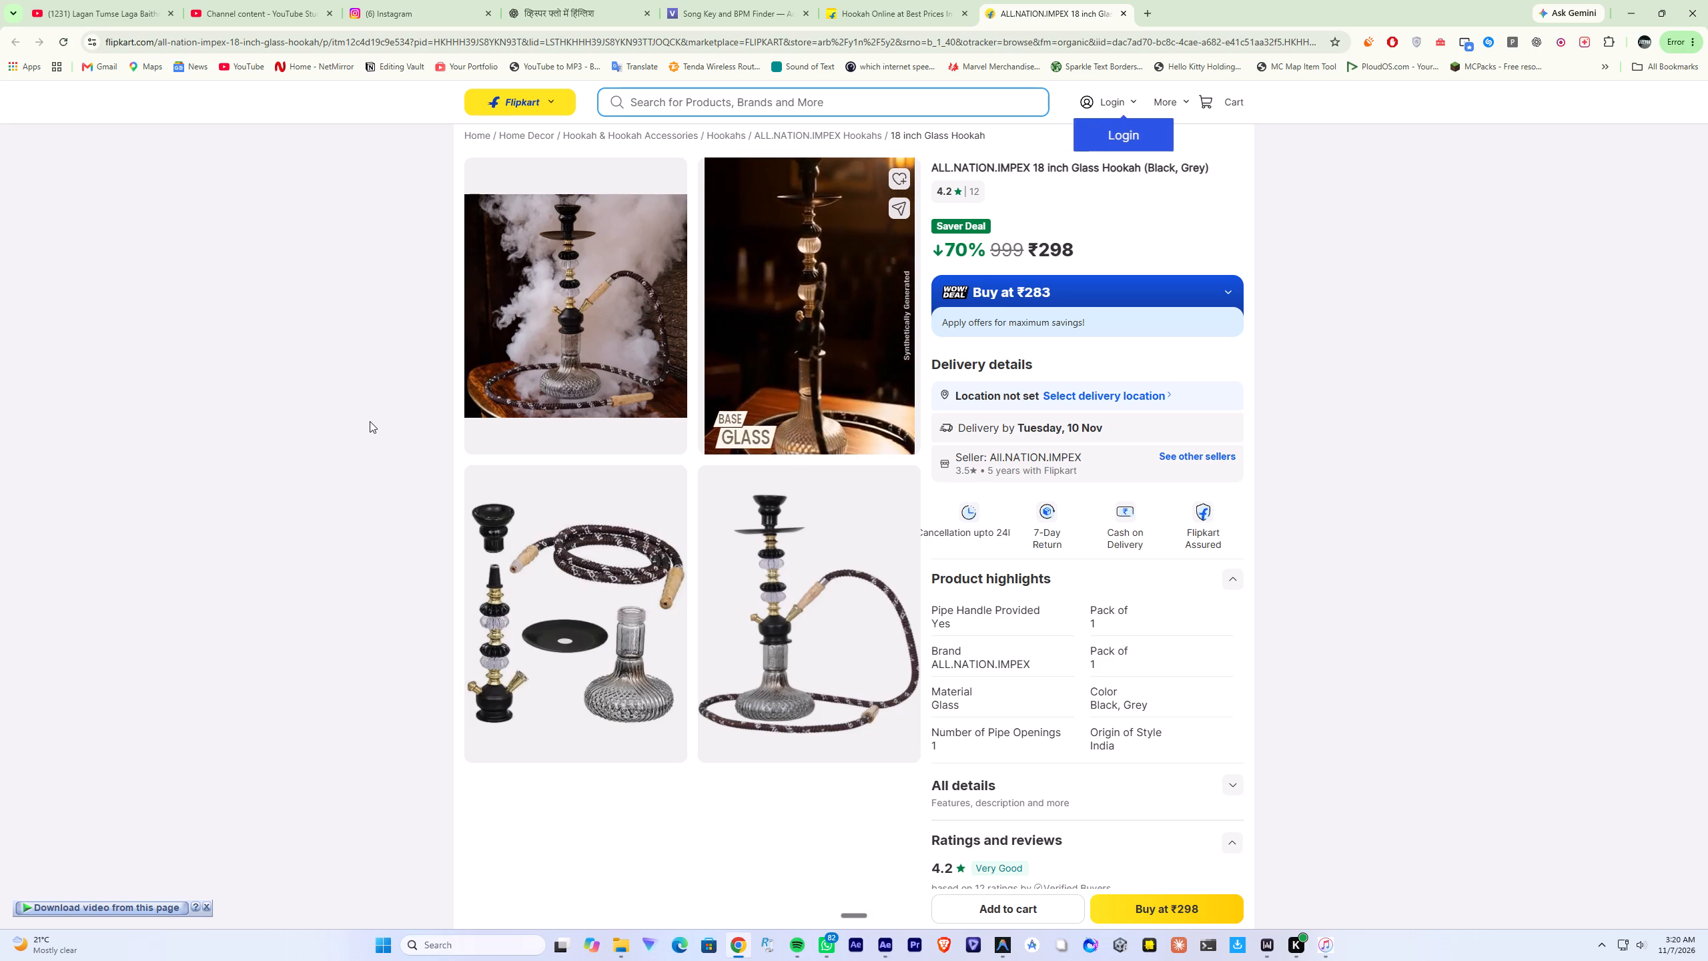
scroll(370, 421, down, 1)
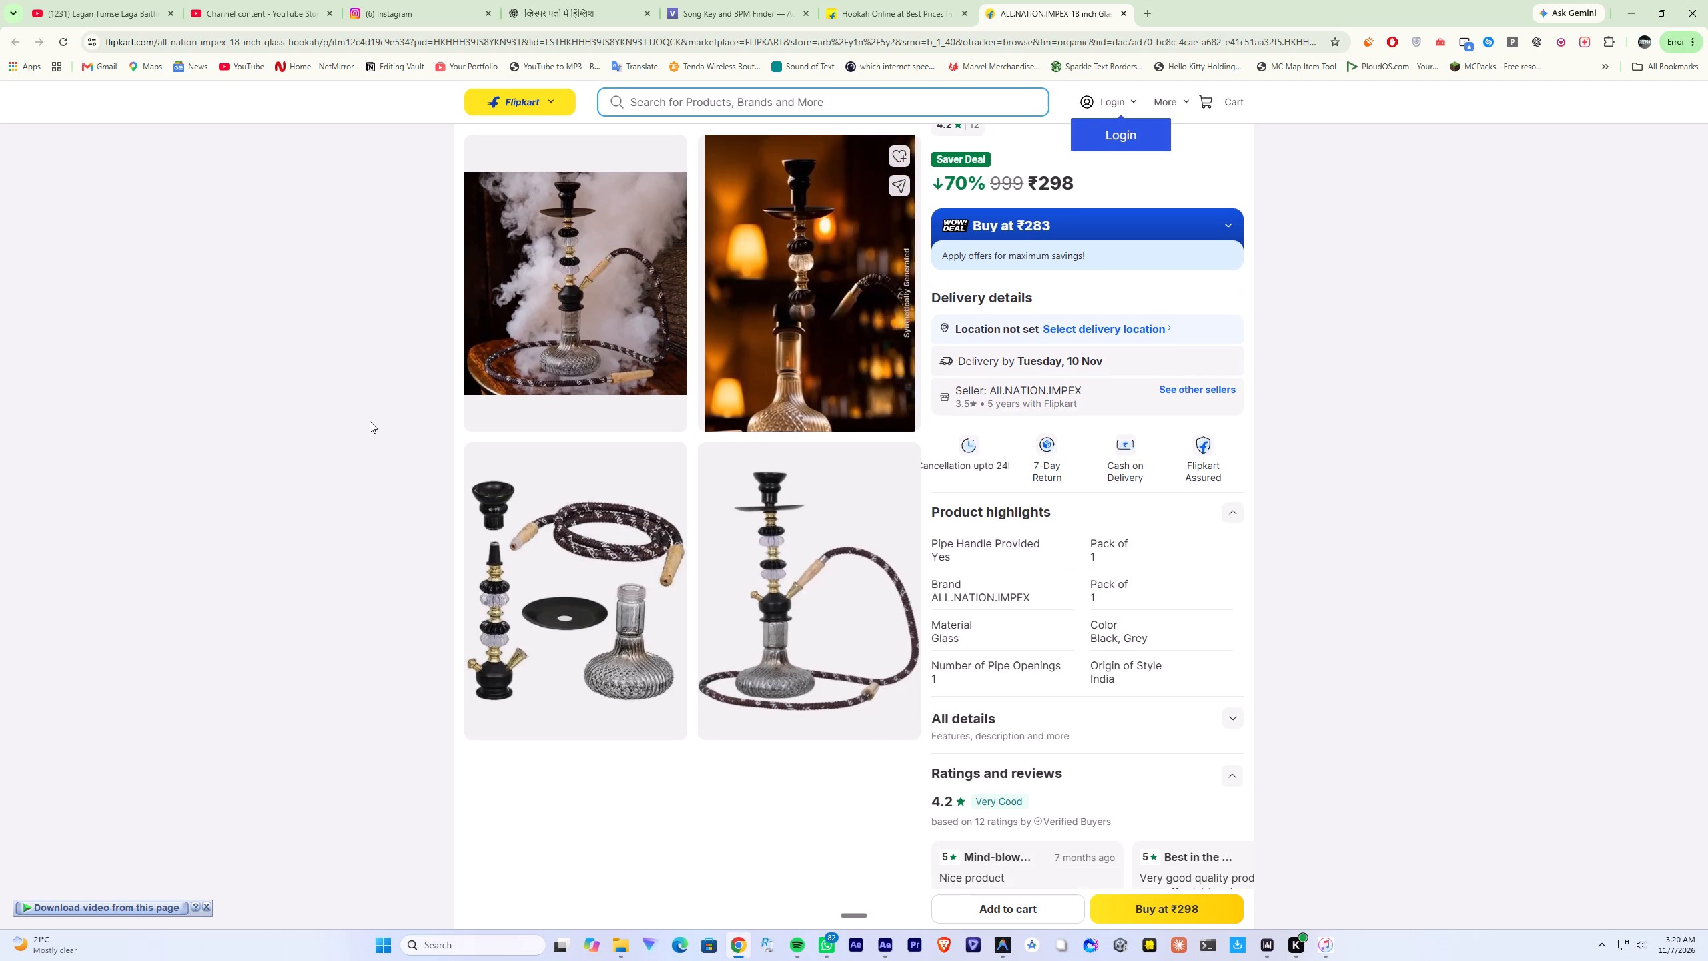
scroll(370, 421, down, 6)
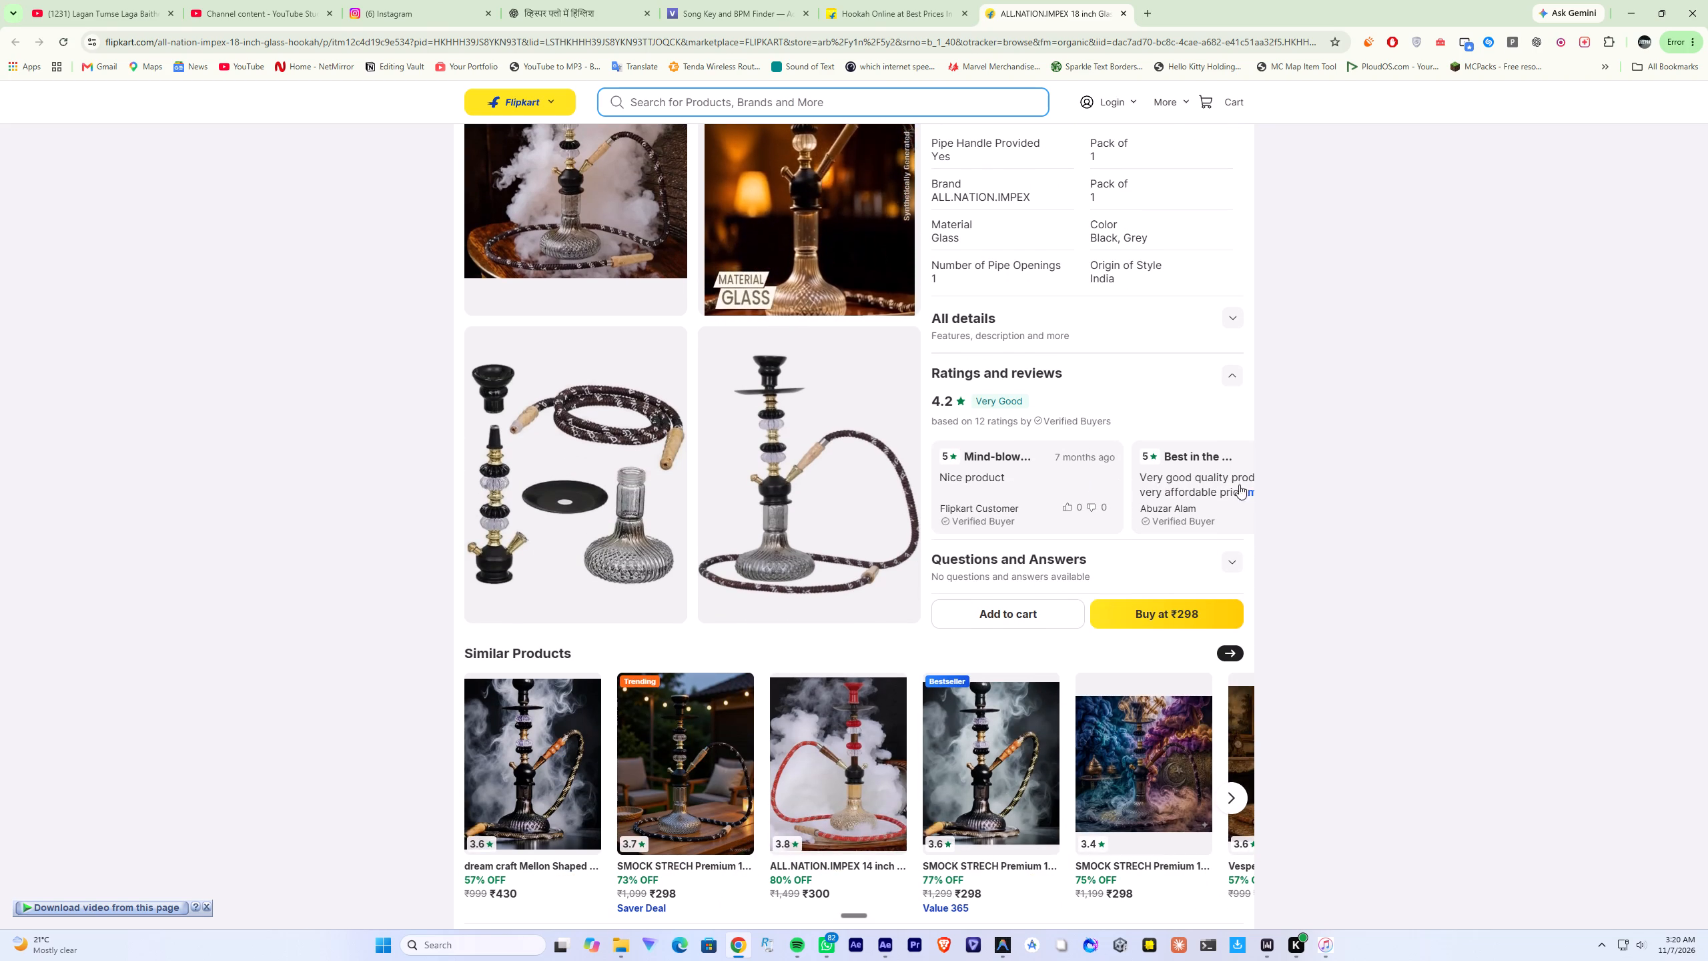
drag(1246, 493, 1208, 497)
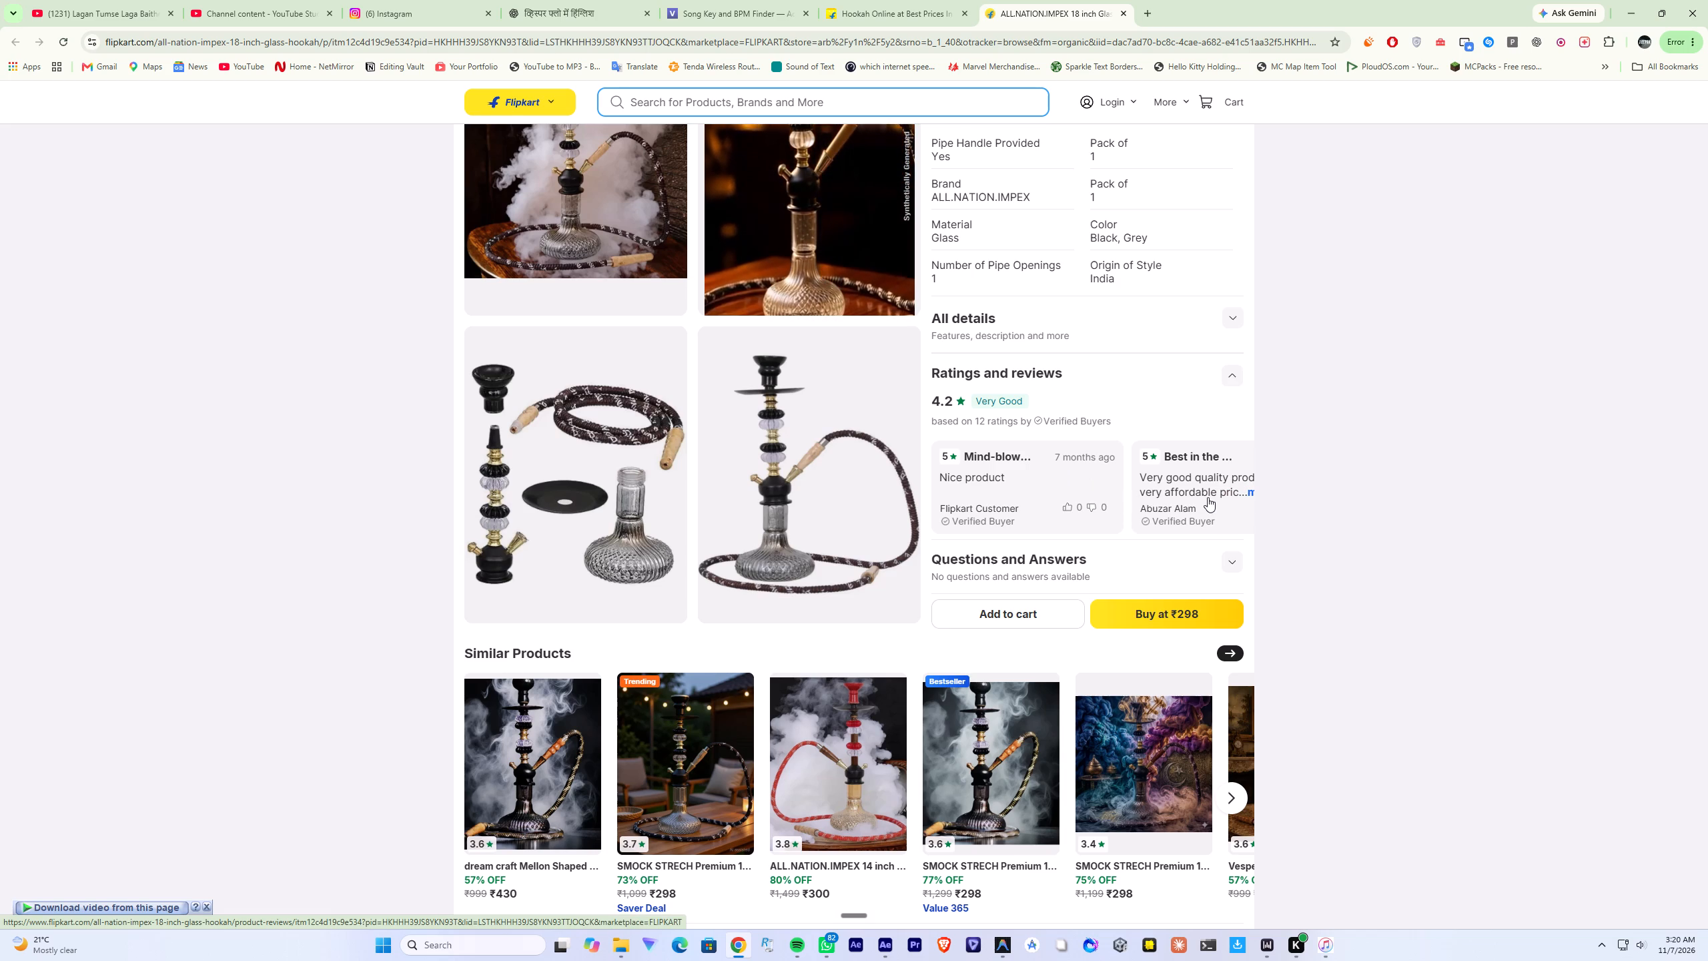
click(1179, 423)
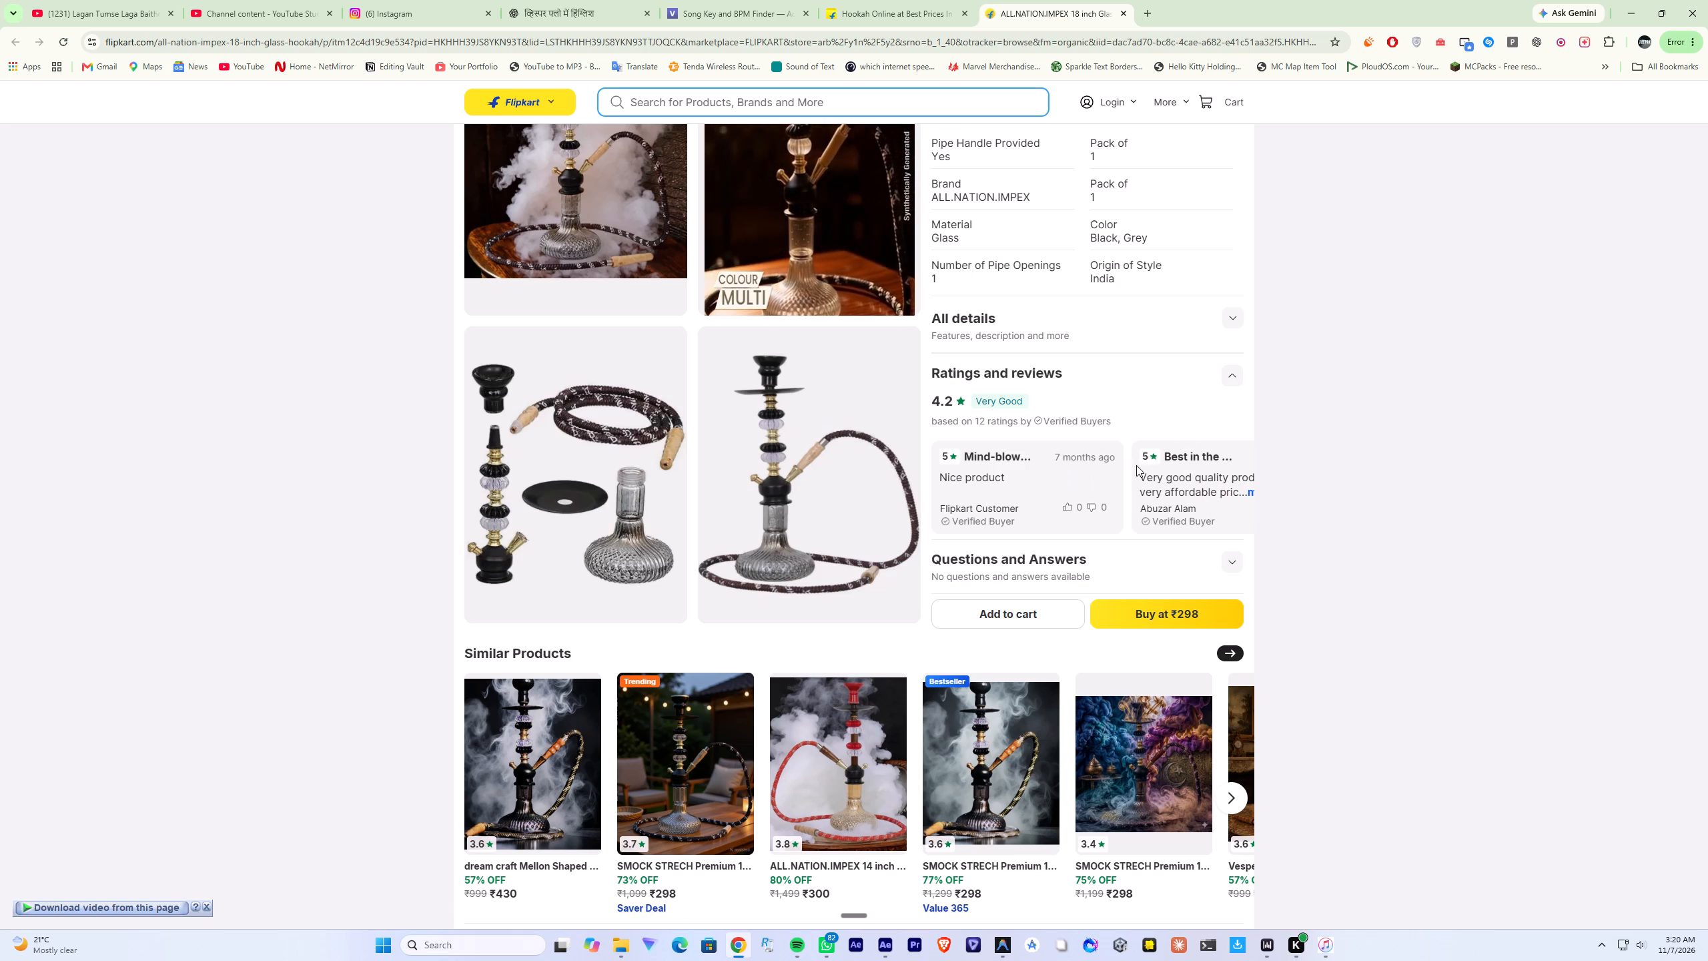
click(1017, 608)
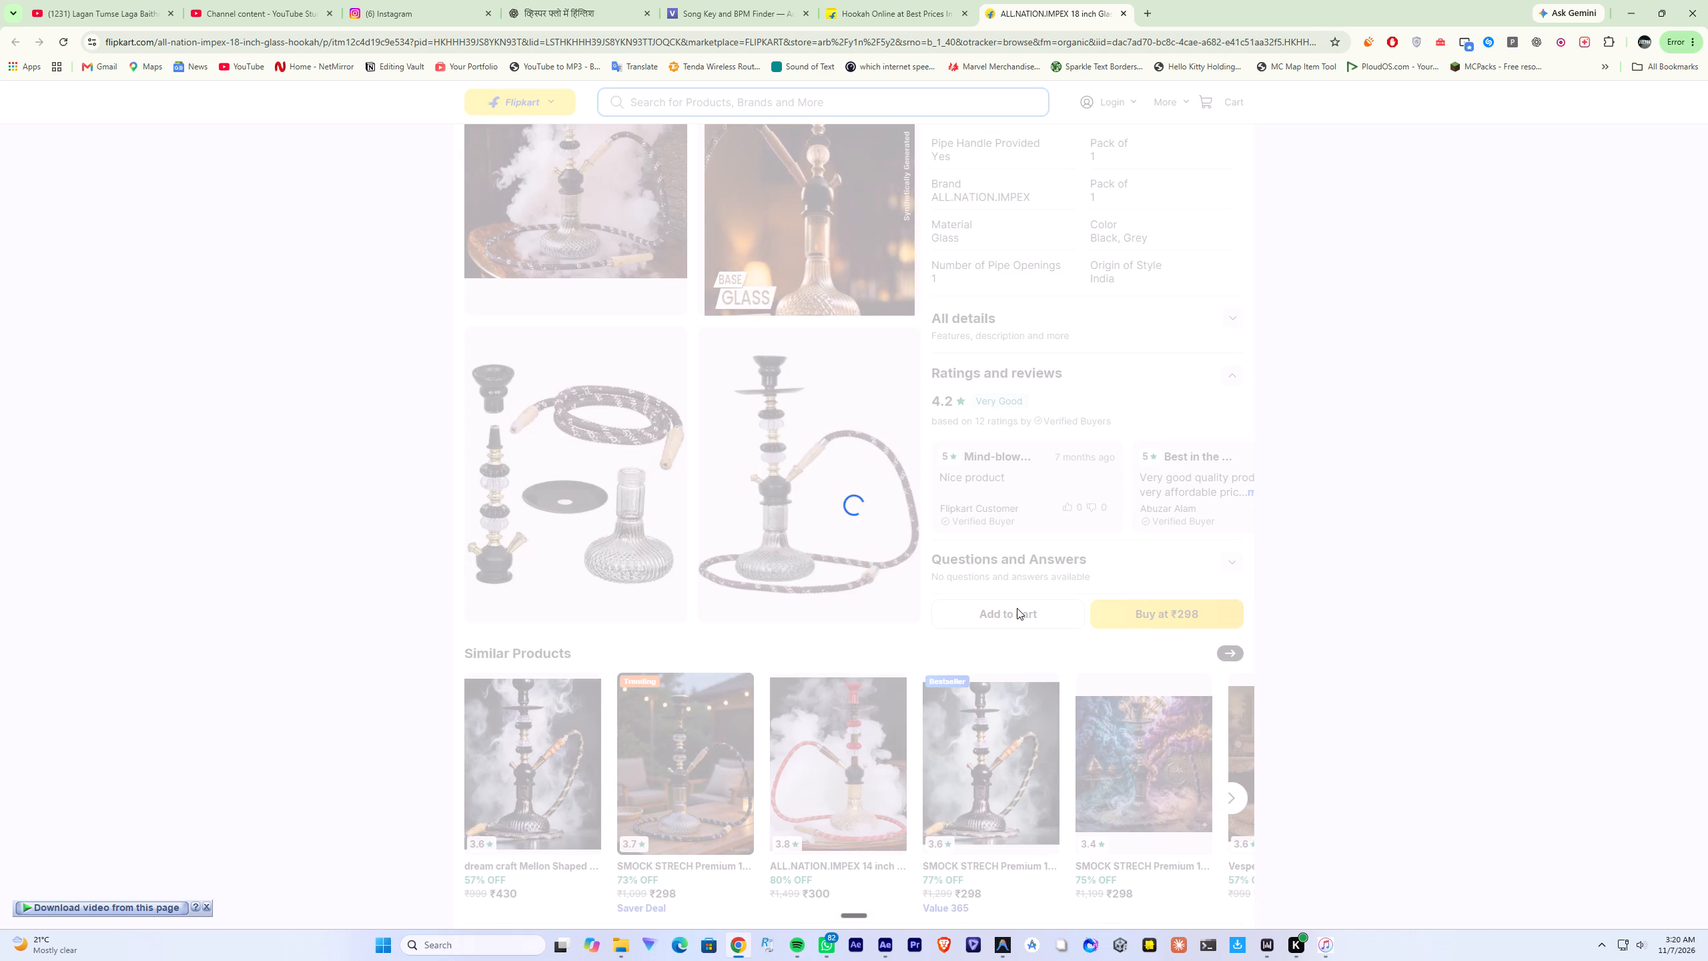
Examine the hookah product page, including its images, delivery details, product highlights, reviews and similar products.
scroll(977, 547, up, 5)
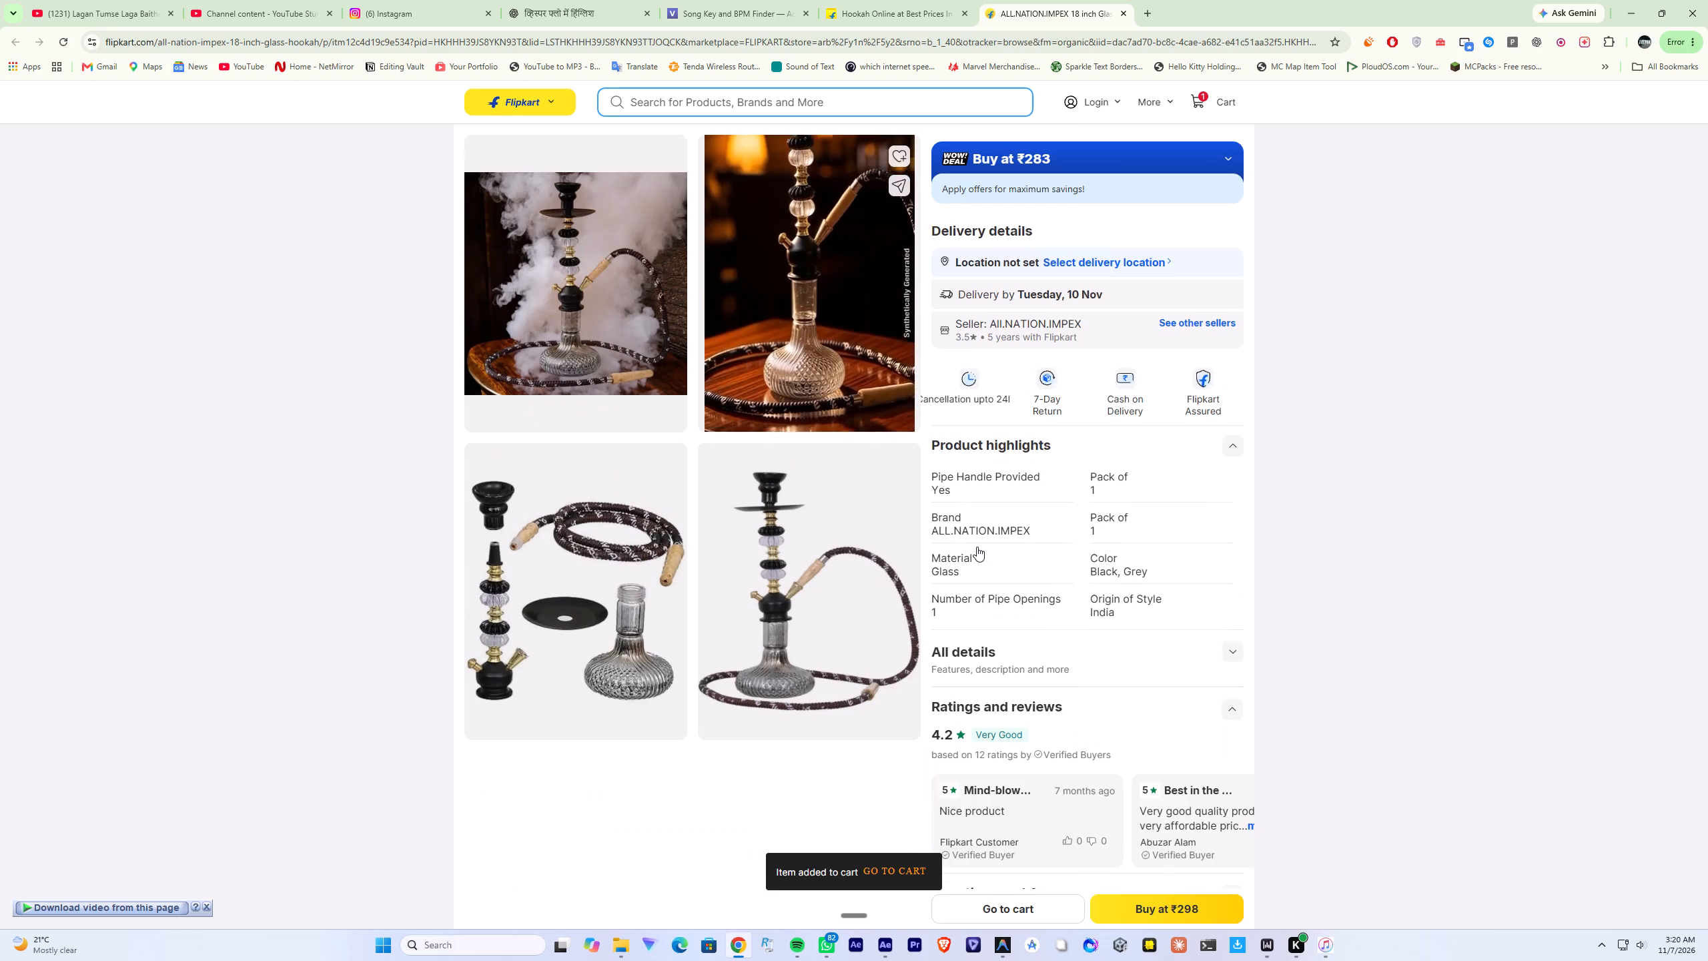
scroll(977, 547, up, 4)
scroll(977, 547, down, 5)
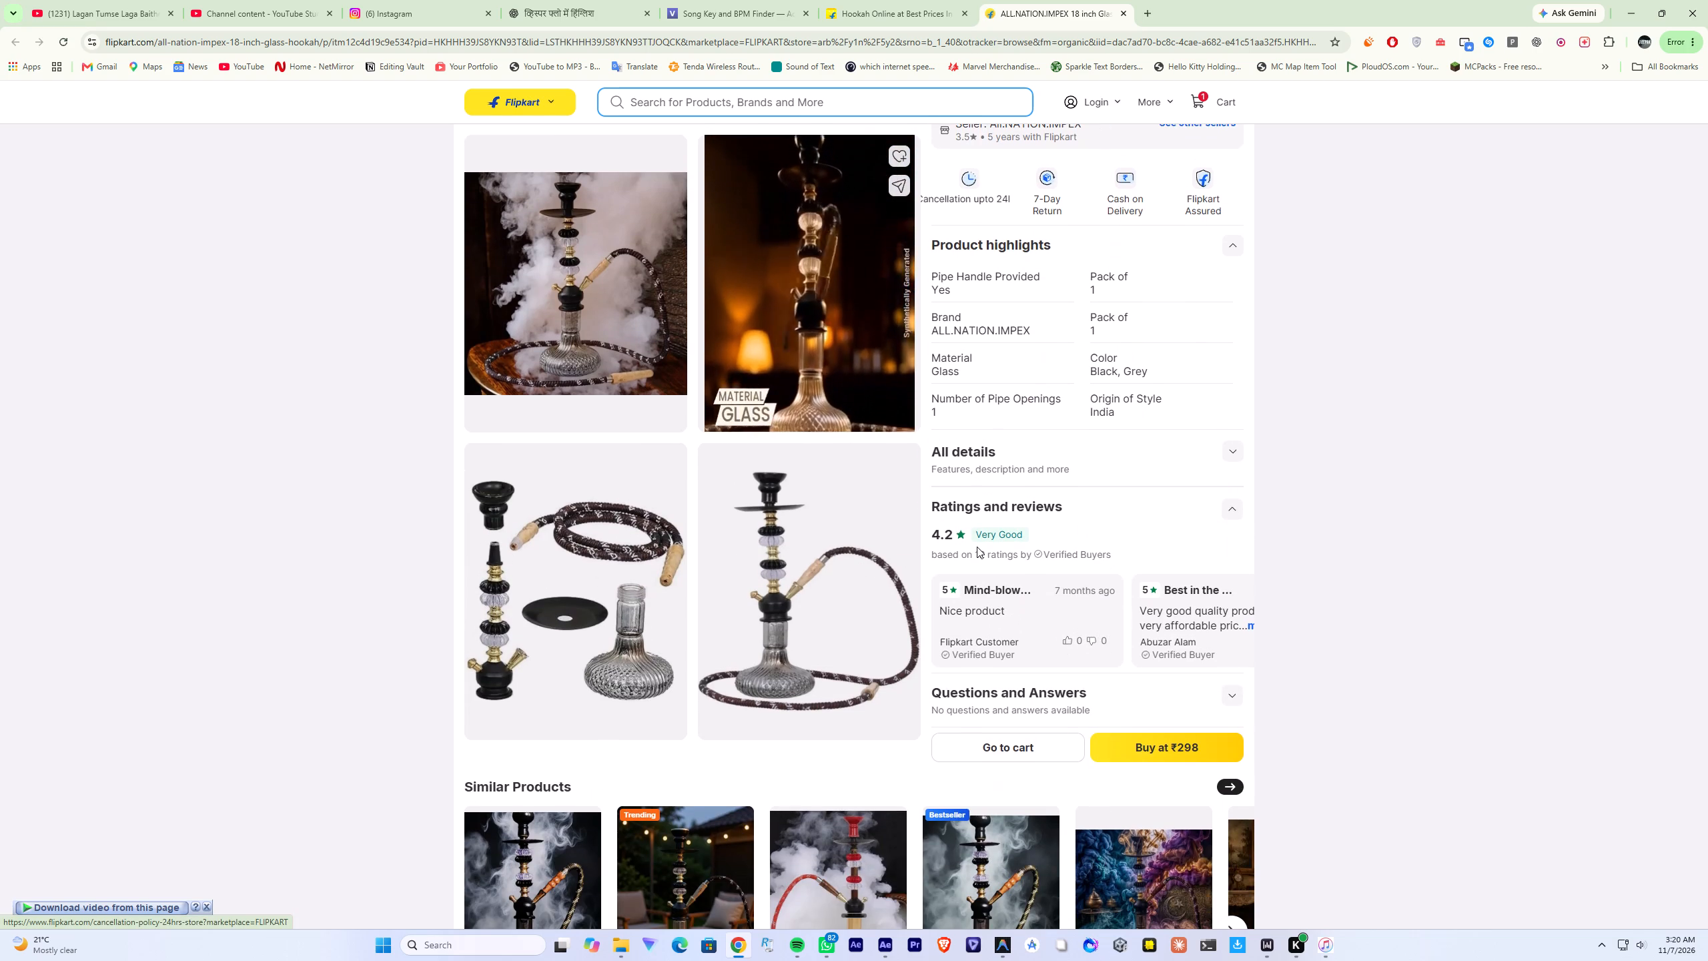
scroll(767, 466, down, 2)
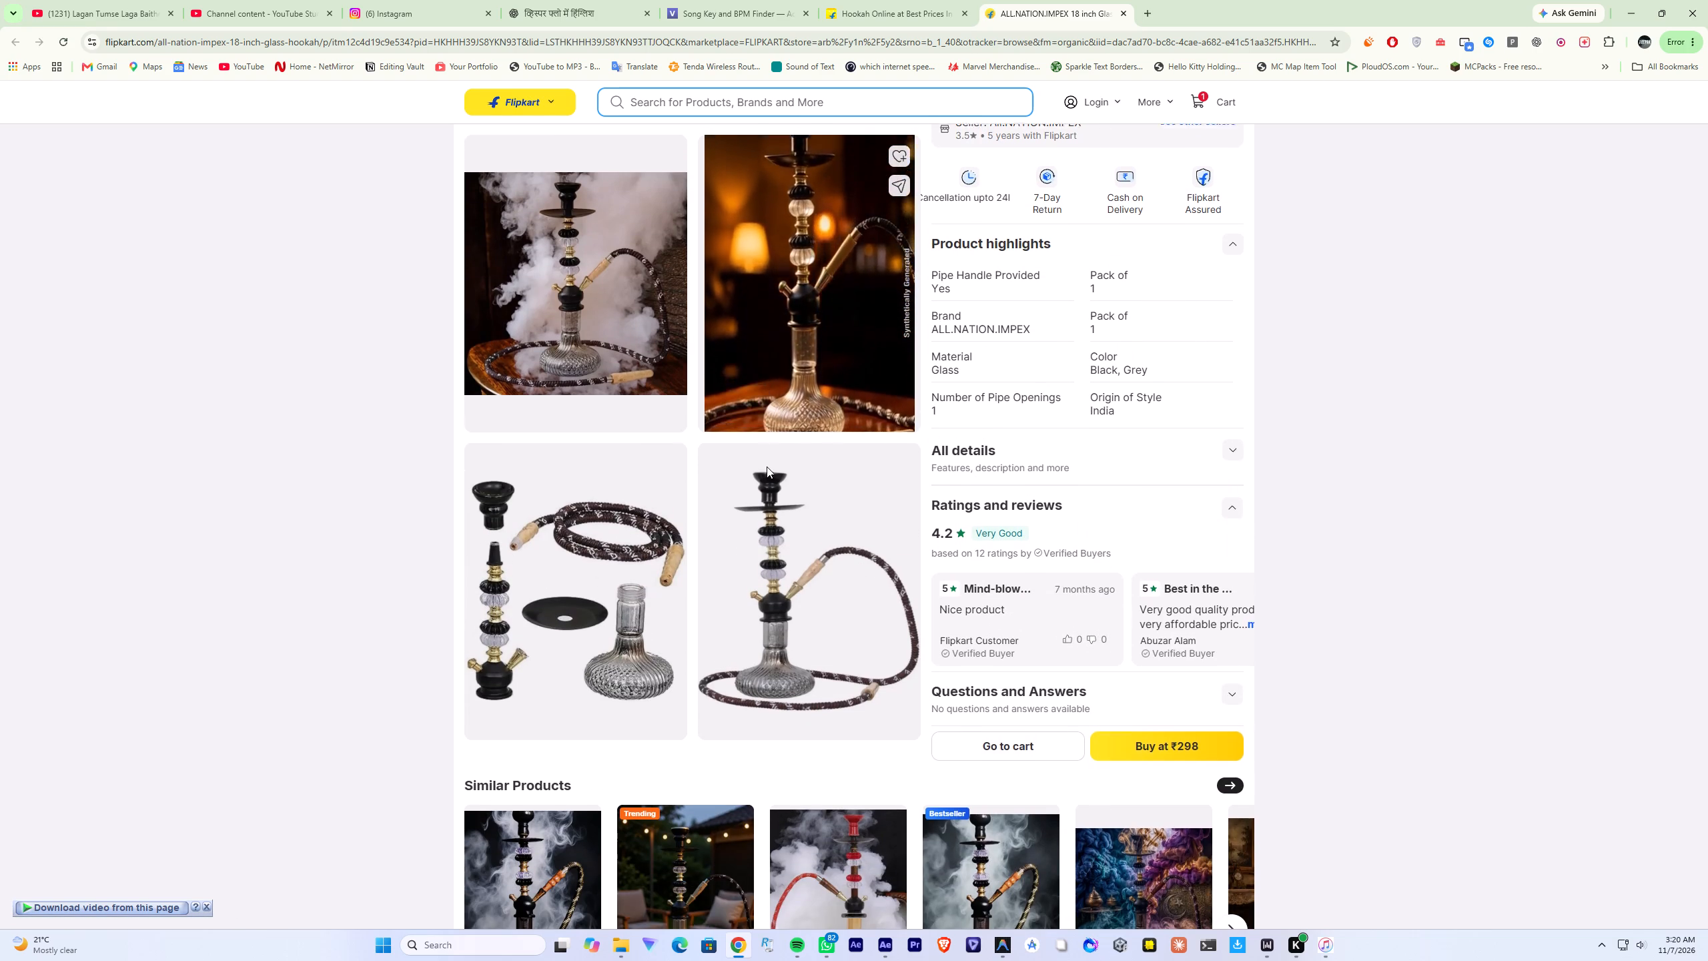
scroll(767, 466, down, 3)
scroll(767, 466, up, 10)
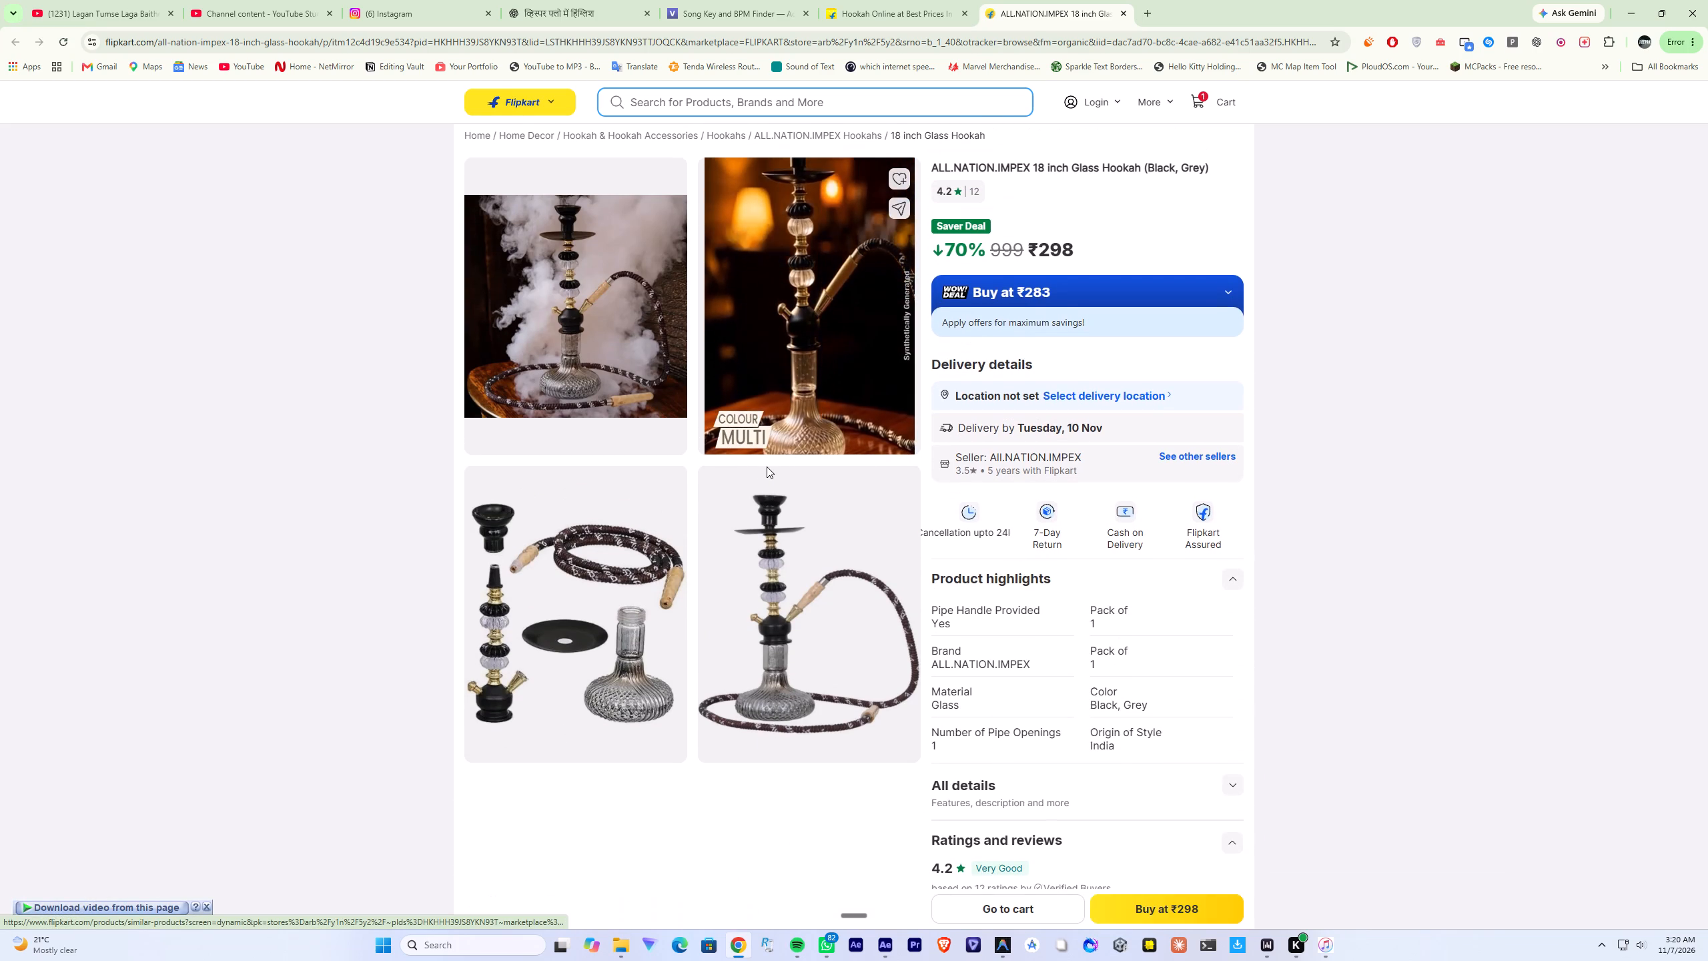
scroll(767, 466, up, 3)
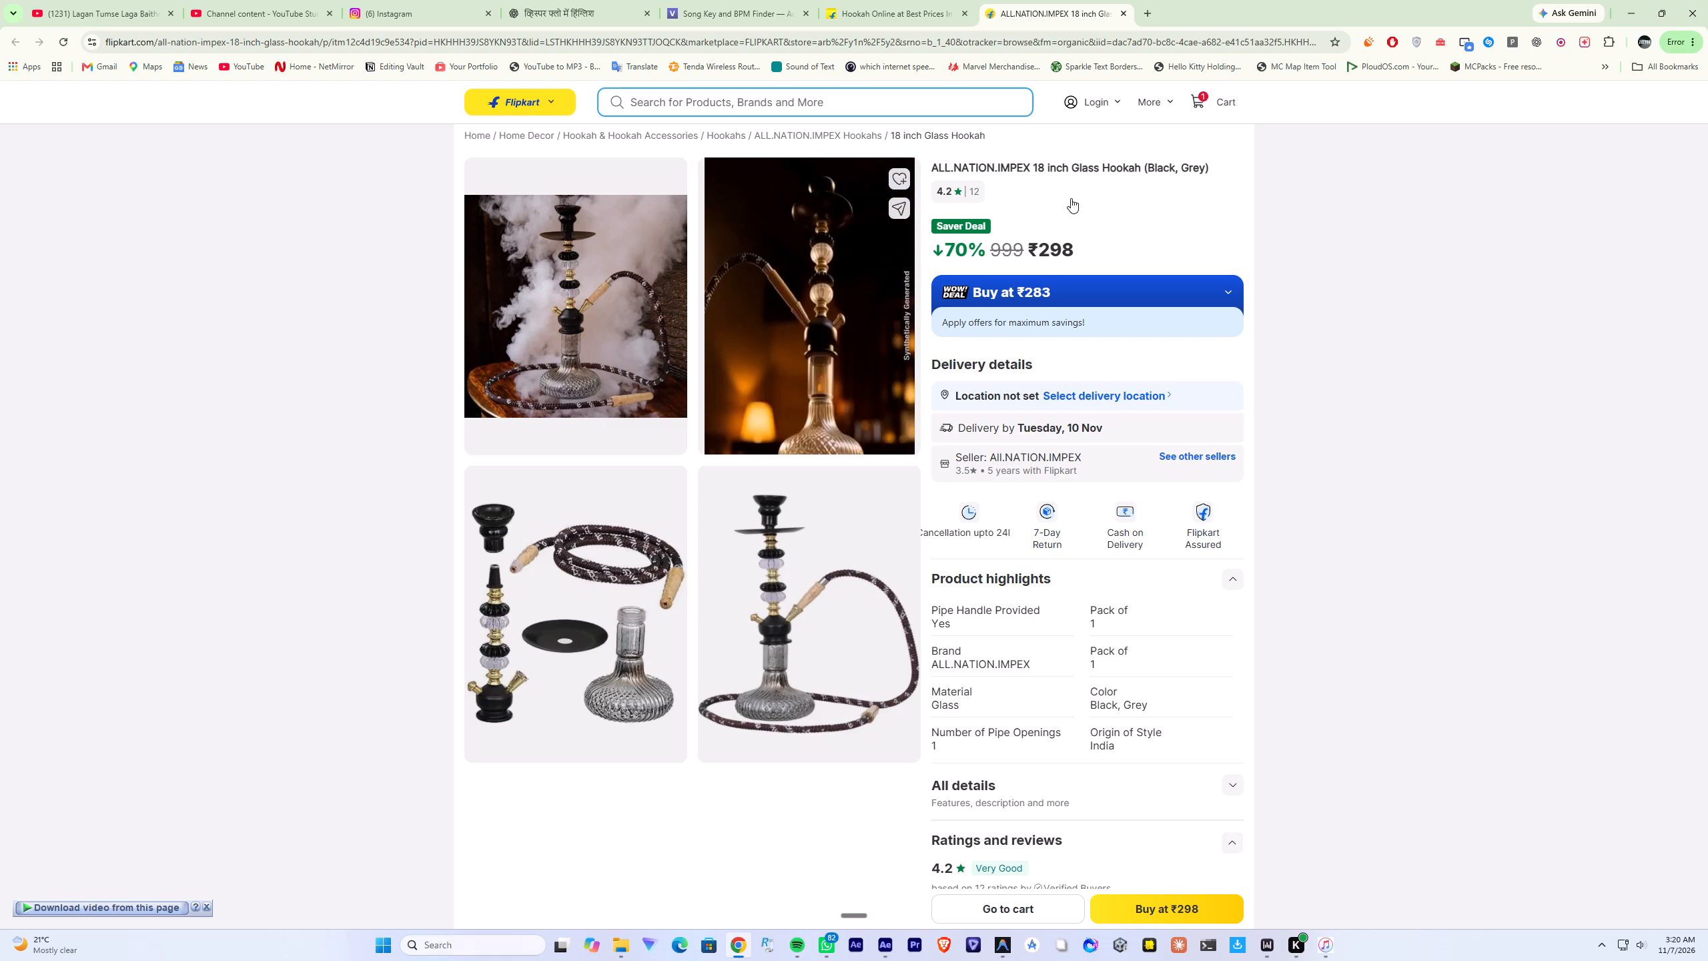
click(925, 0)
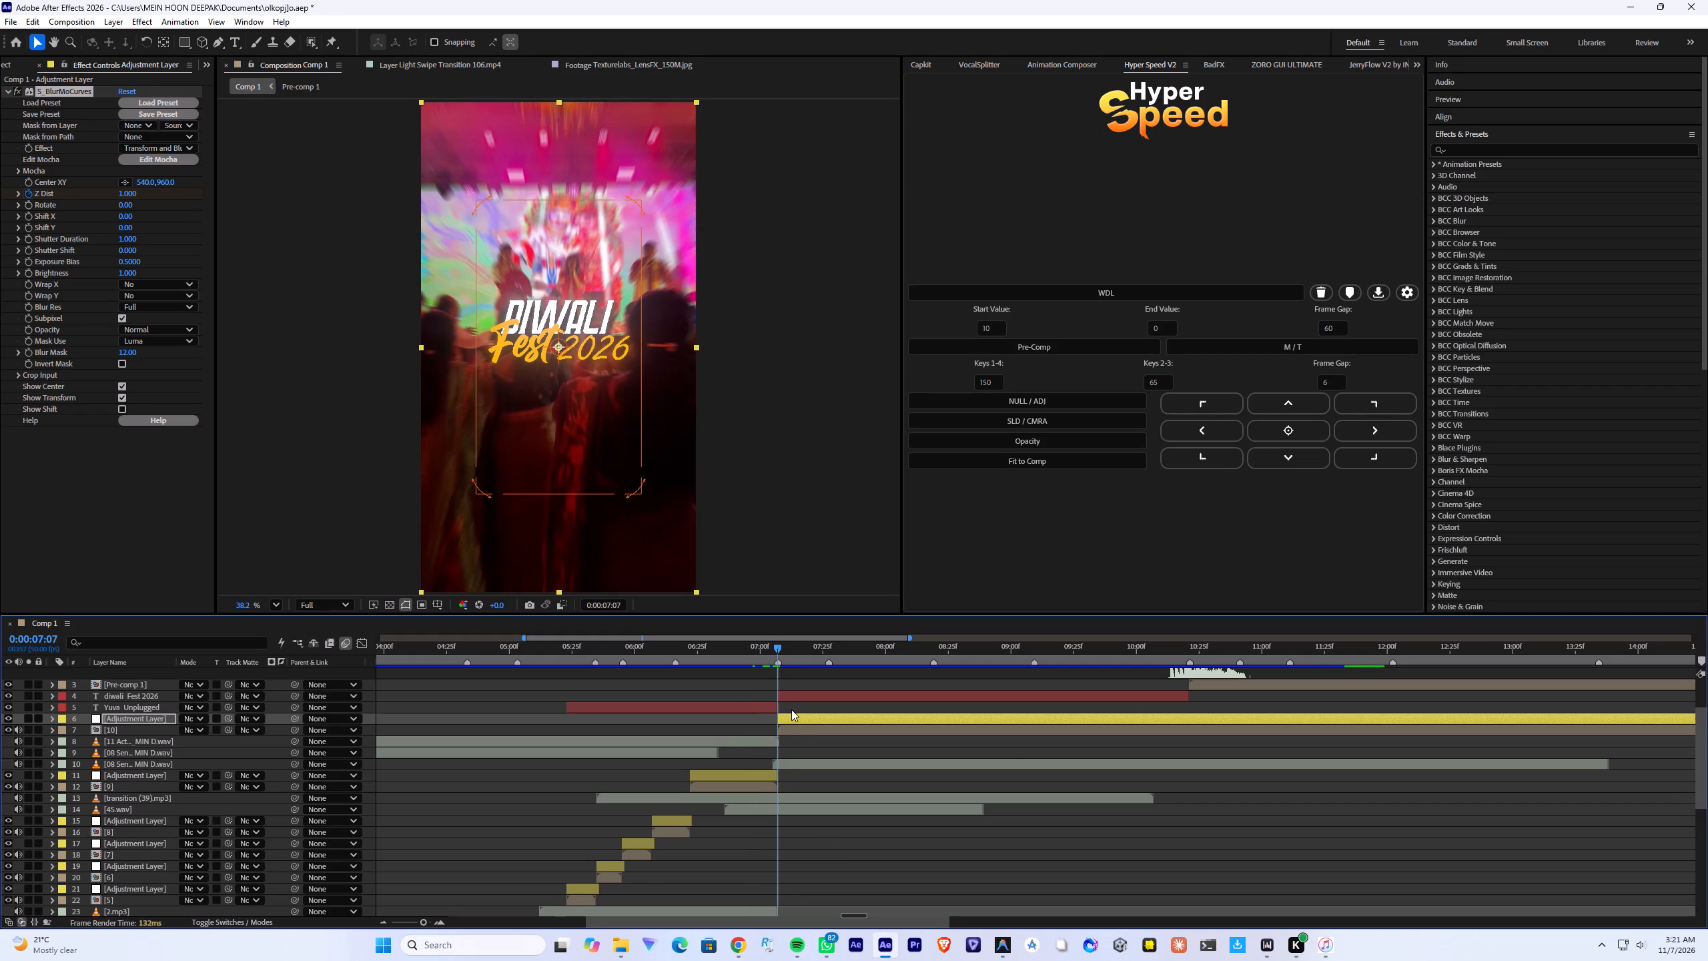
key(u)
alt+drag(895, 743, 1117, 743)
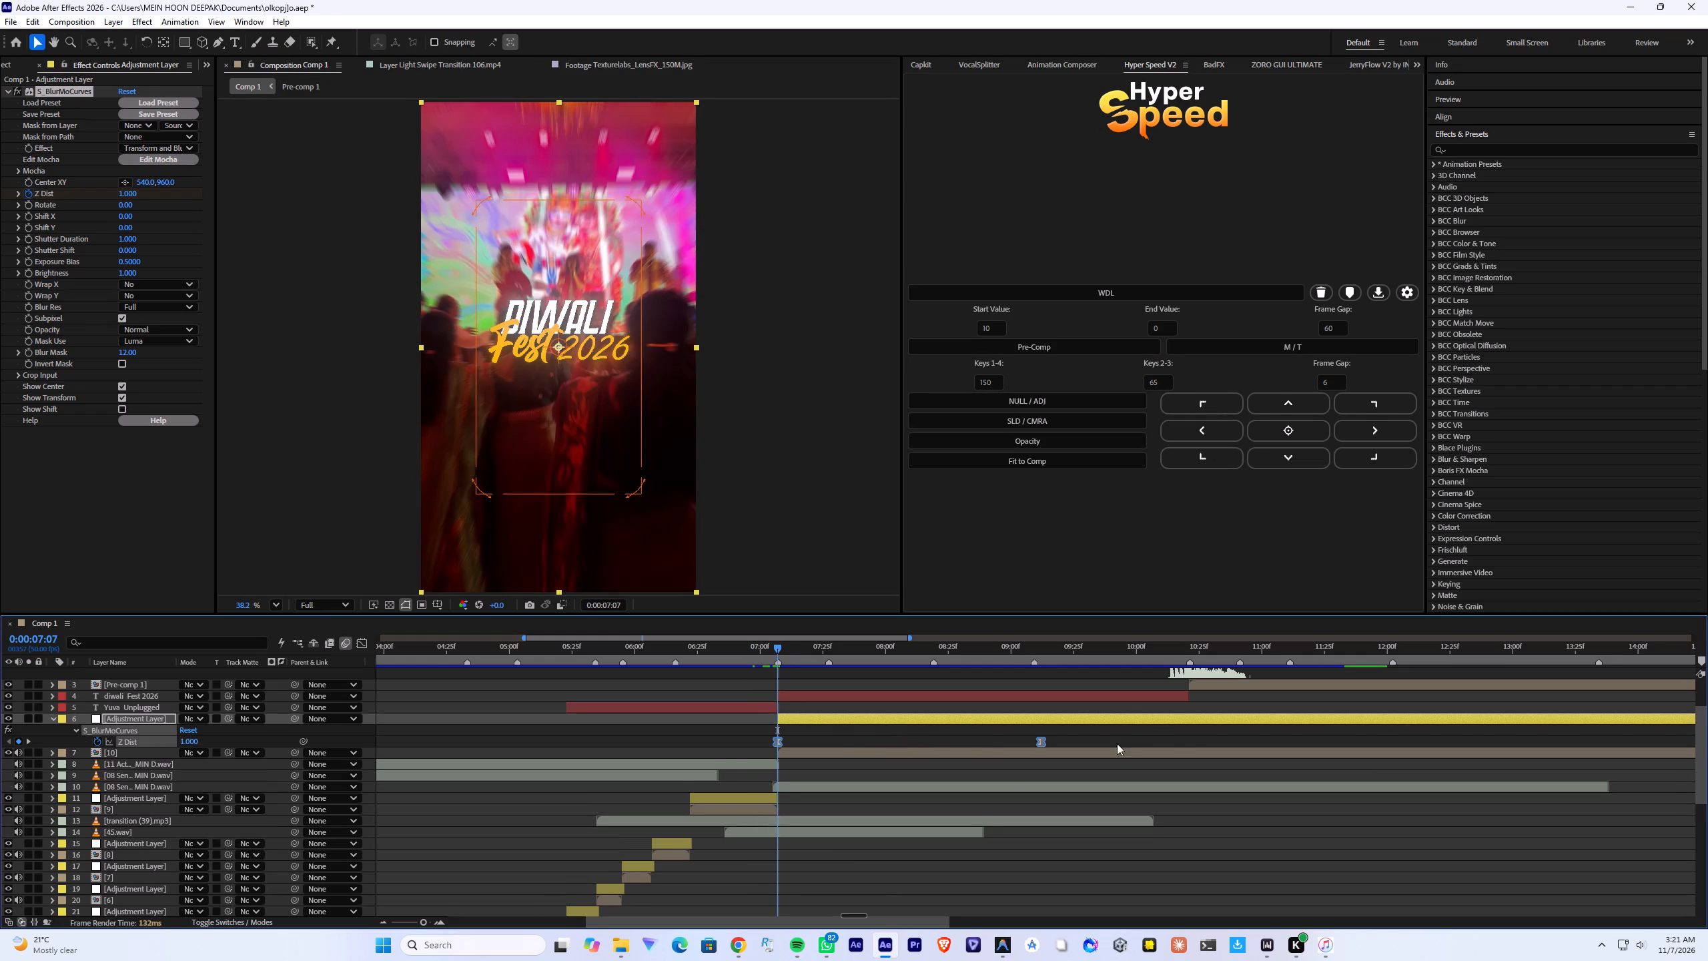
alt+drag(1117, 743, 1190, 741)
Preview the retimed zoom over the "Diwali Fest 2026" section from 7:07.
key(space)
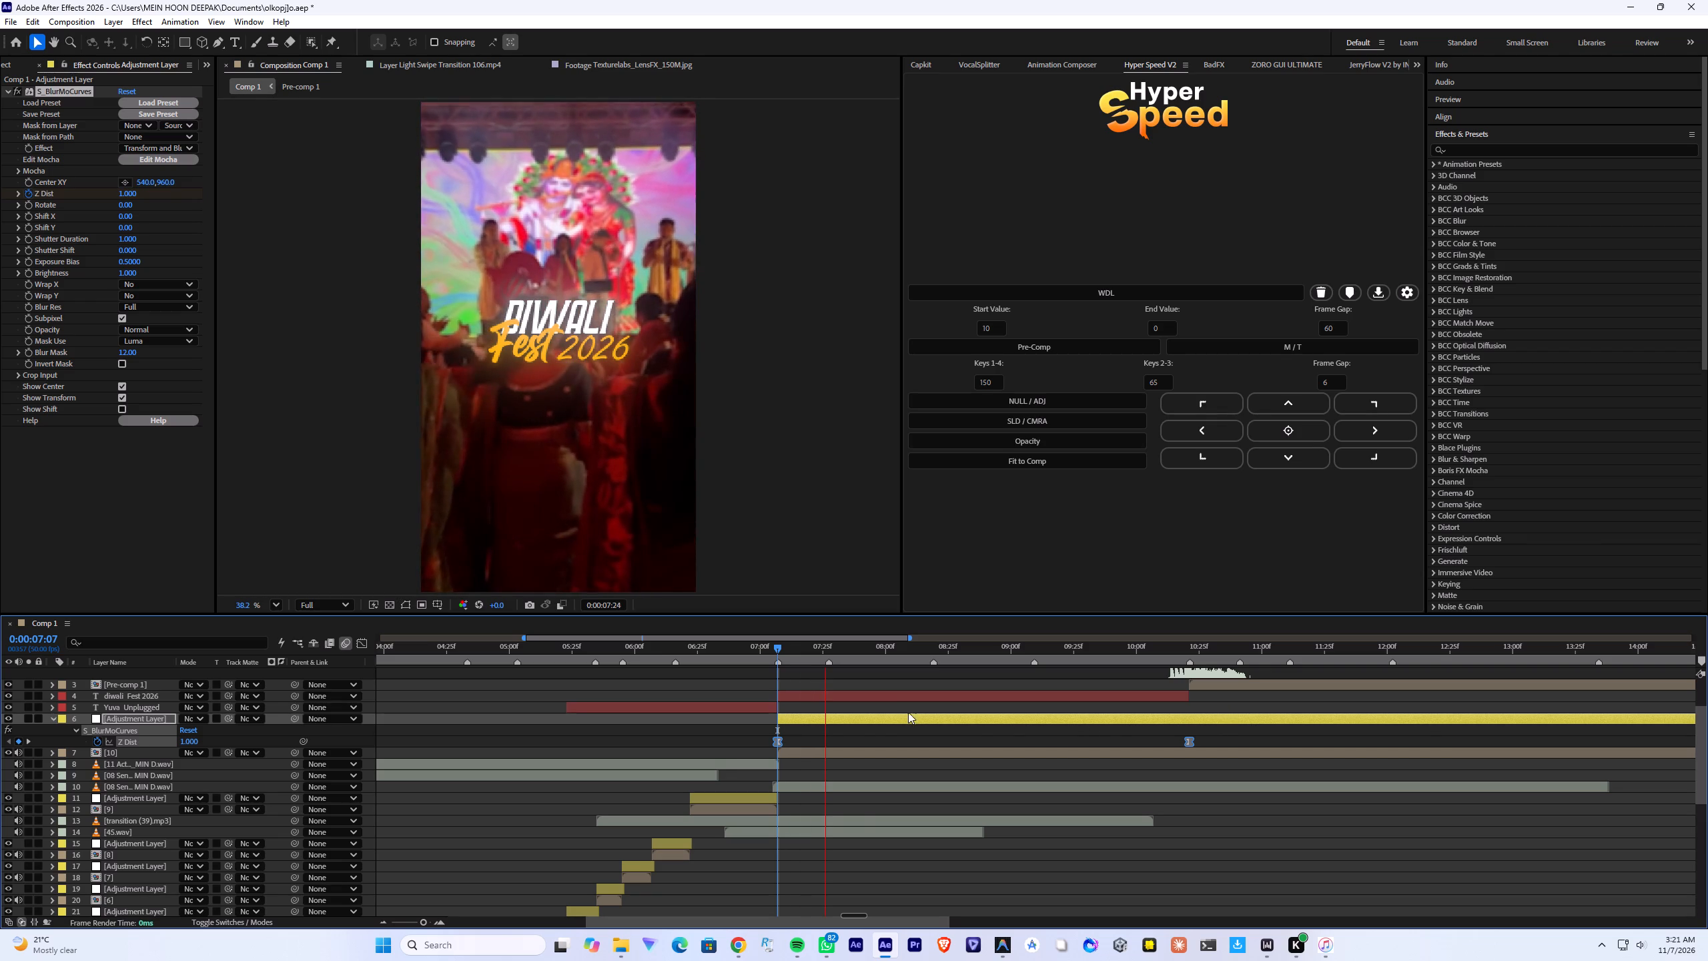
click(777, 644)
key(space)
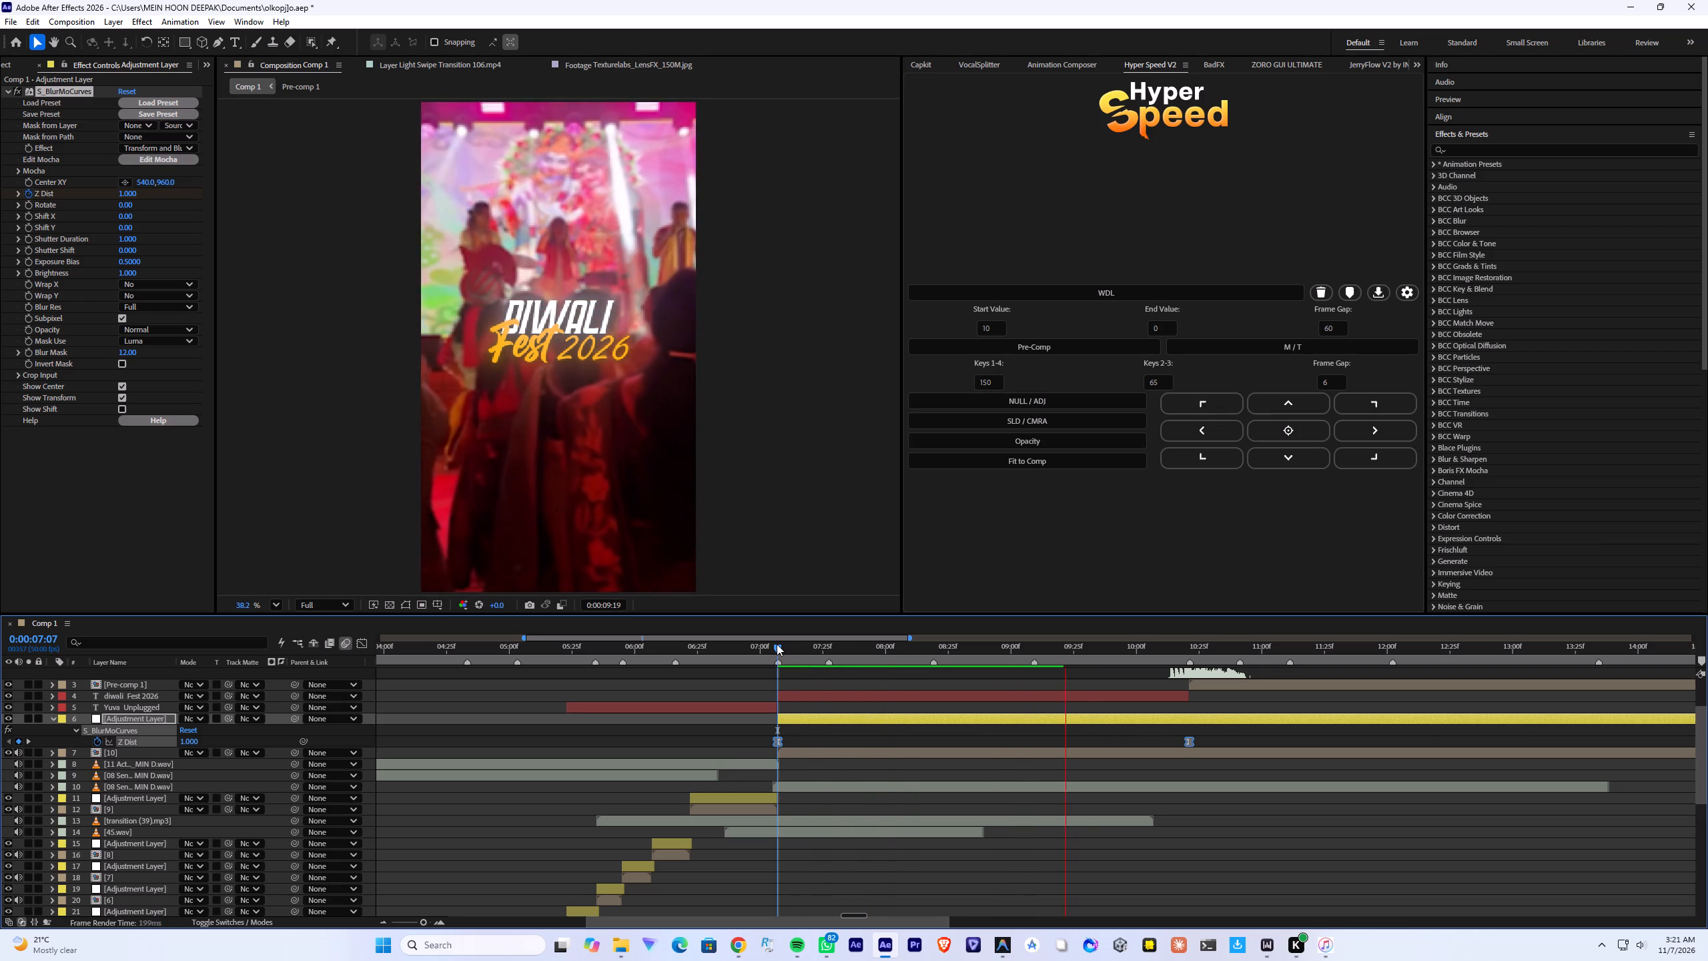
Stop the zoom preview at 7:07 and set the composition's preview resolution to Quarter.
click(777, 644)
key(space)
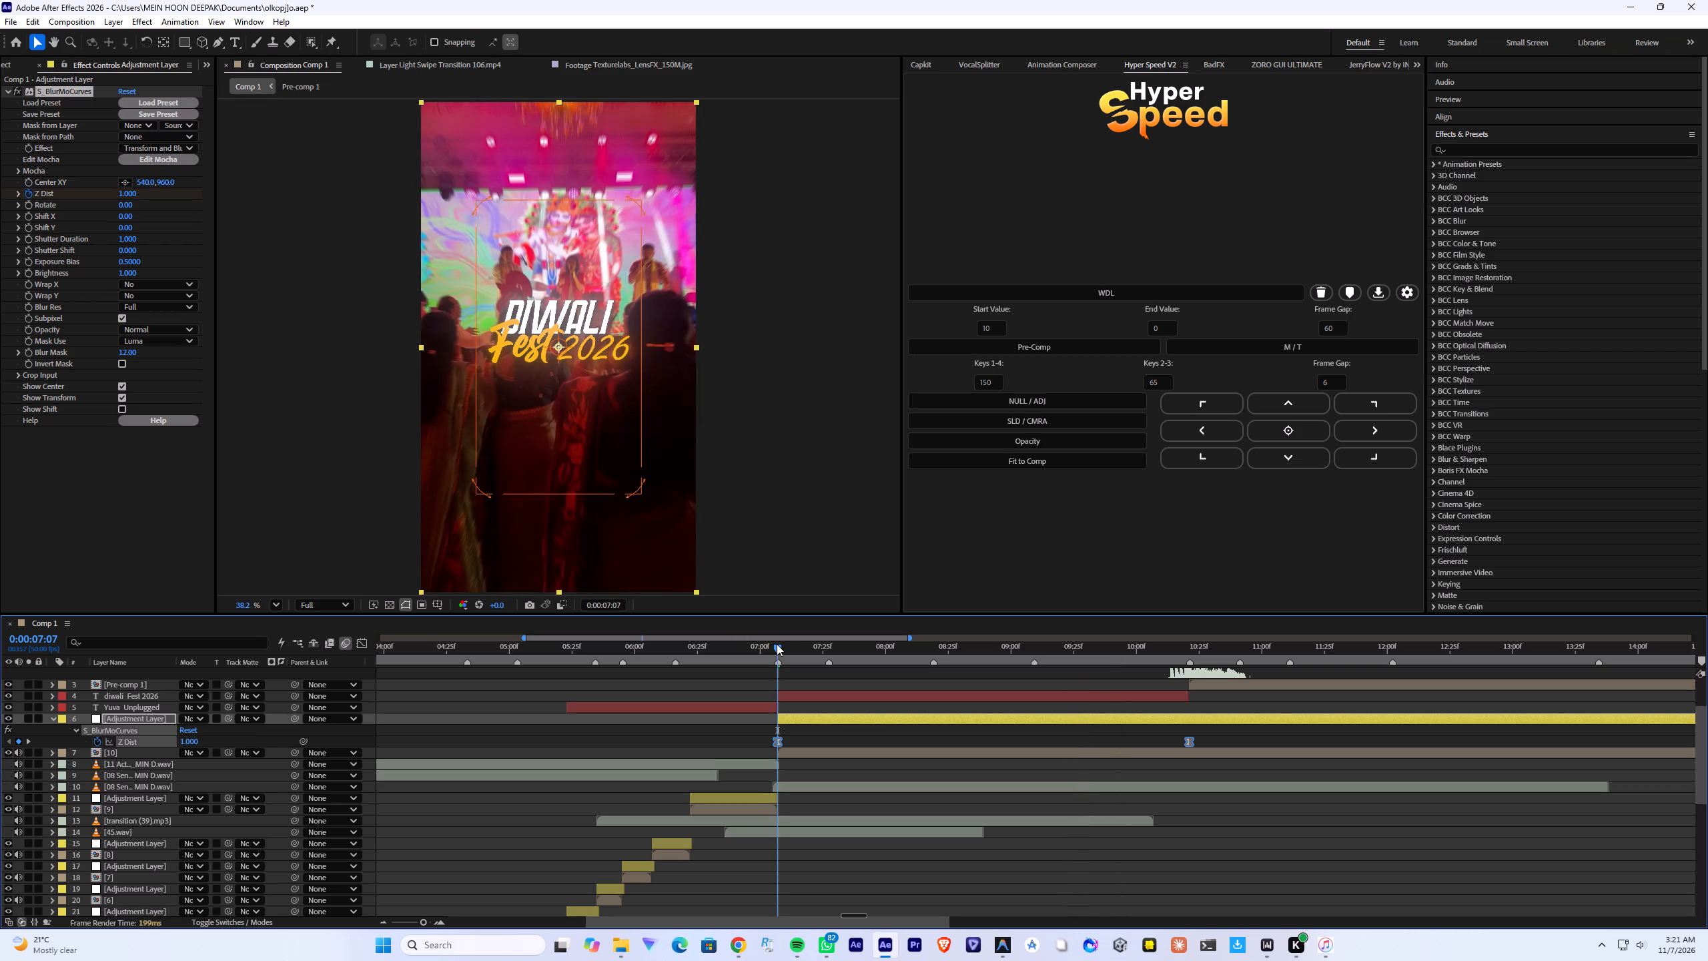
click(1432, 164)
click(318, 600)
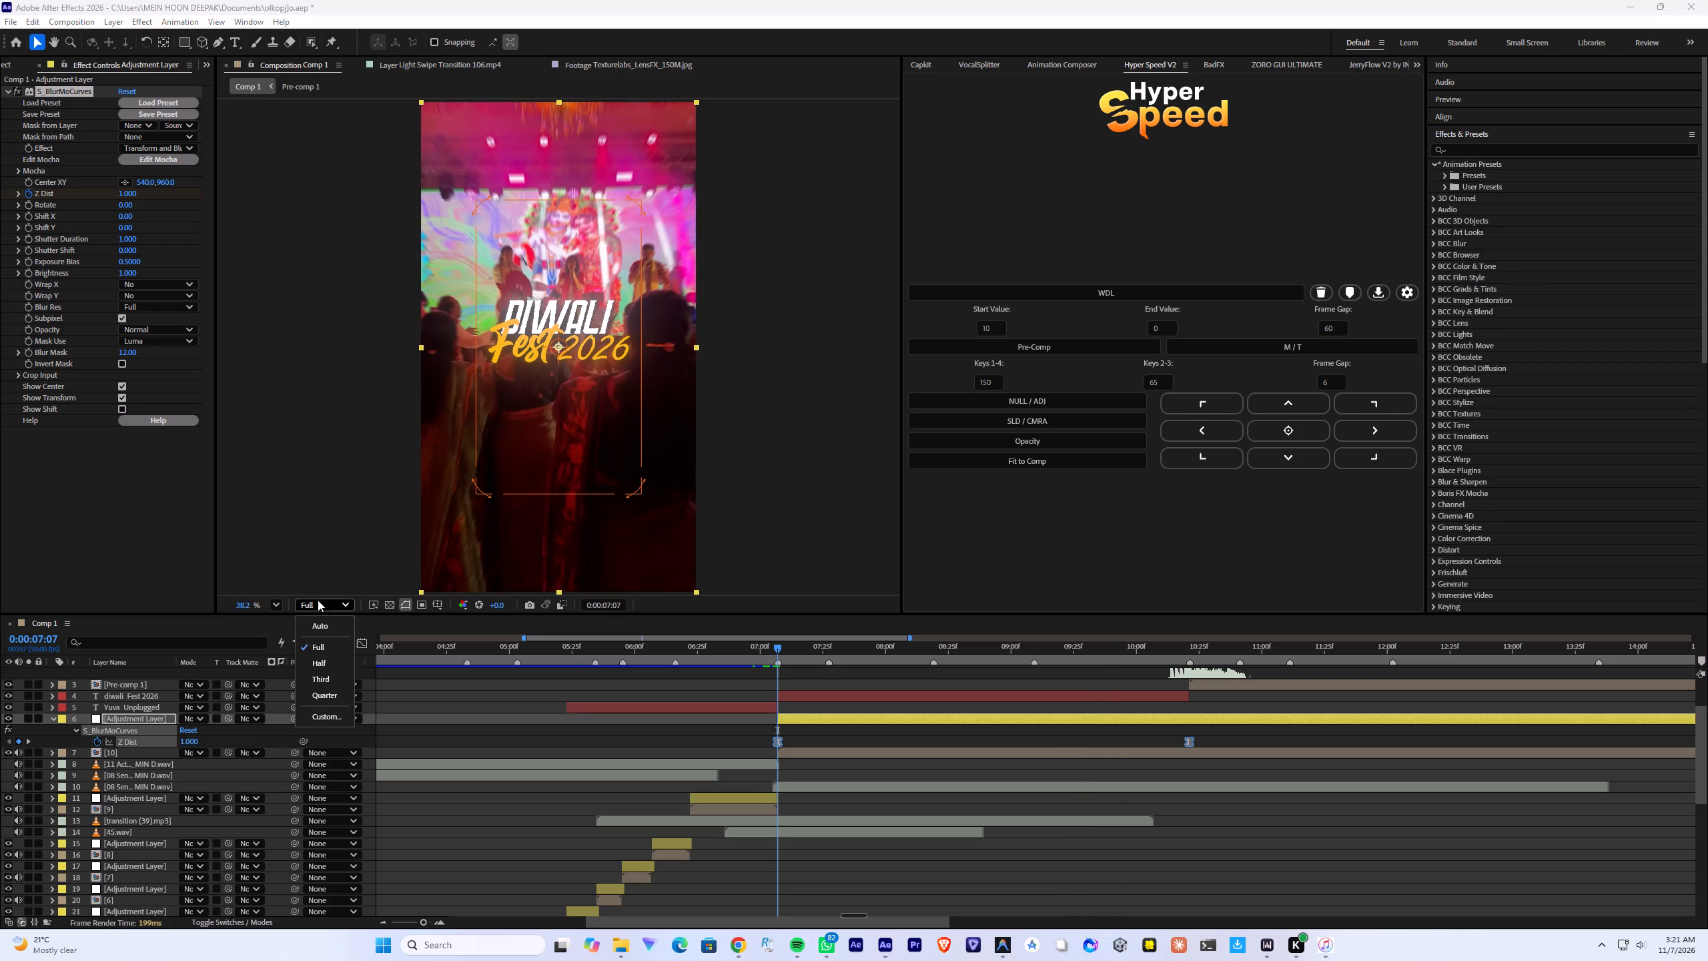
drag(330, 686, 330, 697)
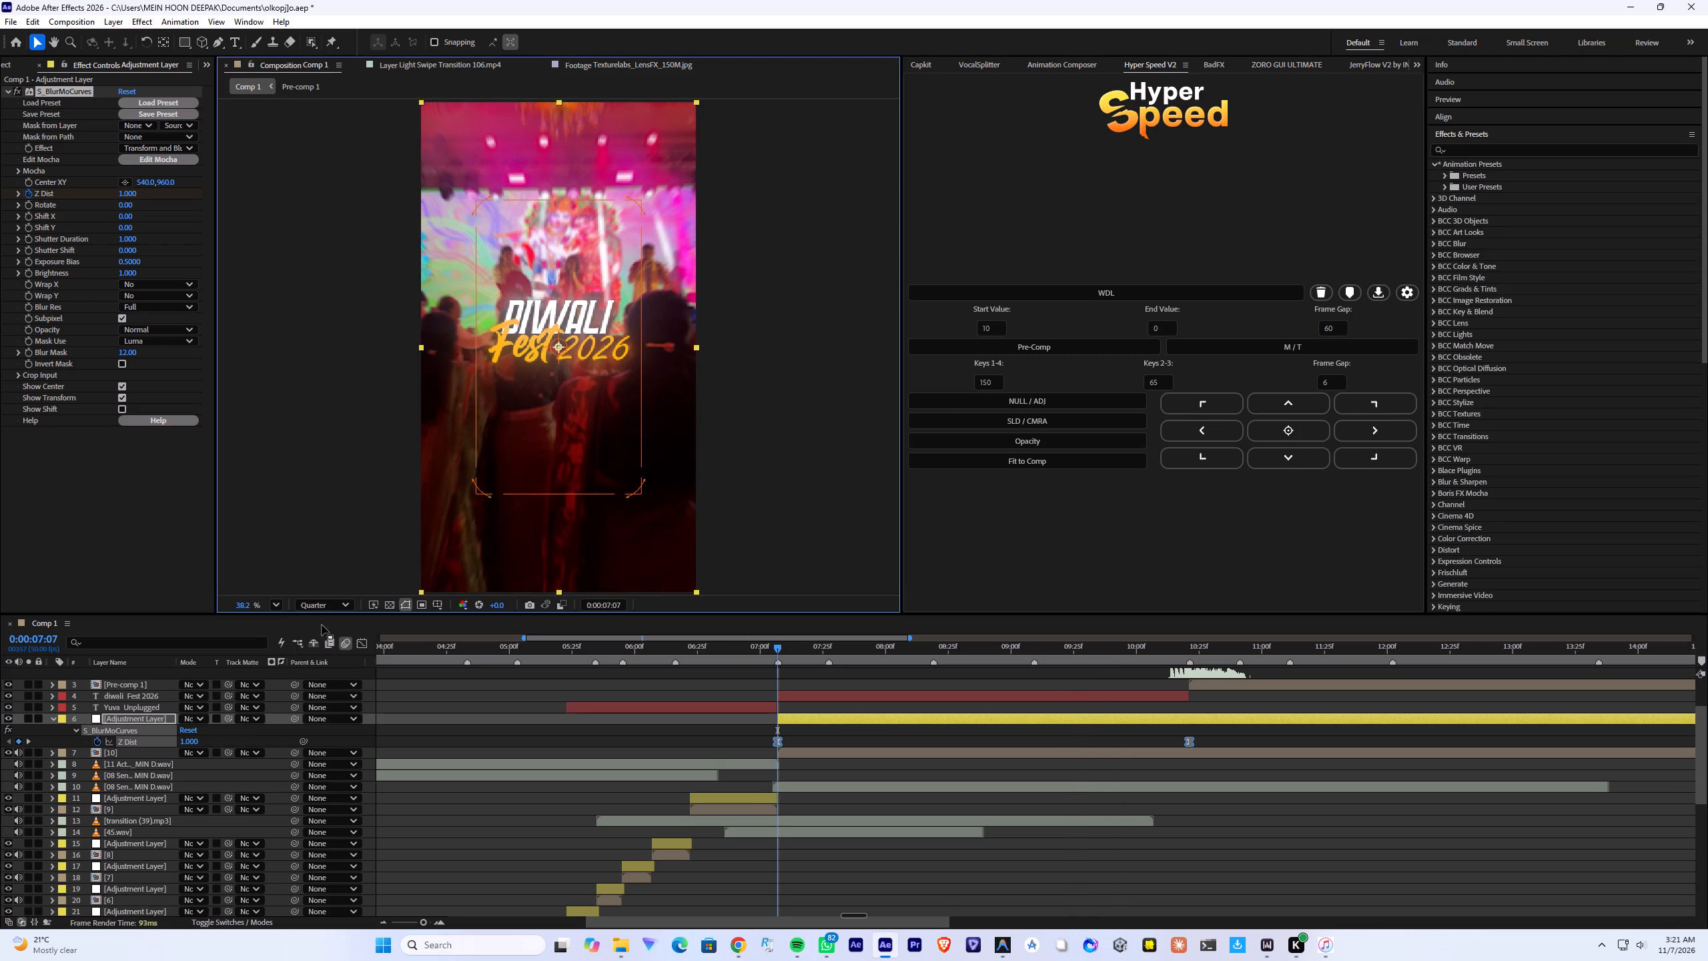
Apply the "Blur transition" user preset from the zd flow presets folder to the adjustment layer above layer 10 at 7:07.
click(1444, 185)
scroll(1472, 240, down, 4)
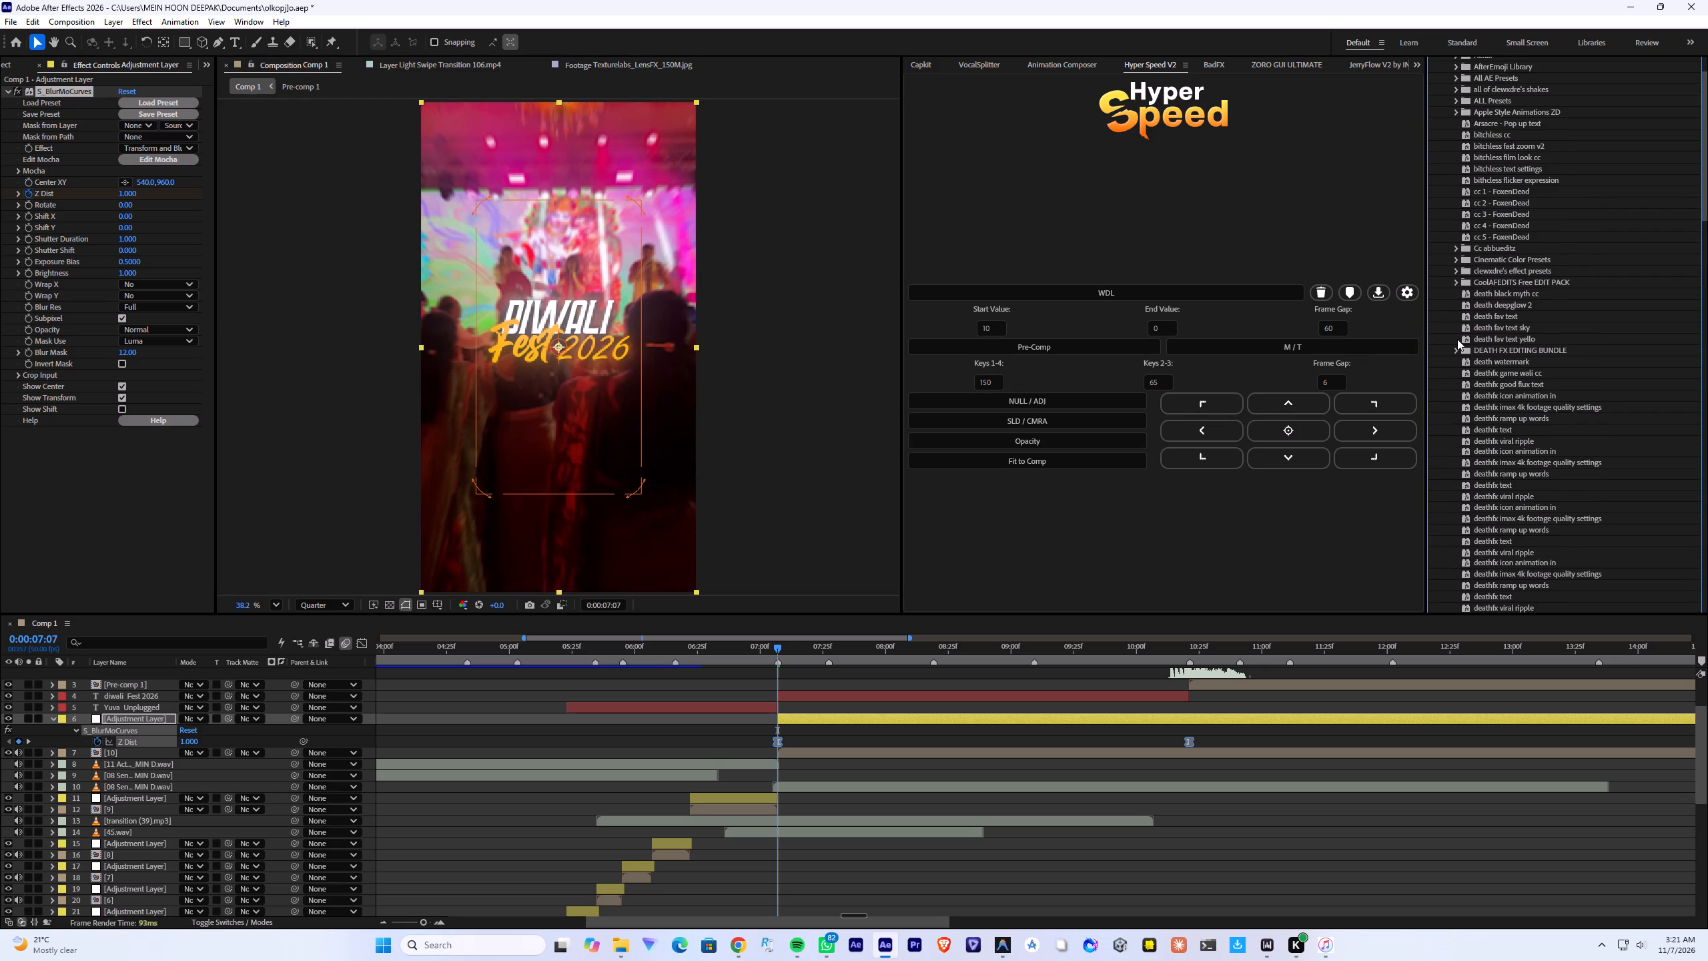
scroll(1457, 339, down, 1)
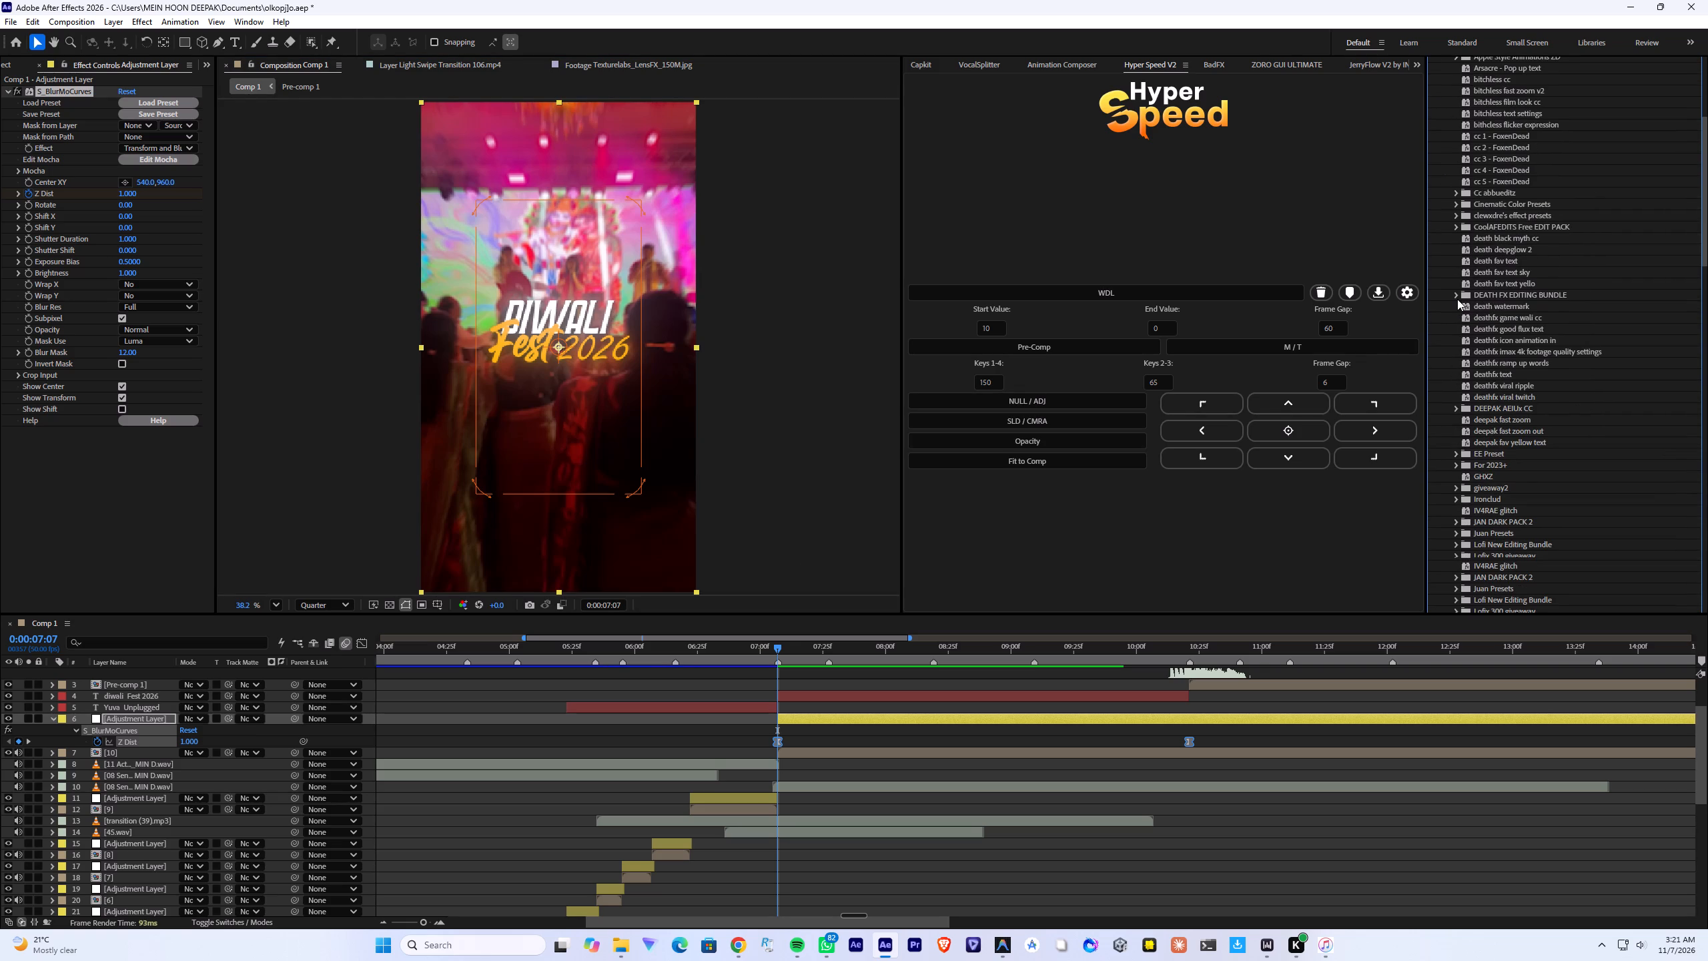
scroll(1458, 419, down, 3)
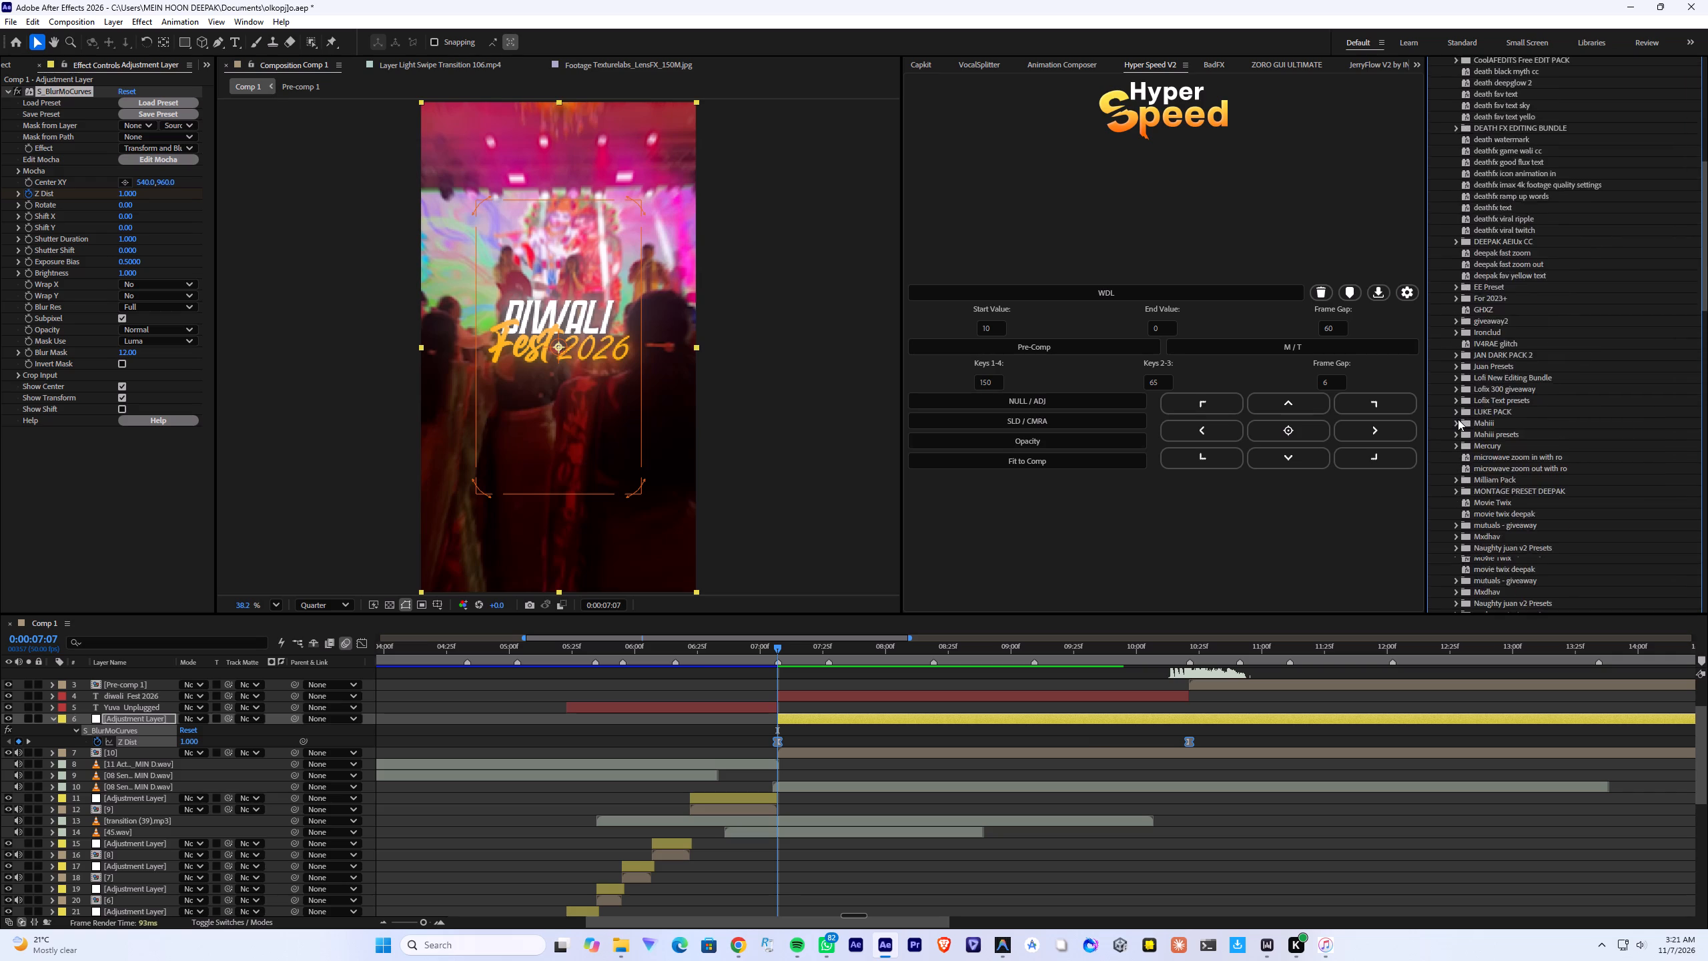
scroll(1458, 419, down, 9)
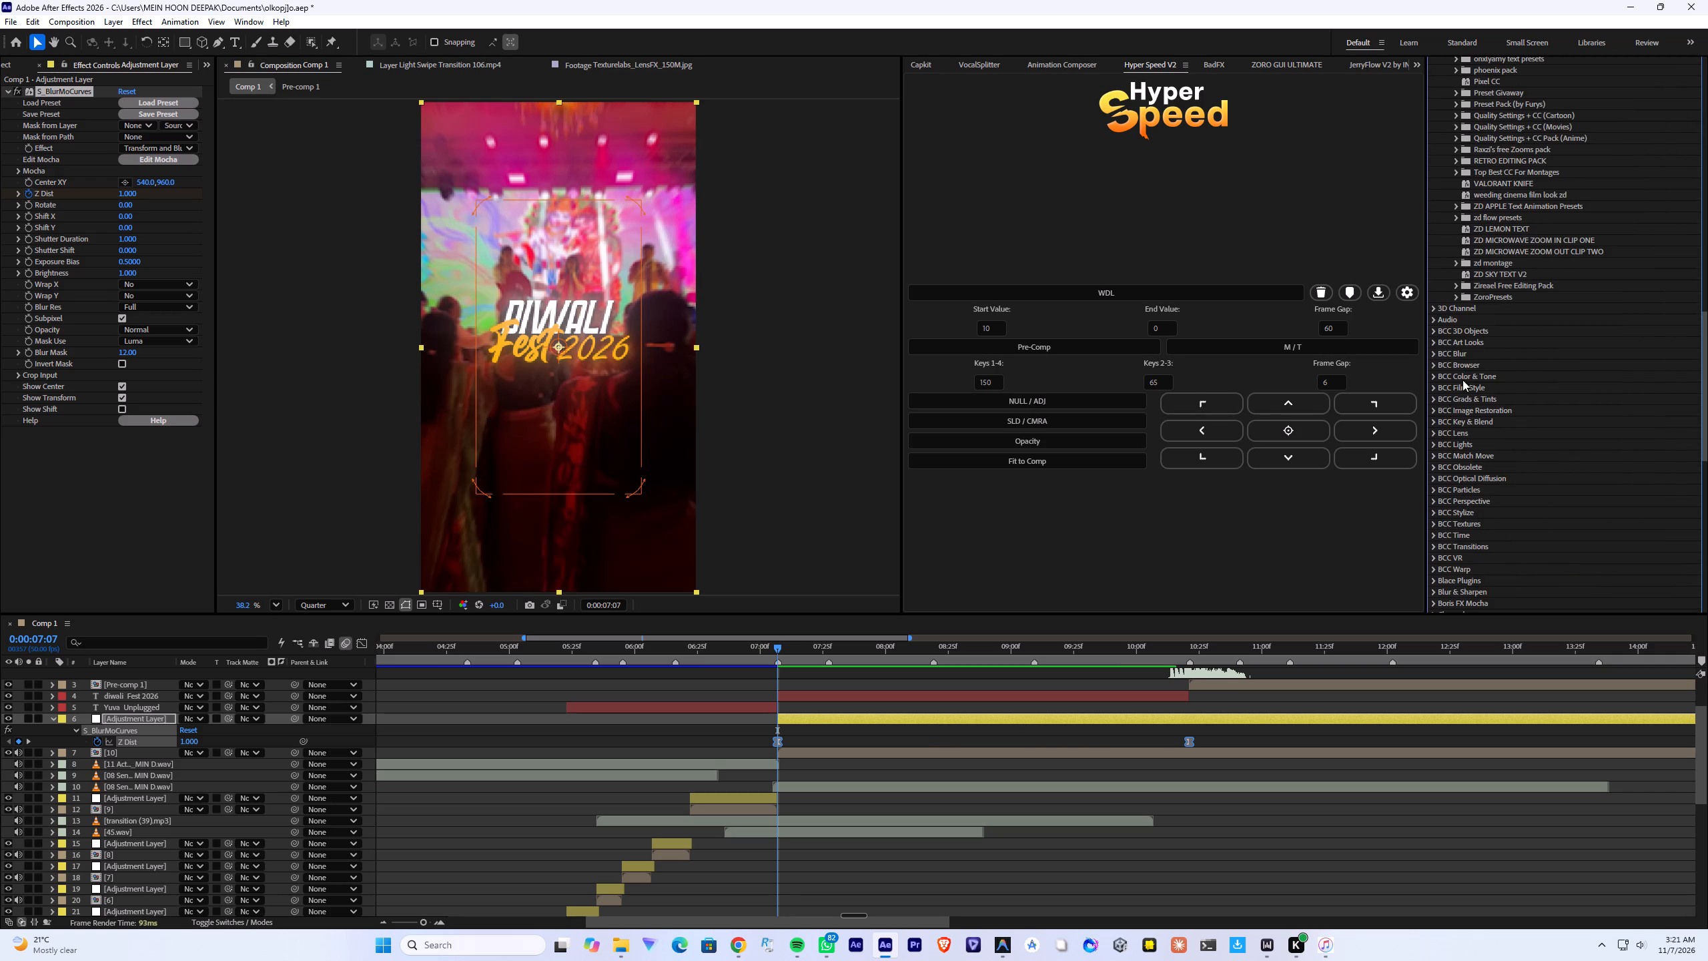
scroll(1468, 344, up, 3)
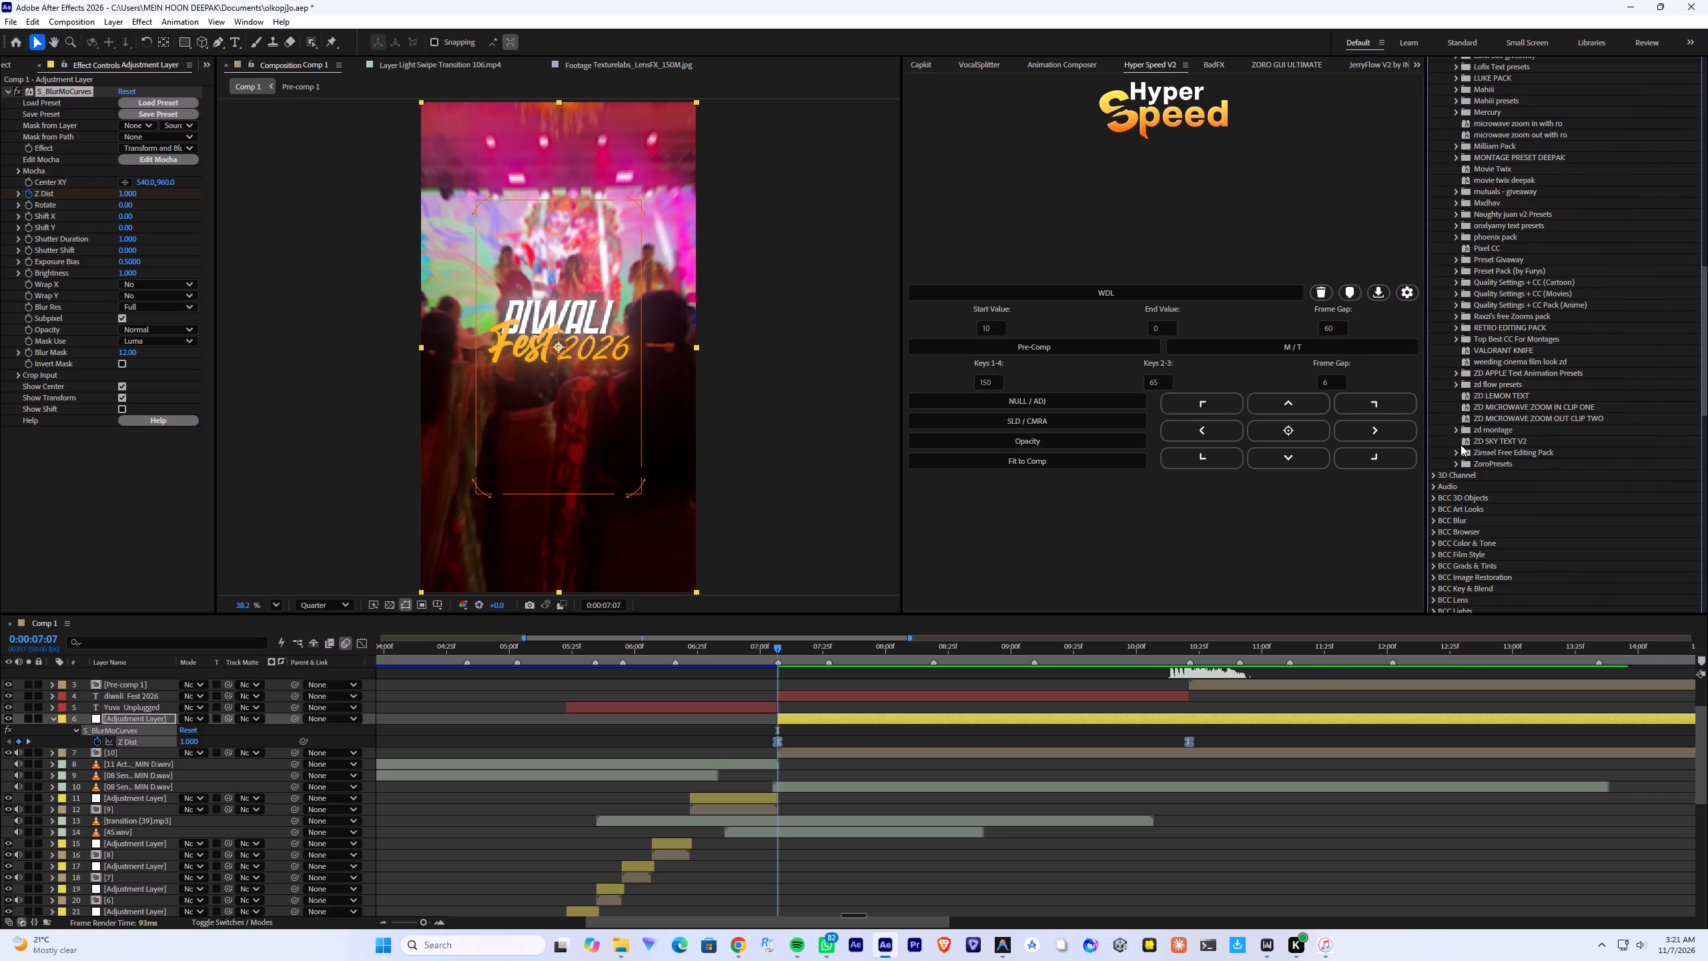
click(1456, 384)
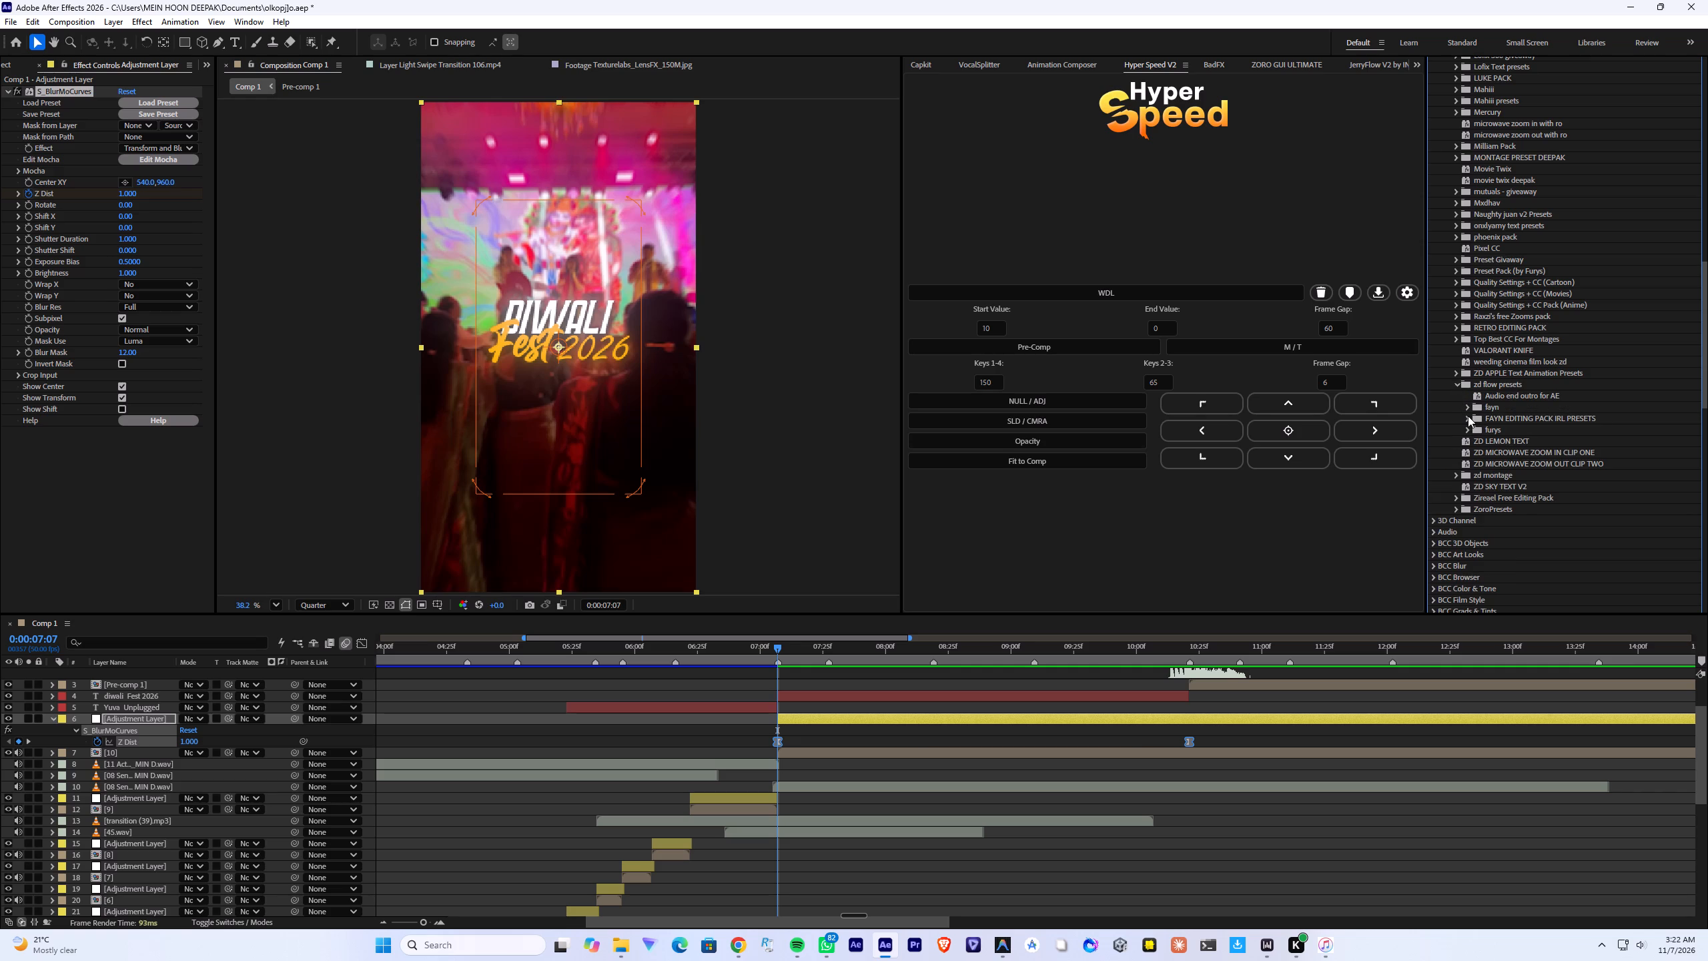
click(1467, 412)
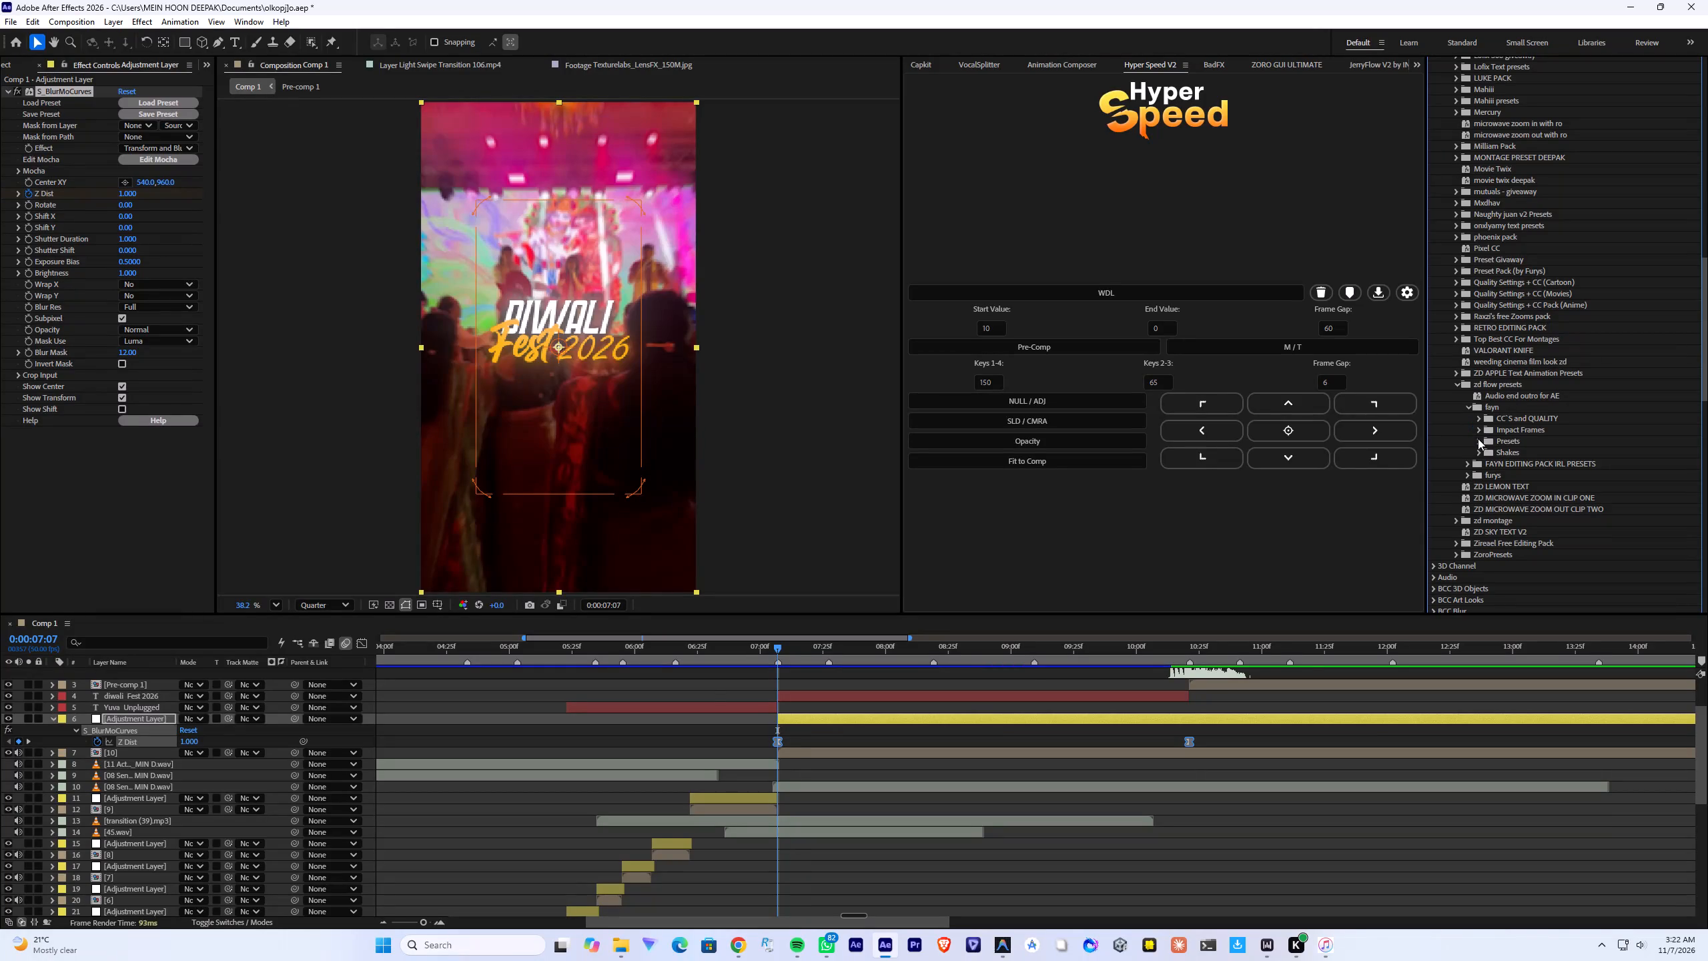
click(1479, 450)
scroll(1482, 444, down, 2)
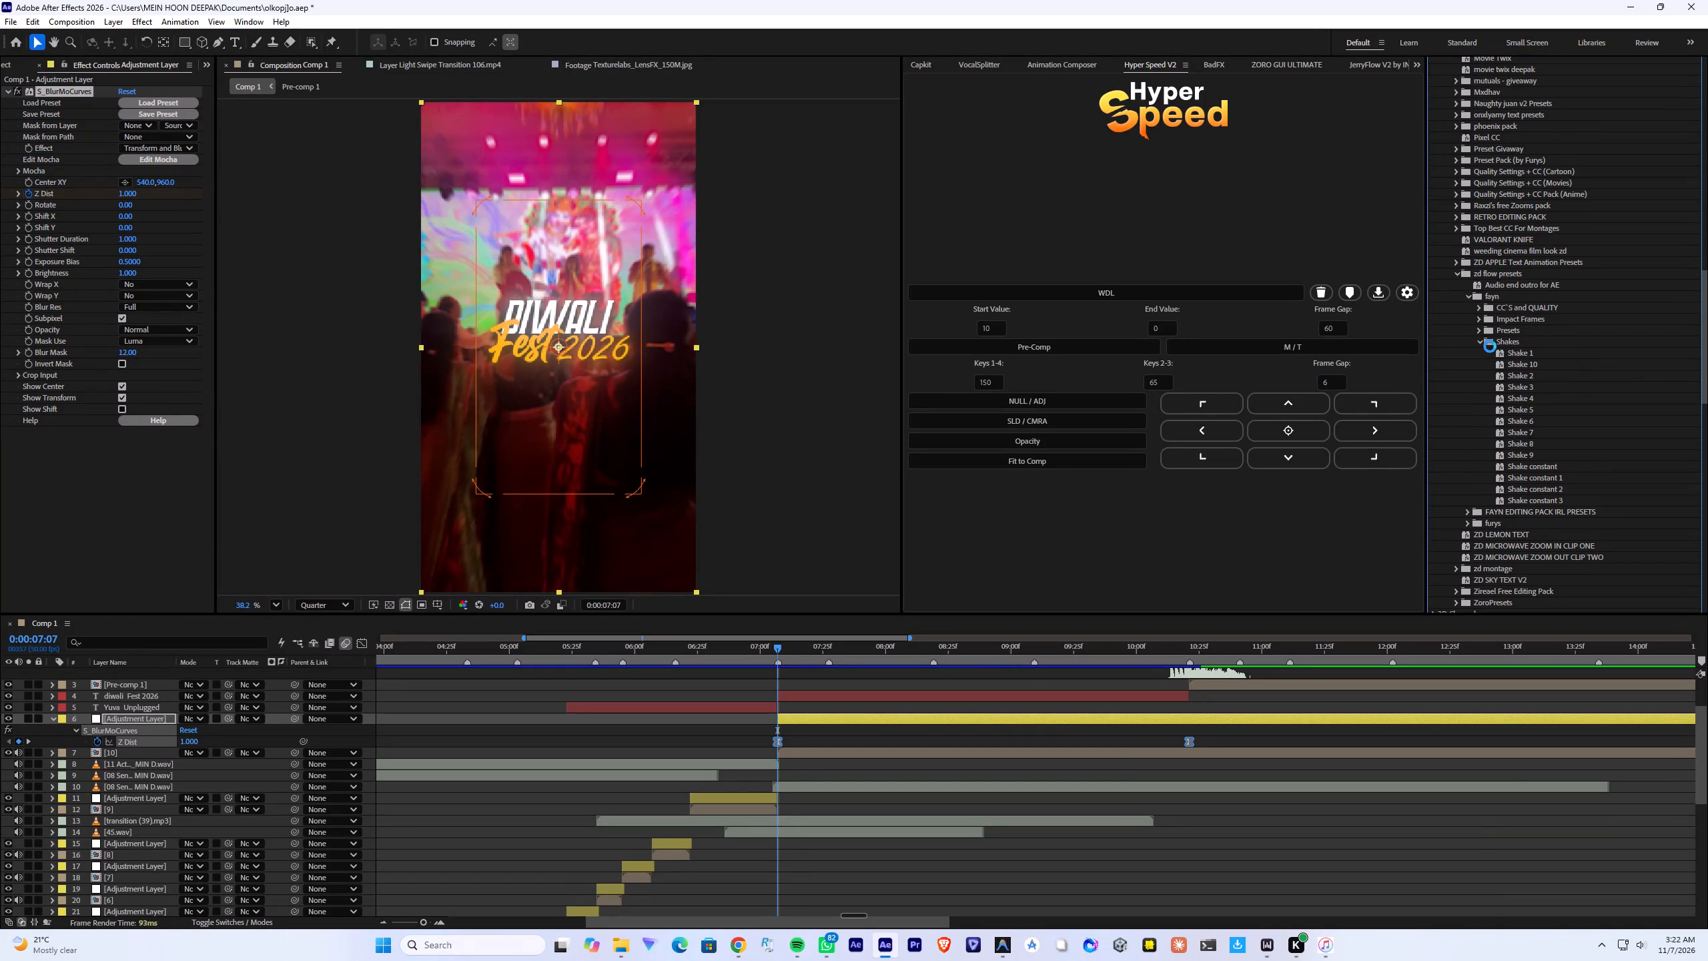
click(1477, 340)
click(1479, 332)
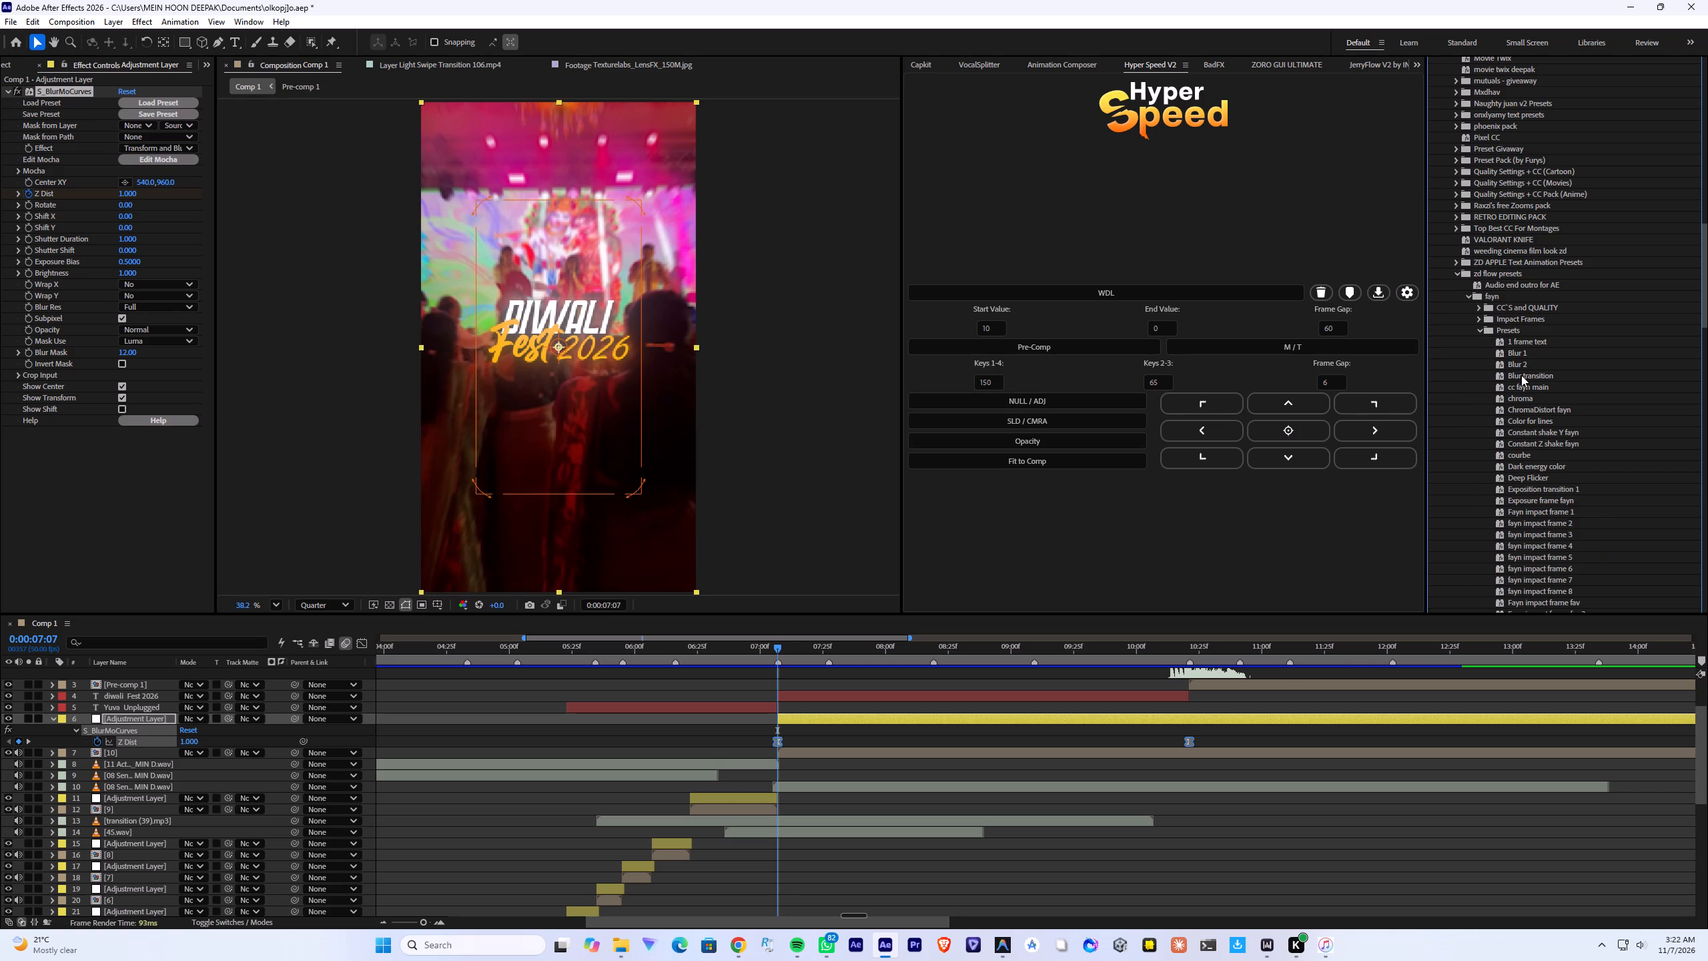
drag(1522, 374, 802, 691)
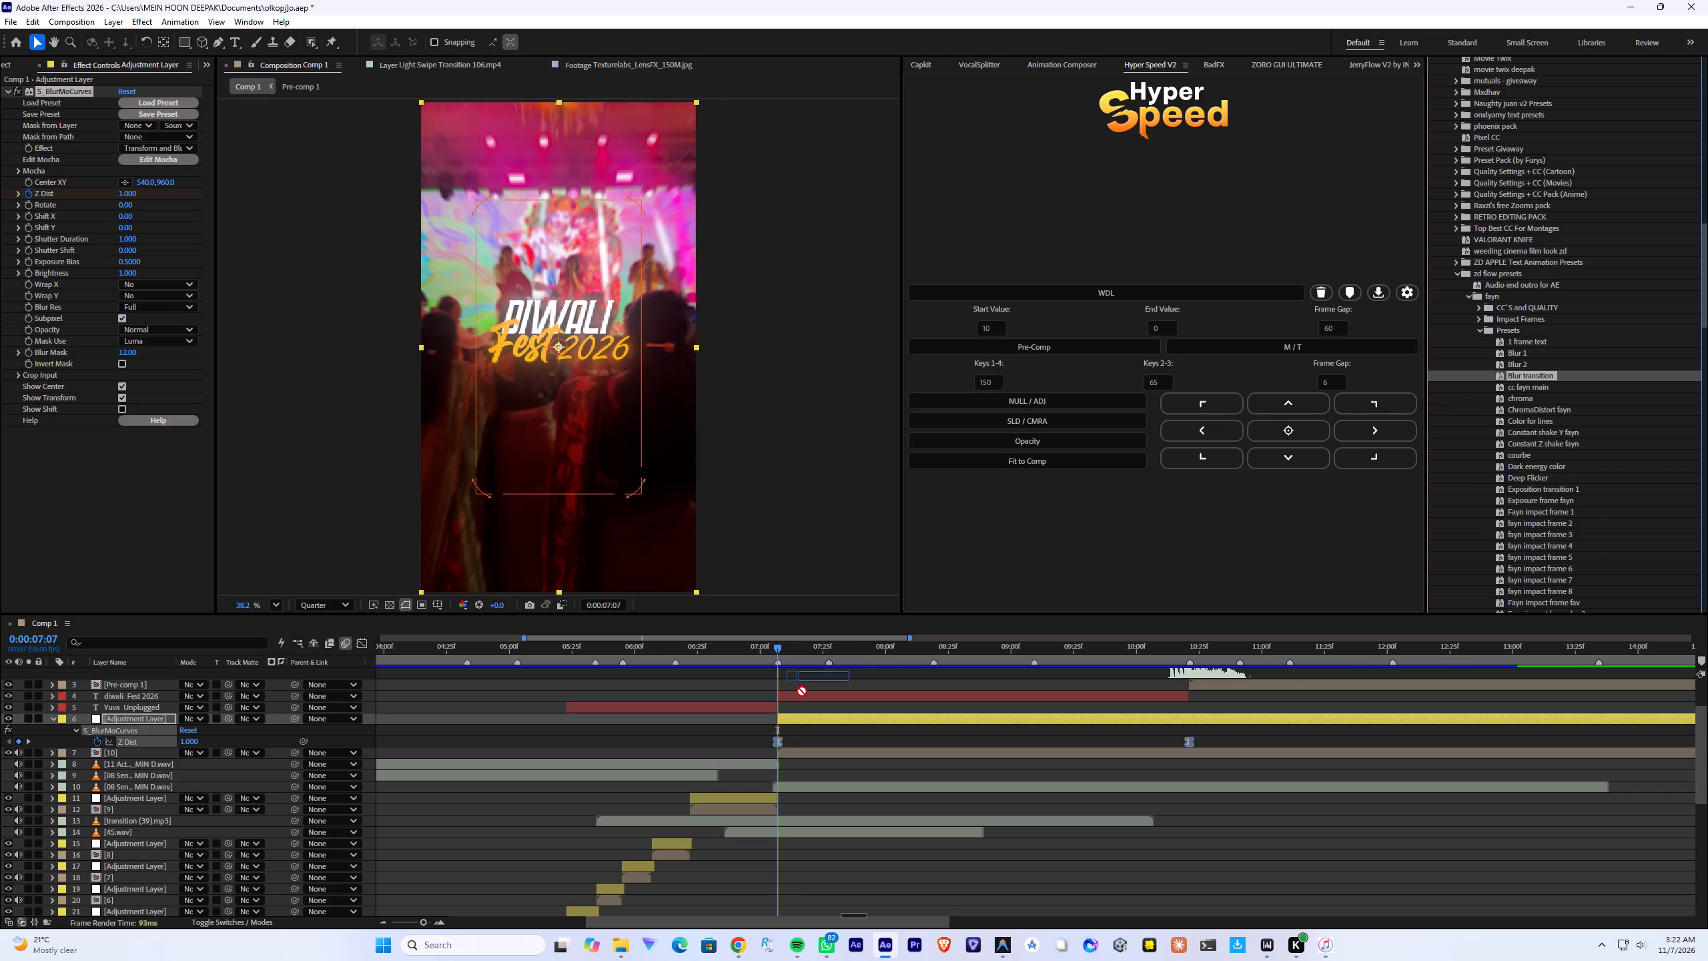
drag(802, 691, 793, 720)
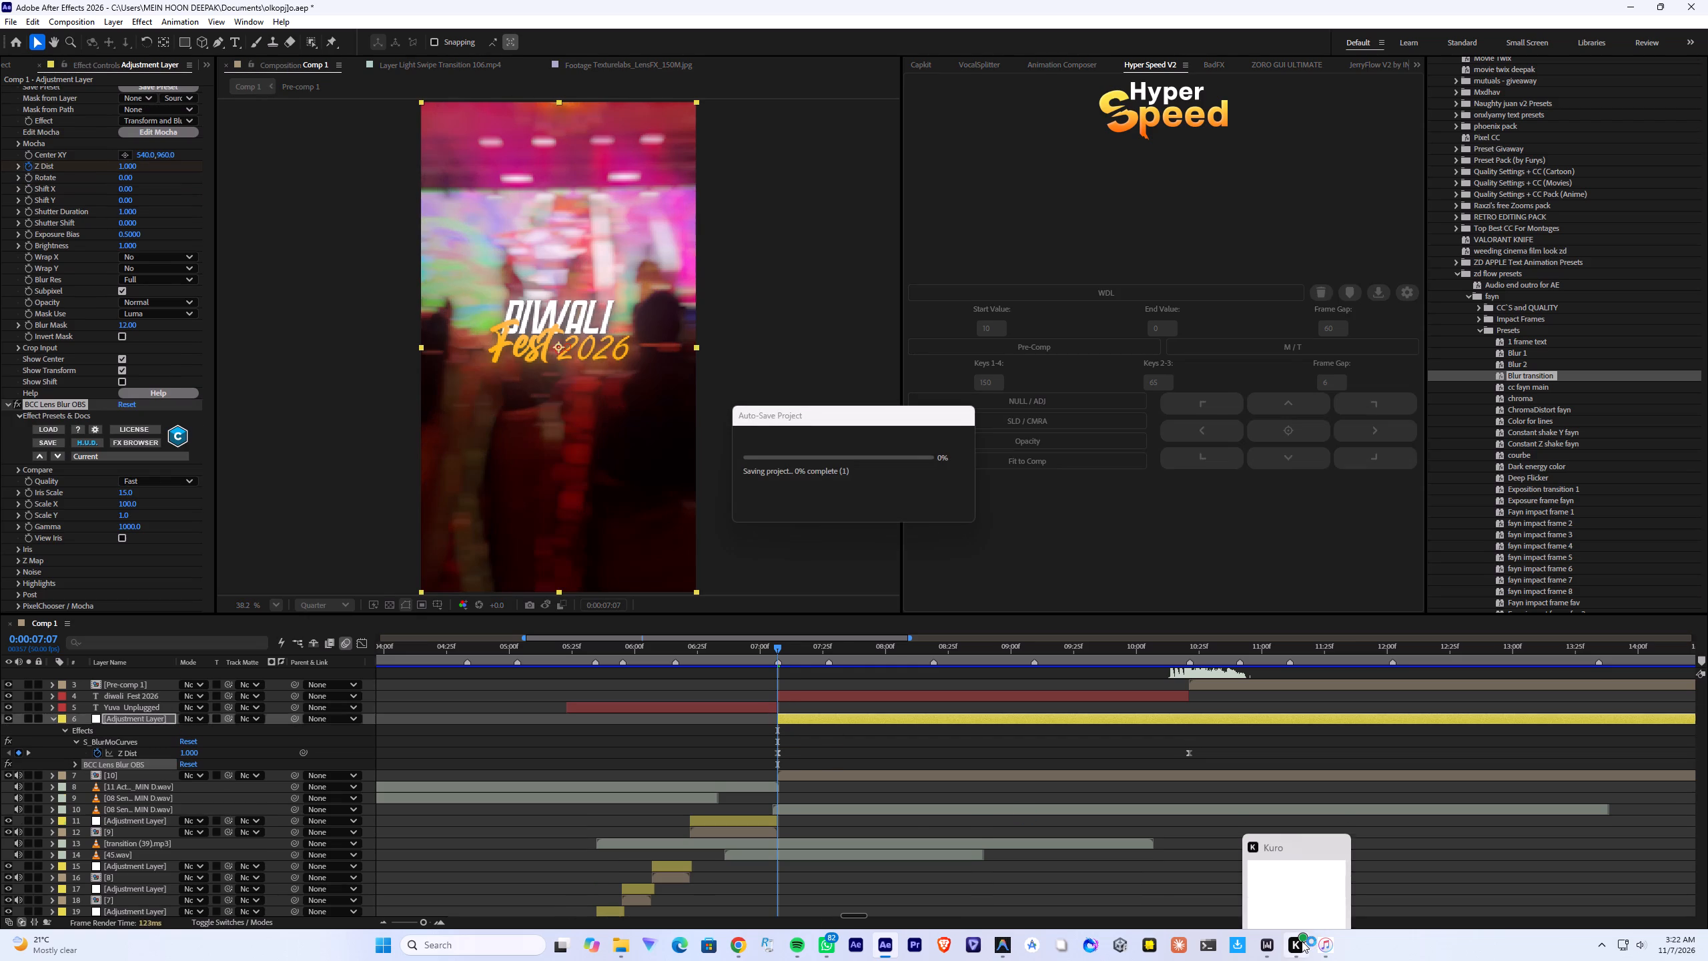
Open the options for Google Chrome's background process among the hidden system tray apps and choose an entry.
click(1595, 947)
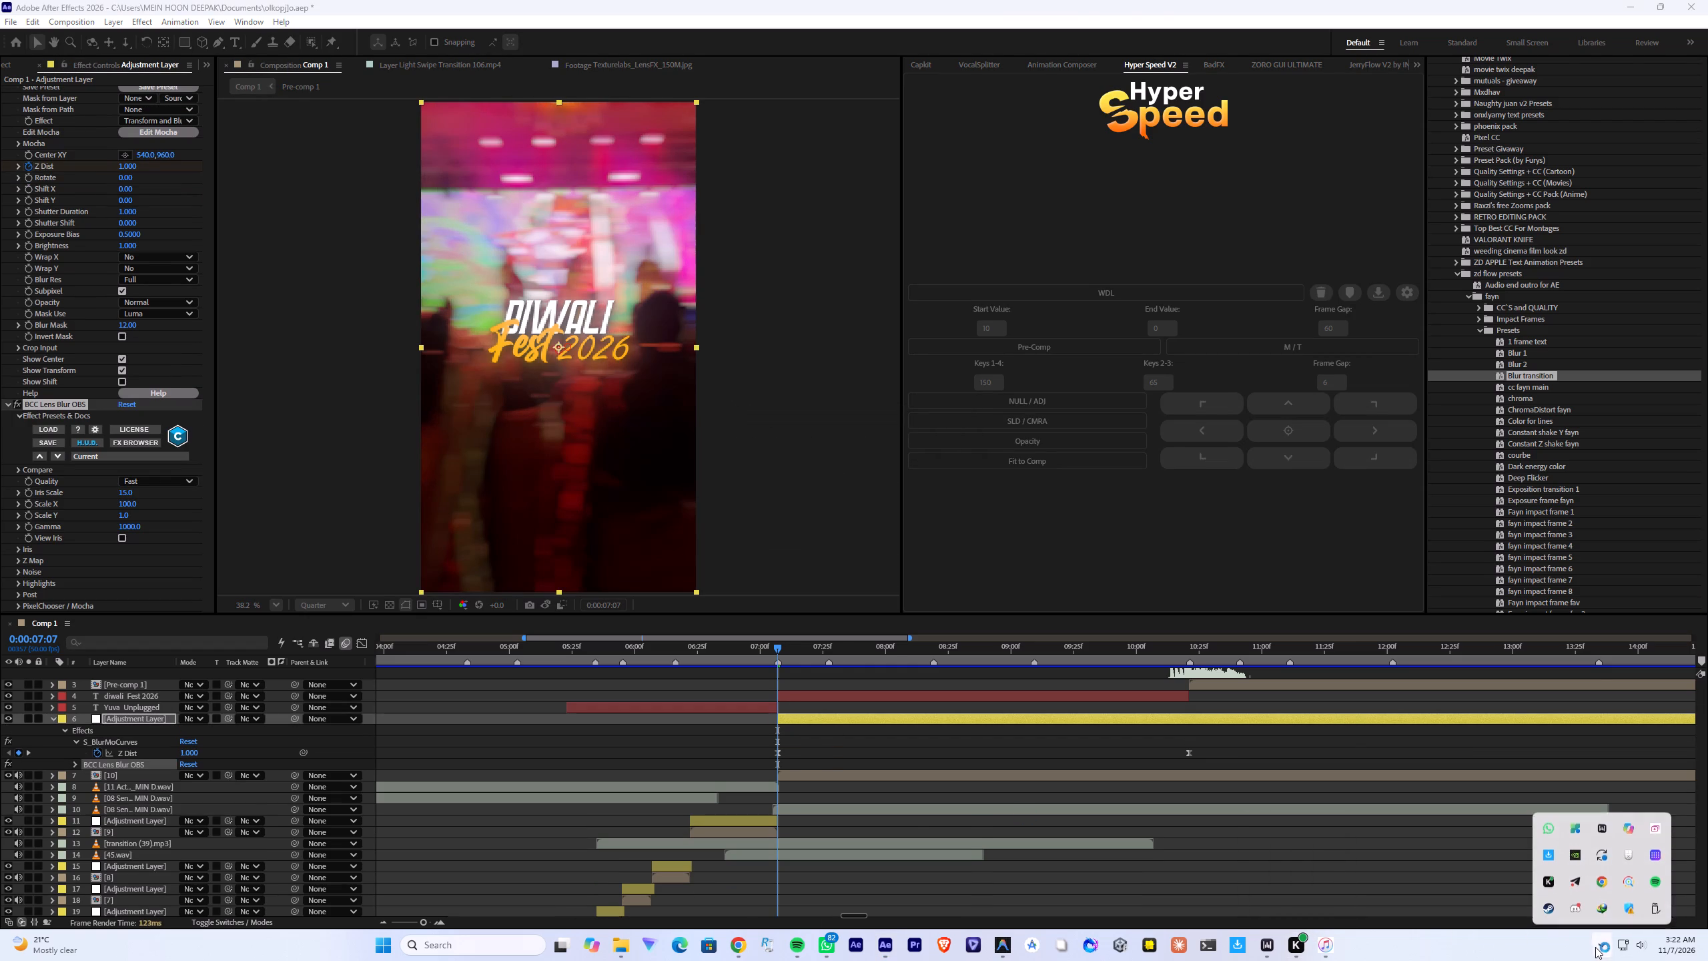
right_click(1603, 882)
click(1569, 869)
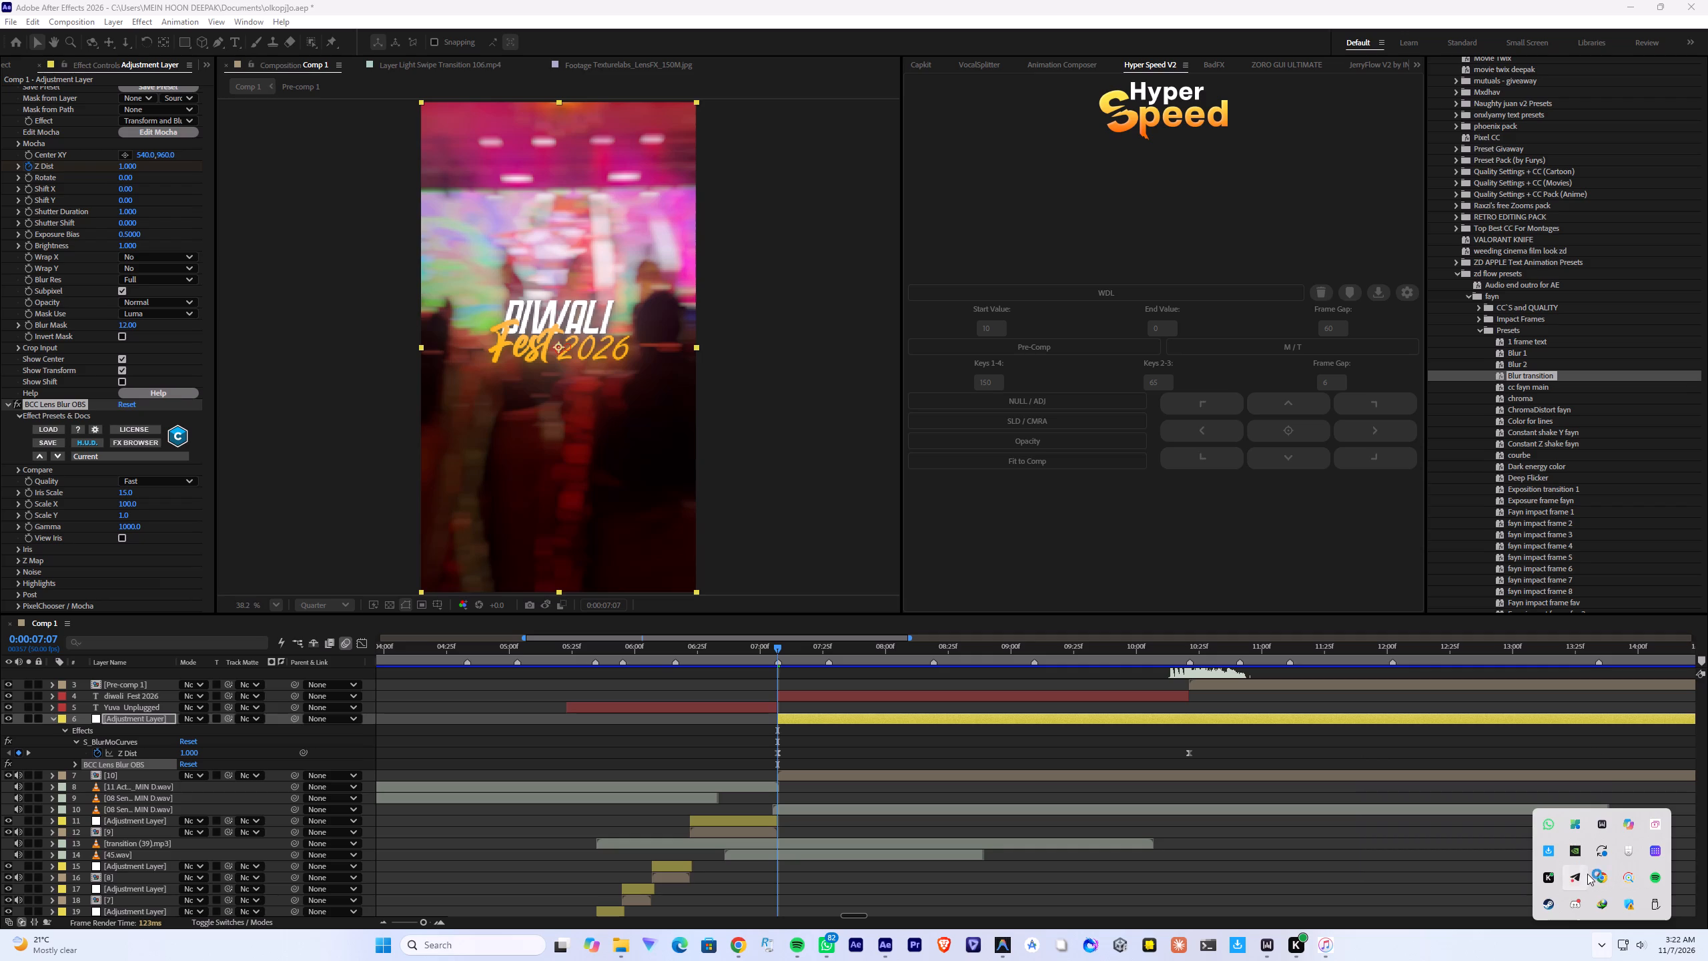
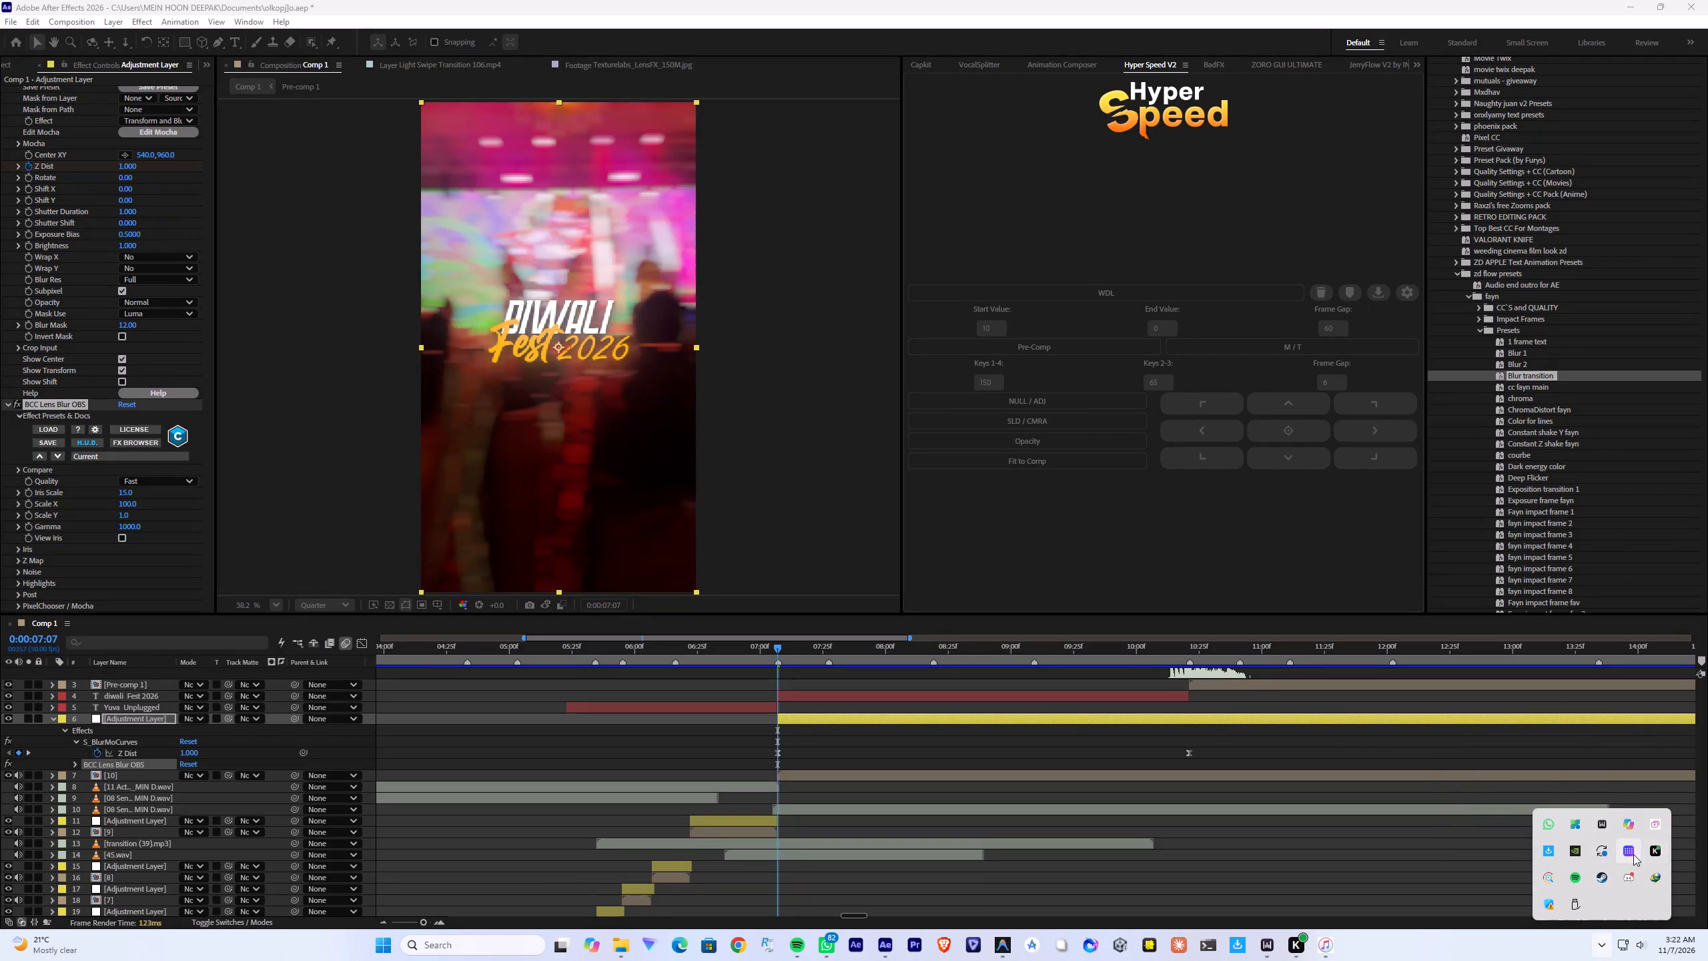
Open the options for the LG monitor app among the hidden system tray apps and choose an entry.
right_click(1655, 819)
click(1623, 813)
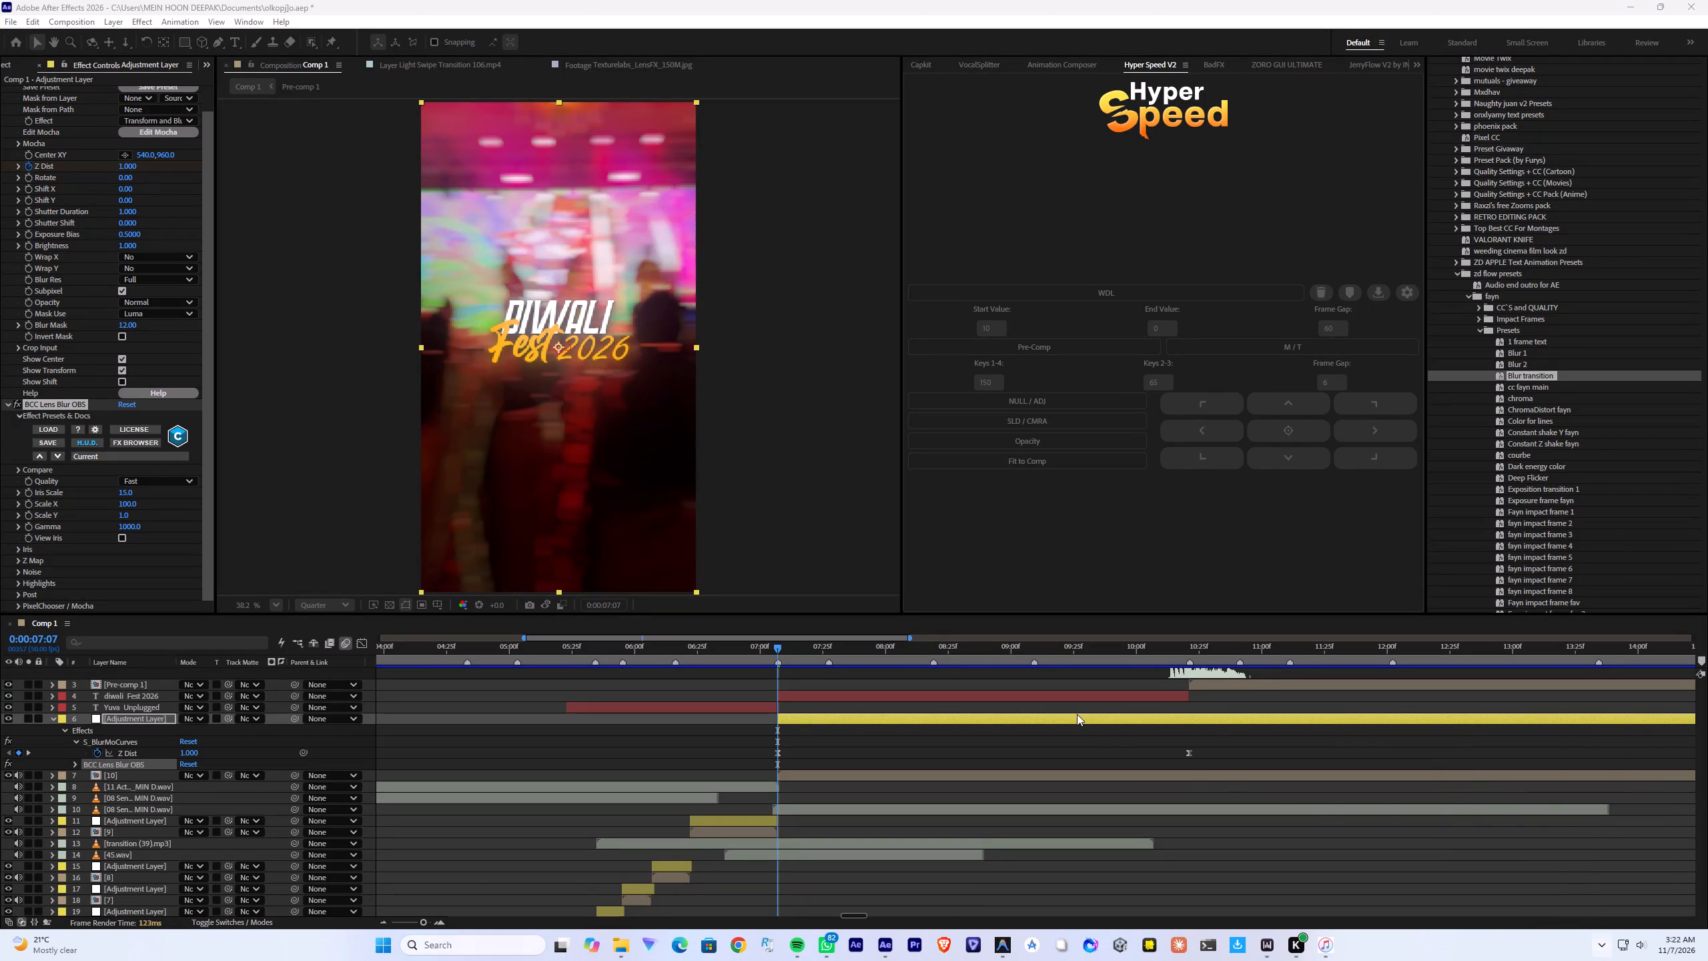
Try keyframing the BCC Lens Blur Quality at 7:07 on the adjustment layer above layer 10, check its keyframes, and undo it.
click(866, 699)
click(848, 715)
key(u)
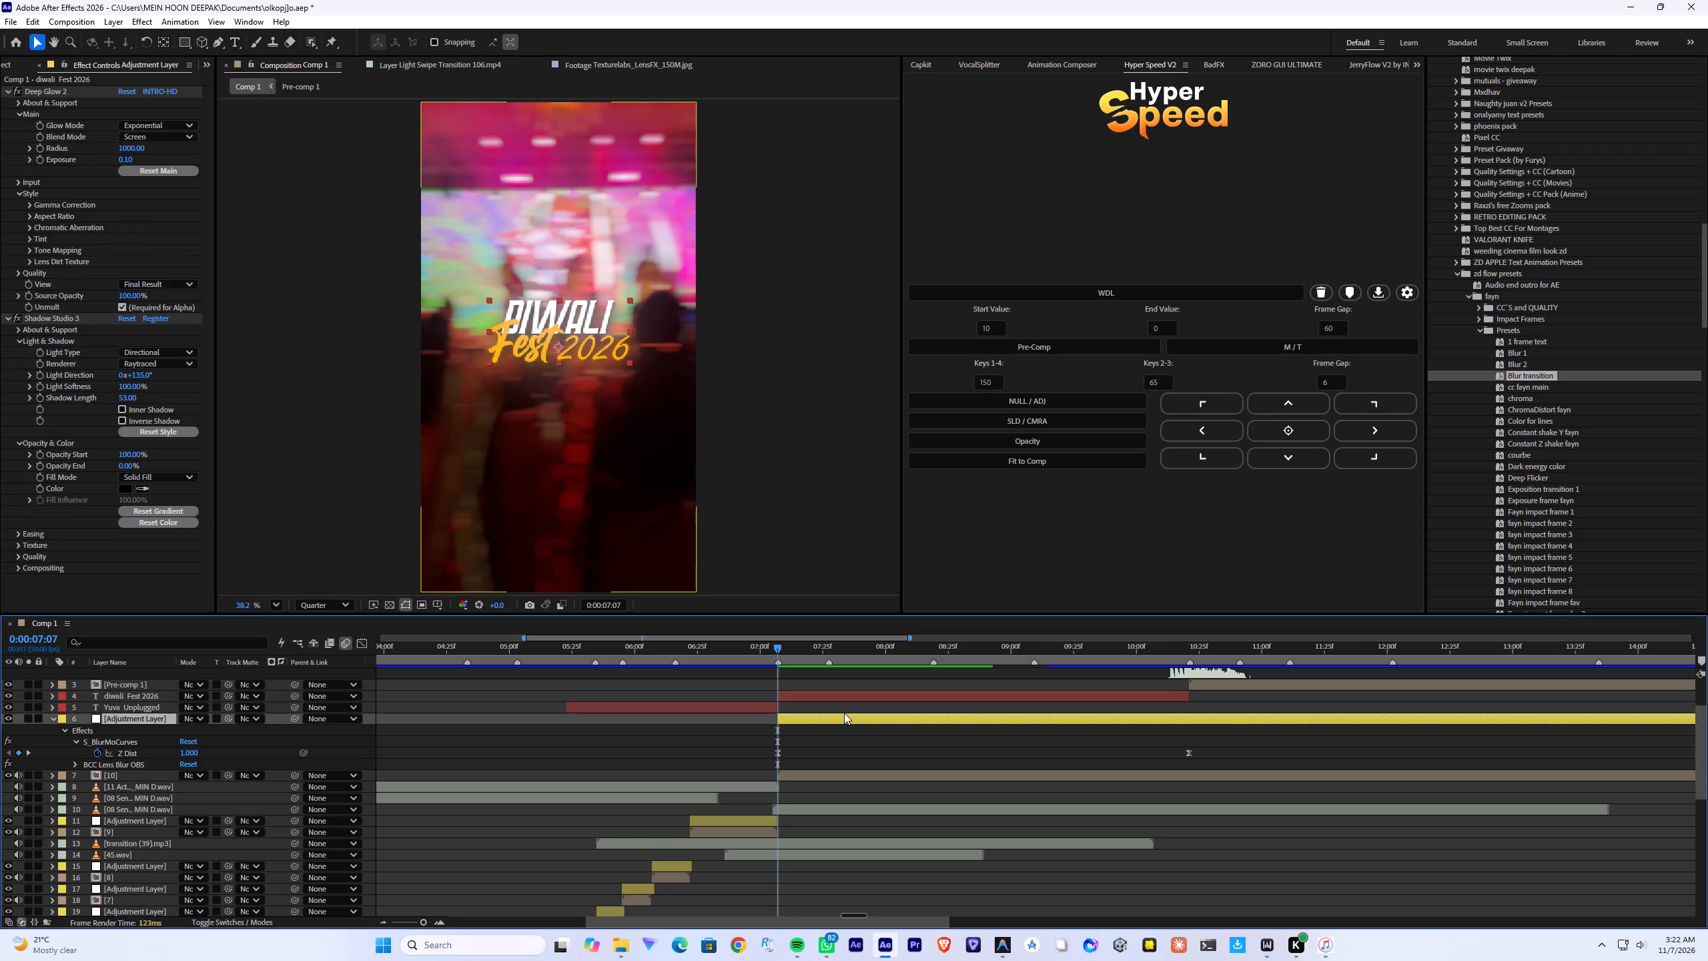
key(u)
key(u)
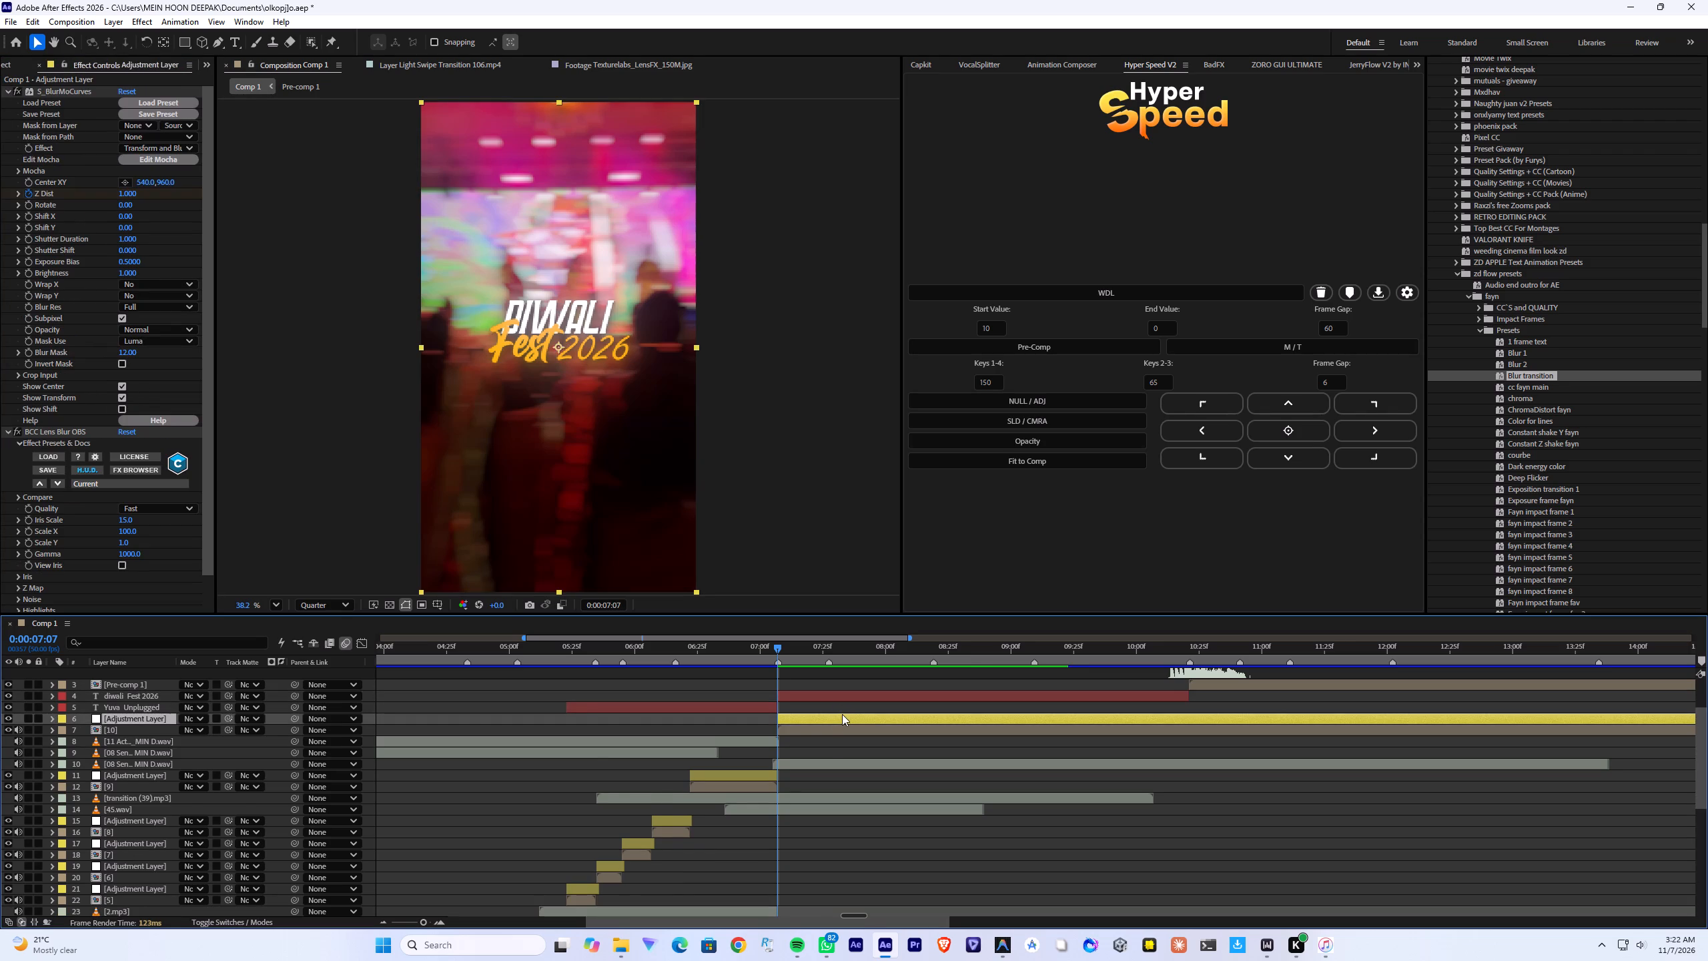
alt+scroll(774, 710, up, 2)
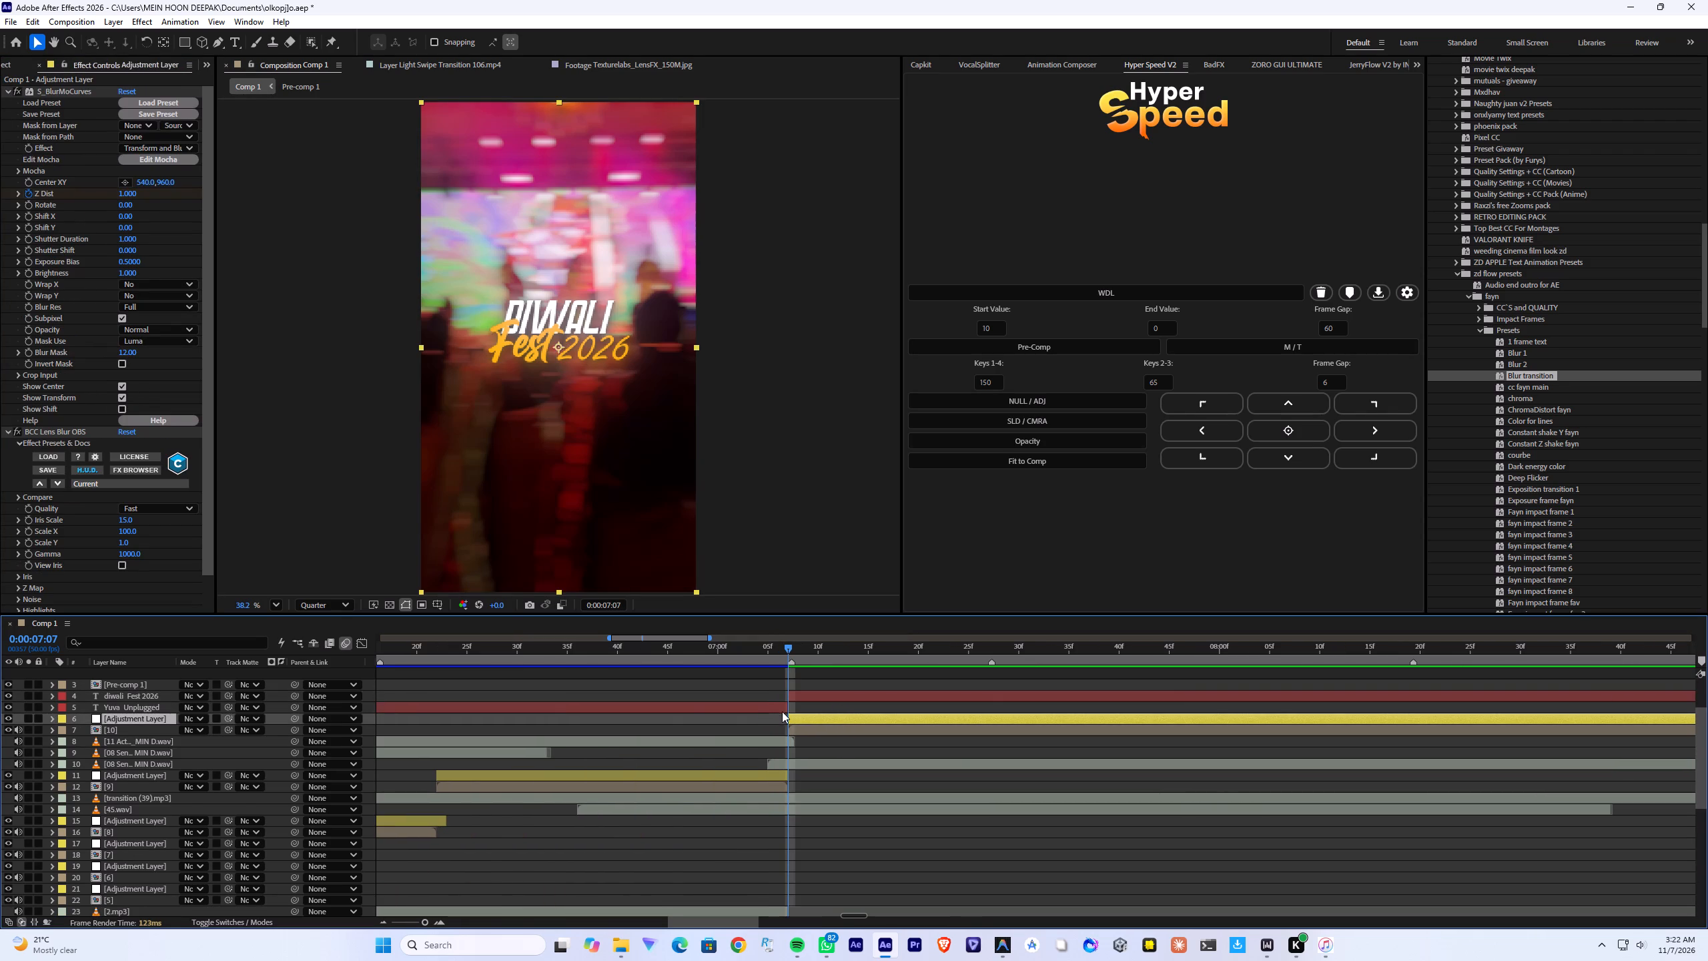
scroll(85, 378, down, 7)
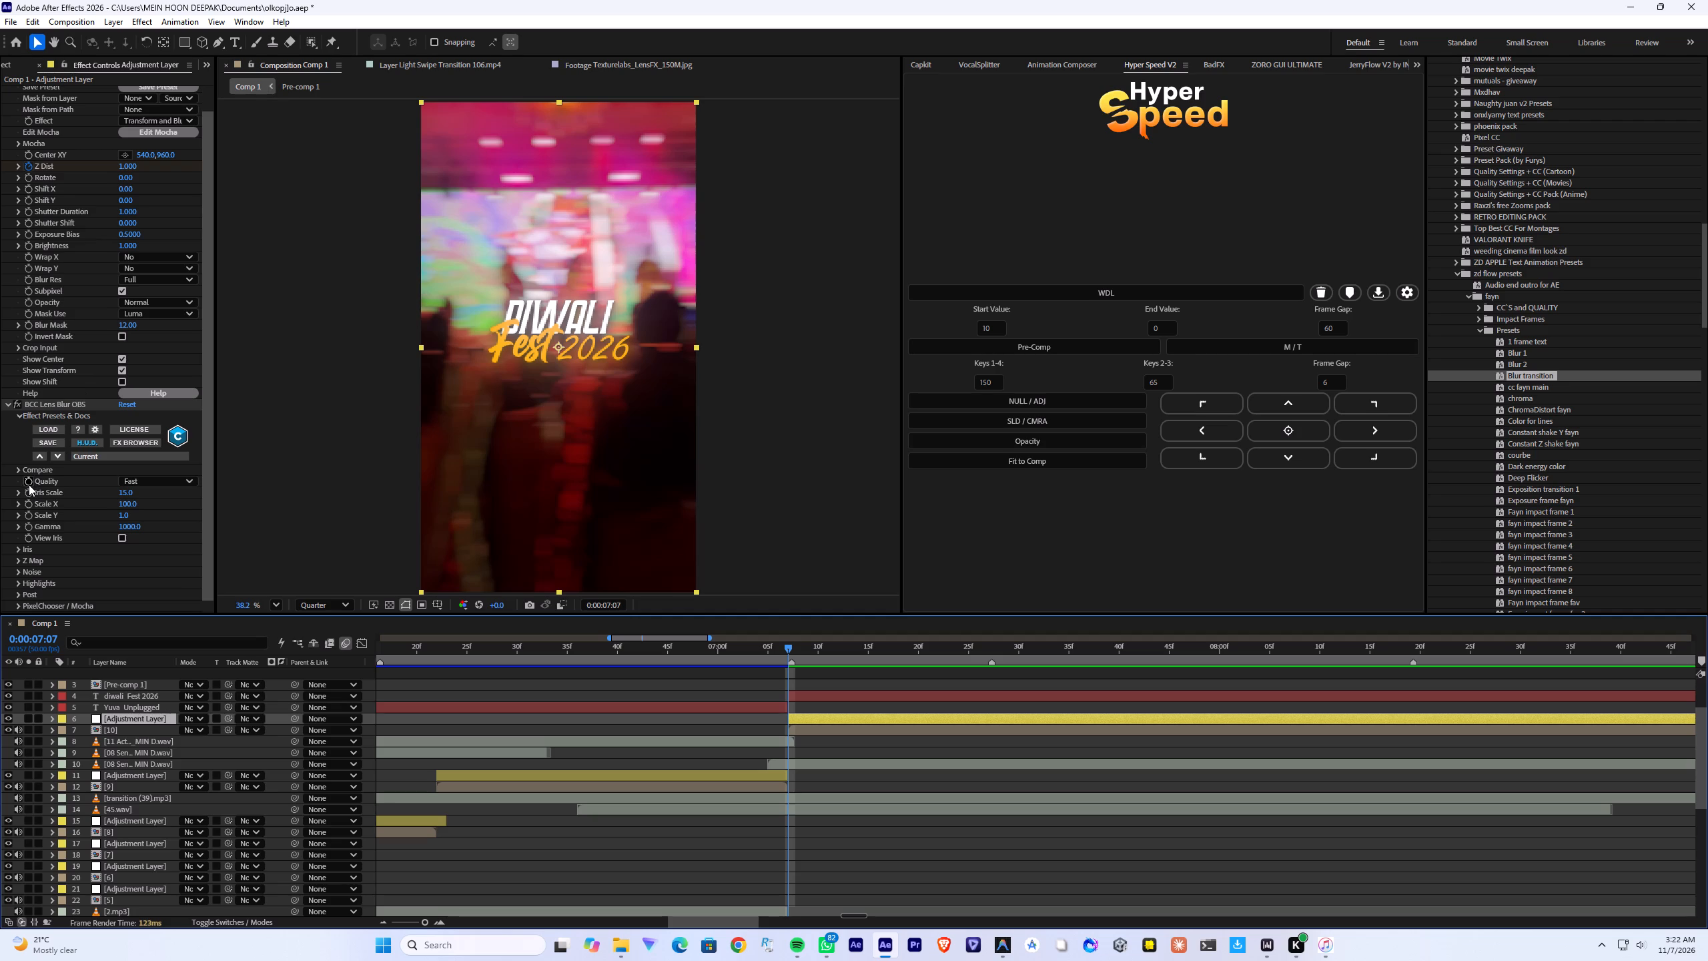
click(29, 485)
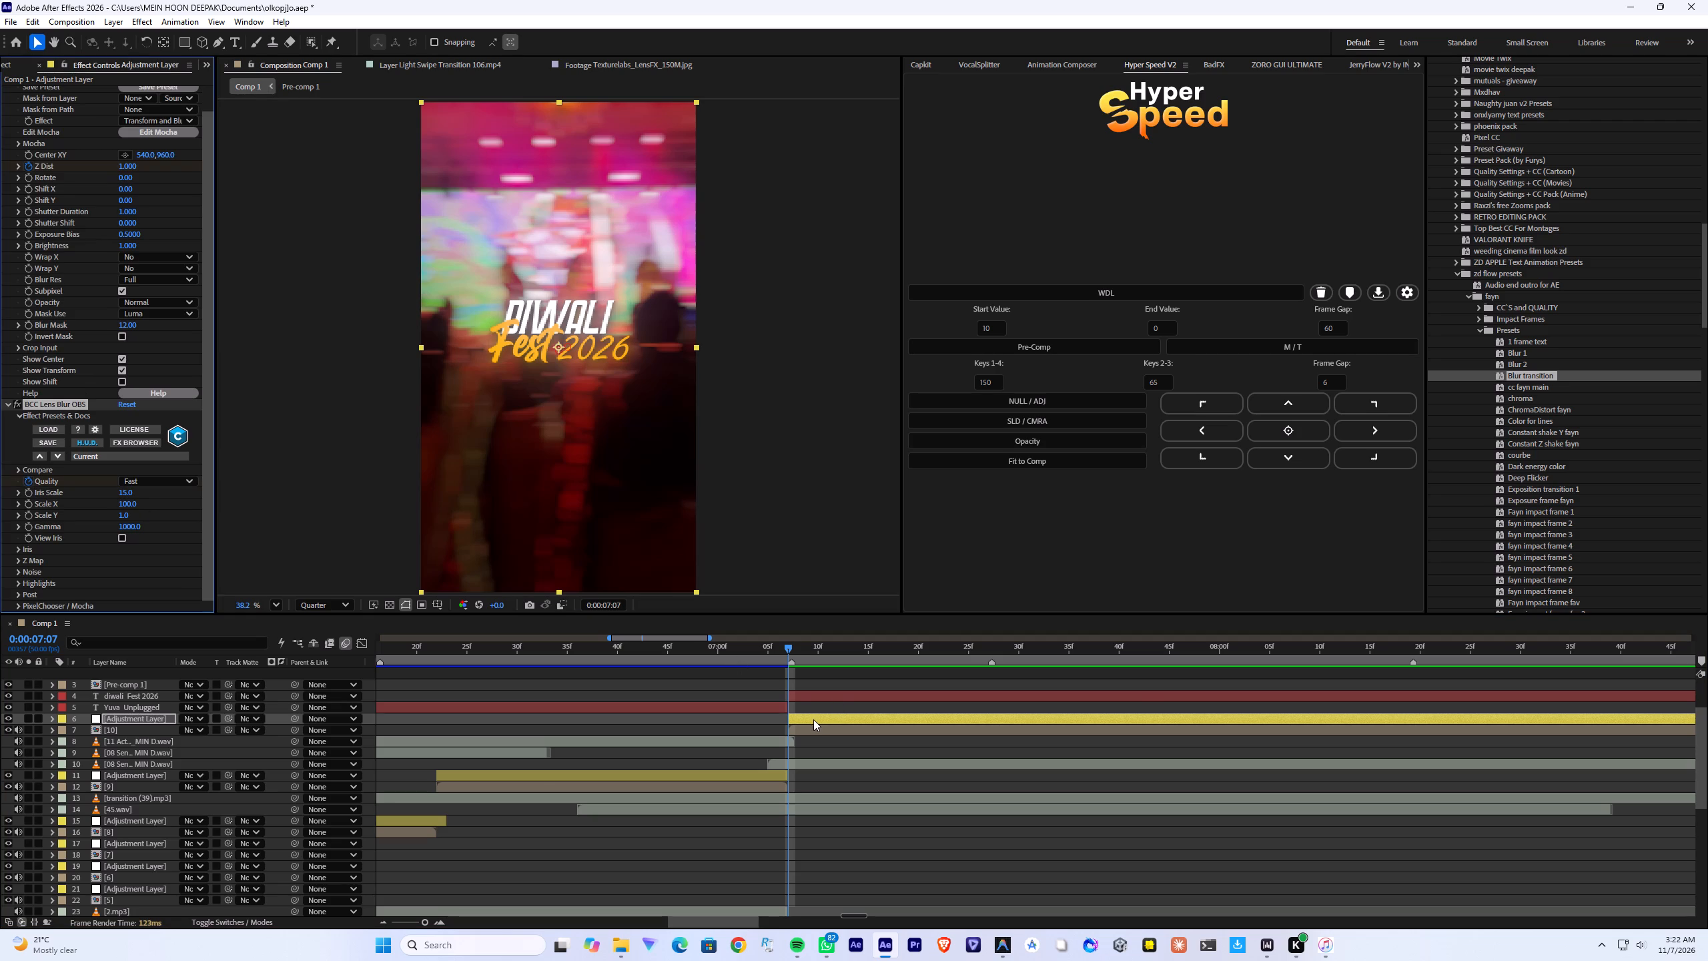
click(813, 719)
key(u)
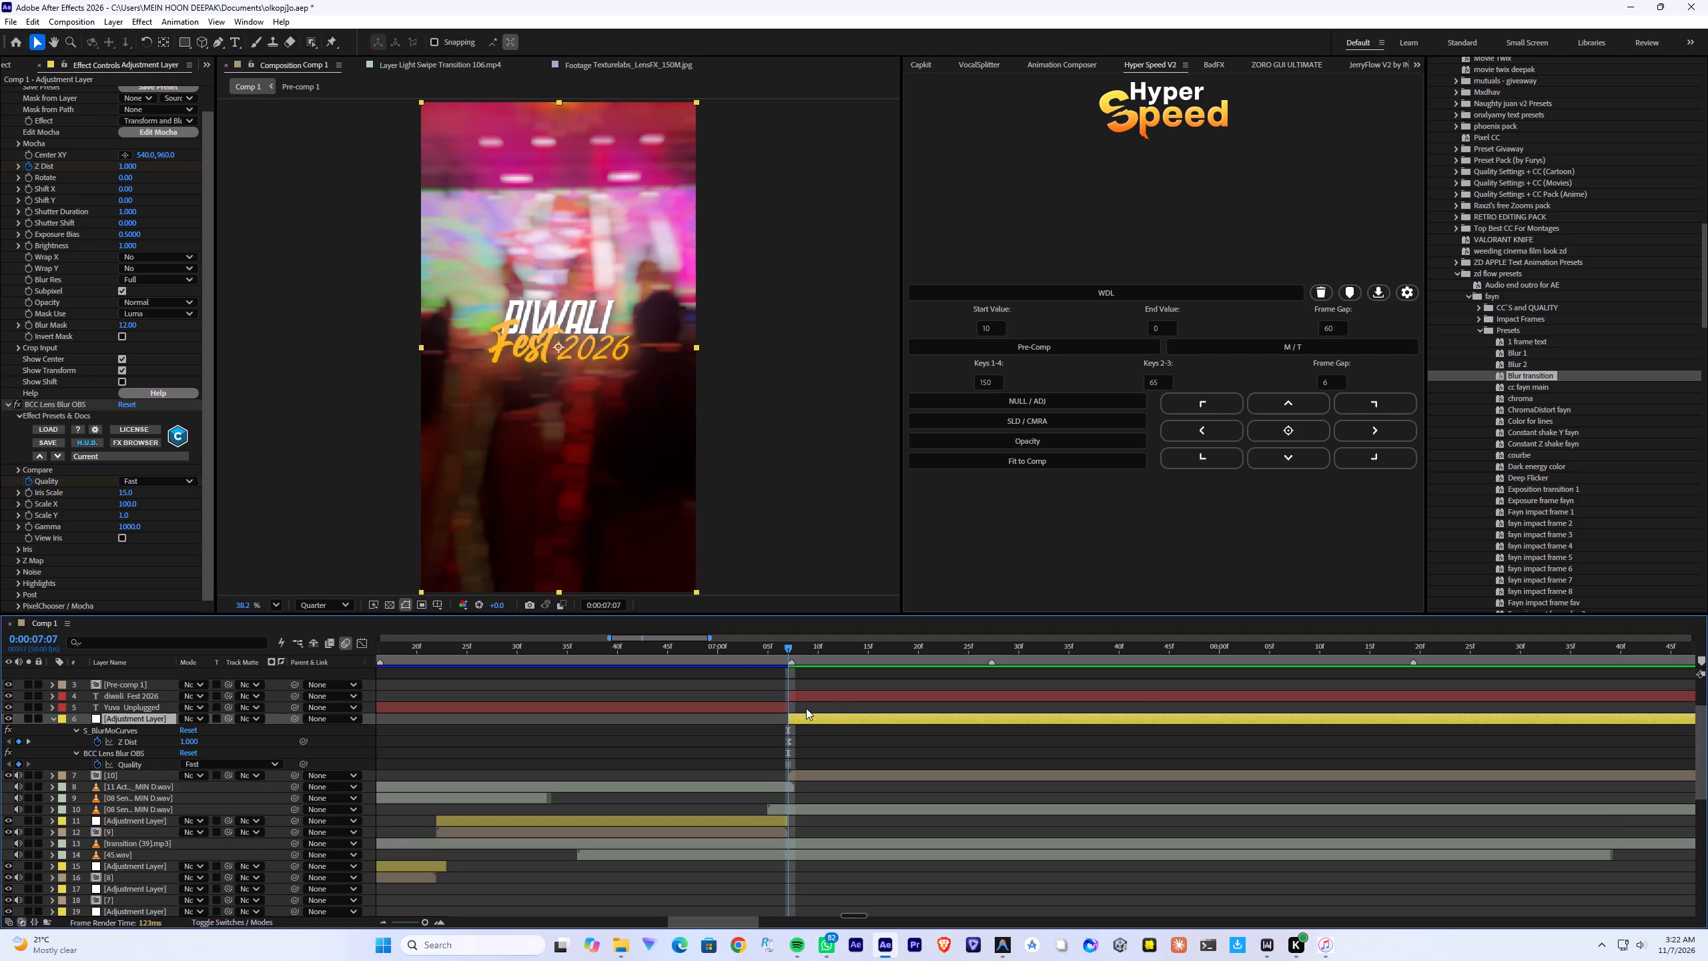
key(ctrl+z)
Start keyframing Iris Scale, Scale X and Scale Y of BCC Lens Blur at 7:07.
drag(27, 495, 27, 515)
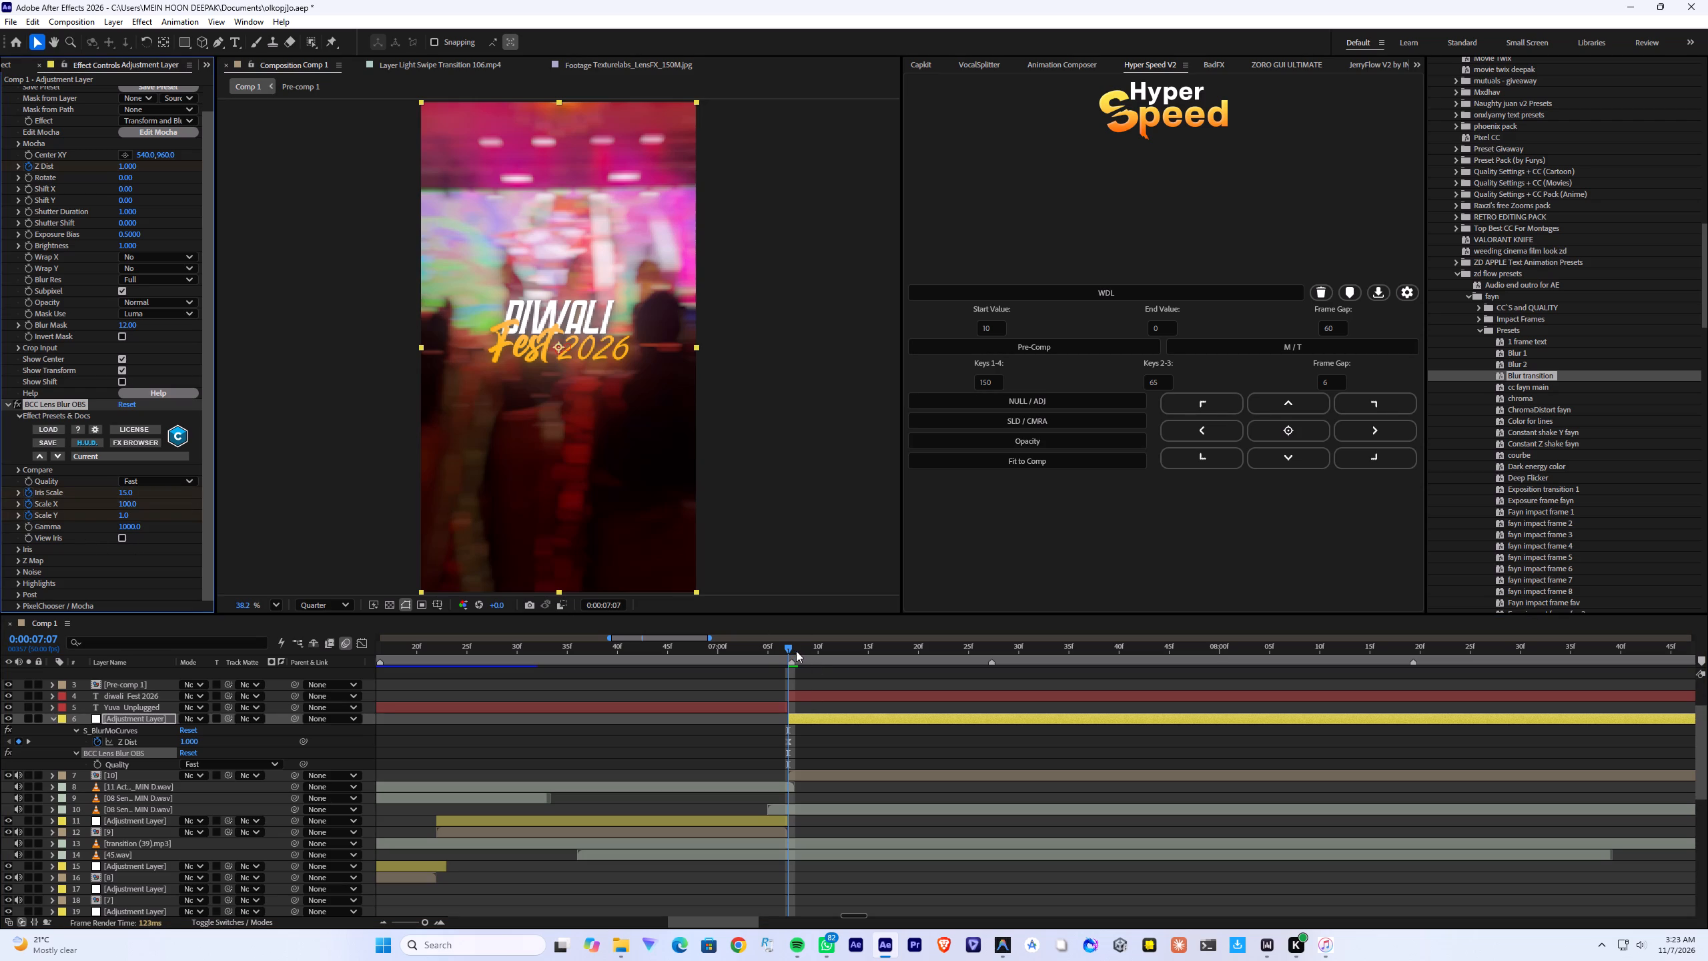
At 7:12, enter 0 for the BCC Lens Blur's Iris Scale, Scale X and Scale Y.
drag(799, 651, 852, 649)
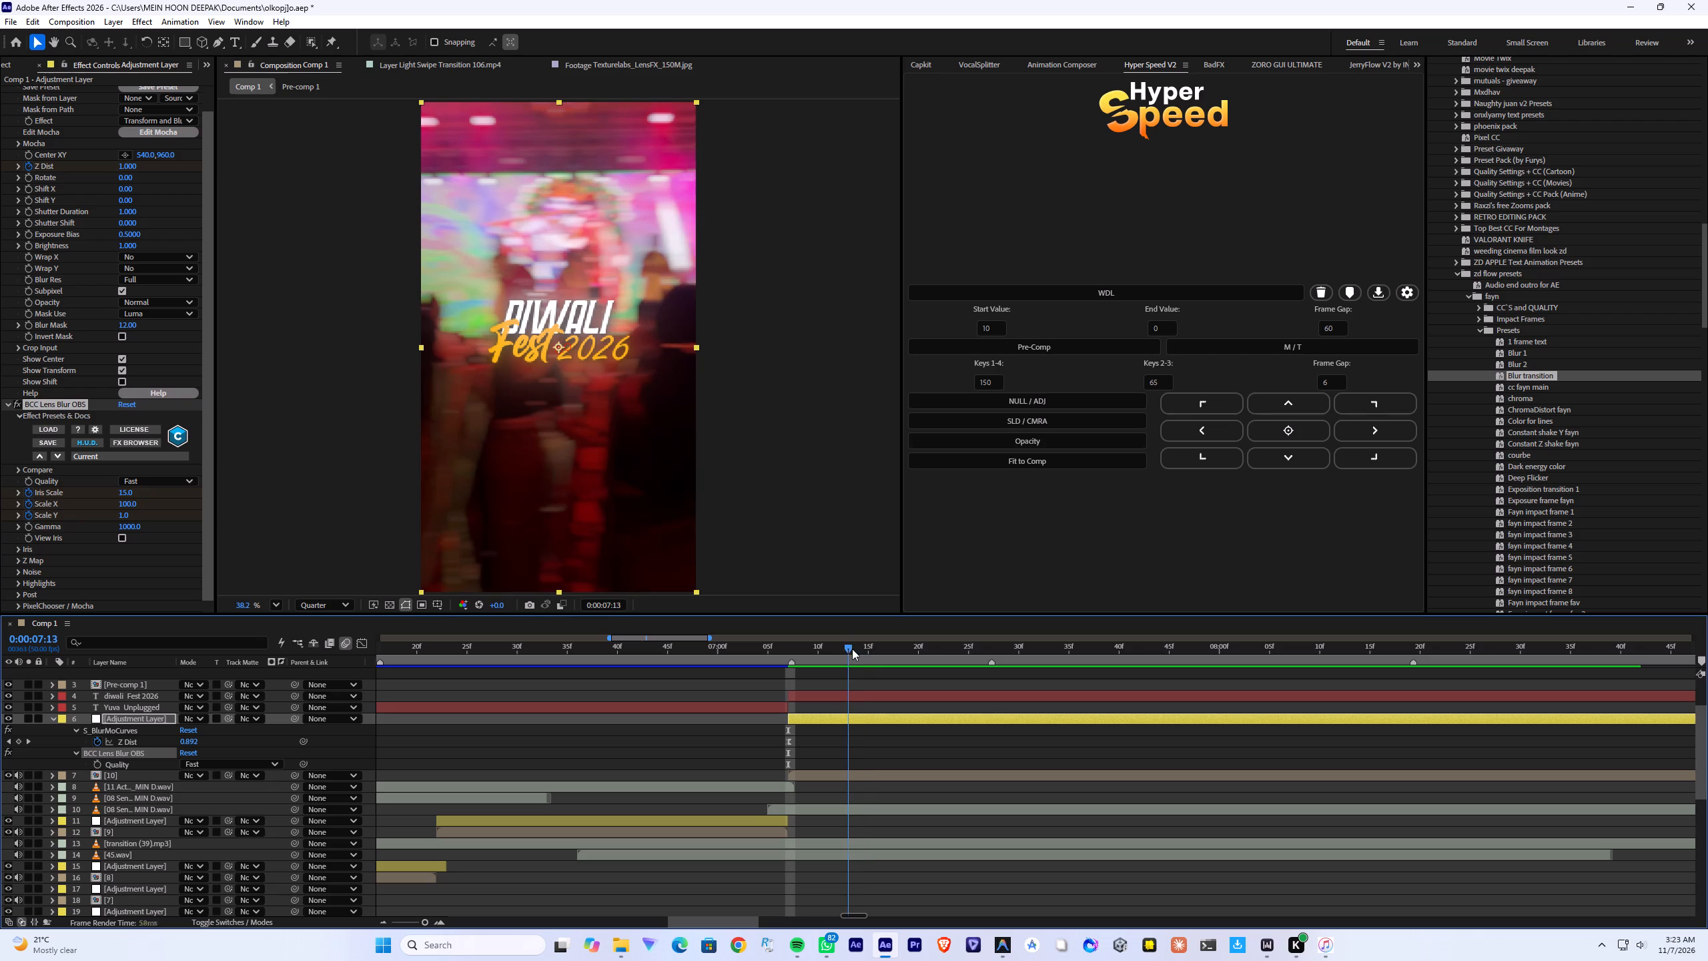
drag(852, 649, 837, 647)
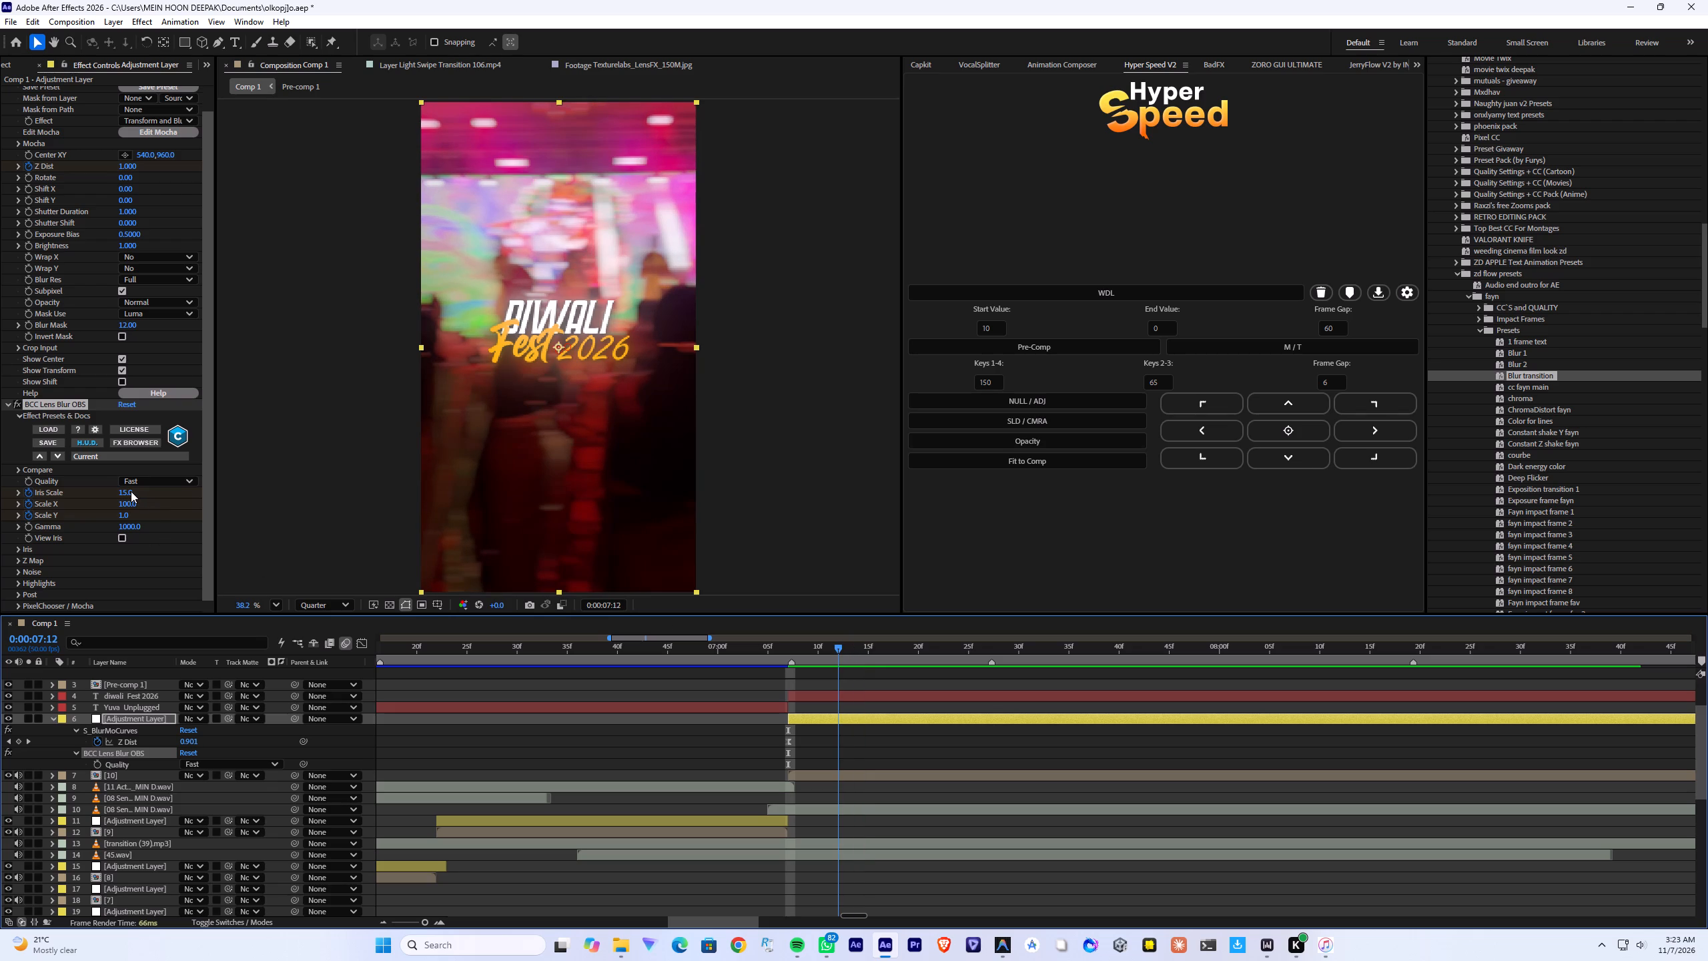
click(130, 491)
click(123, 491)
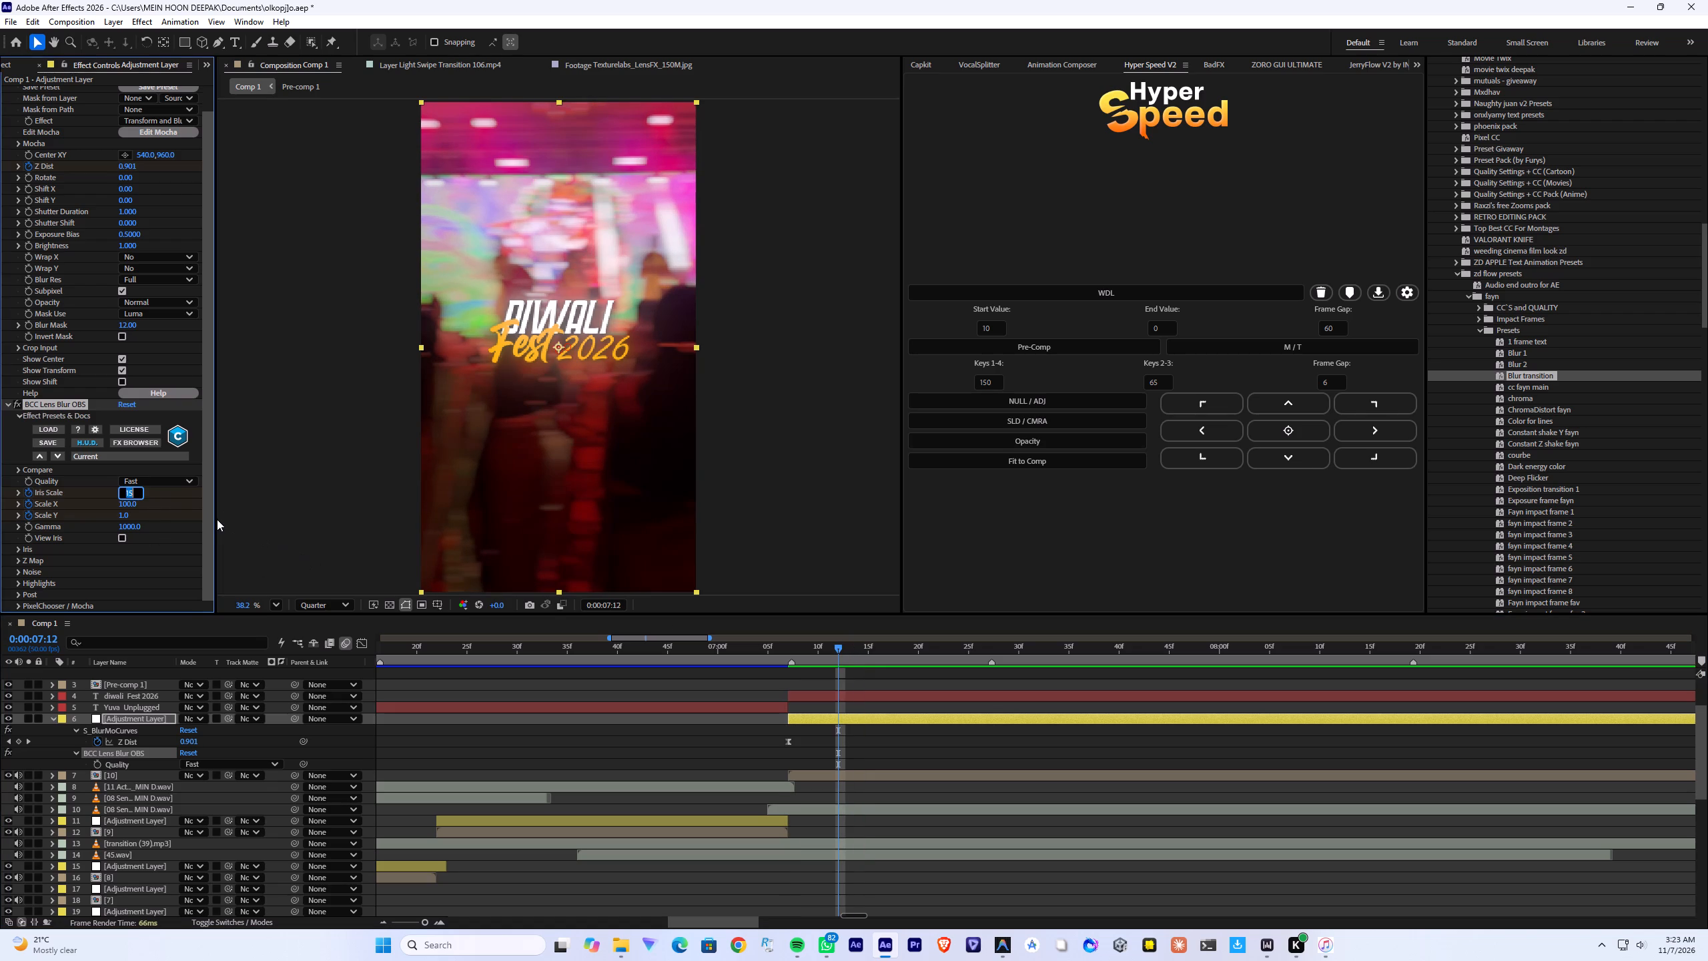
key(0)
key(Return)
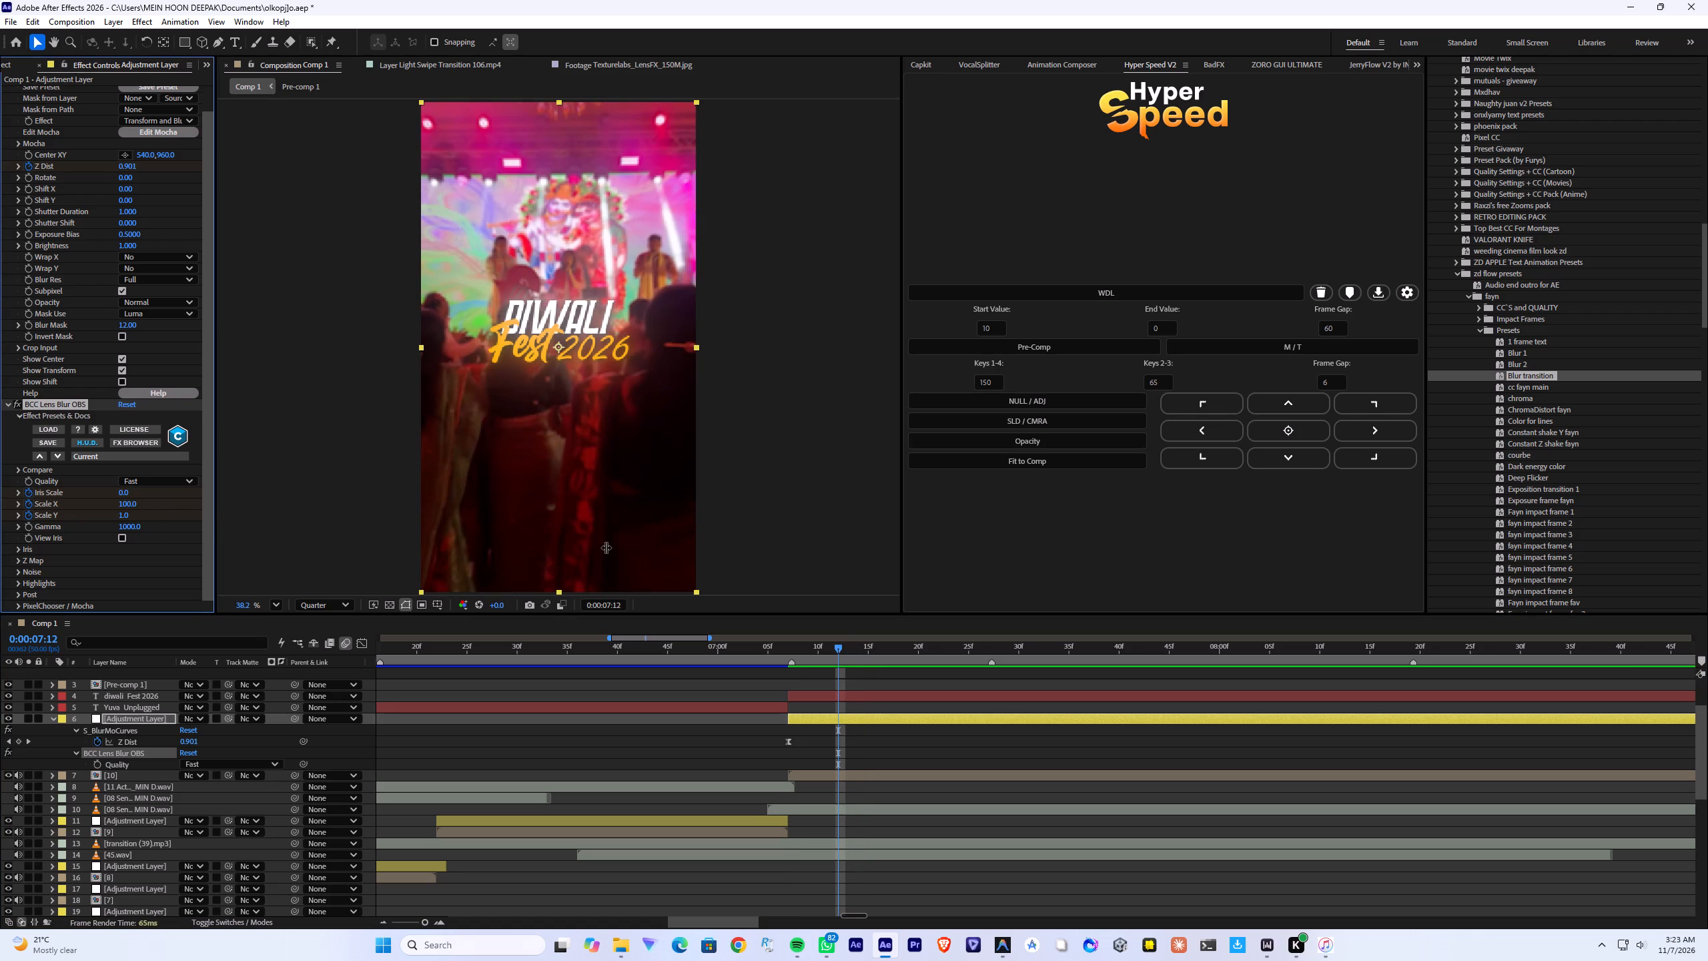
click(123, 507)
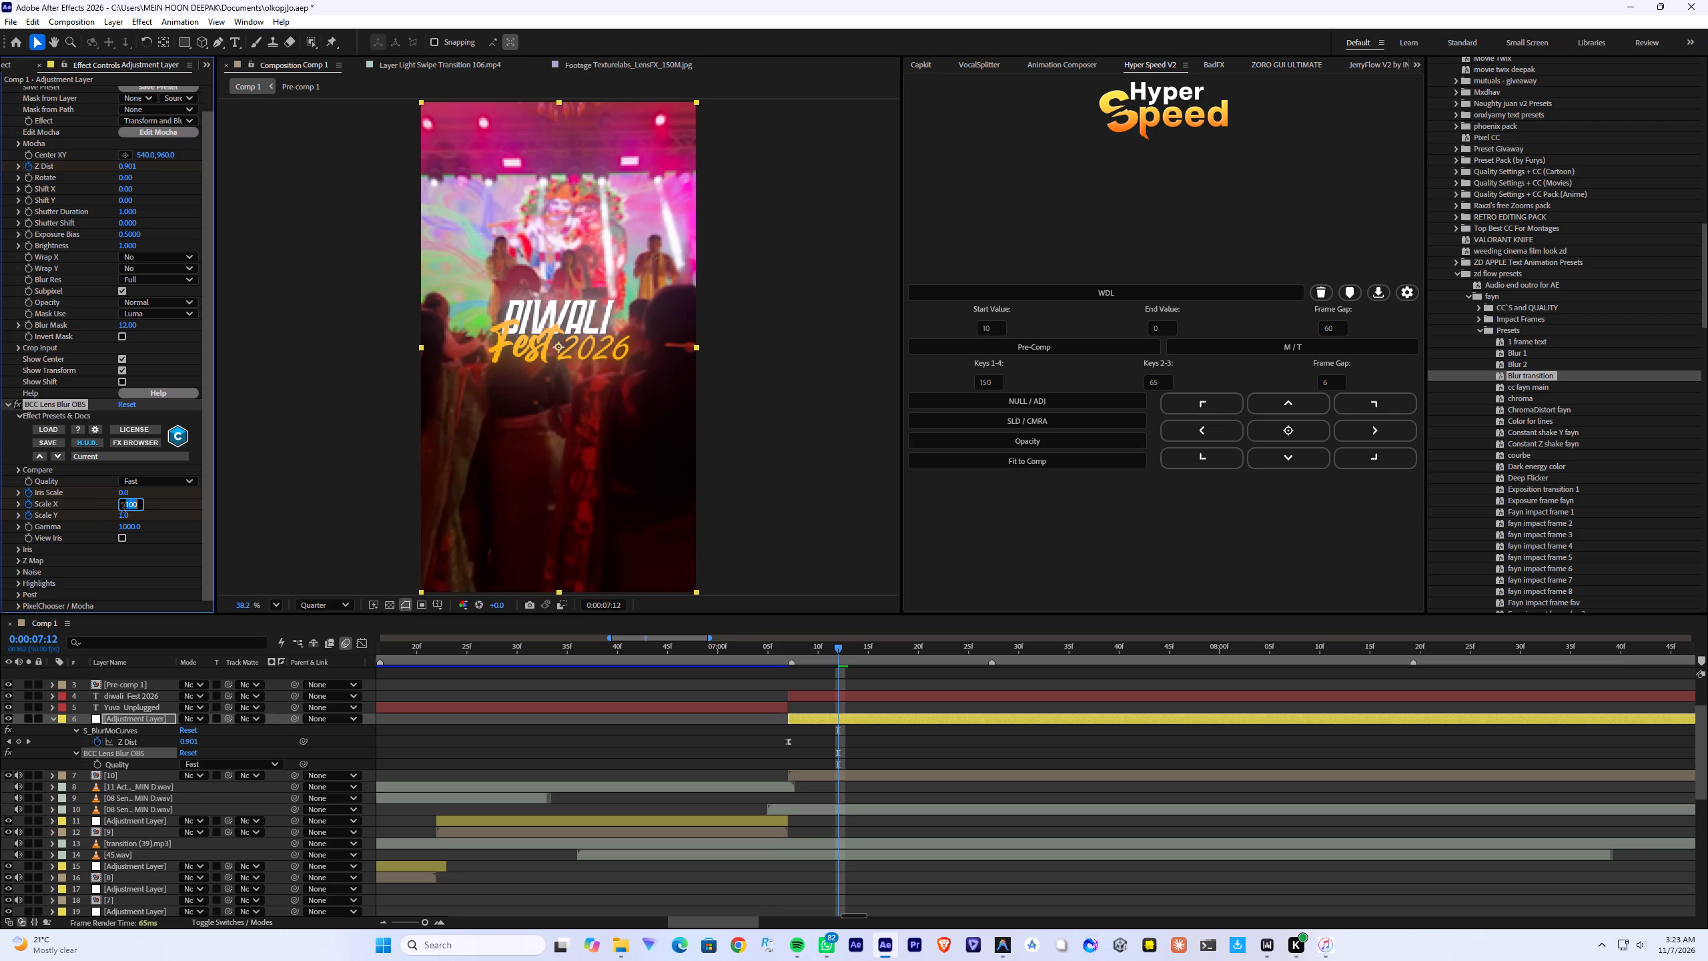
key(0)
key(Return)
click(127, 518)
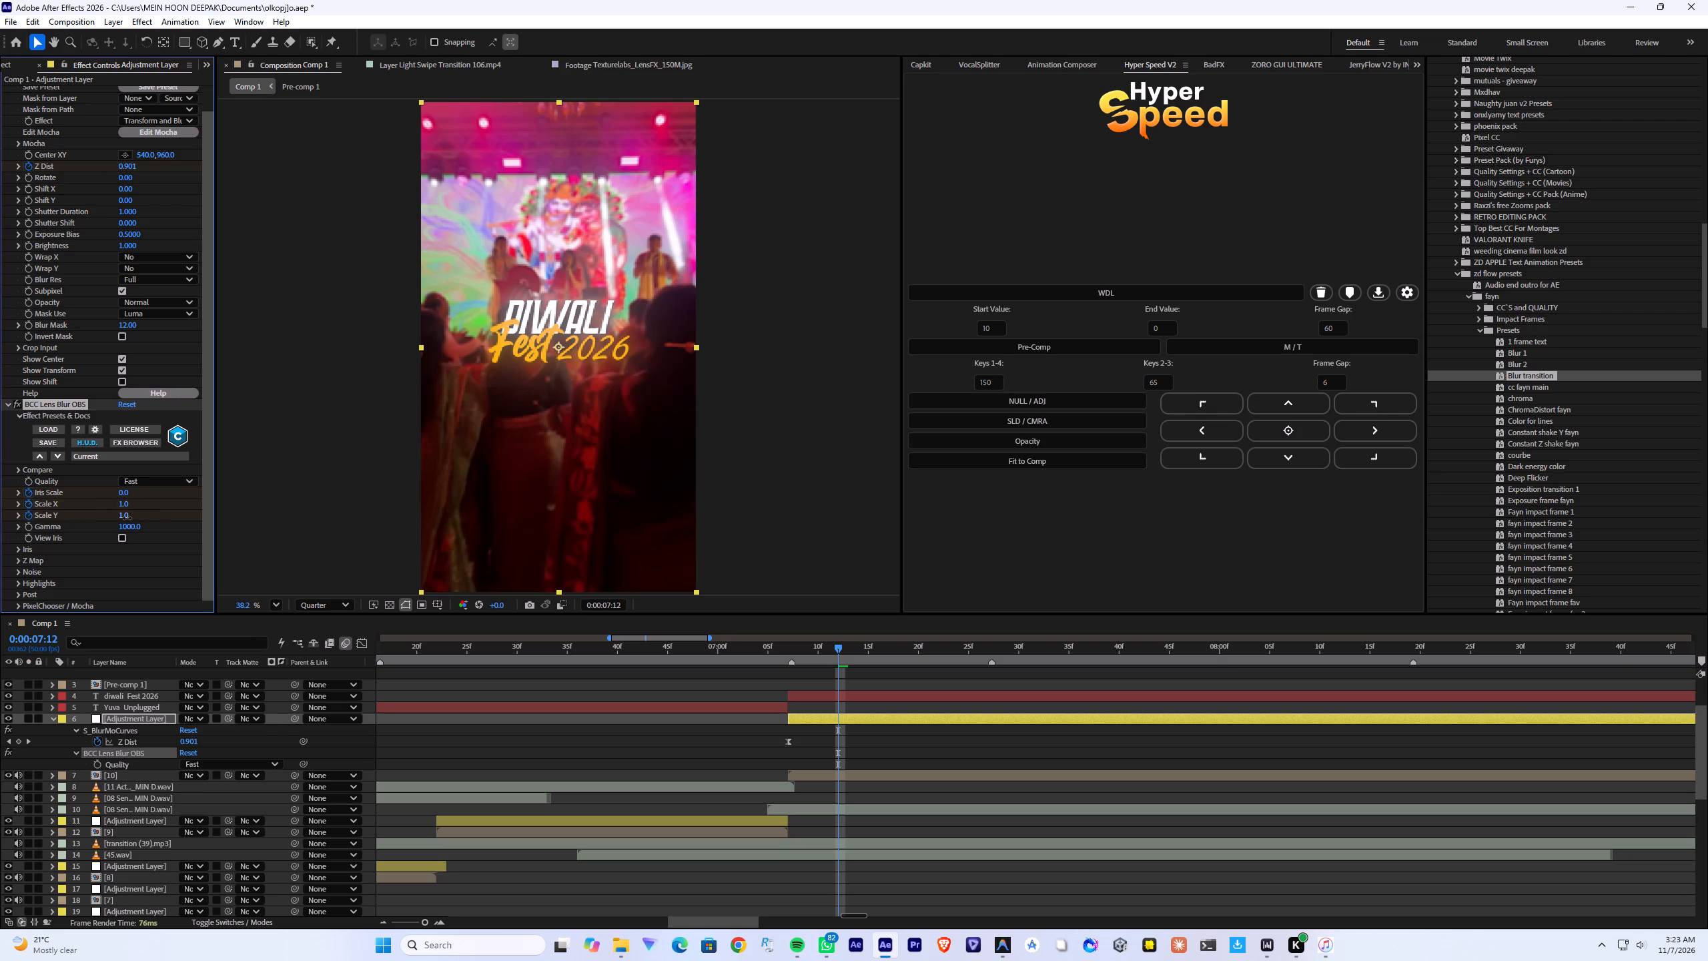
key(0)
click(153, 513)
click(165, 498)
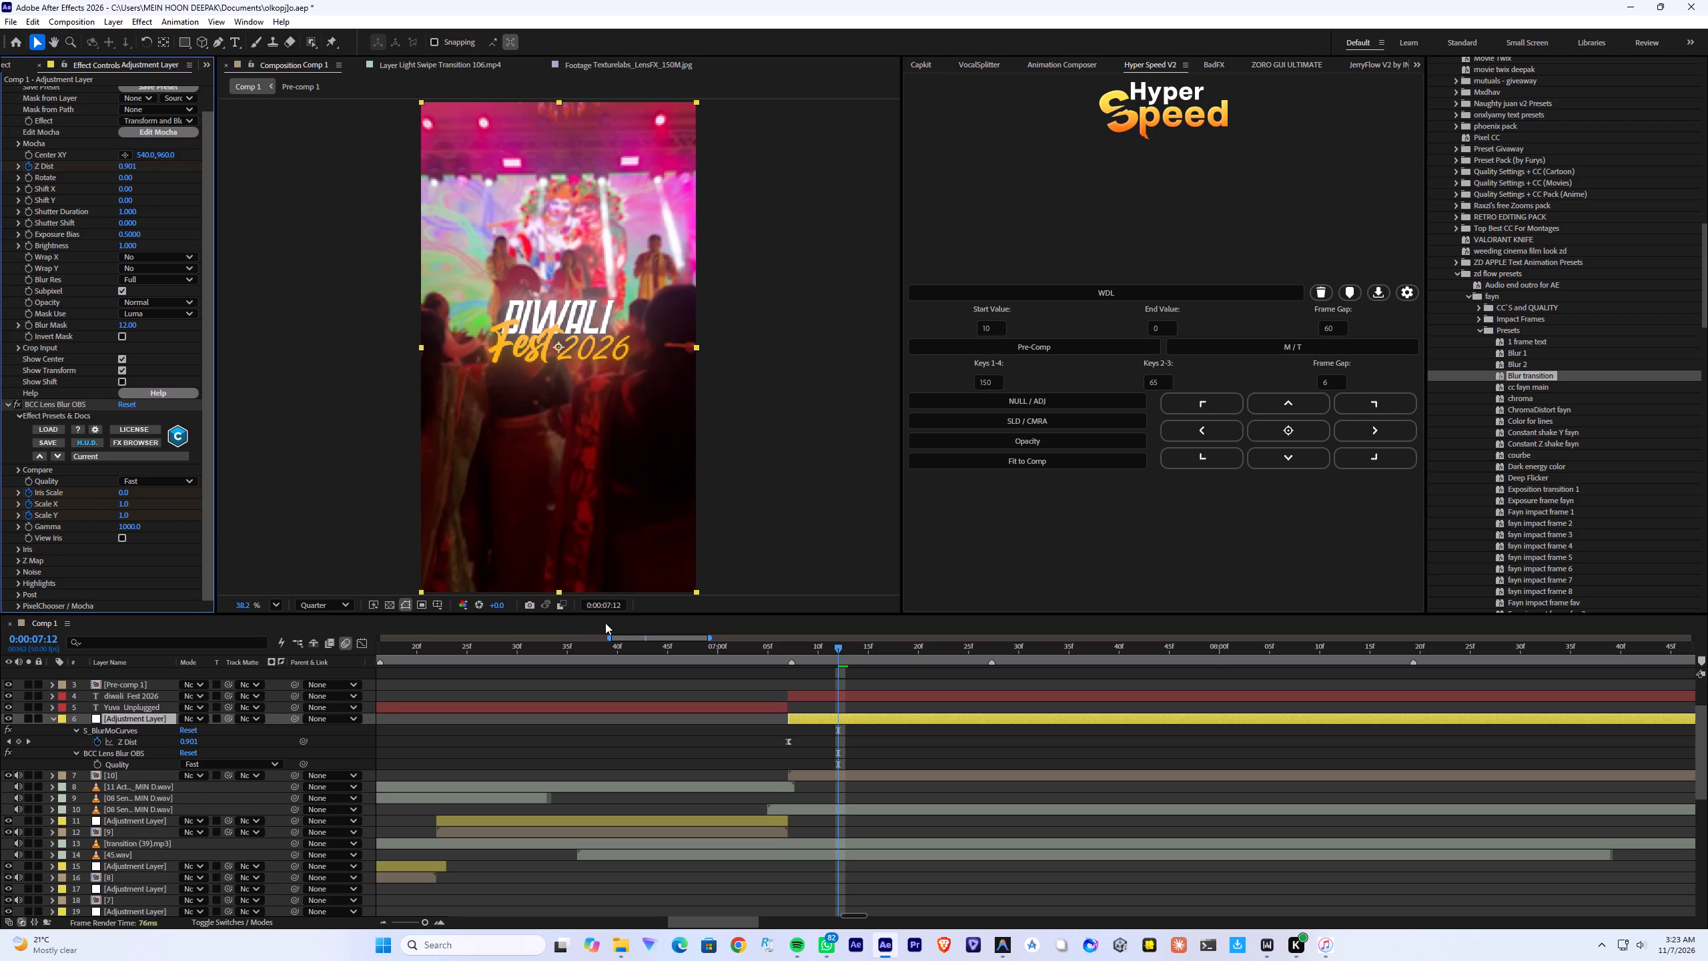
Split the blur adjustment layer at 7:12.
key(ctrl+shift+d)
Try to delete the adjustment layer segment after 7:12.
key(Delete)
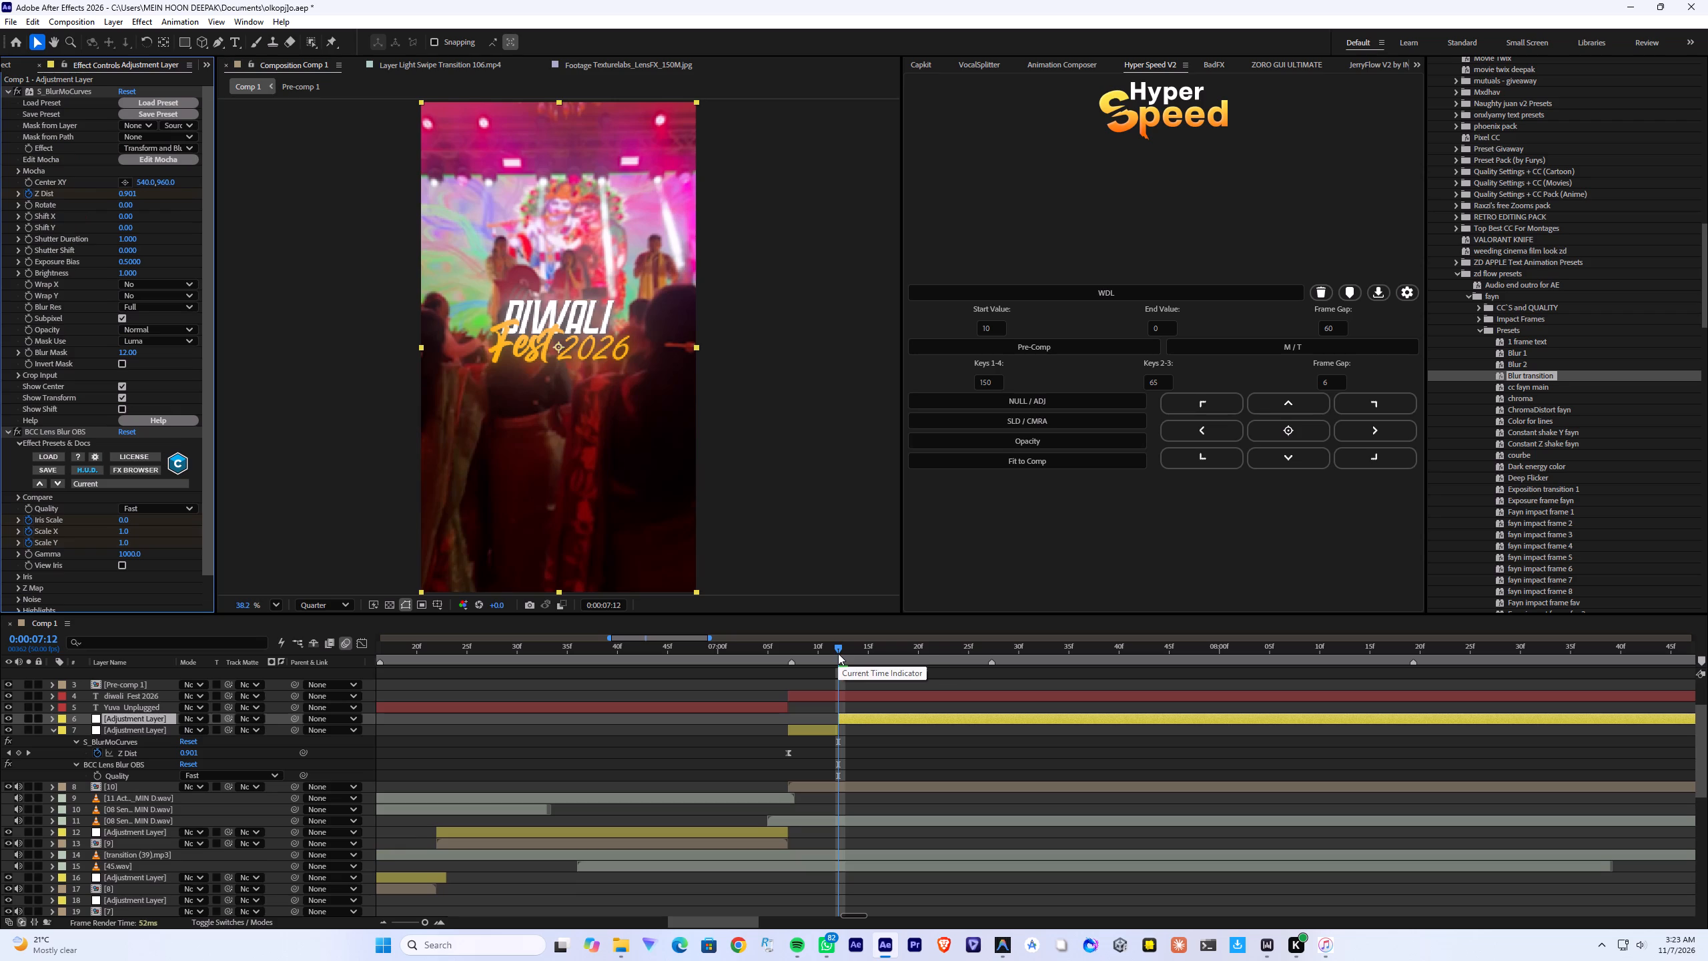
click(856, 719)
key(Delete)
Save the project.
key(ctrl+s)
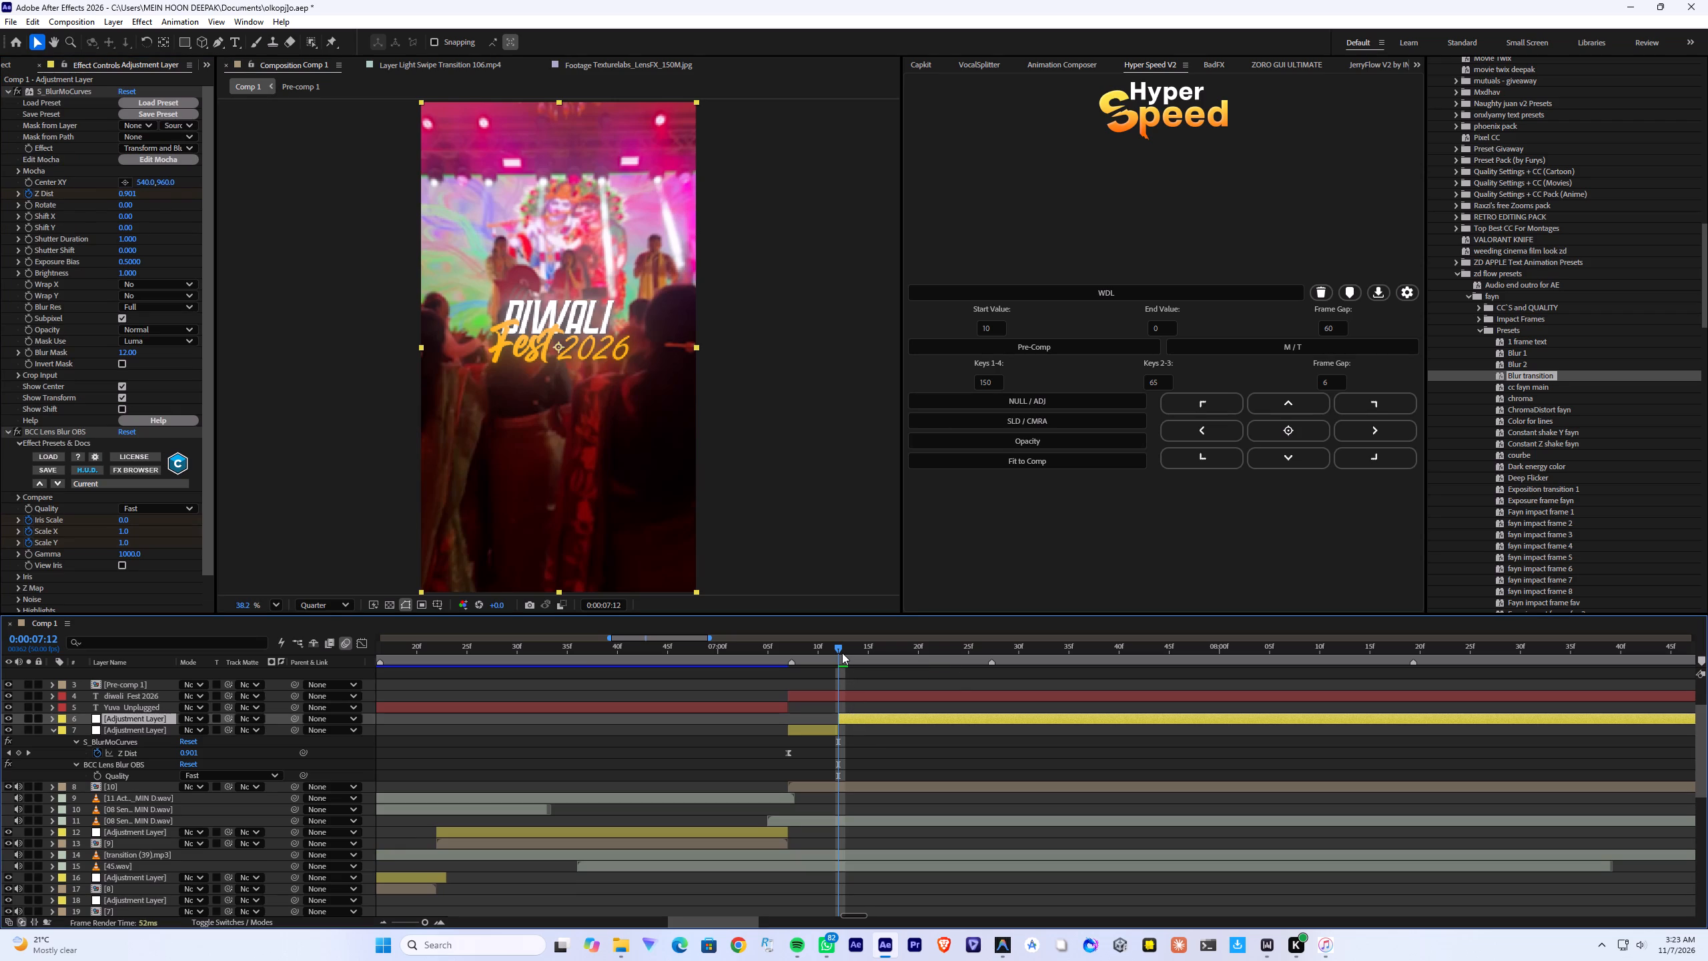
Switch to File Explorer, check the drives' free space under This PC, and return to After Effects.
click(618, 940)
click(584, 894)
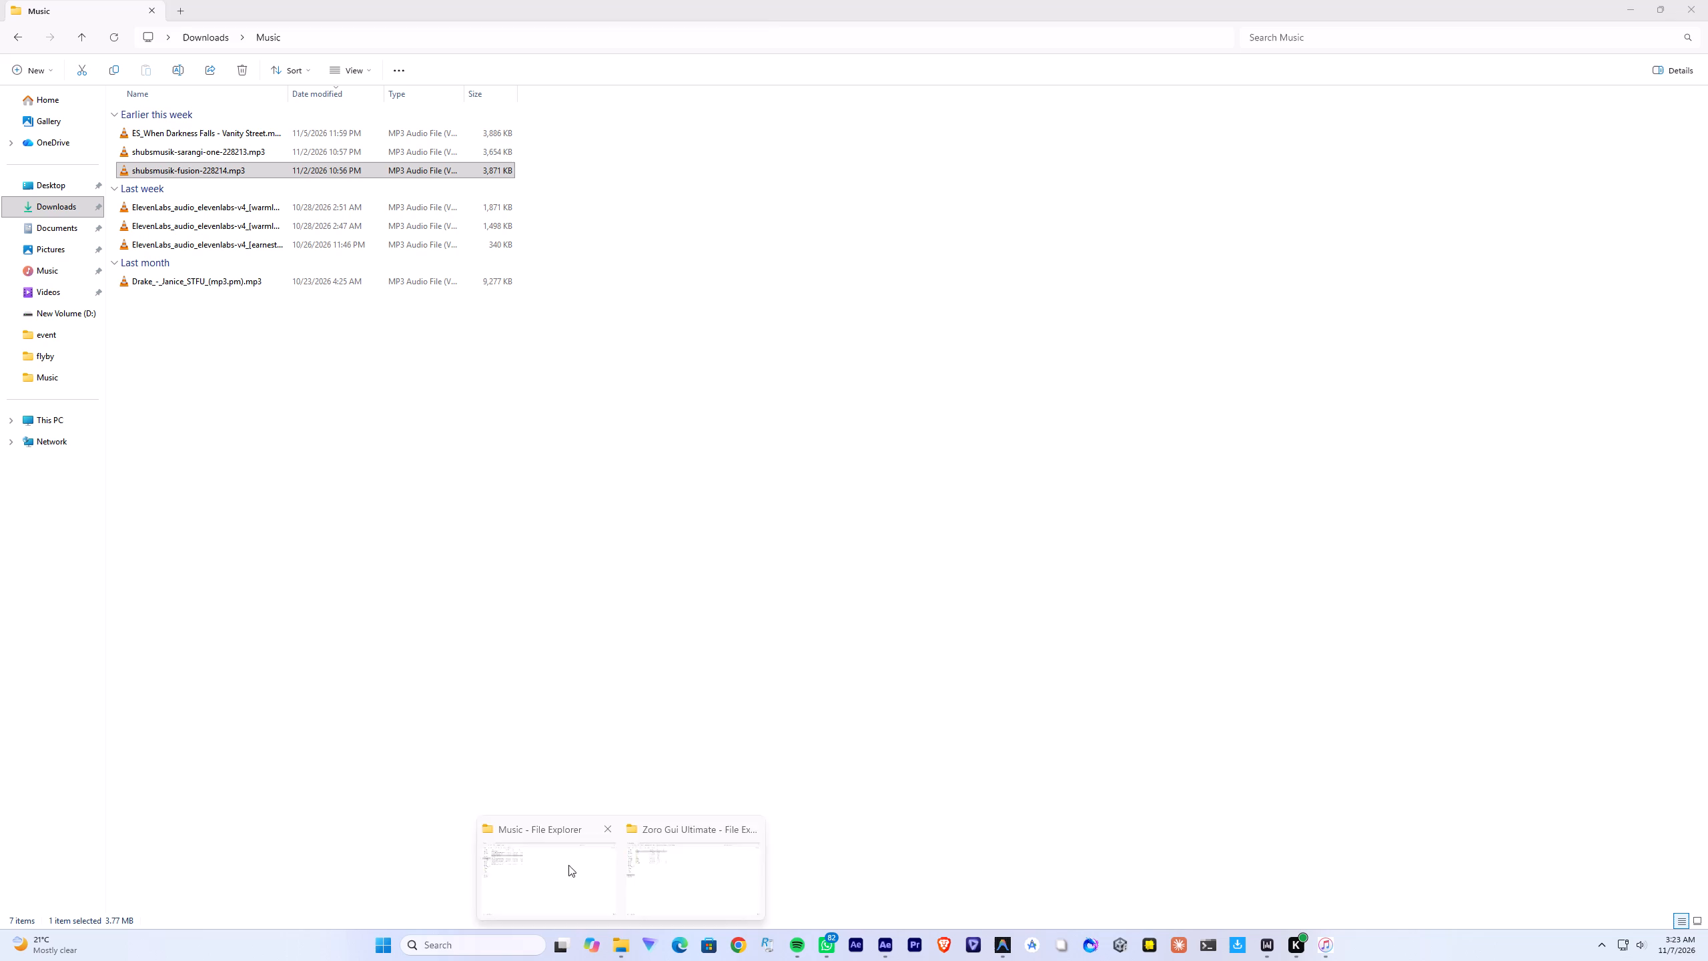
click(53, 413)
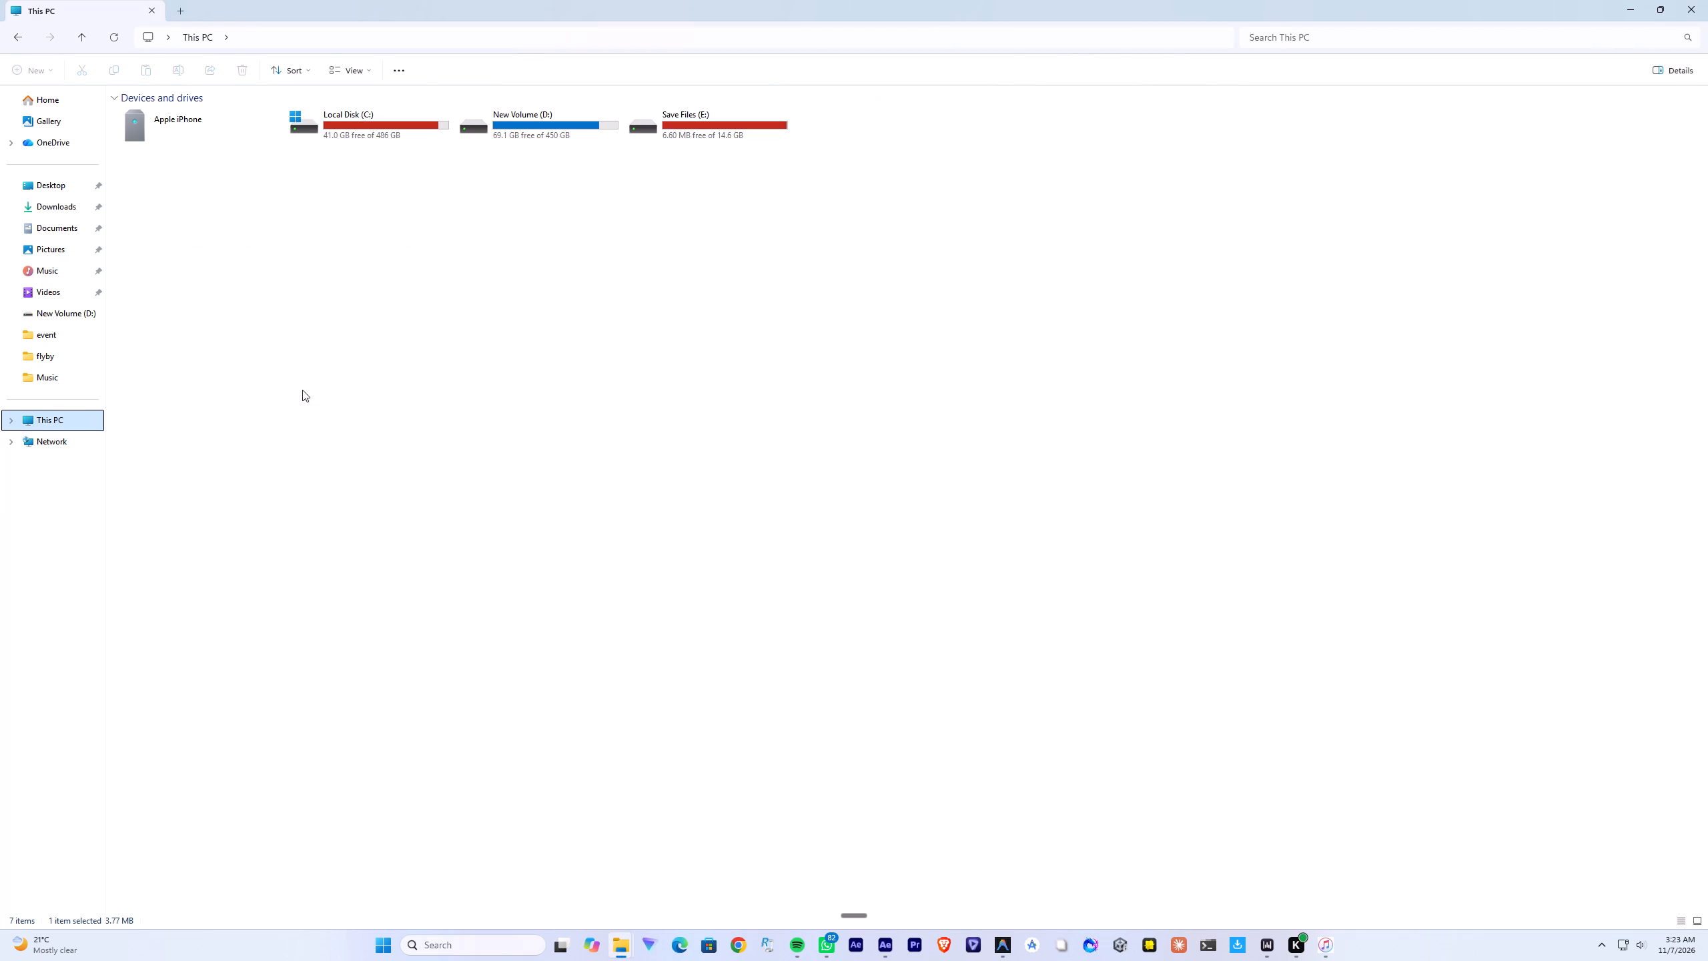
right_click(650, 274)
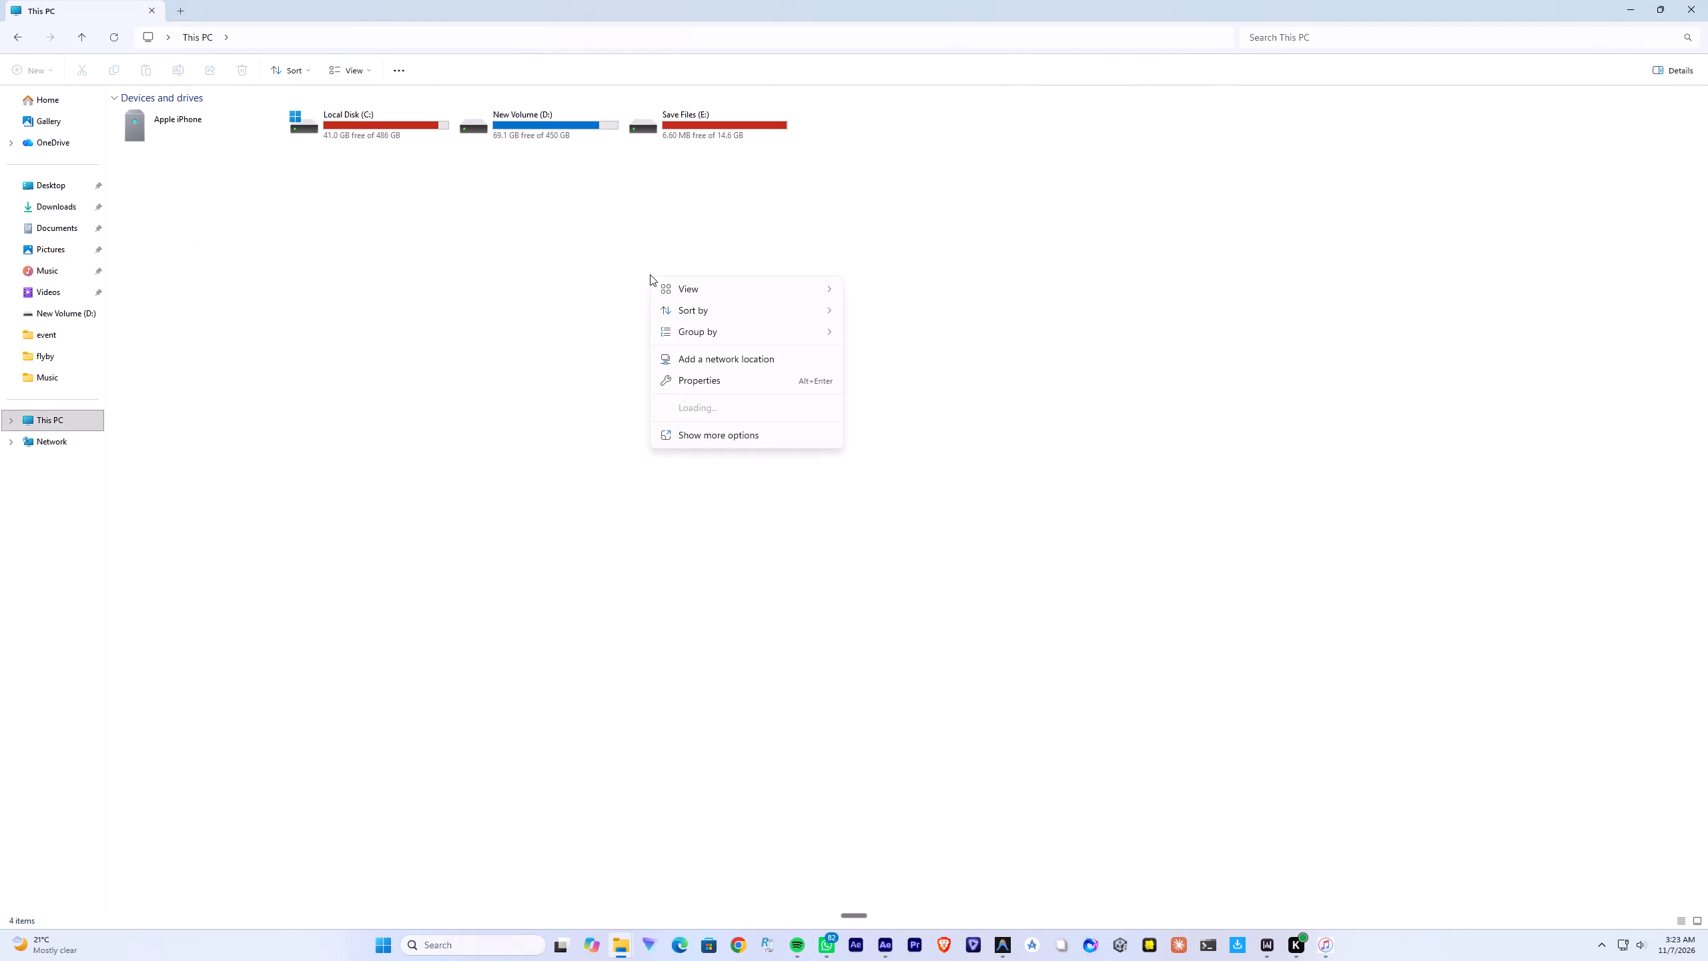
click(704, 409)
click(696, 333)
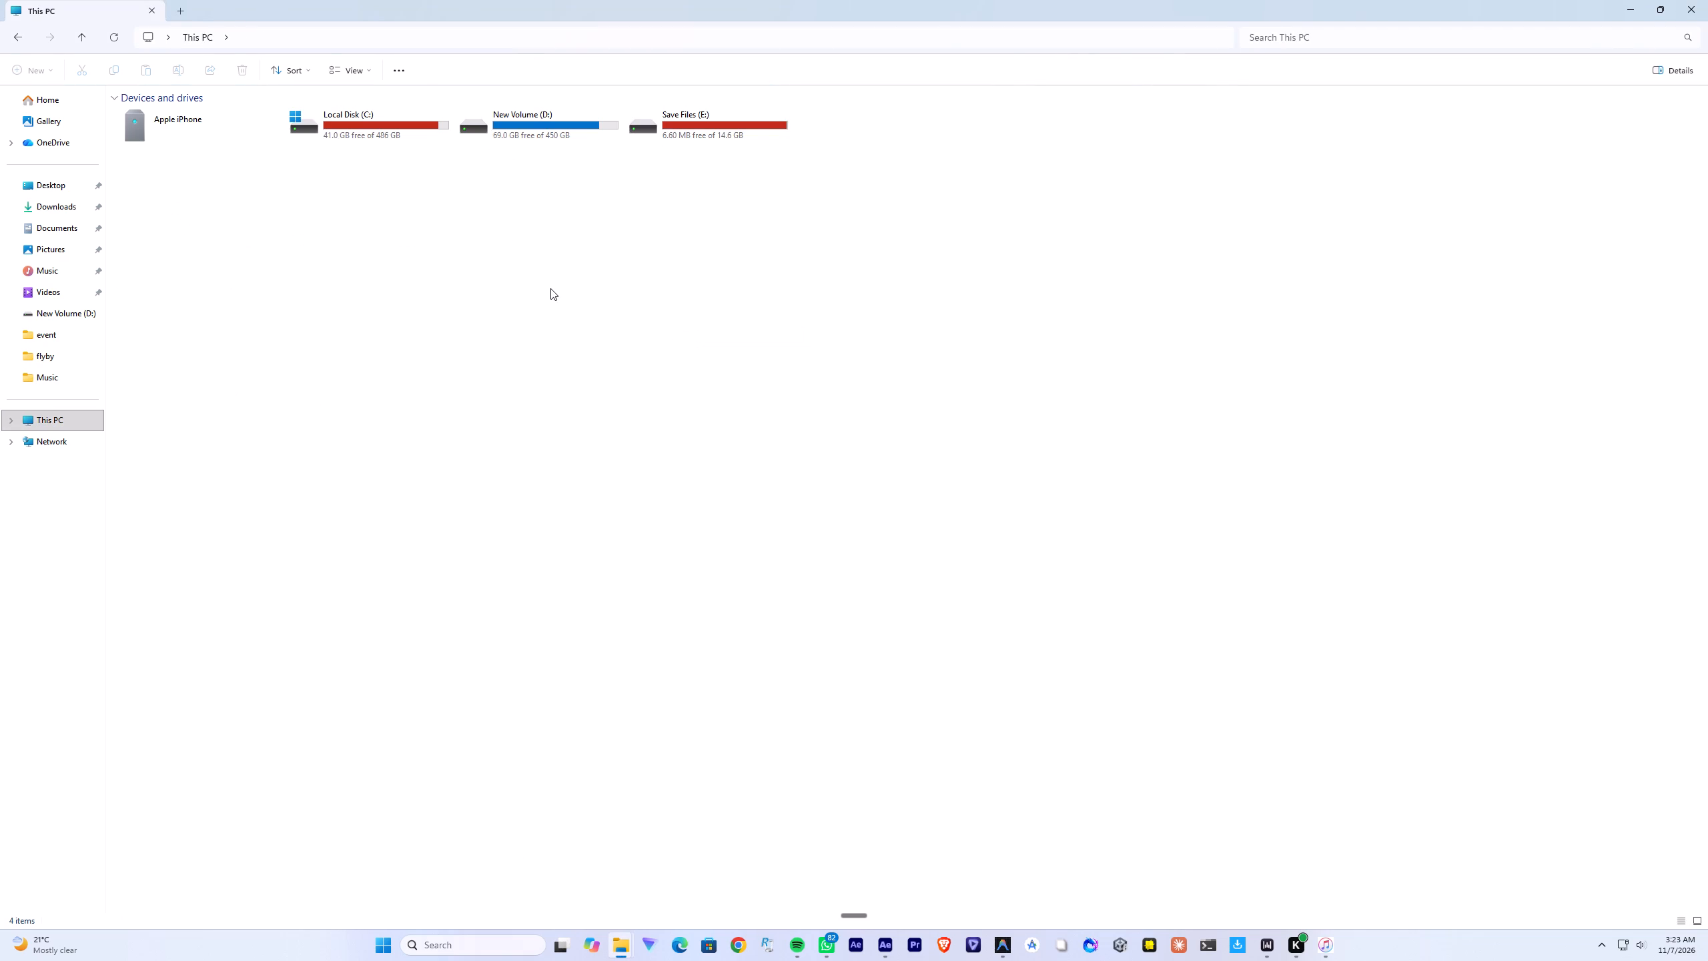
key(alt+Tab)
key(alt+Tab)
key(alt+Tab)
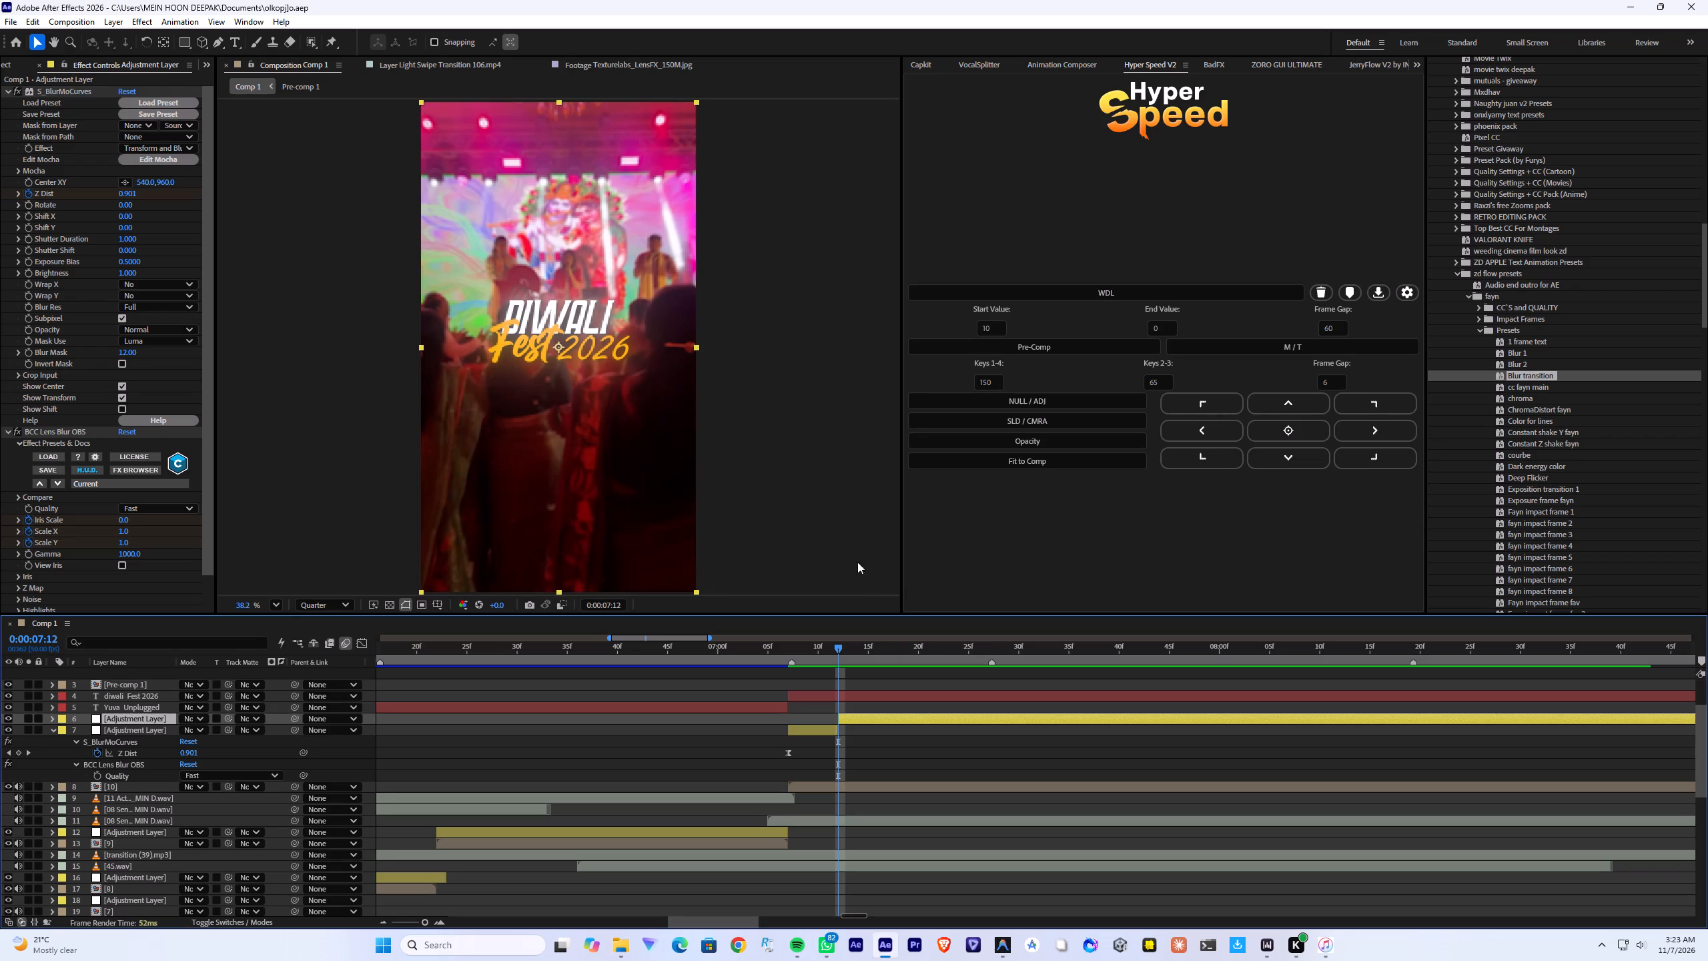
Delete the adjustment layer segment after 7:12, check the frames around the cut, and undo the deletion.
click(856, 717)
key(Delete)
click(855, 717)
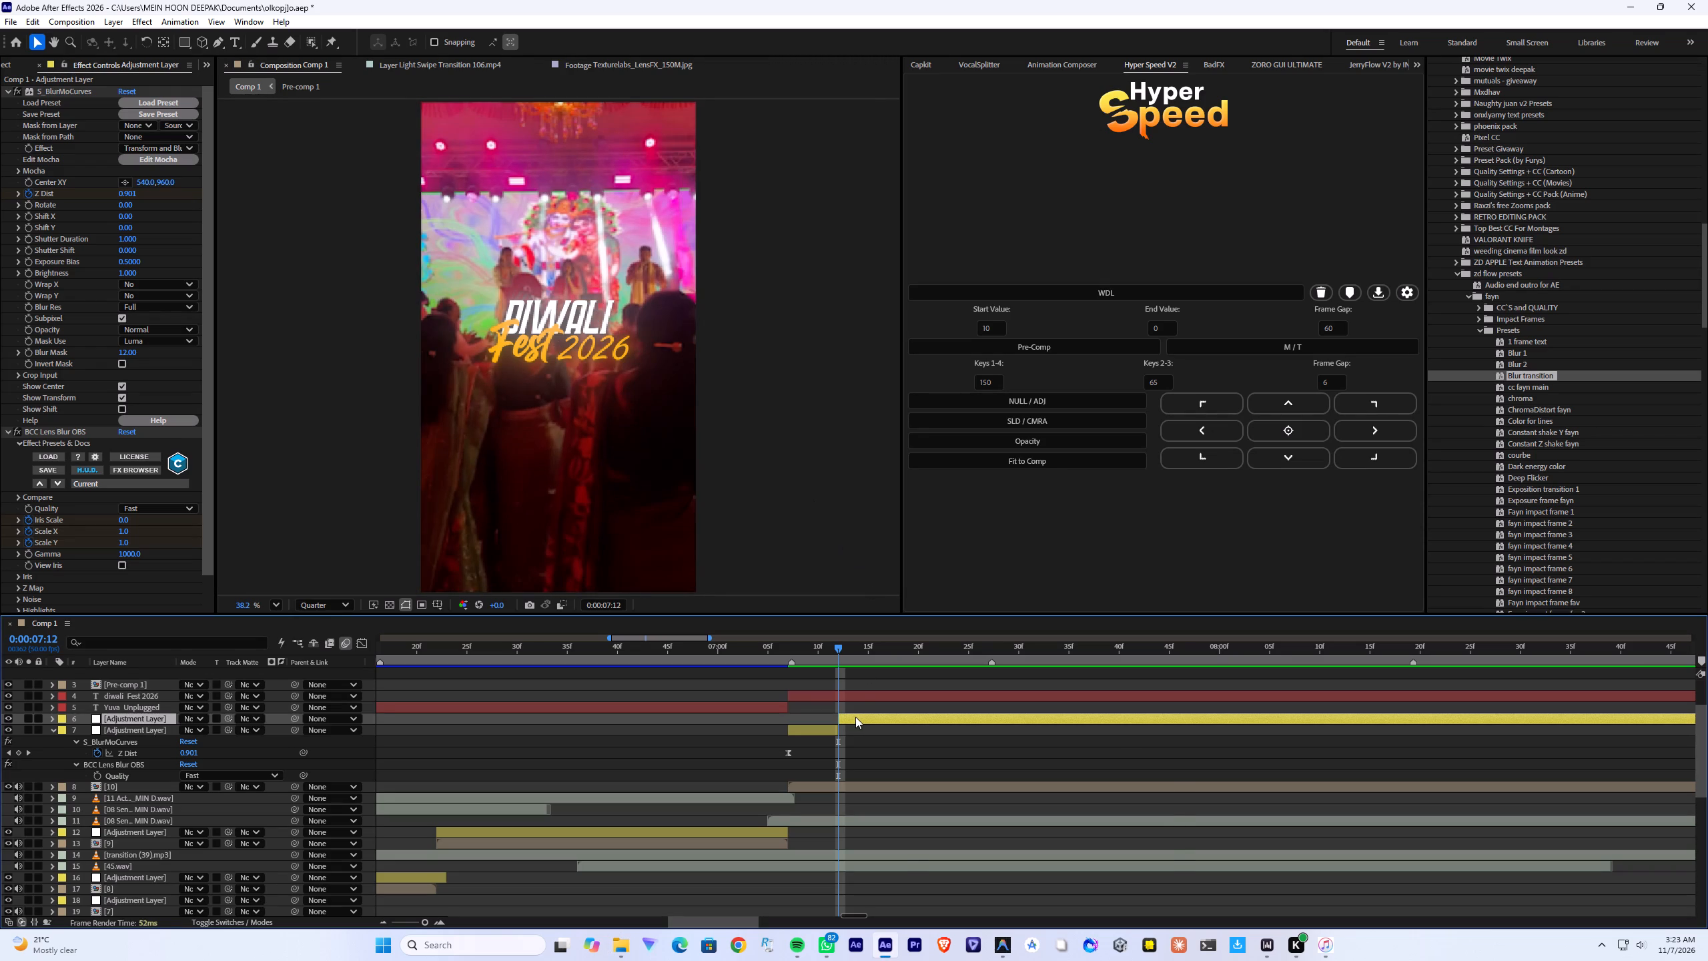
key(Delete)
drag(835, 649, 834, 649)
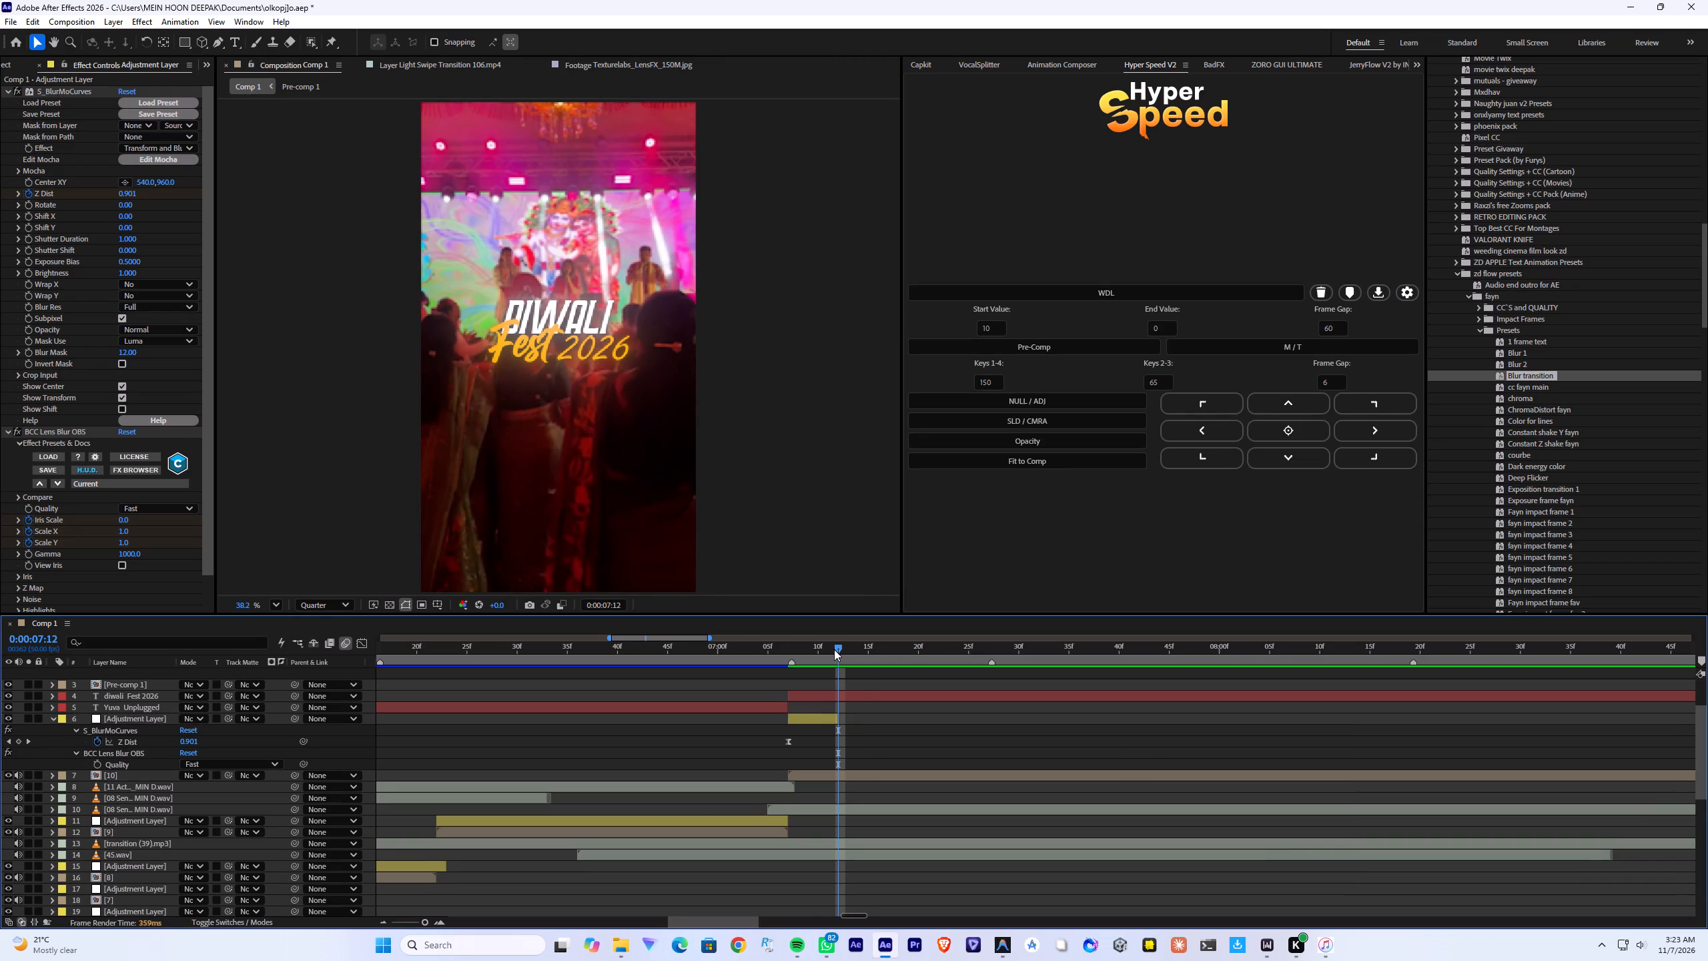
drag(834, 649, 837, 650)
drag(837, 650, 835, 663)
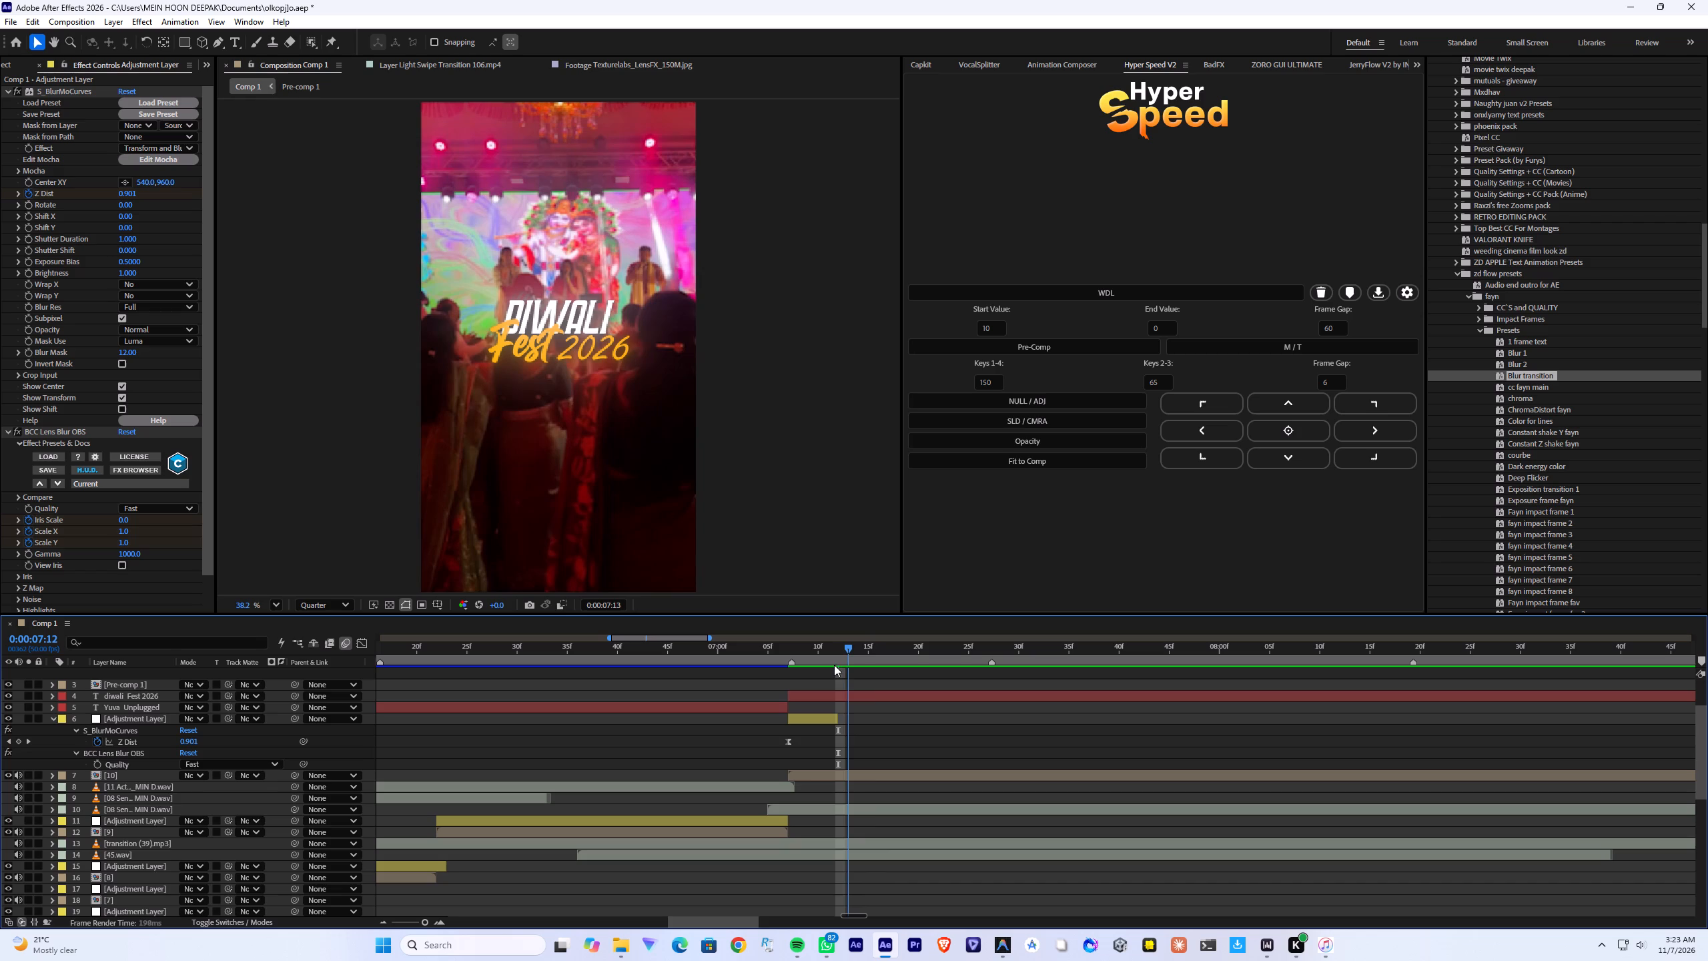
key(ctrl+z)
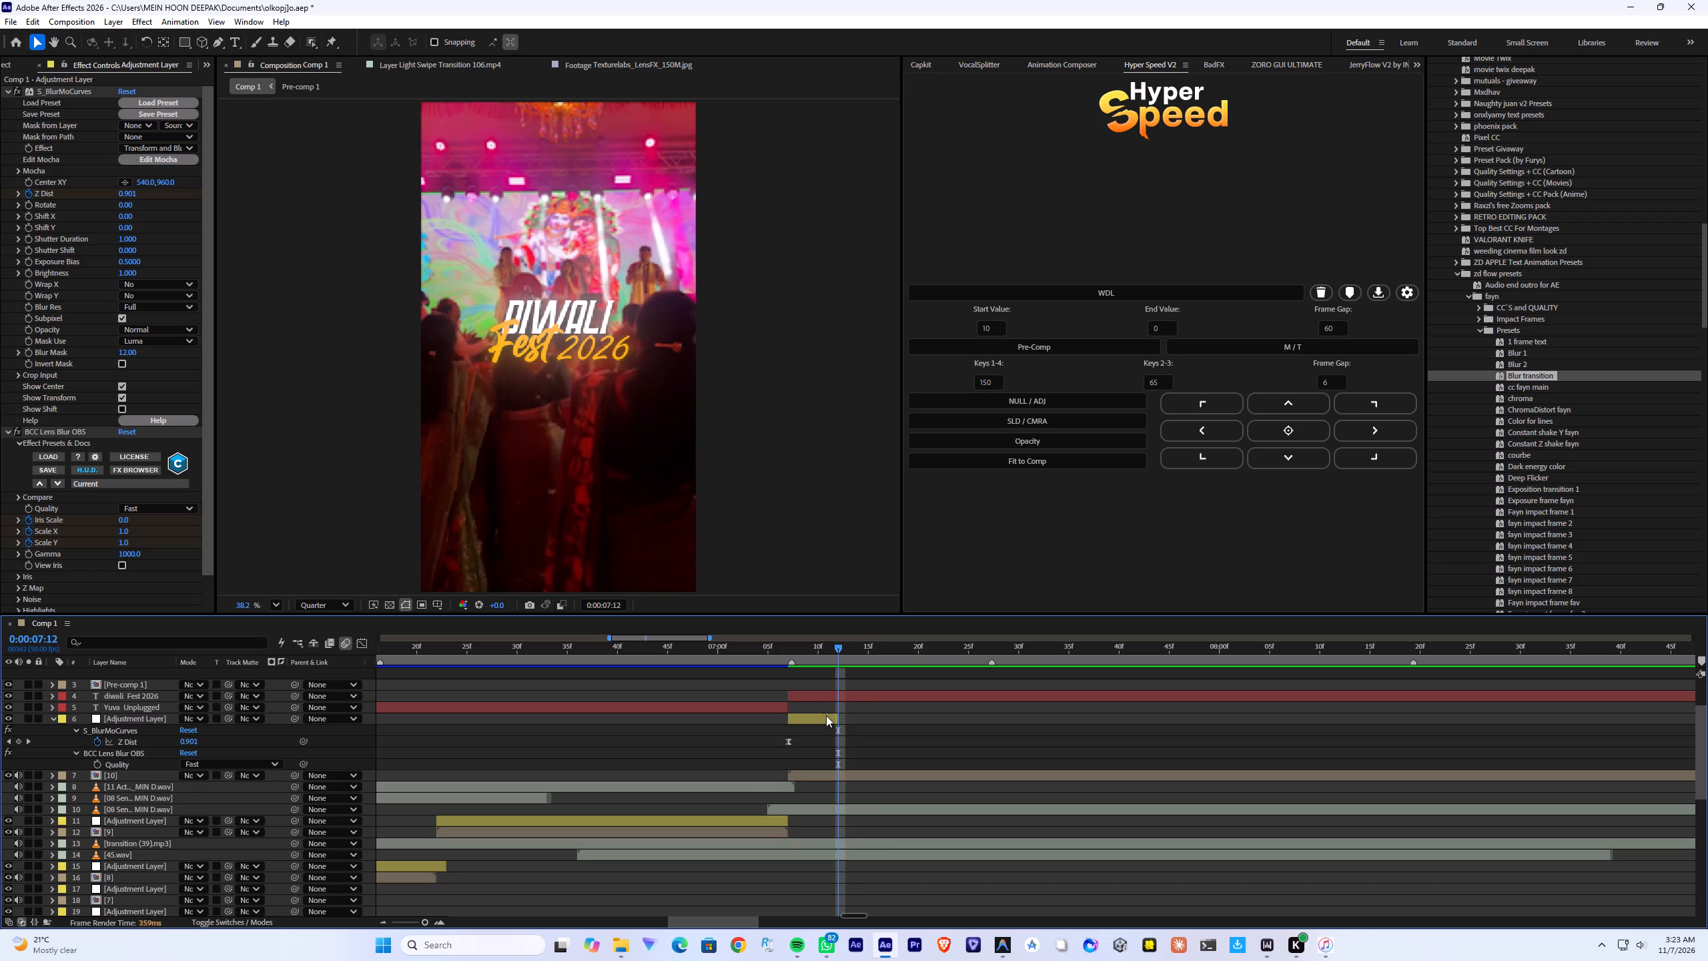
Use Hyper Speed to add an adjustment layer matching the short 7:07–7:12 blur adjustment layer directly above it.
click(819, 729)
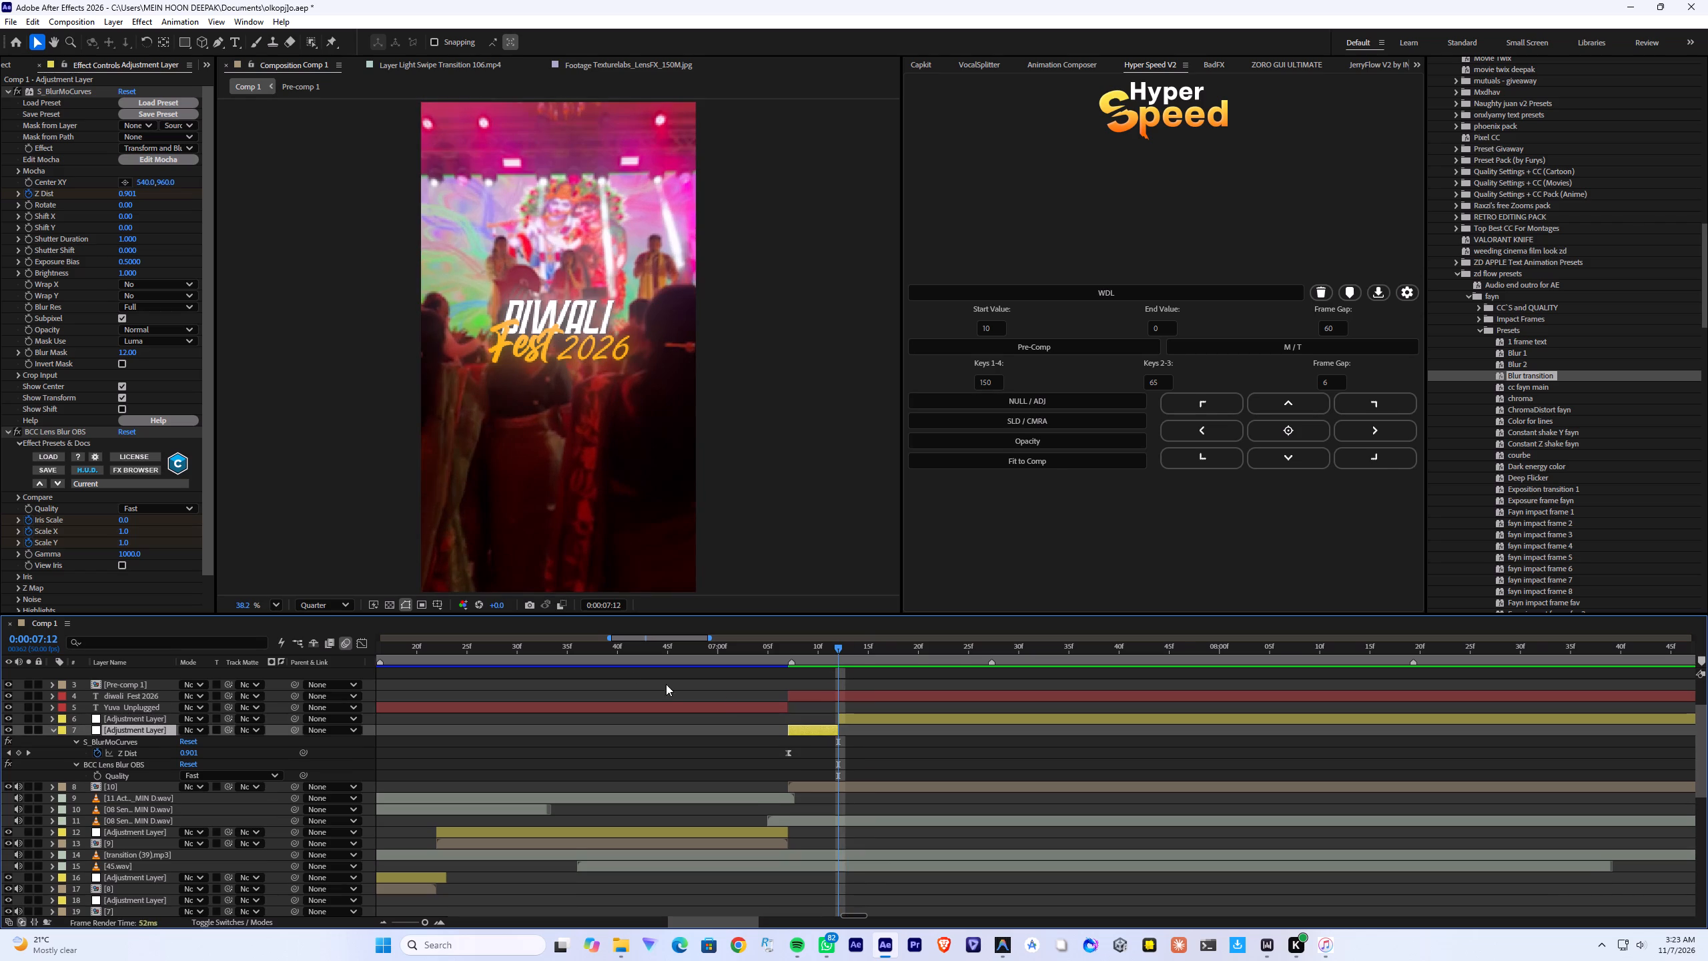
shift+click(1093, 398)
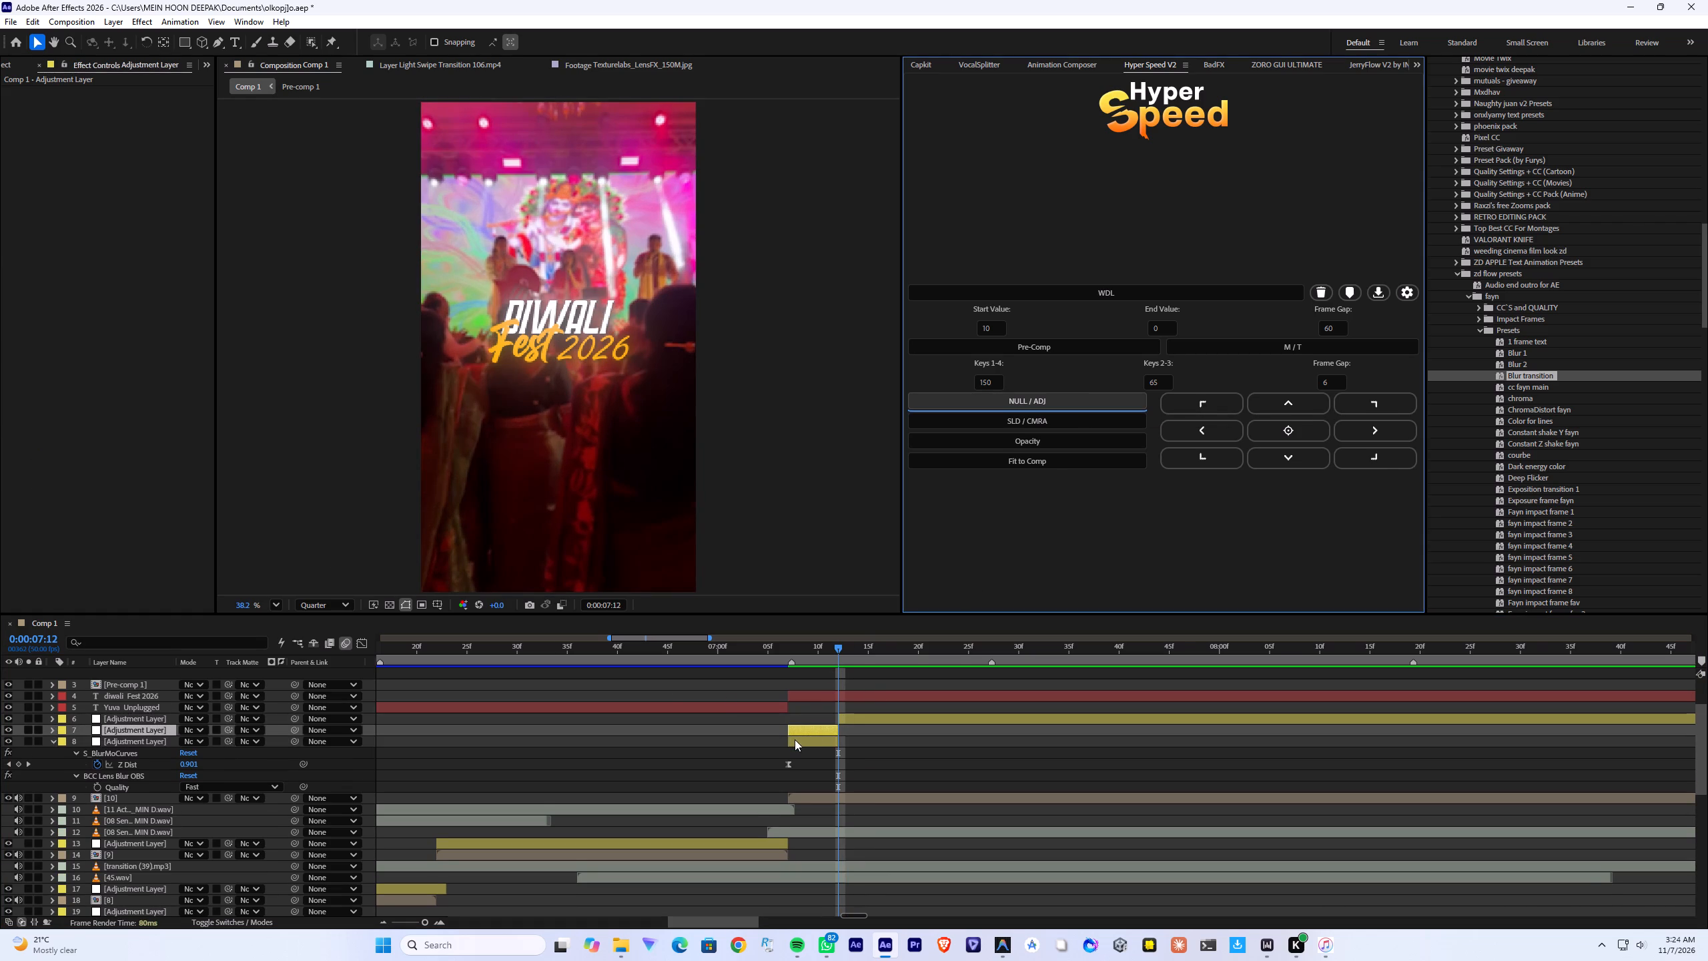
Cut the BCC Lens Blur OBS effect from the original 7:07–7:12 adjustment layer.
click(794, 741)
click(59, 430)
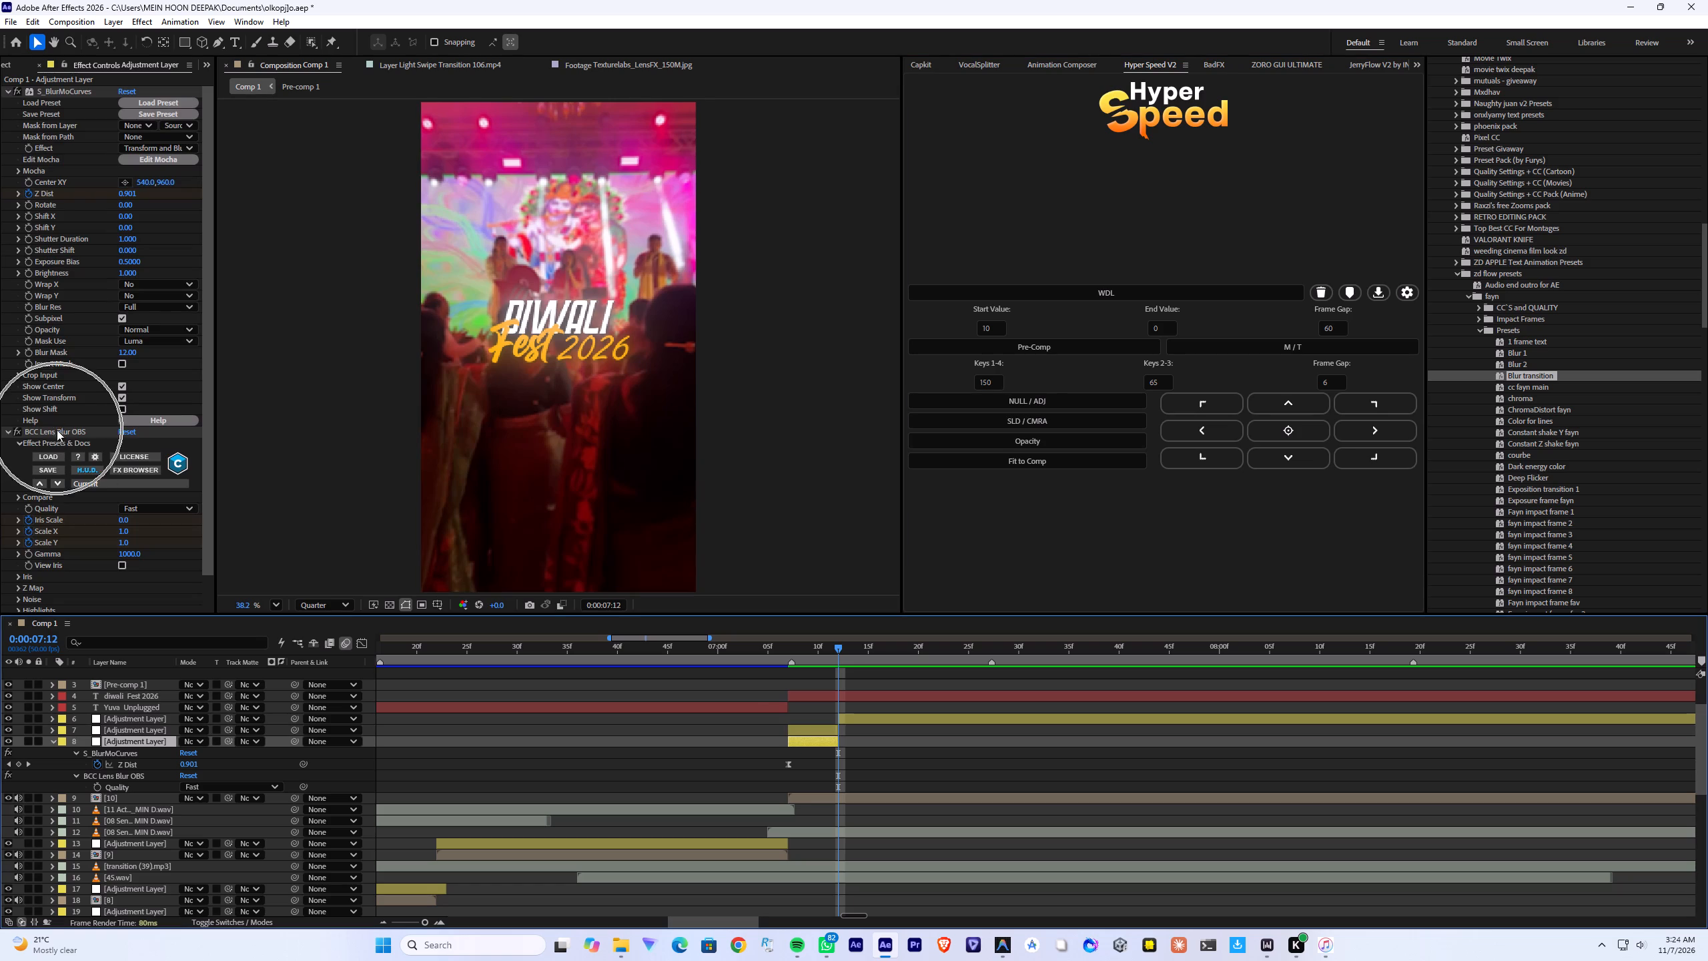
key(ctrl+x)
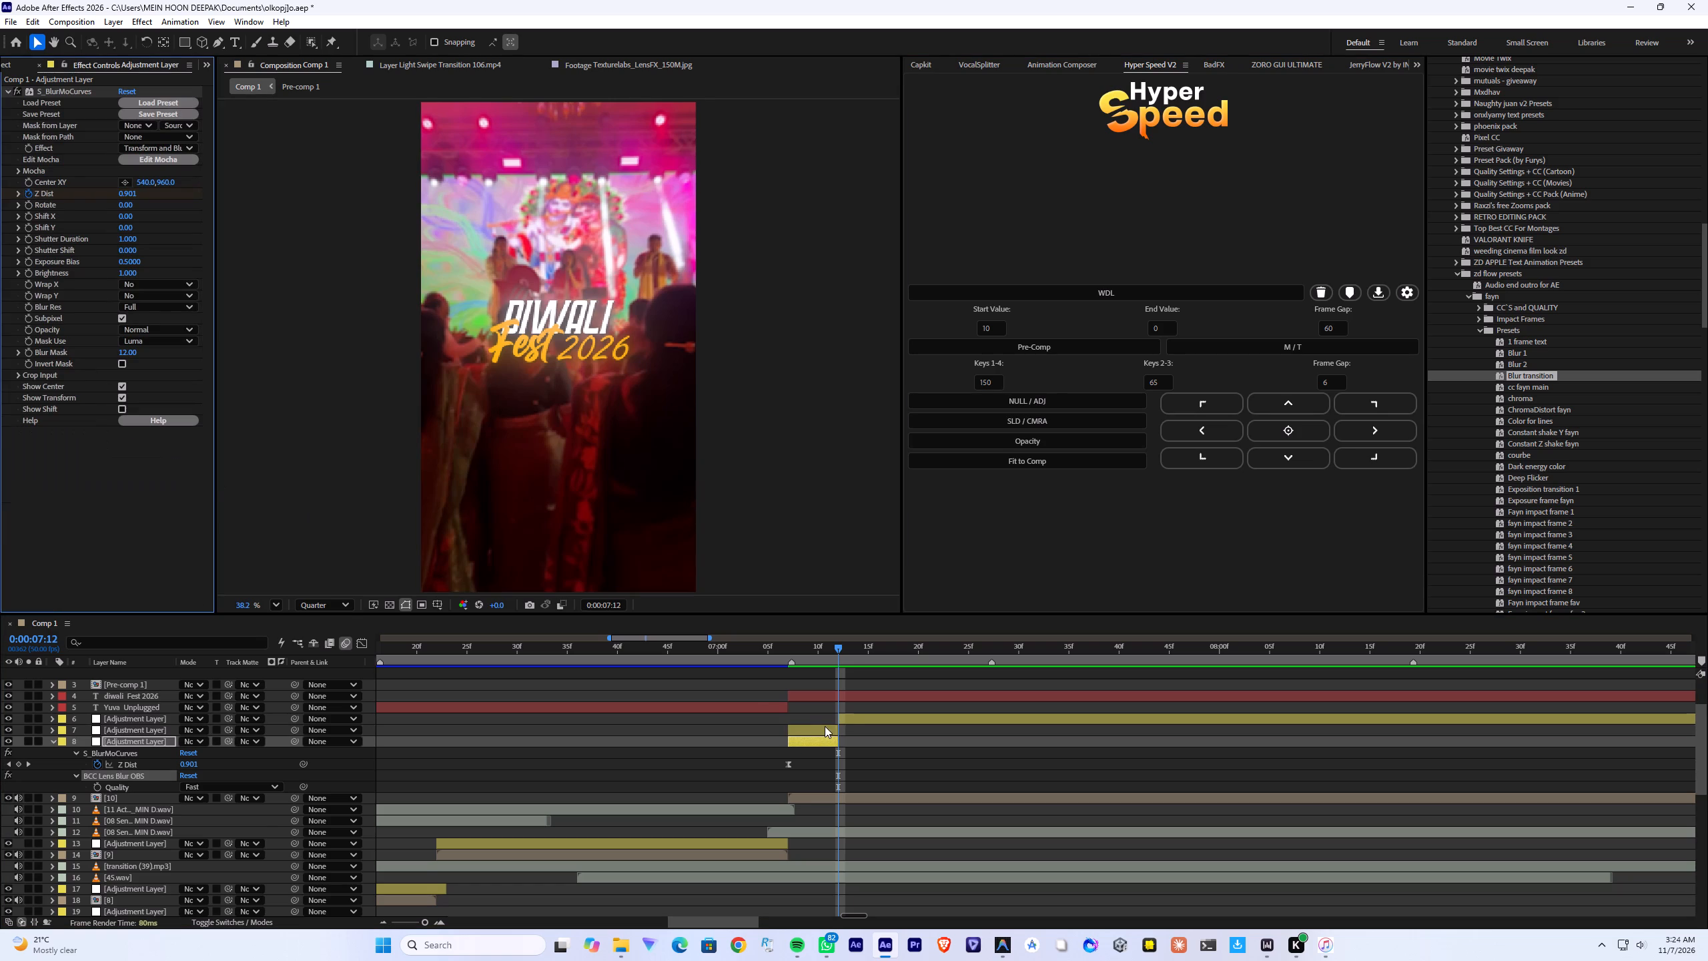
Paste the BCC Lens Blur OBS effect onto the new short adjustment layer, starting at 7:07.
click(823, 727)
alt+scroll(802, 729, up, 3)
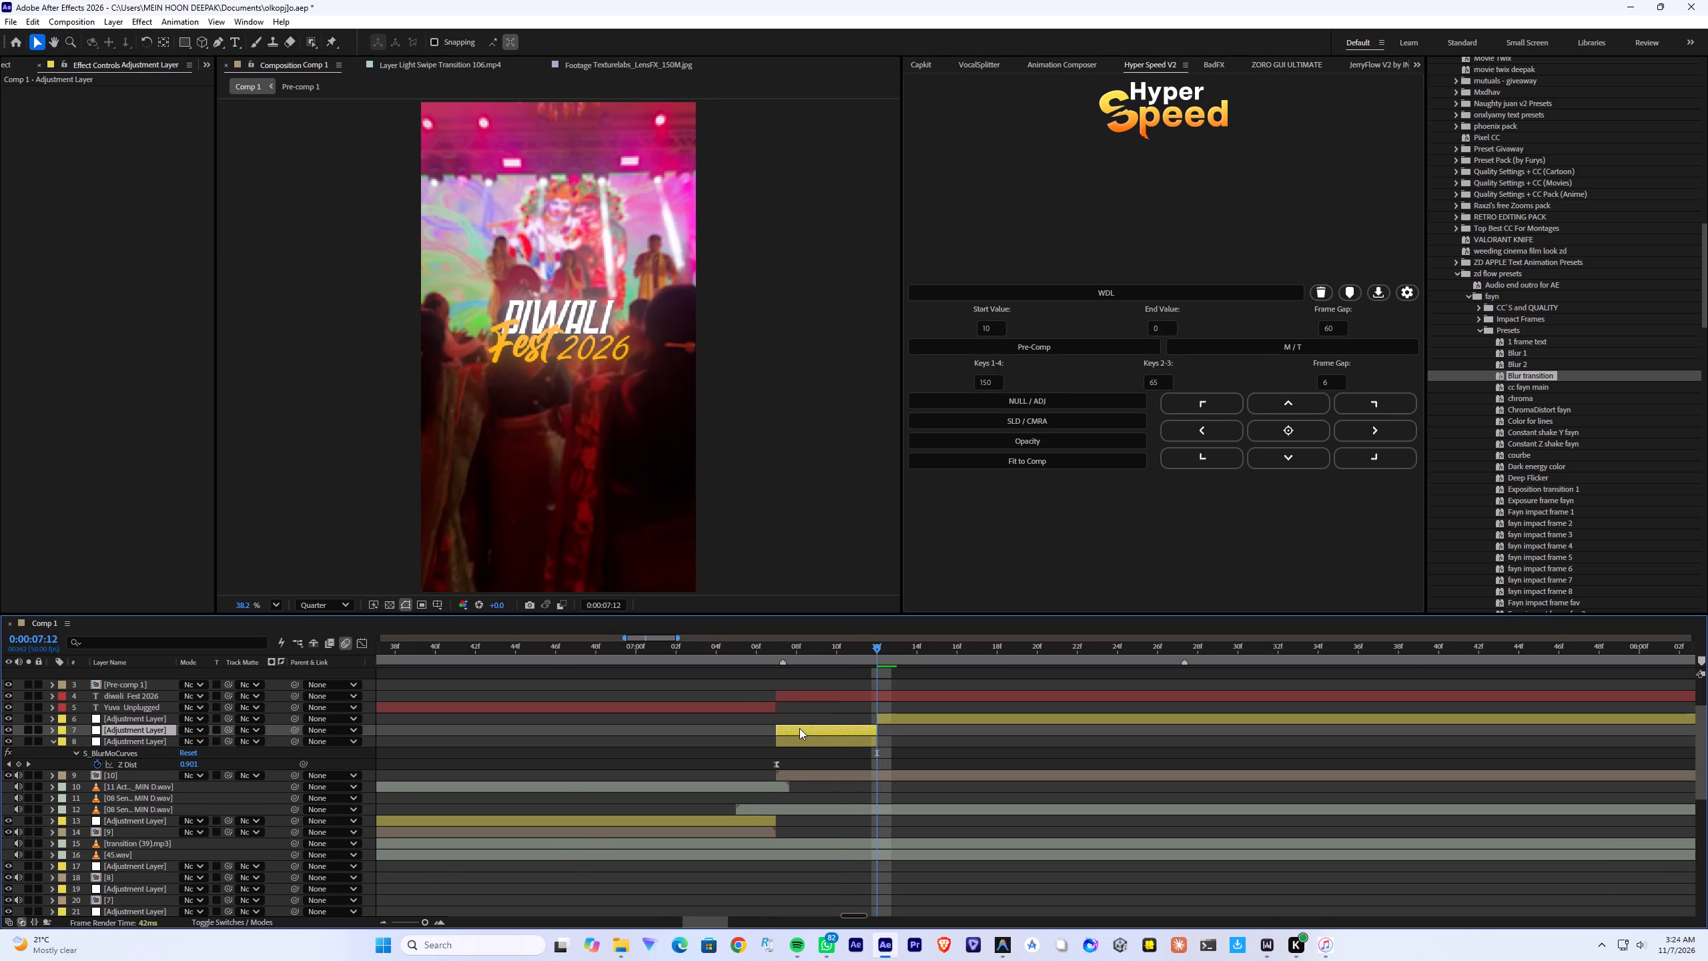
click(776, 647)
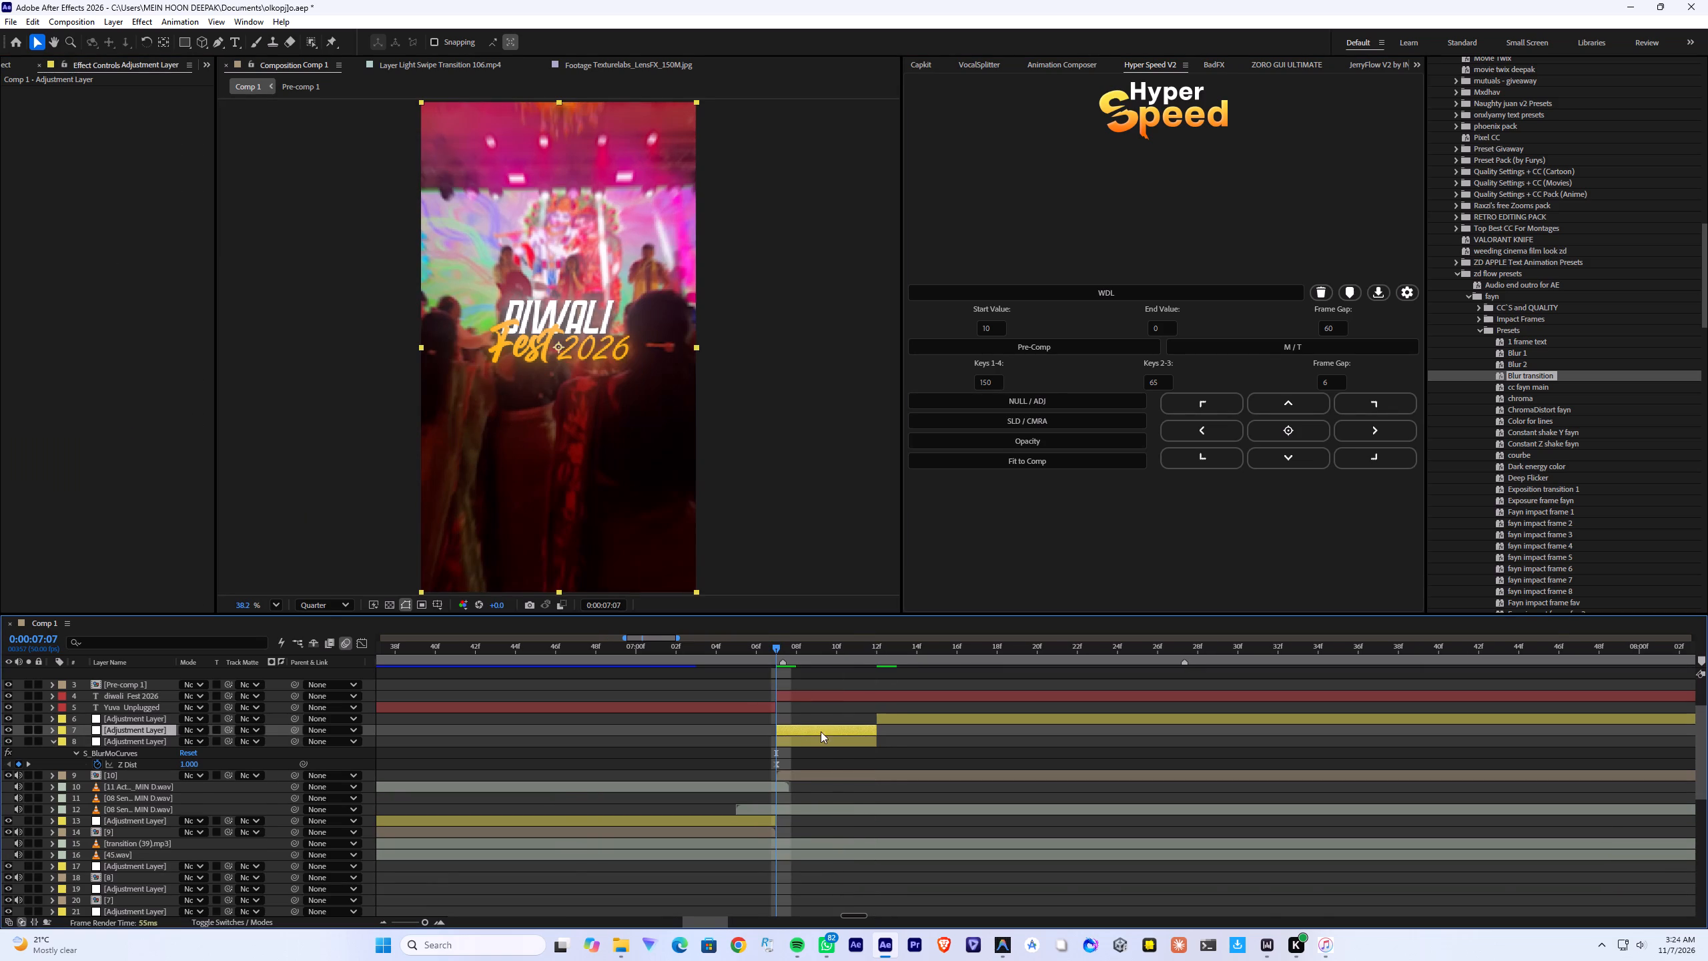
key(ctrl+v)
alt+scroll(753, 723, down, 1)
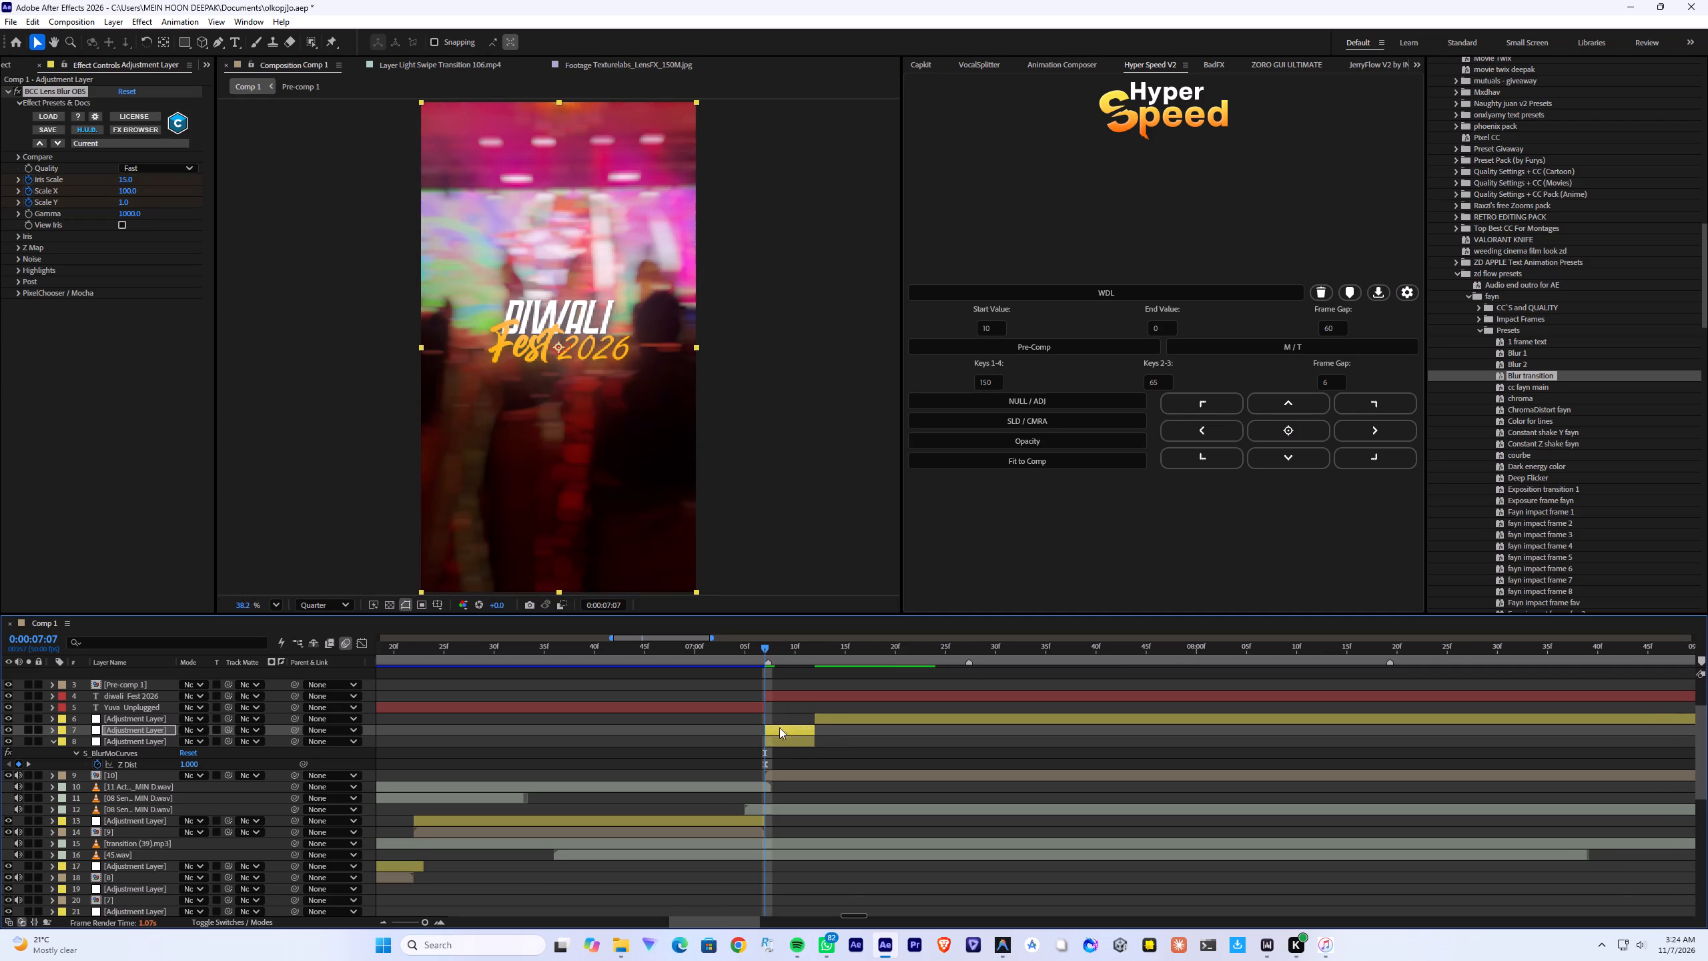
Delete the original 7:07–7:12 adjustment layer and extend the long adjustment layer's start back to 7:07.
click(794, 743)
key(Delete)
drag(812, 715, 768, 720)
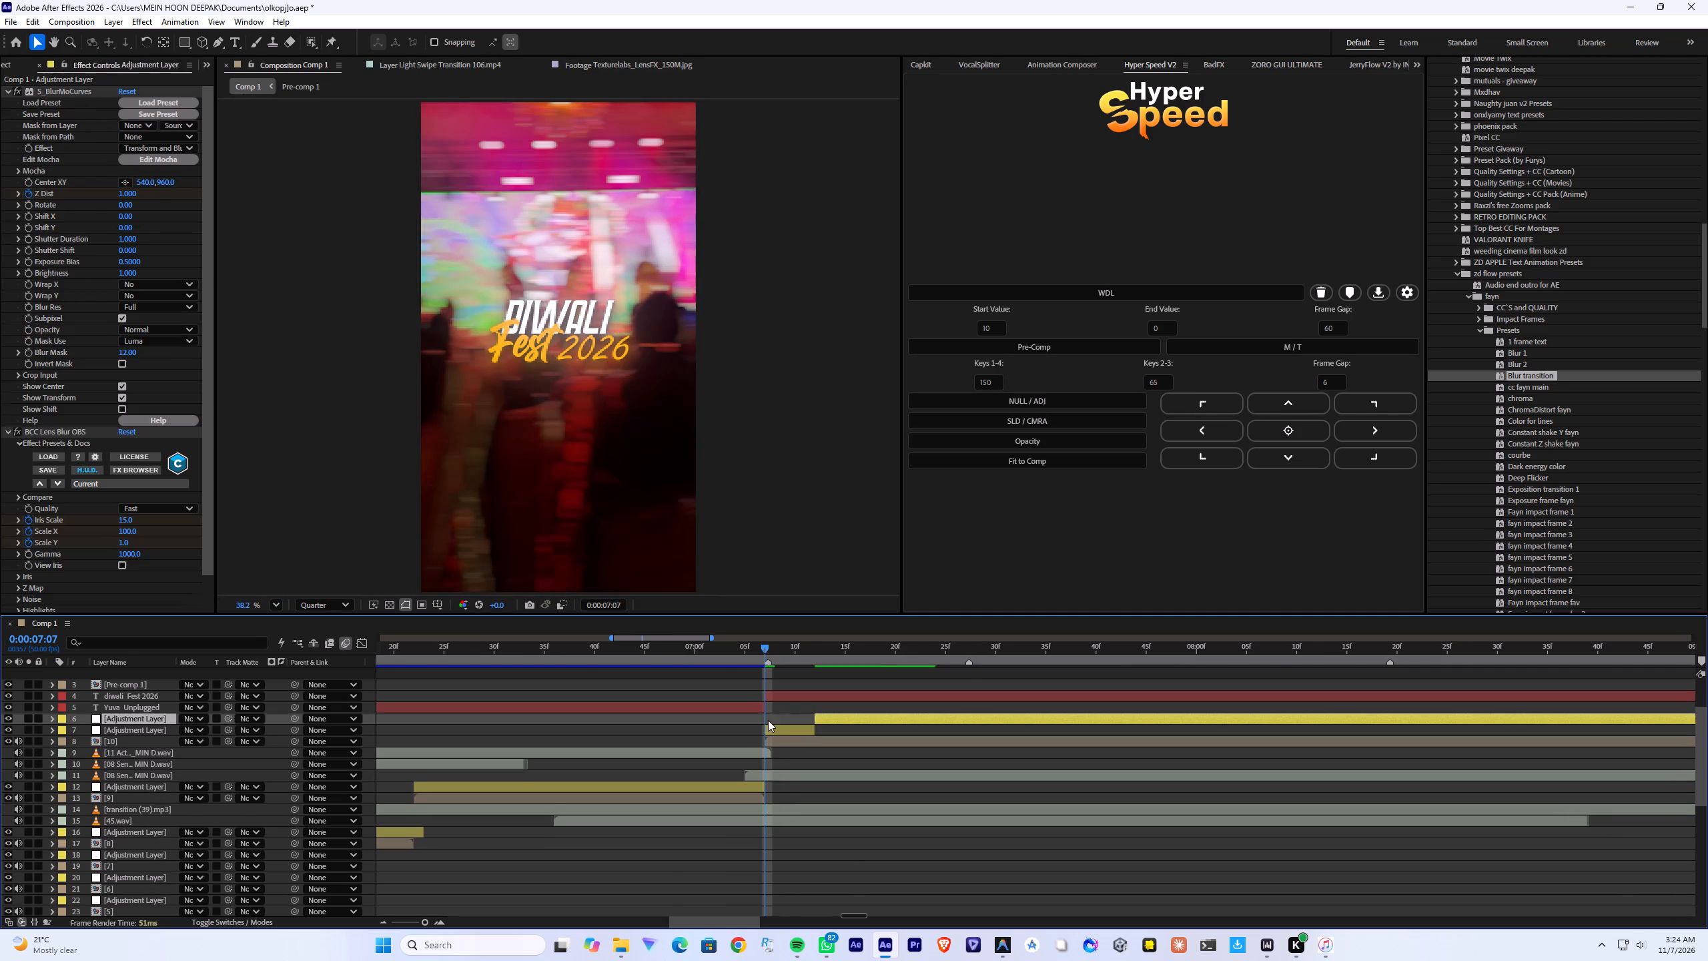
drag(768, 720, 763, 720)
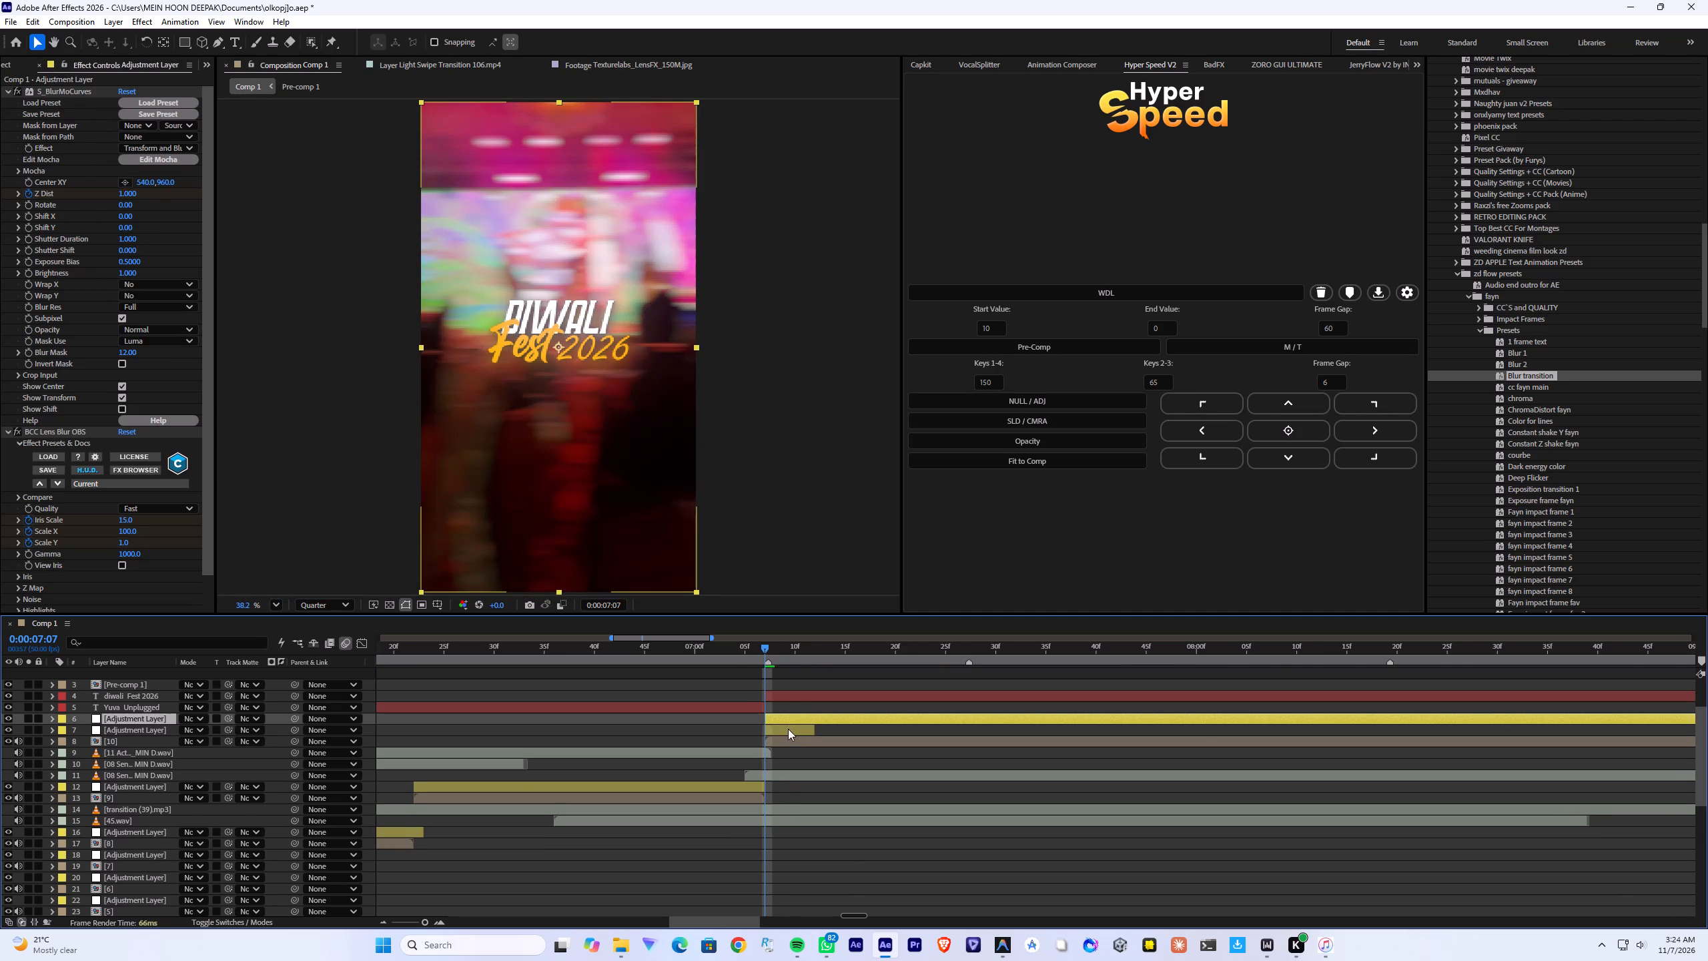
Reveal the long adjustment layer's keyframes, split the layer at 10:21 and delete the part after the cut.
key(u)
scroll(793, 695, down, 3)
scroll(793, 695, up, 2)
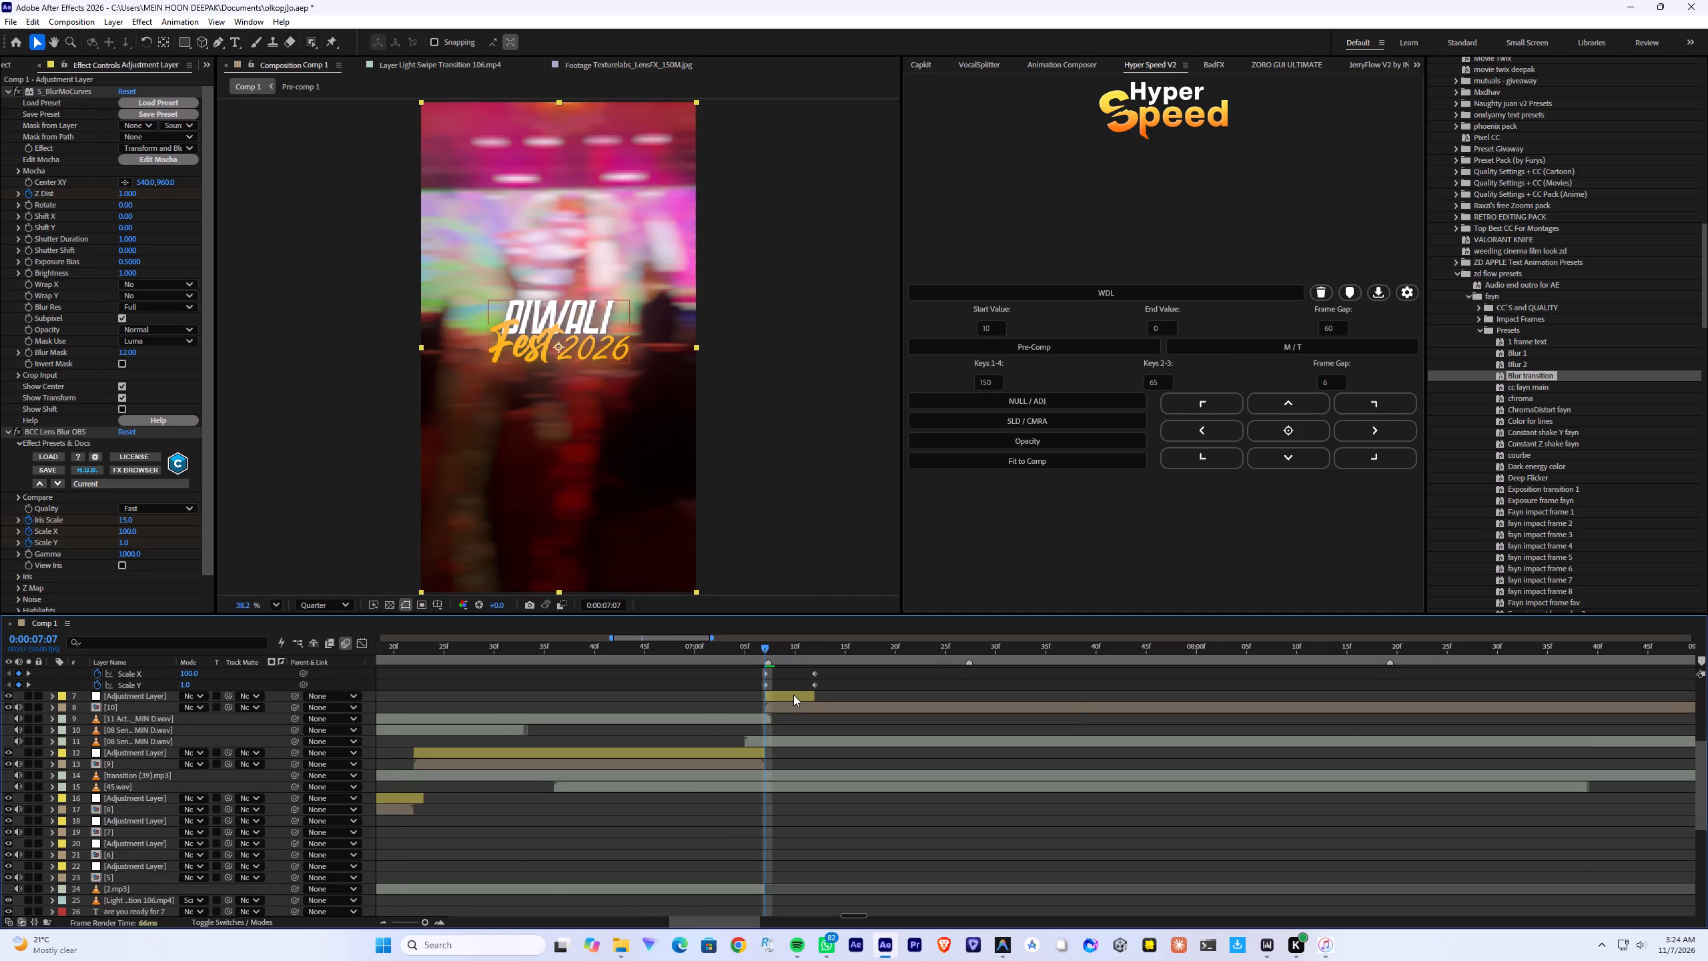
scroll(793, 695, up, 1)
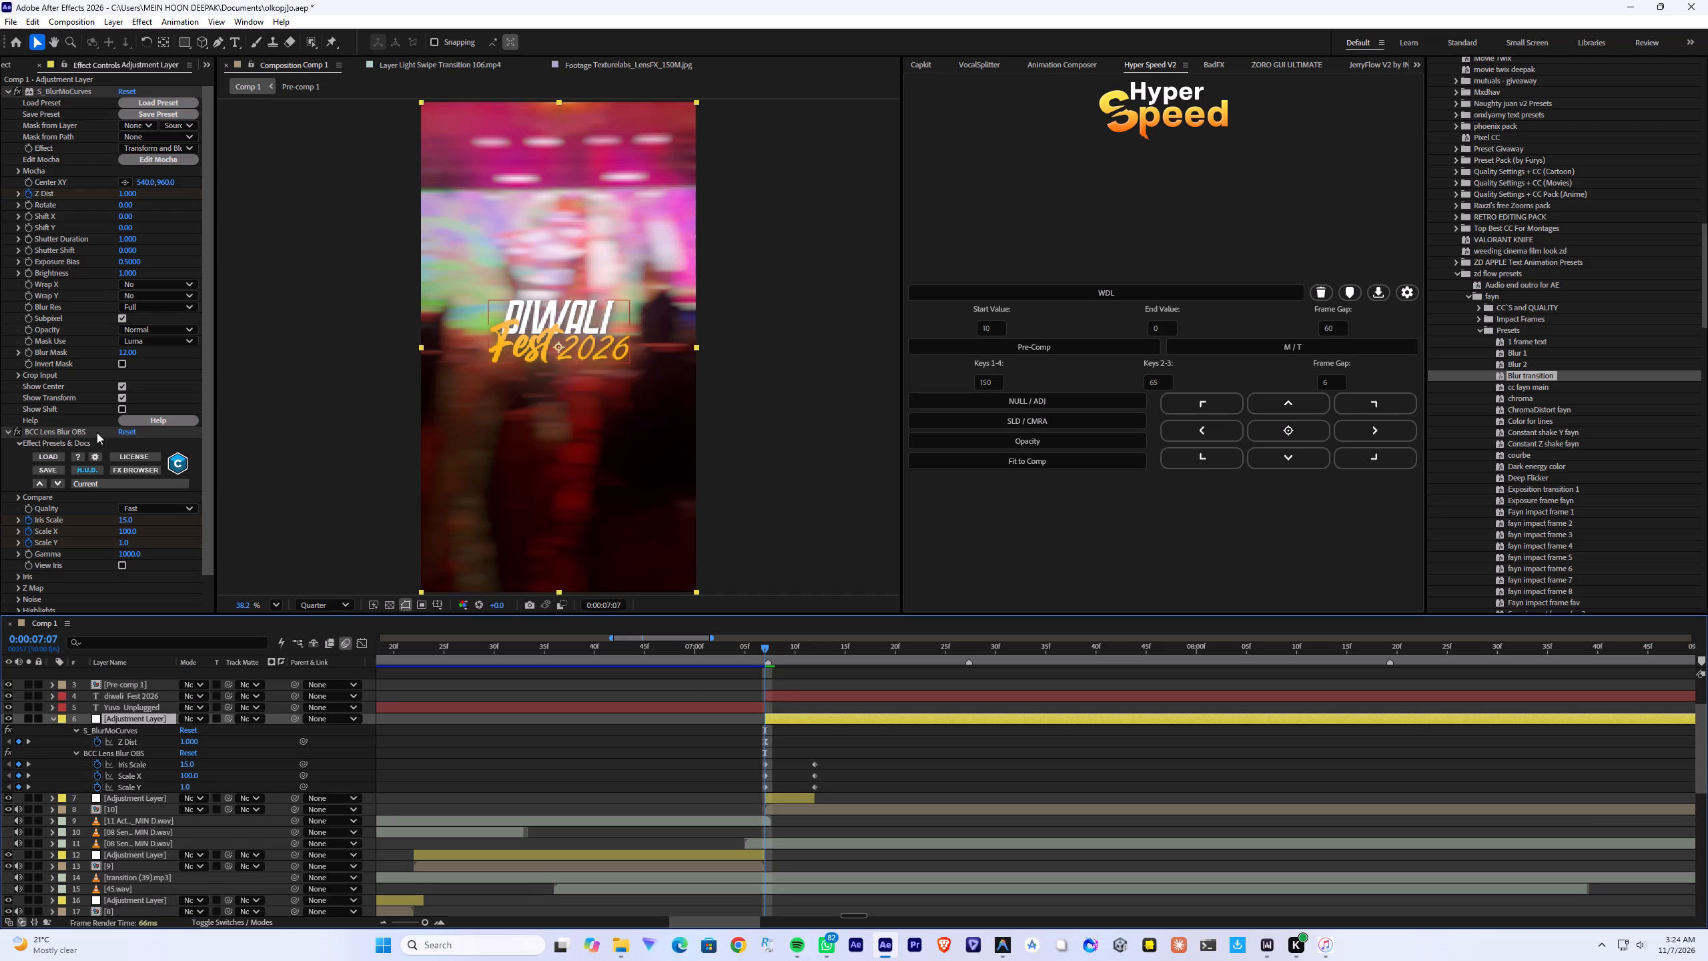
alt+scroll(618, 679, down, 4)
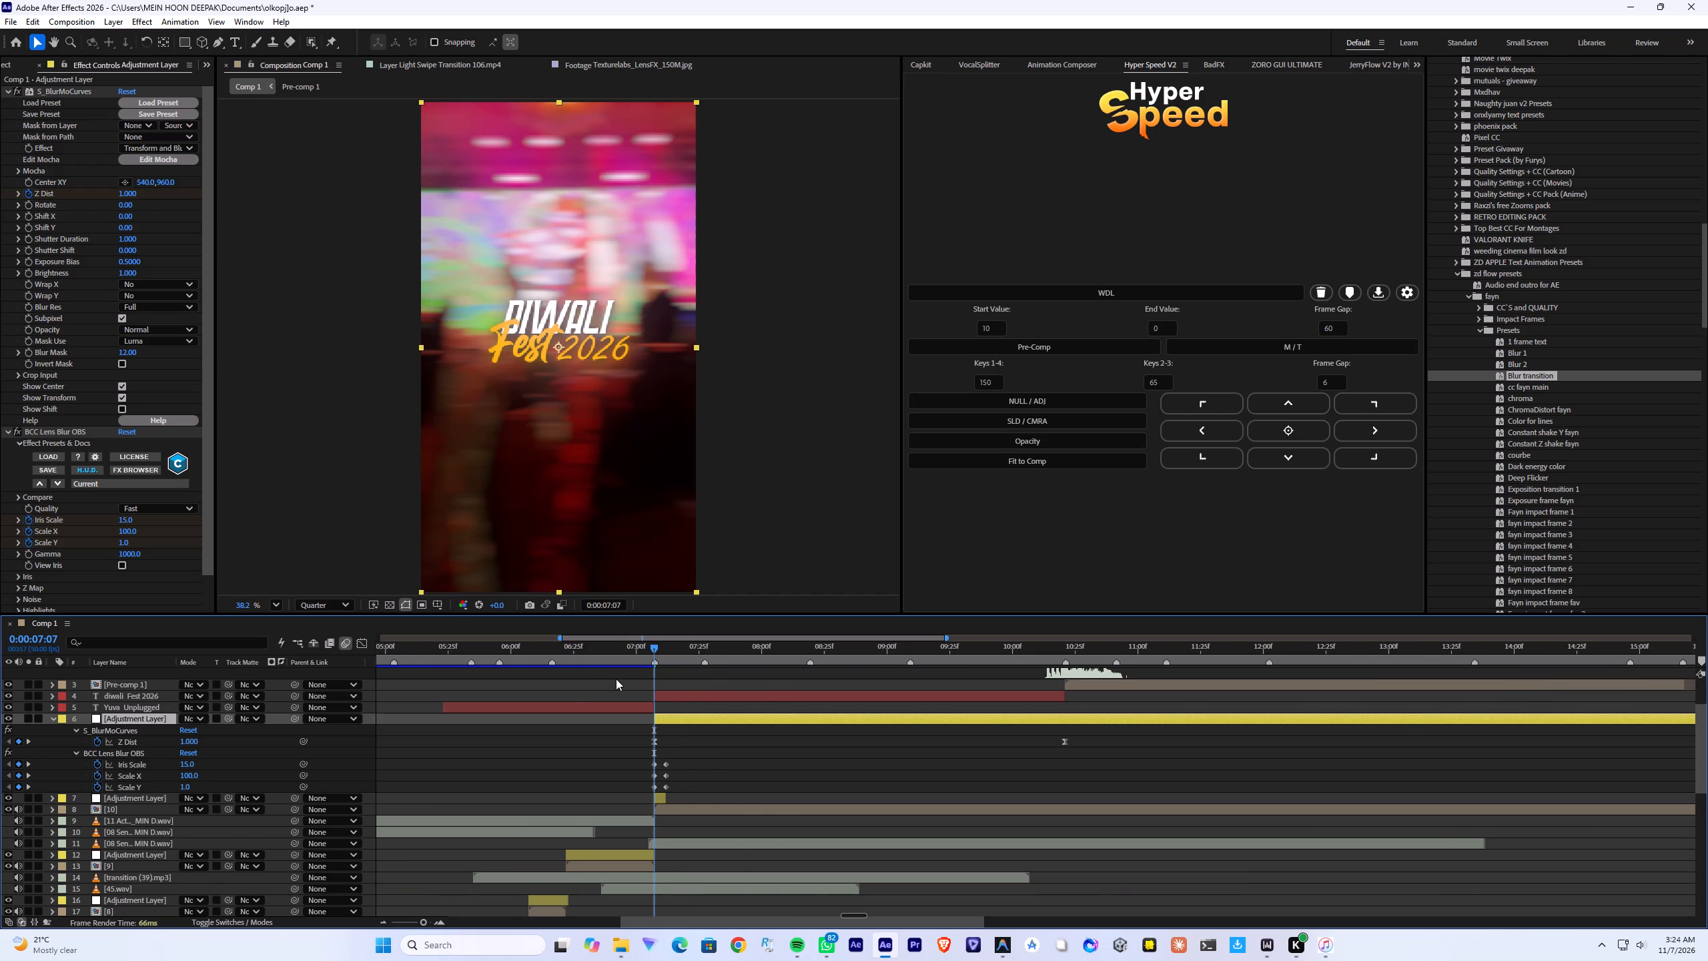
alt+scroll(570, 690, up, 2)
alt+scroll(573, 689, down, 4)
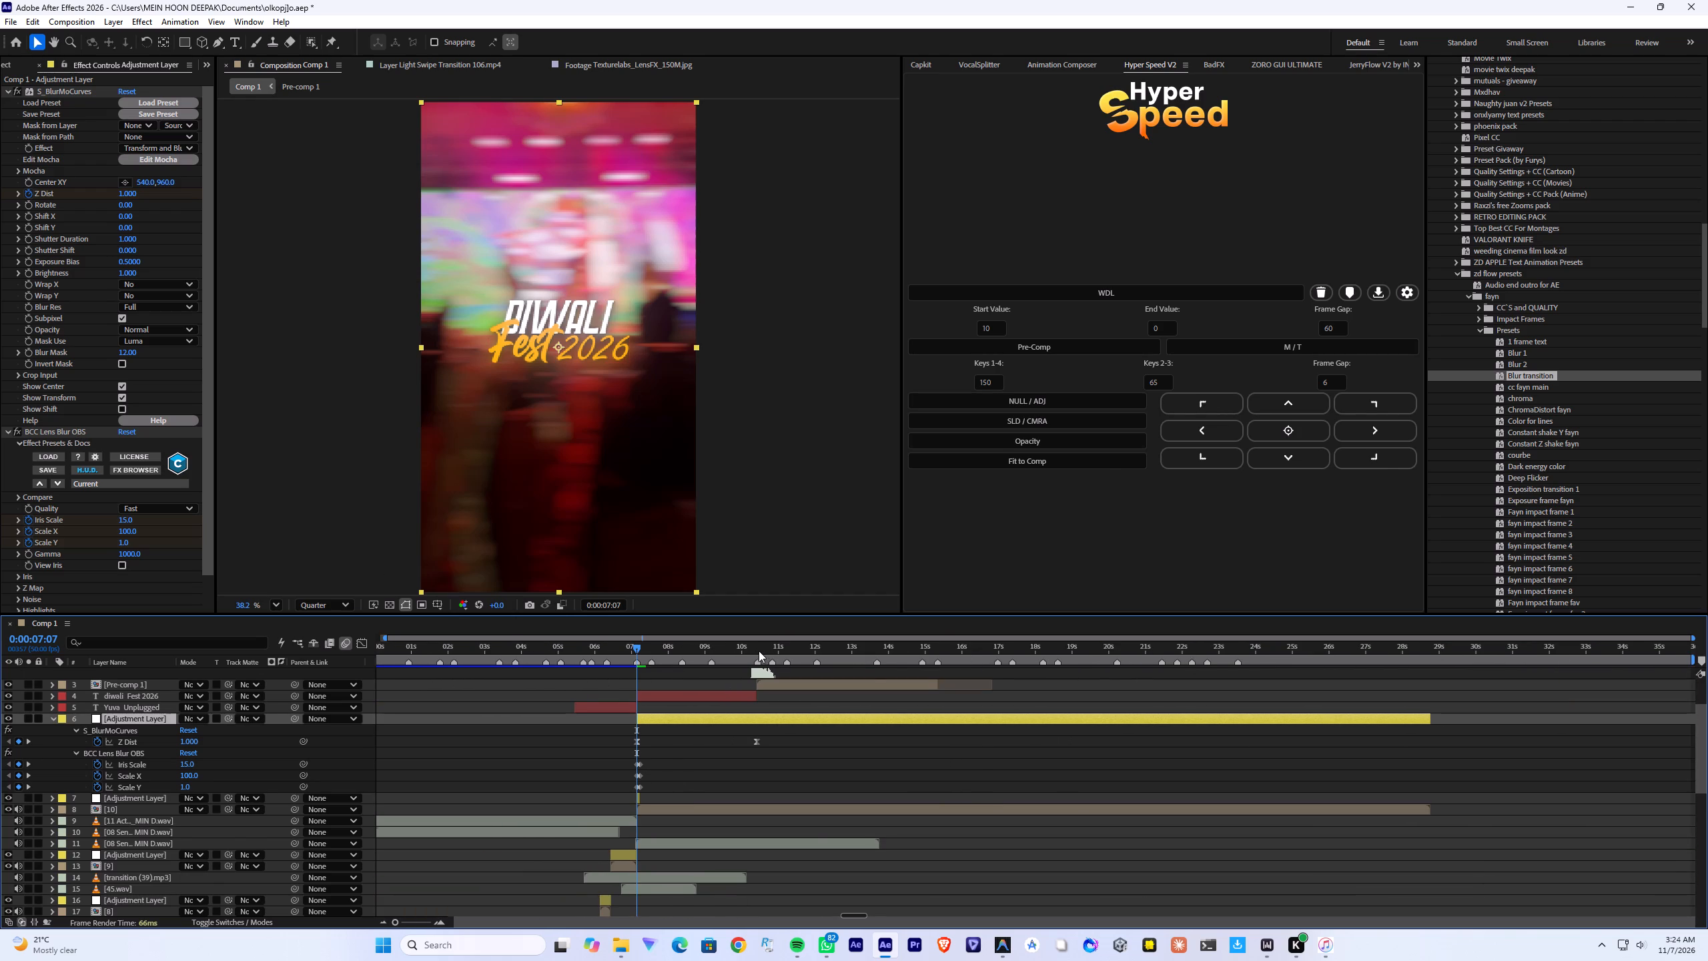
click(755, 651)
click(757, 651)
alt+scroll(758, 655, up, 2)
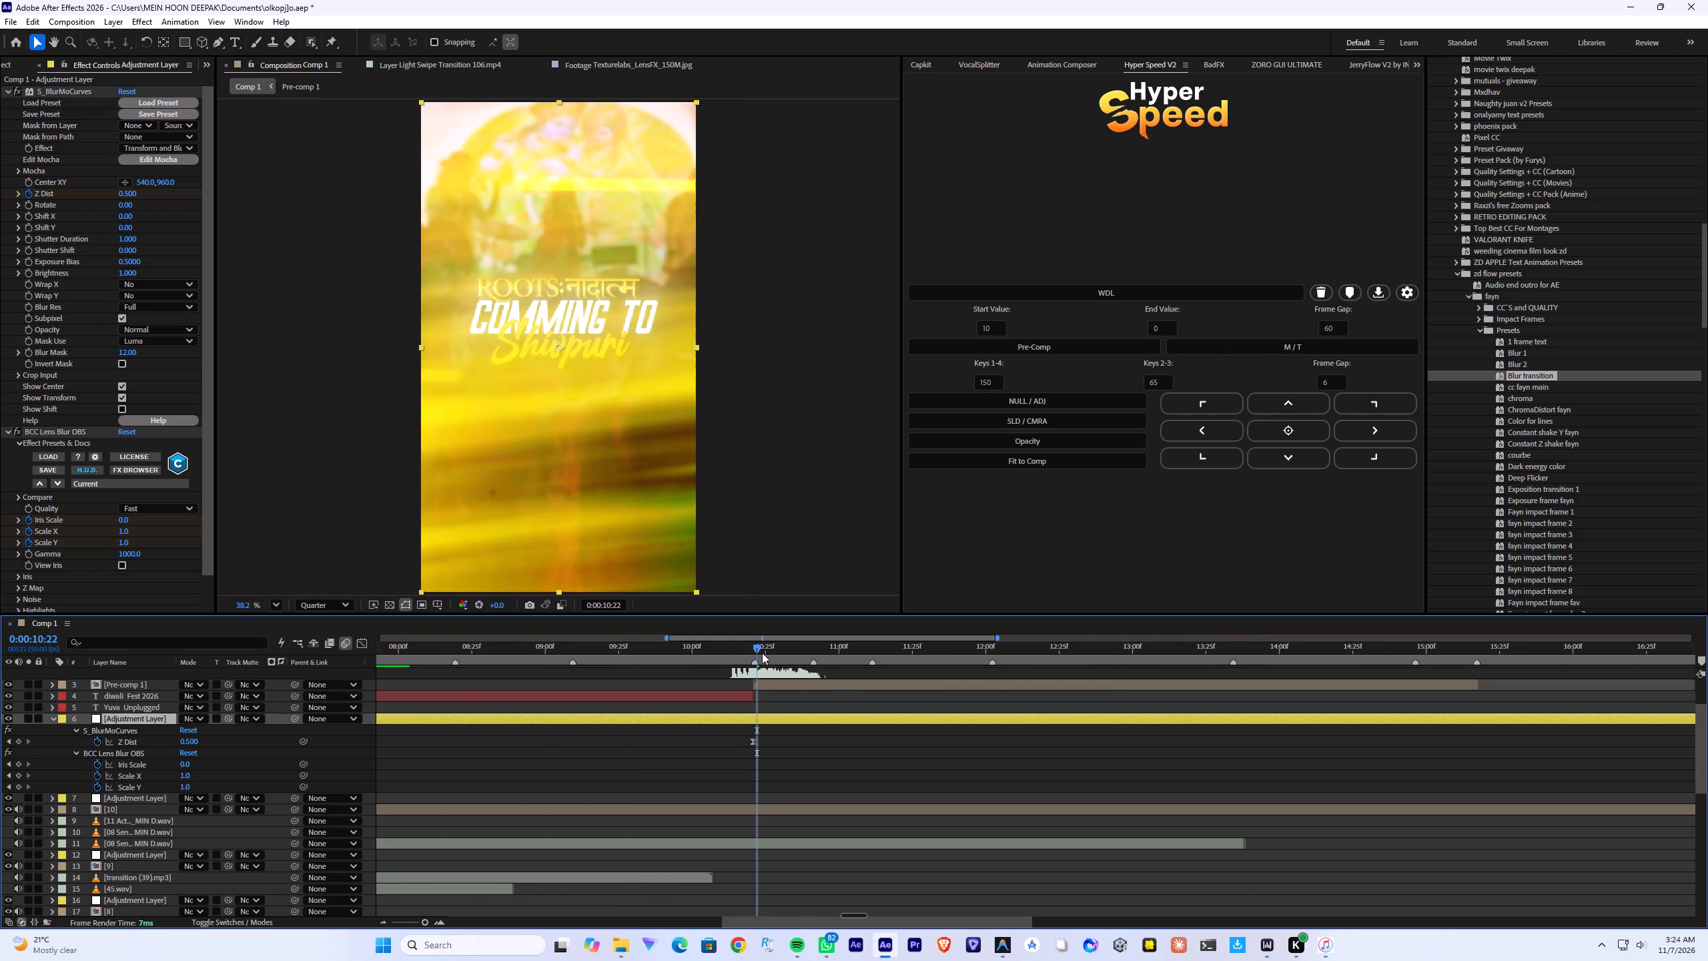
click(756, 649)
key(ctrl+shift+d)
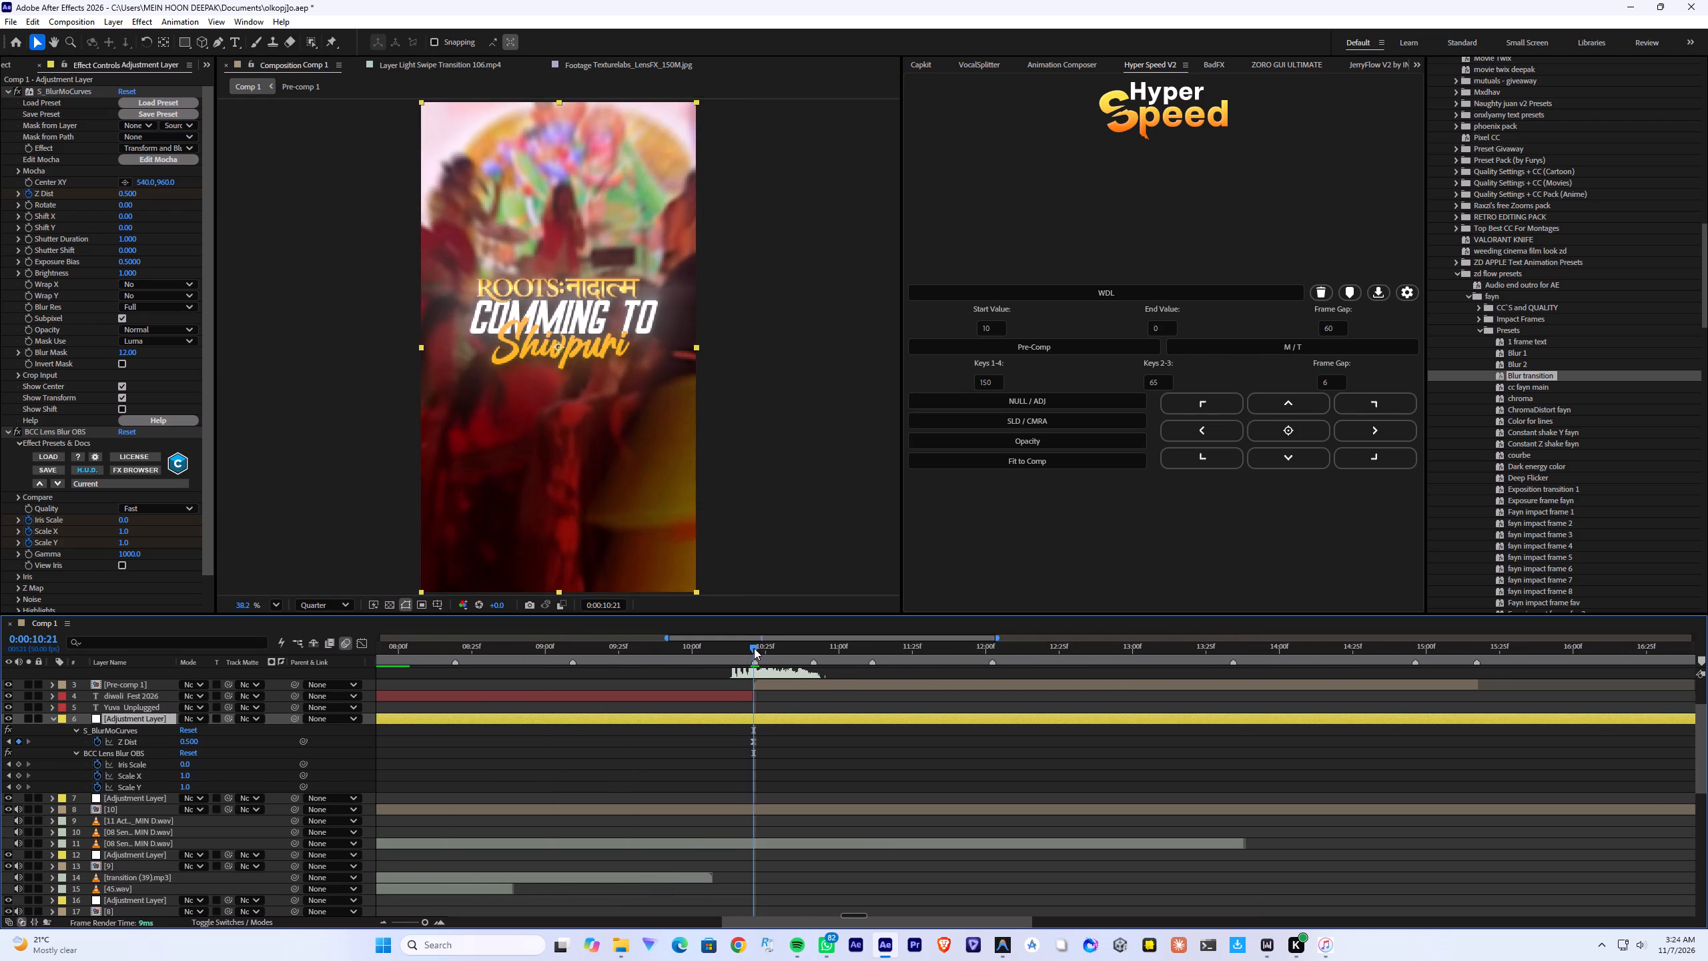
key(Delete)
Reveal the lens-blur keyframes of the short adjustment layer at 7:07 and save the project.
drag(755, 647, 523, 671)
alt+scroll(738, 733, down, 3)
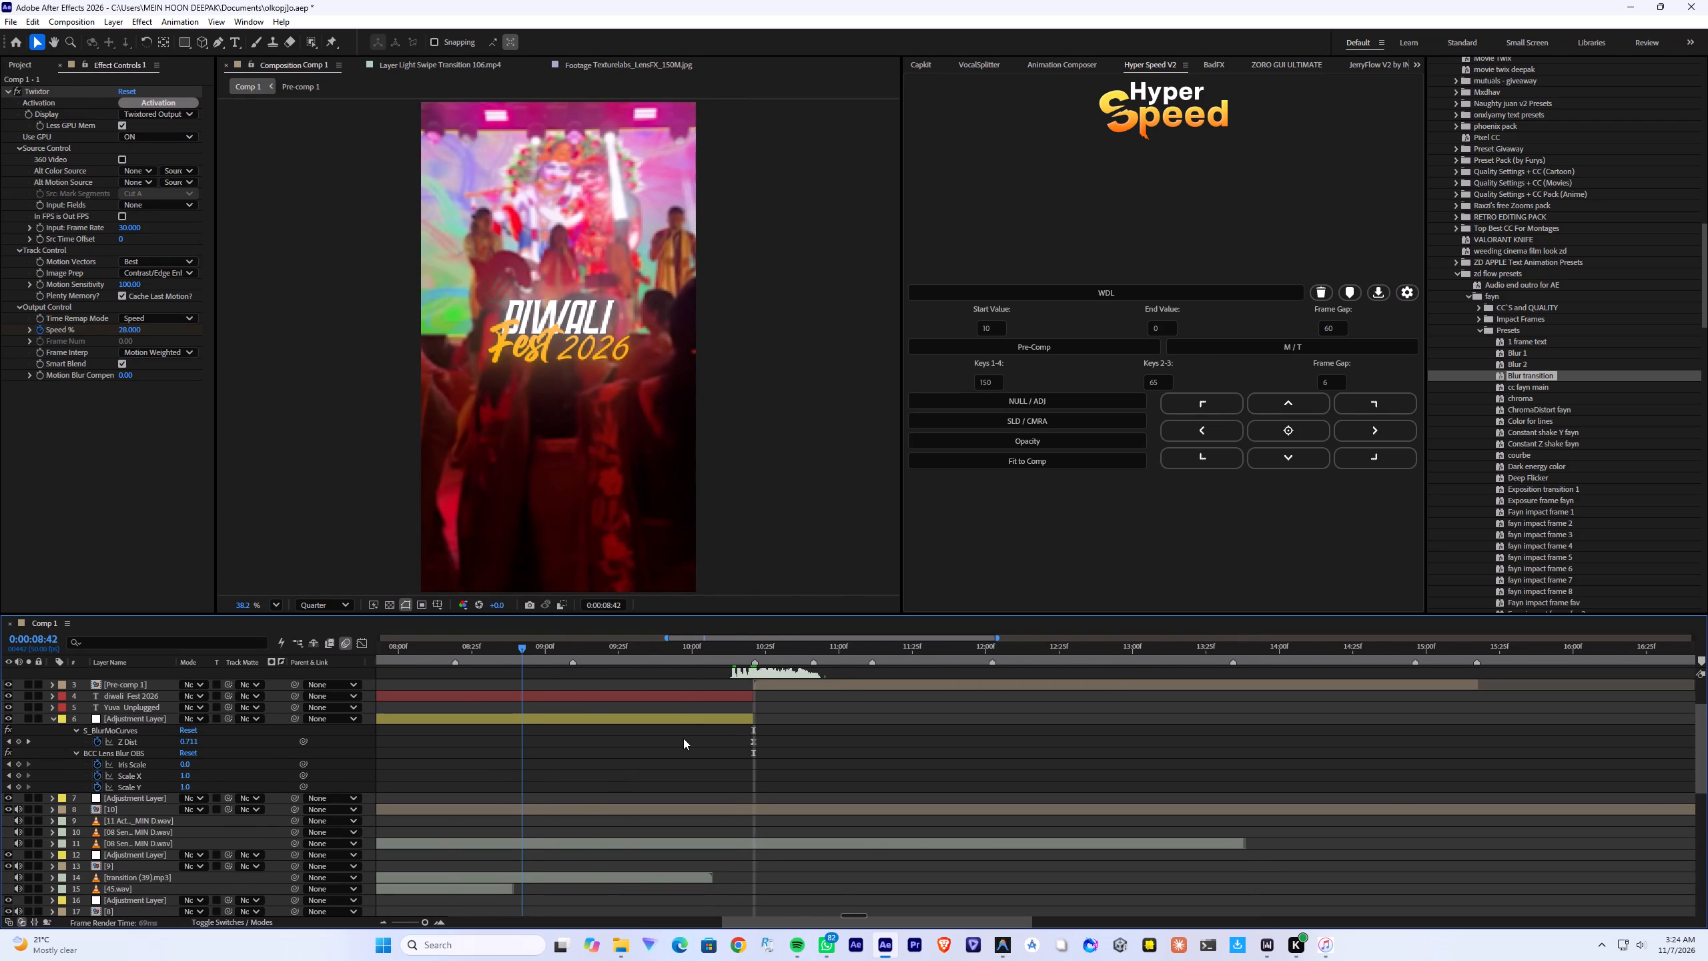
alt+scroll(683, 738, down, 3)
alt+scroll(639, 755, up, 5)
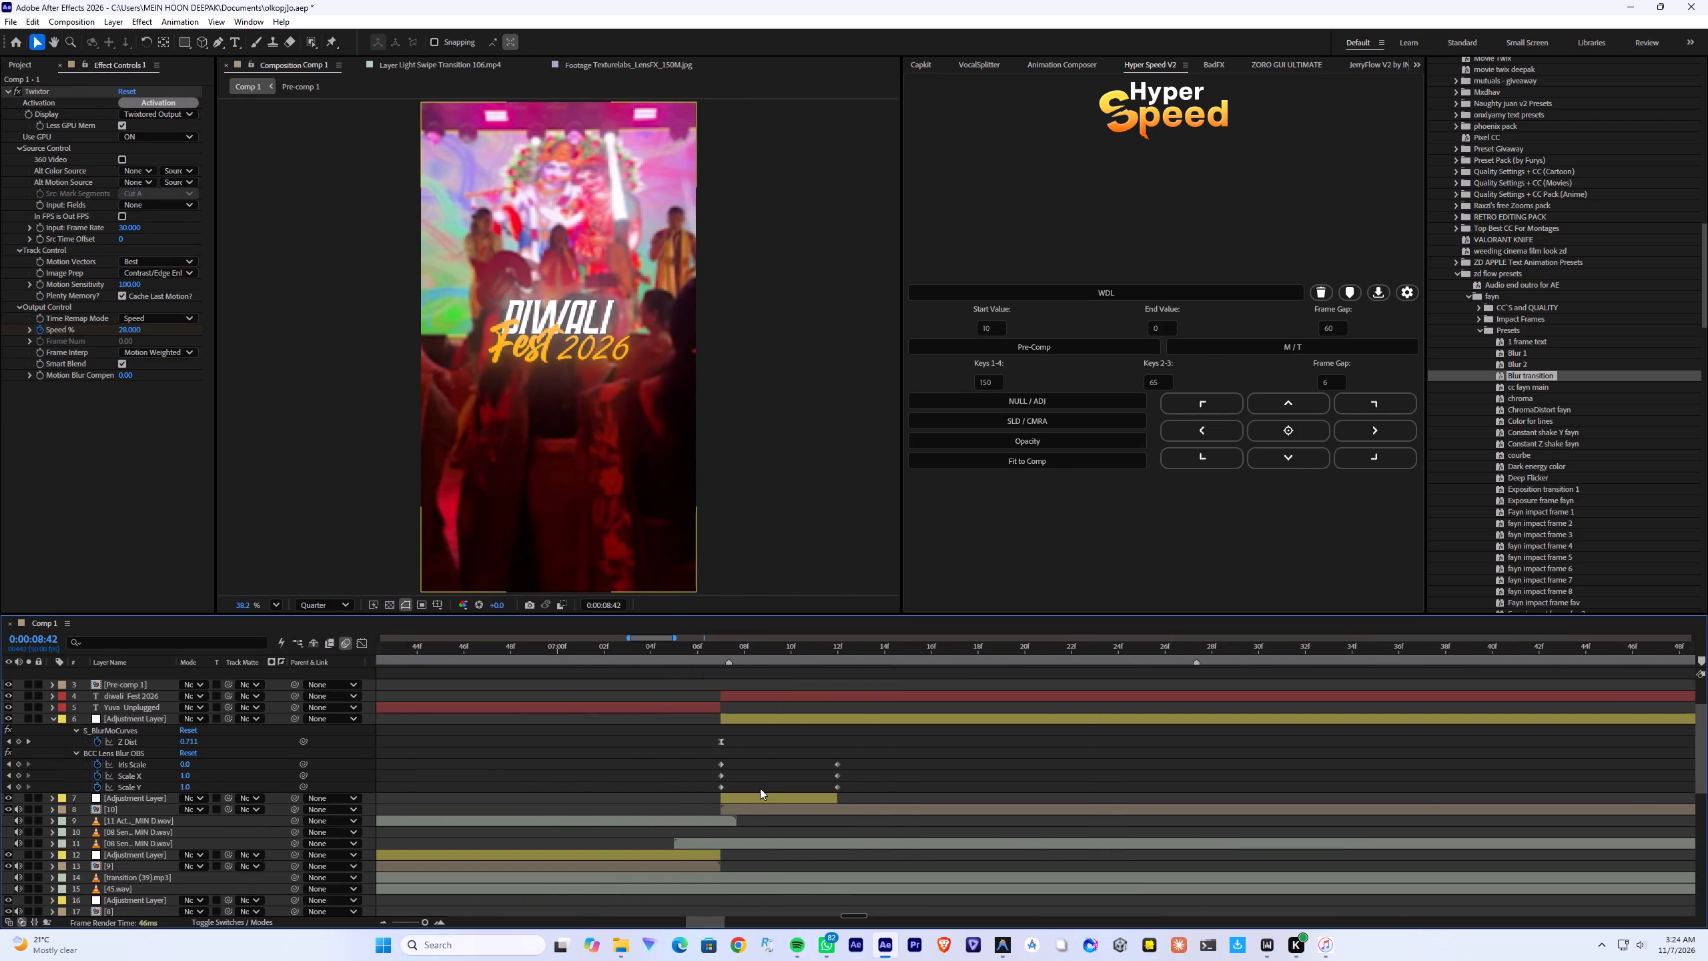
click(750, 801)
click(721, 649)
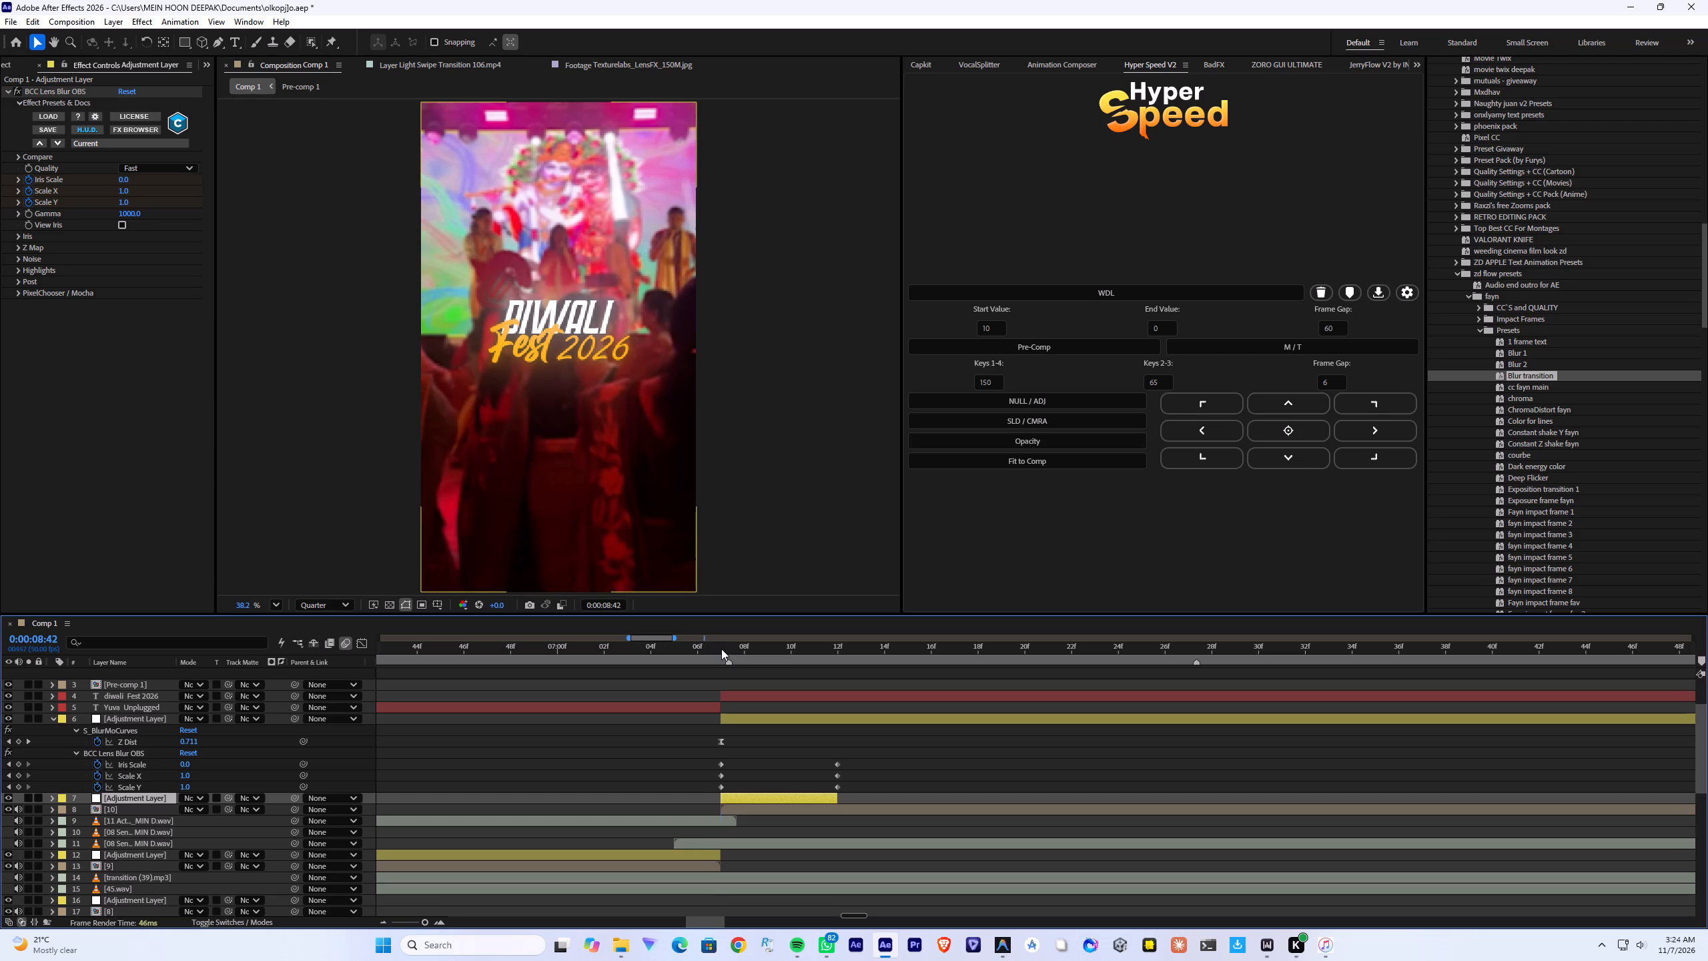
key(u)
scroll(791, 772, down, 5)
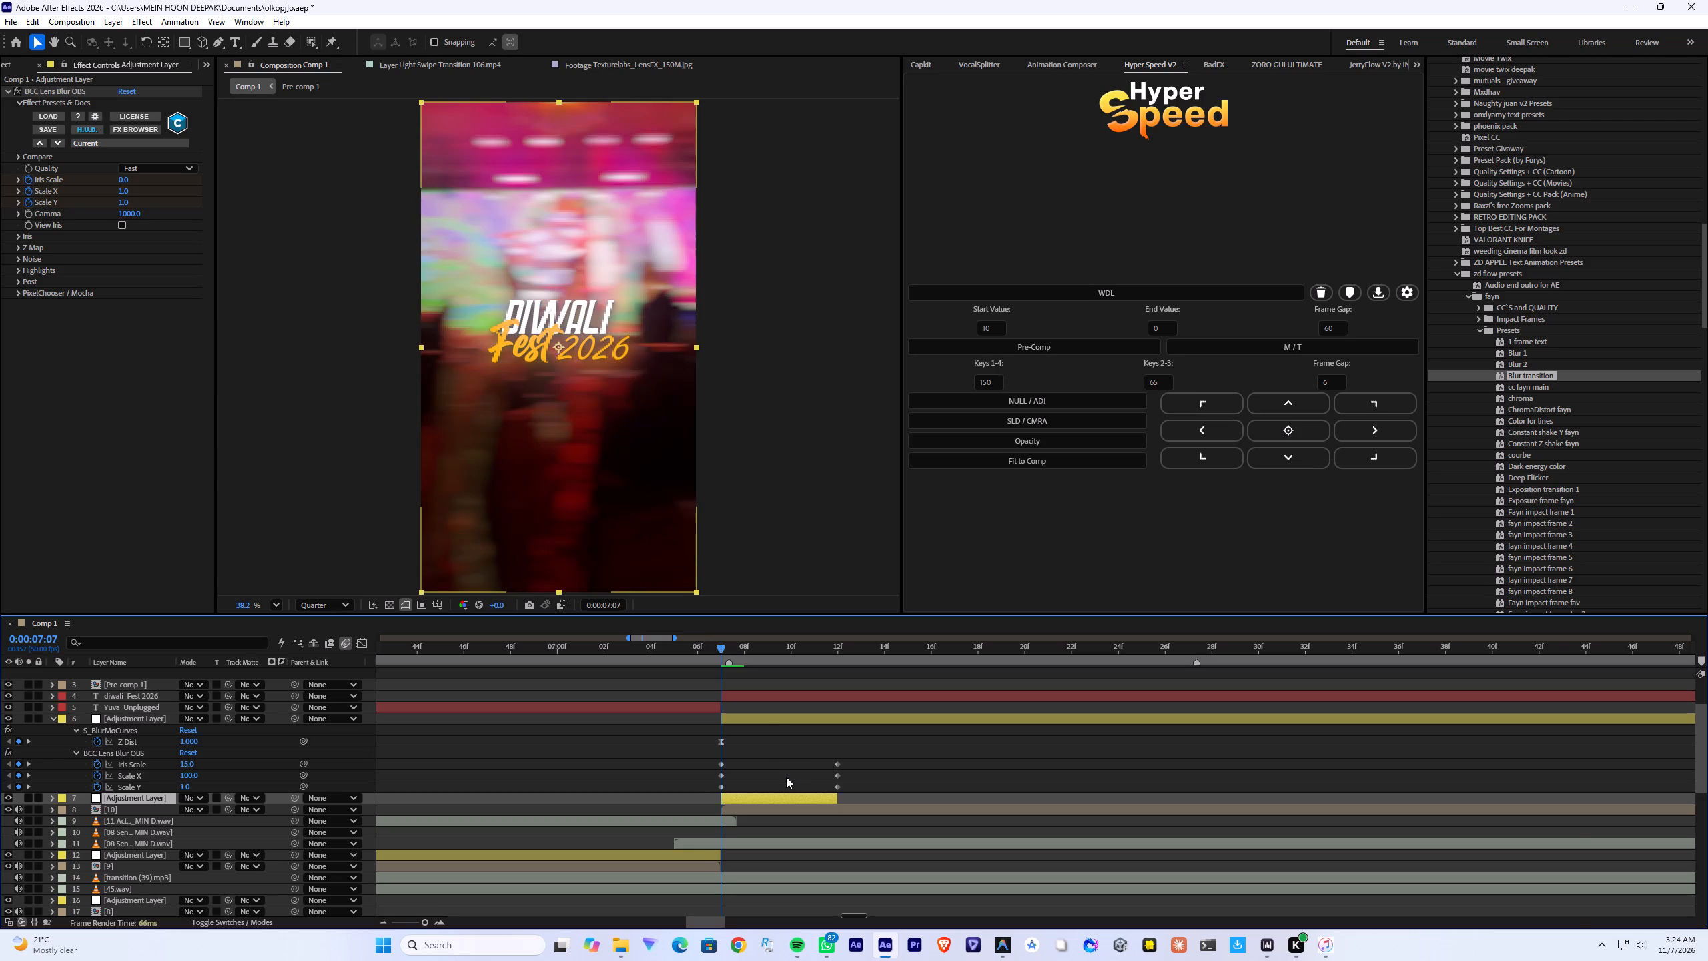
key(u)
key(u)
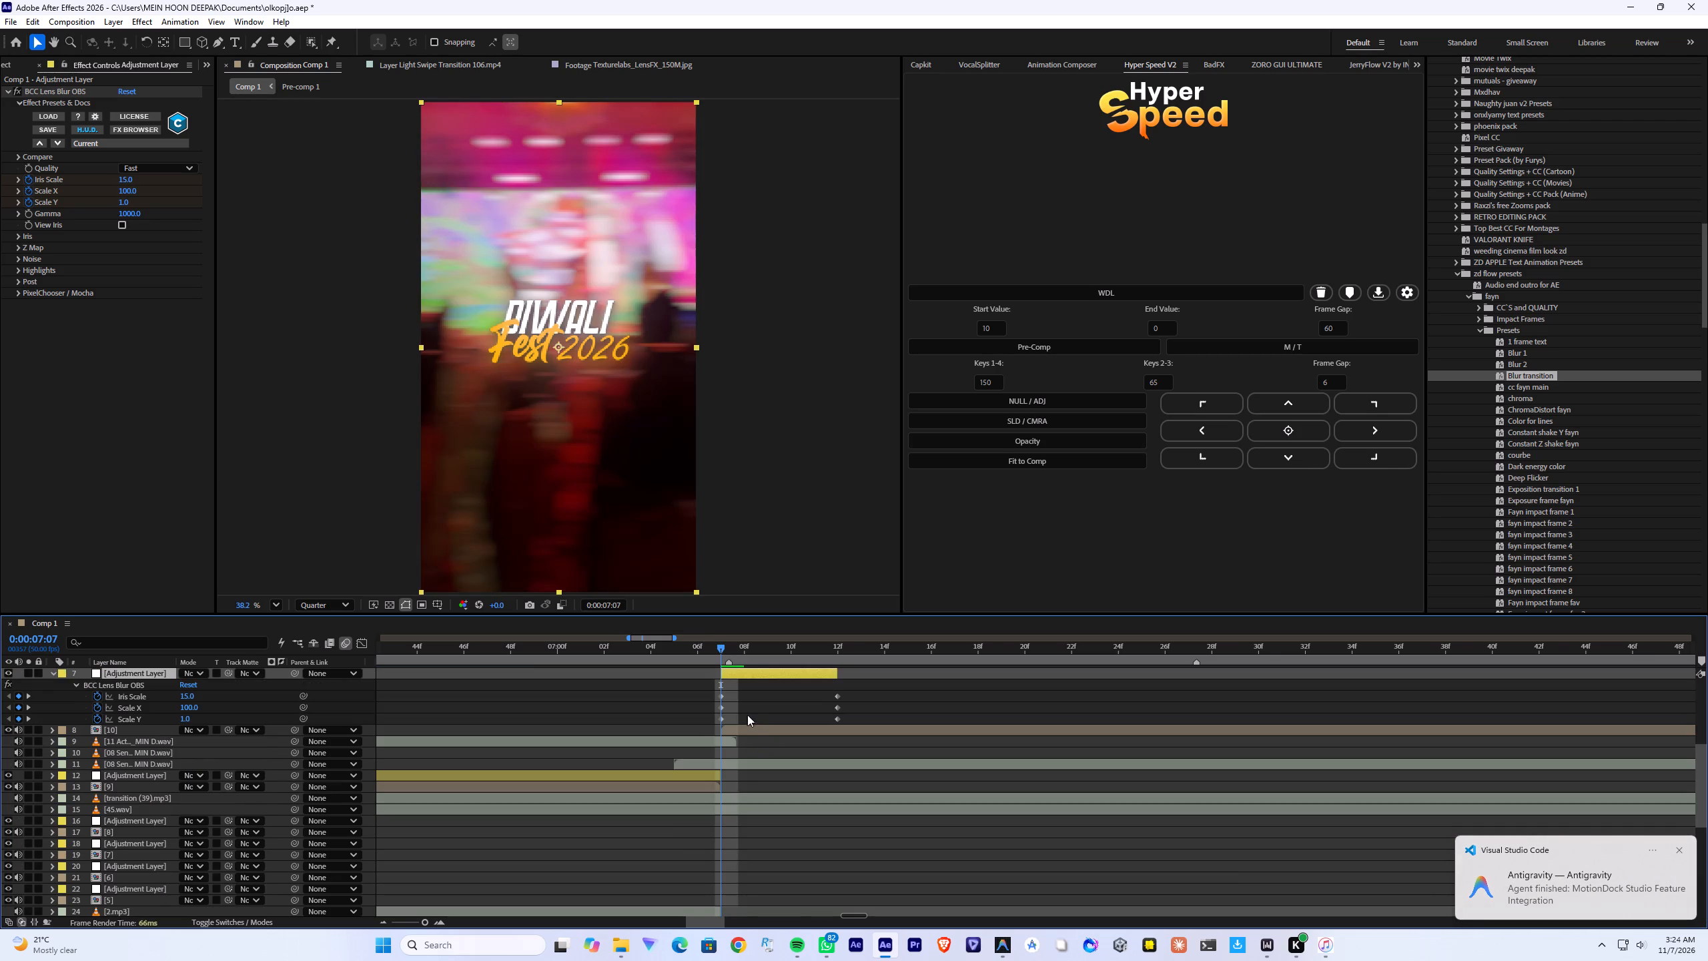
scroll(790, 737, up, 1)
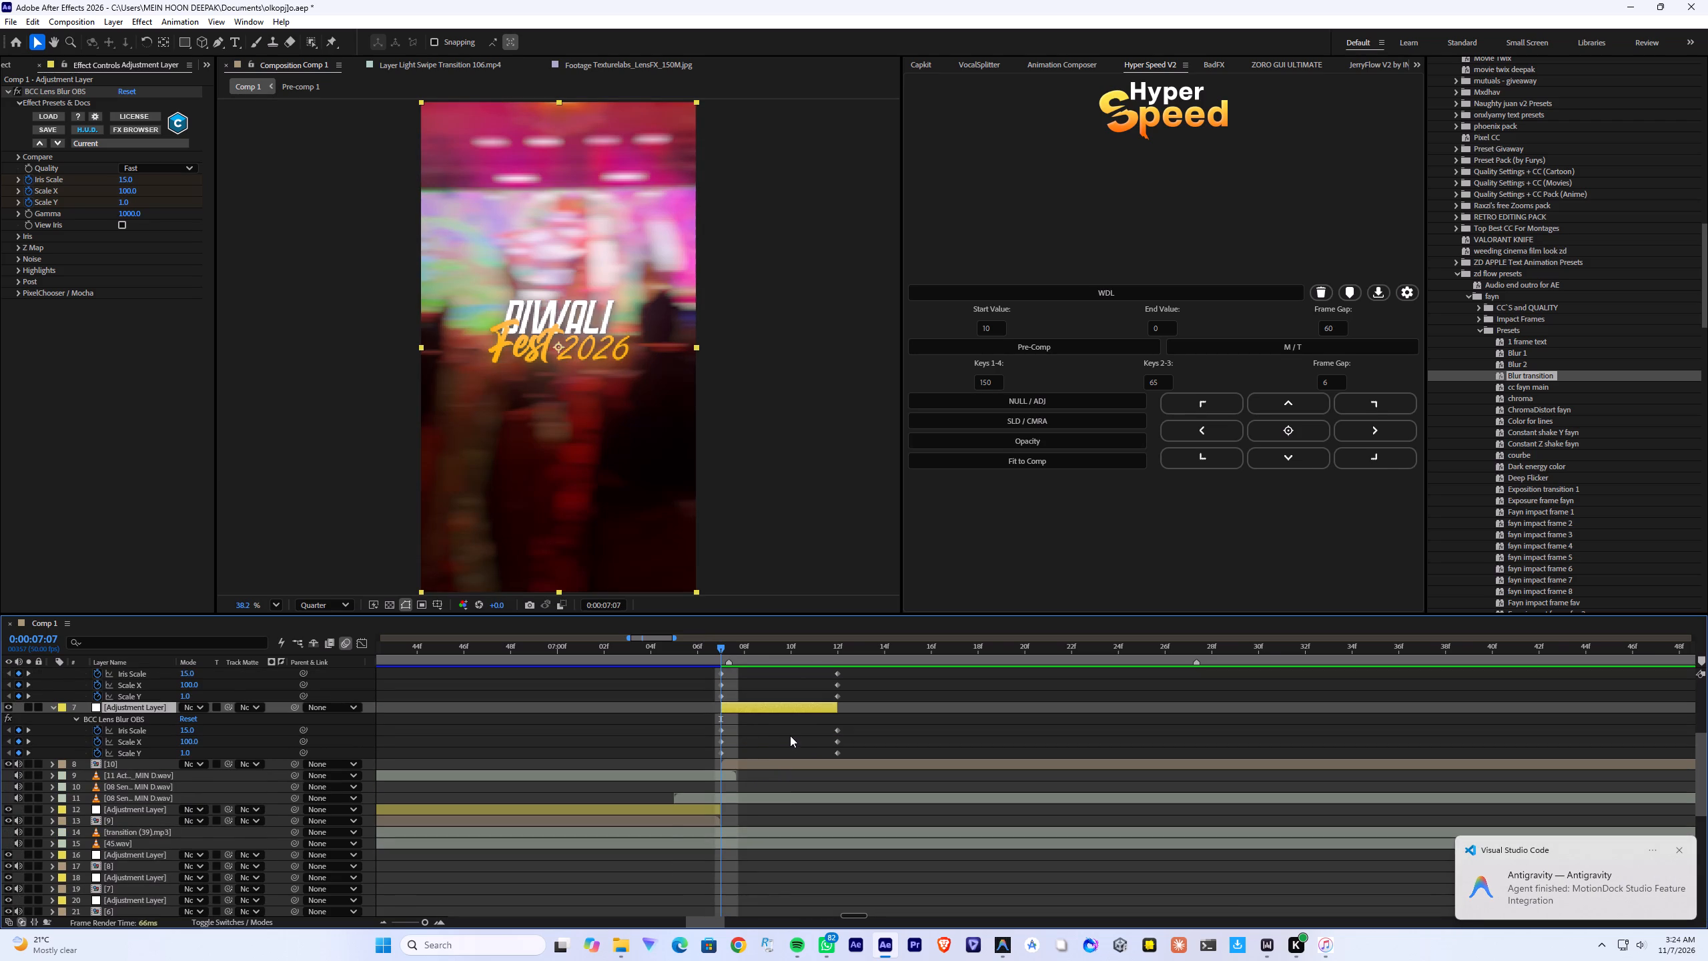
key(ctrl+s)
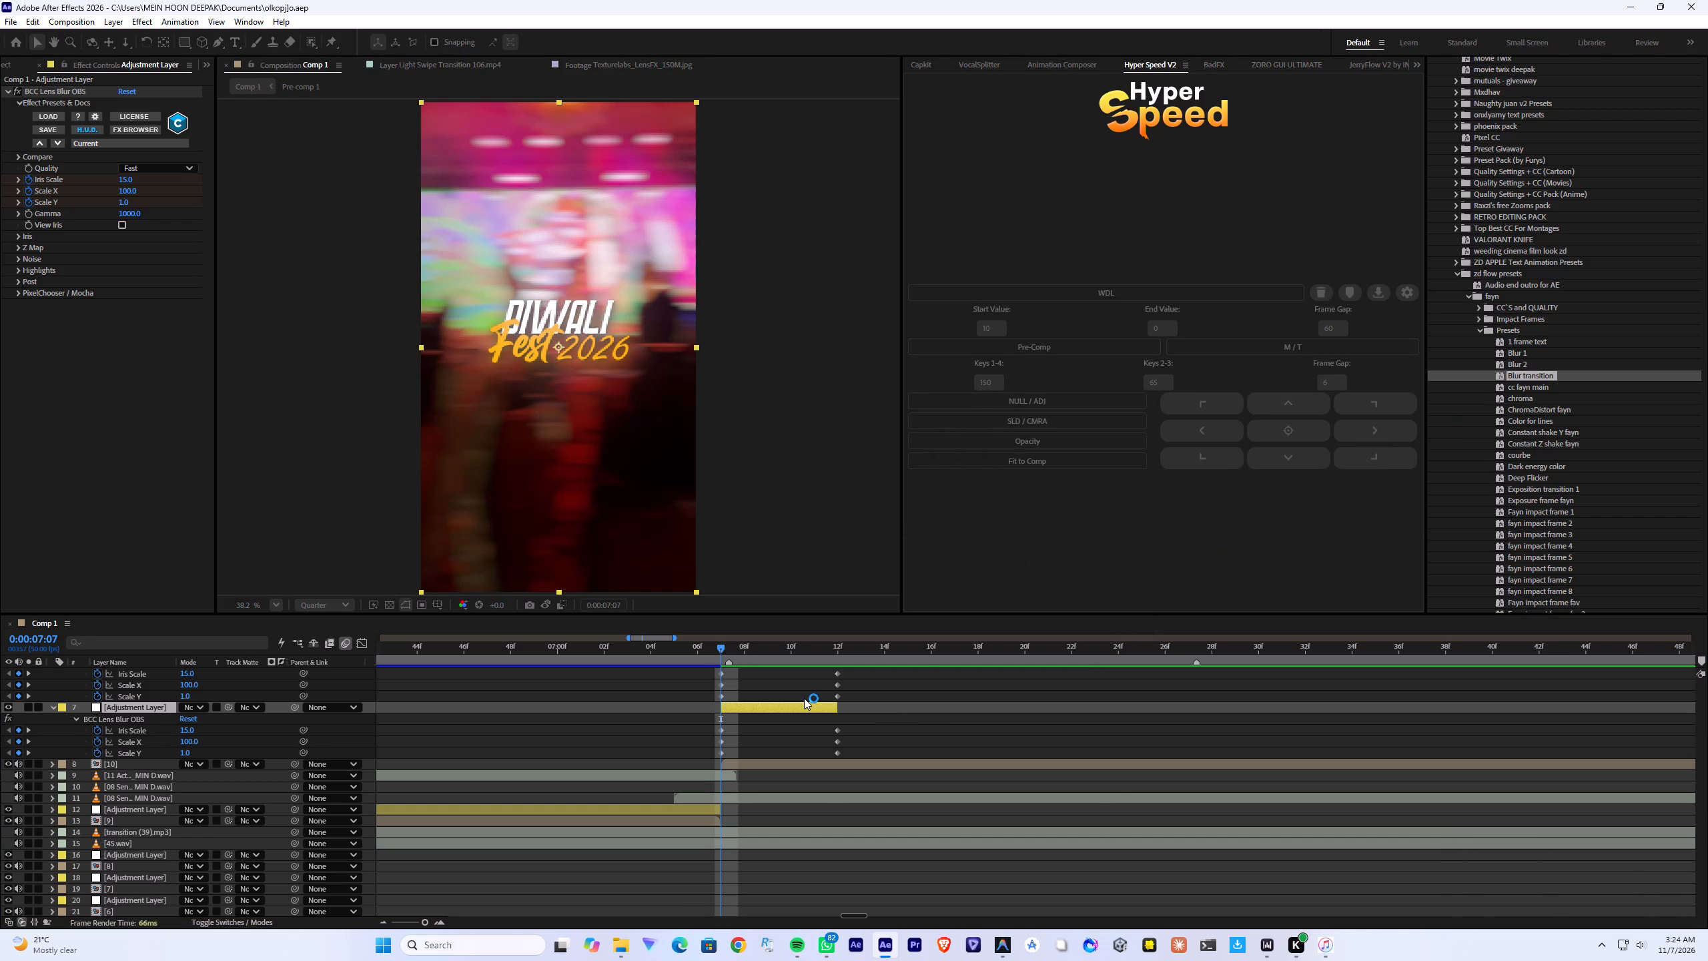
Delete the BCC Lens Blur OBS effect from the long adjustment layer, keeping S_BlurMoCurves.
scroll(804, 699, up, 5)
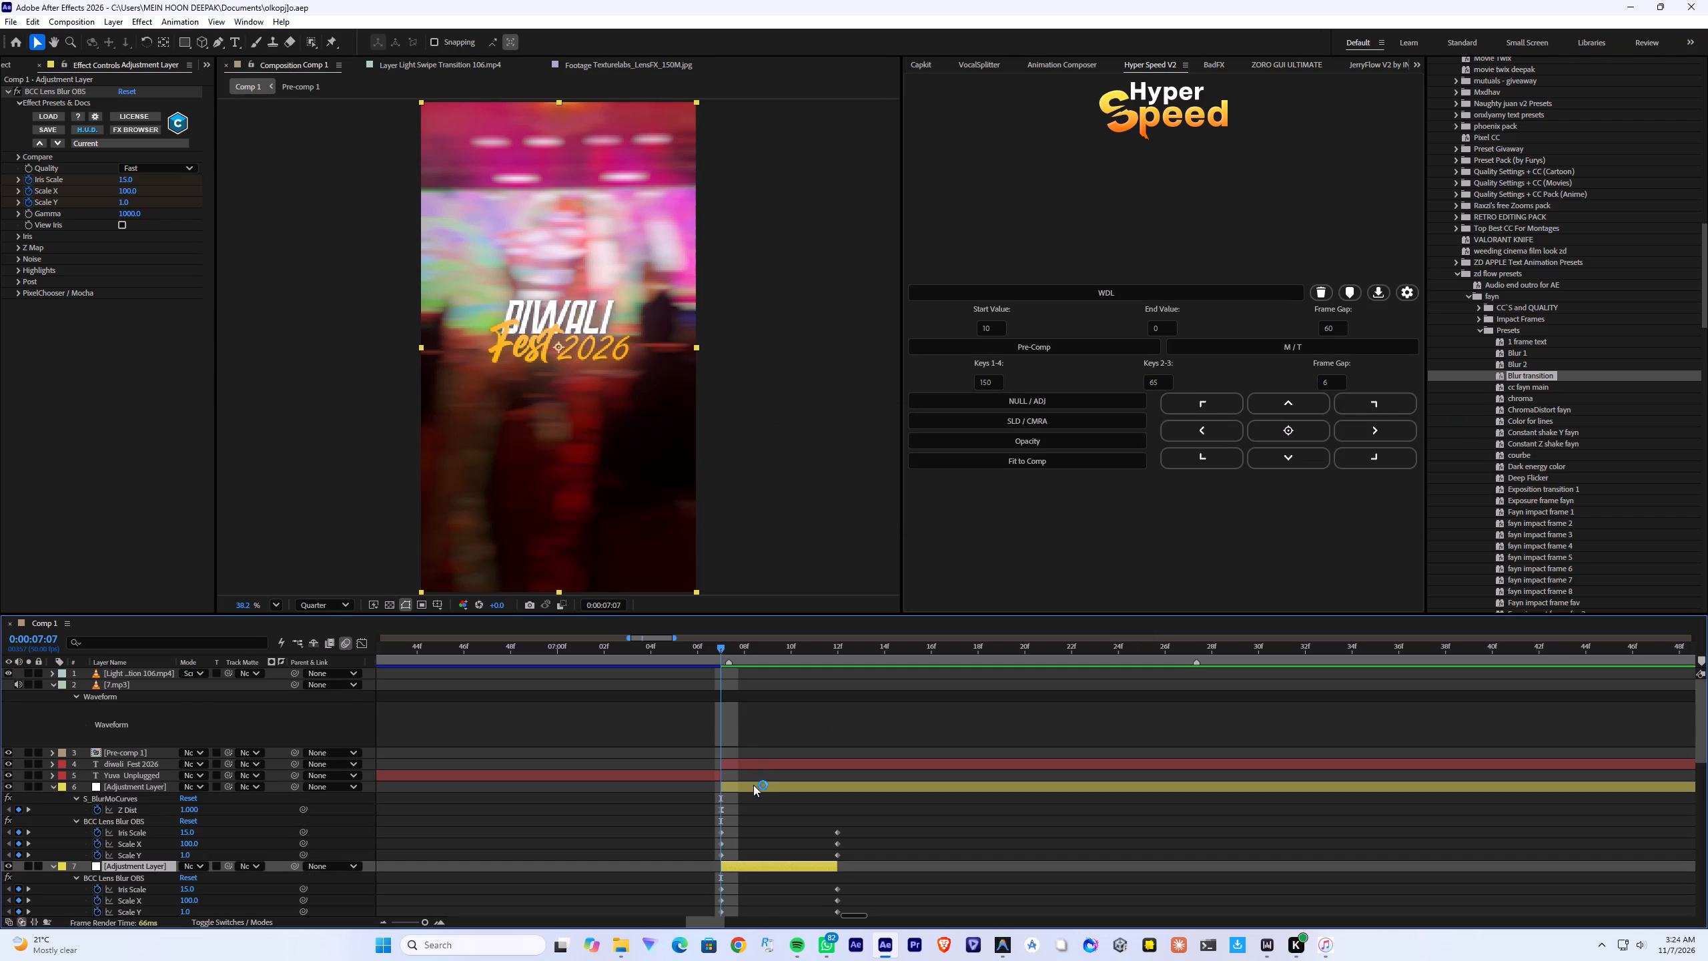
click(753, 785)
click(42, 435)
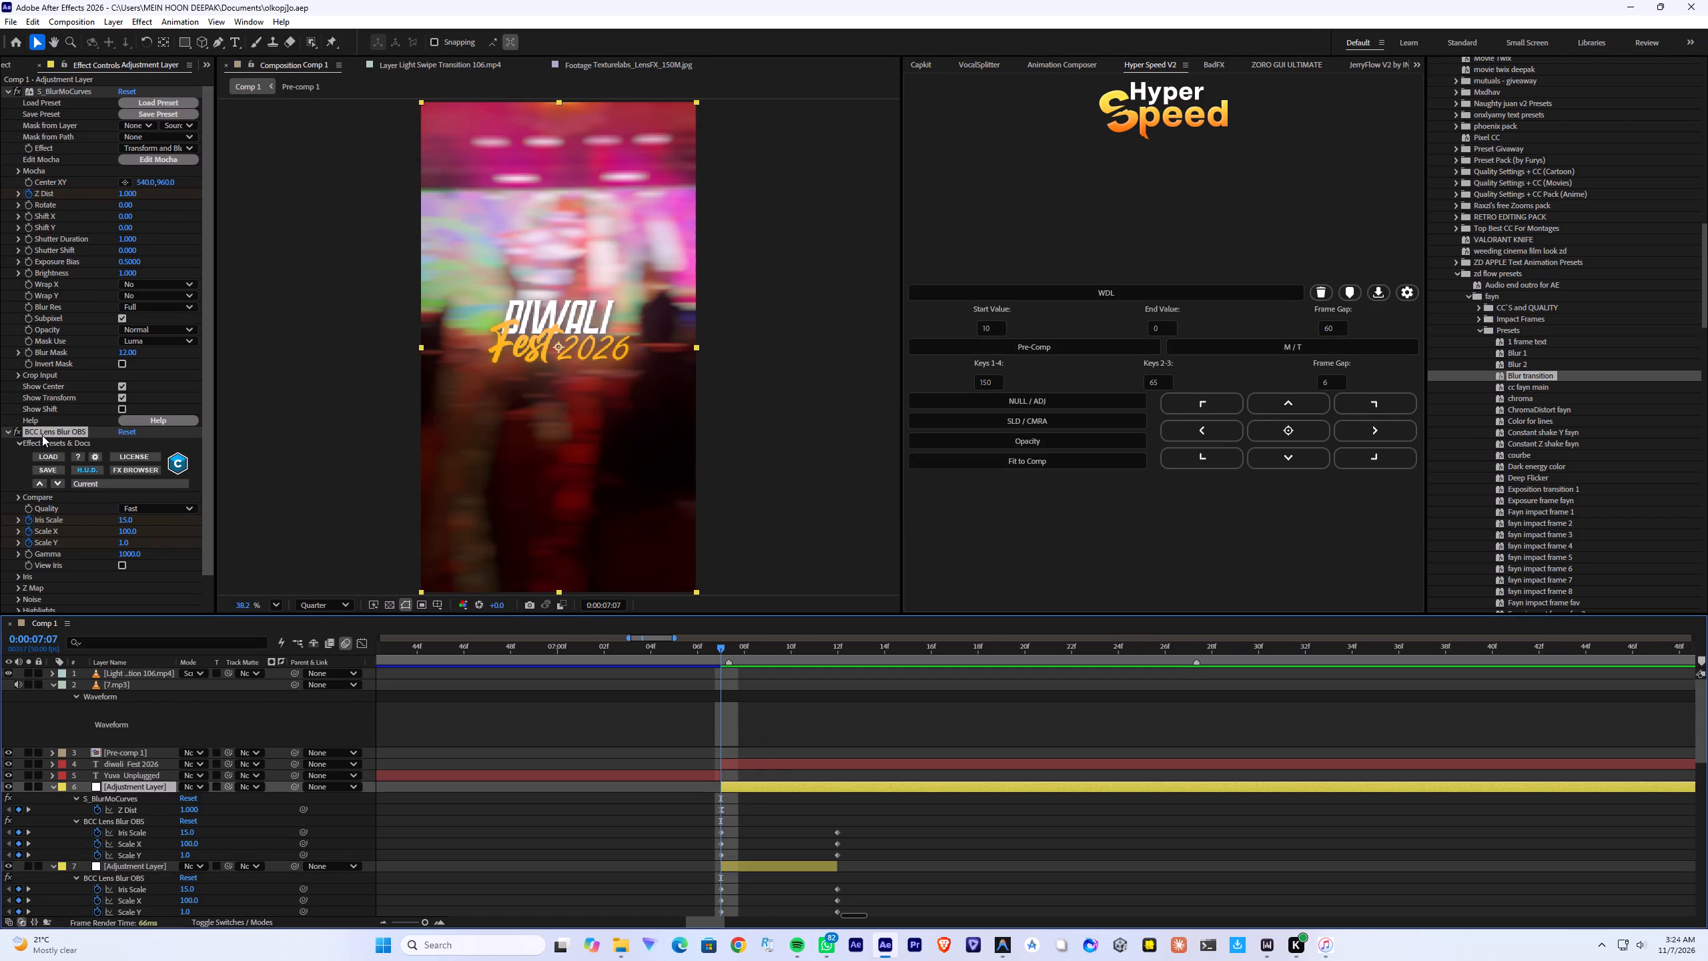
key(Delete)
Scrub and play back the blur transition around the 7:07 cut to check it.
scroll(679, 738, down, 2)
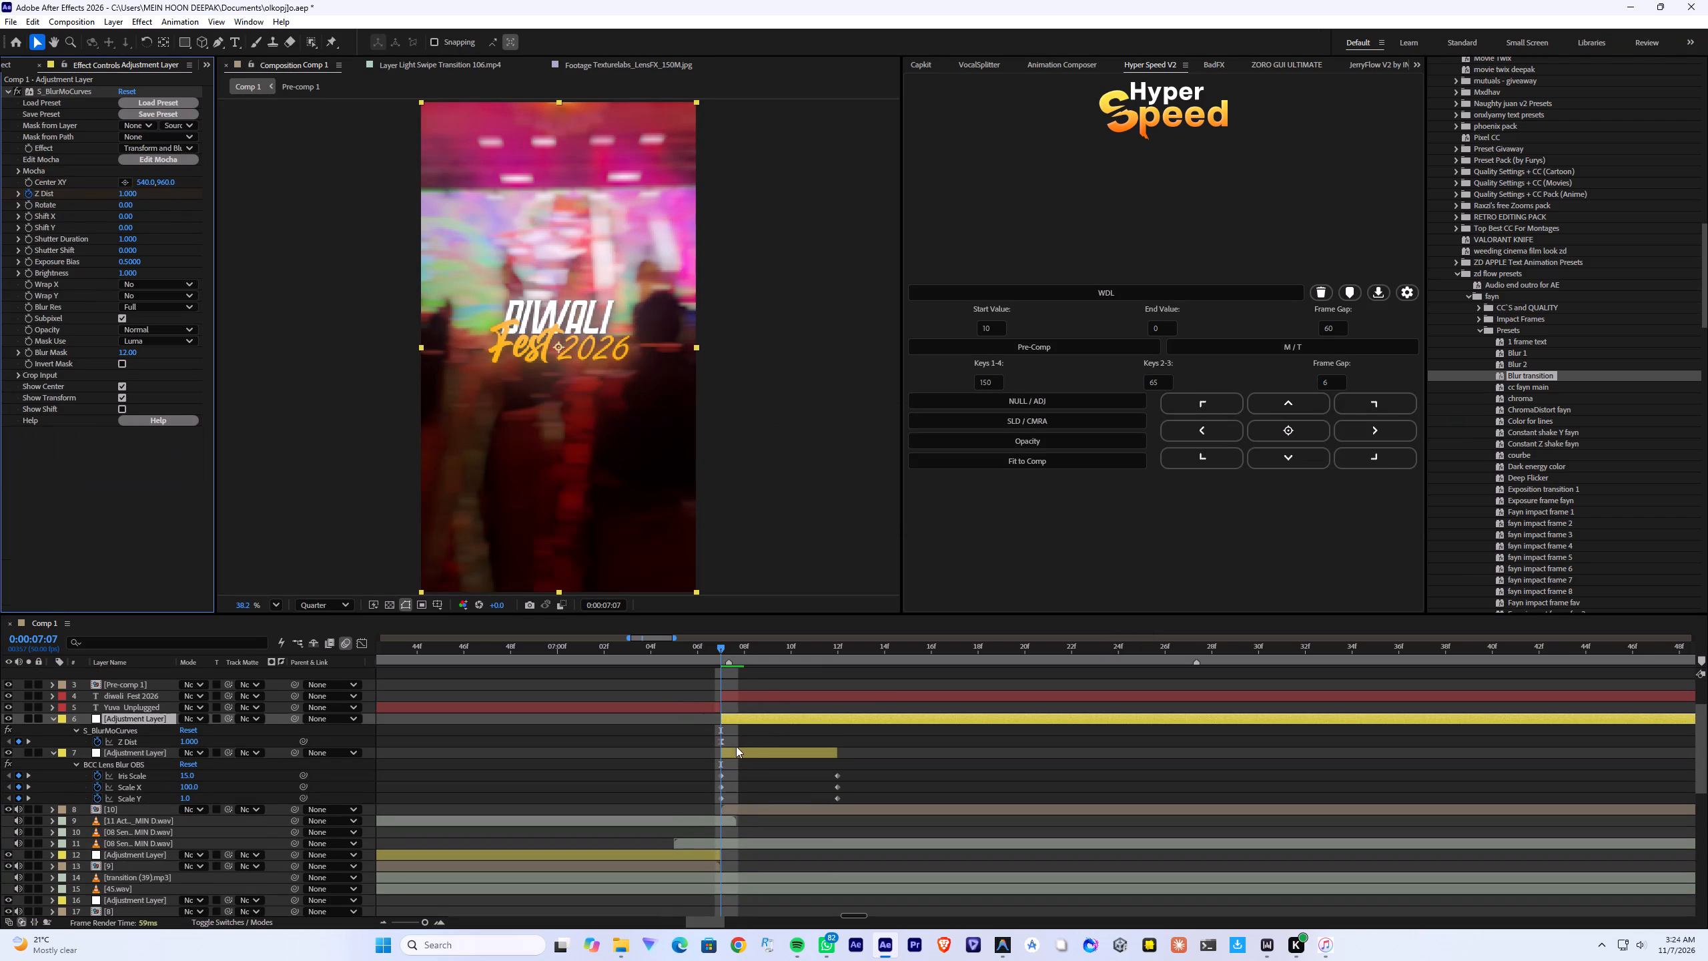
drag(719, 646, 822, 649)
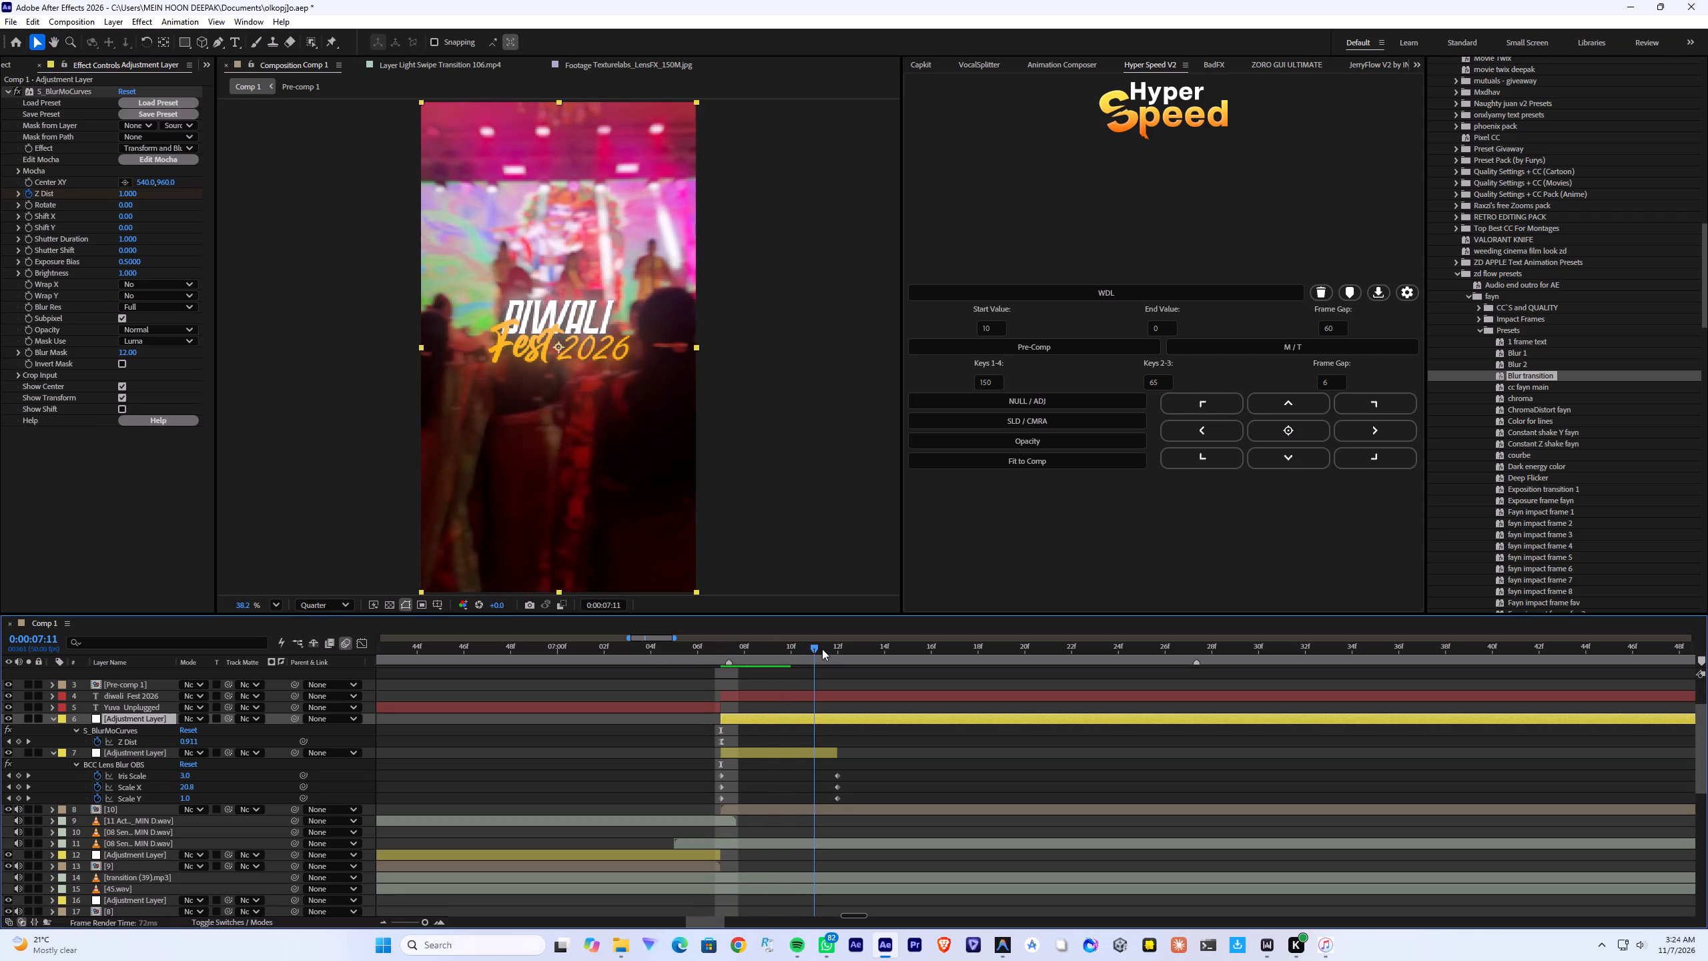
drag(822, 649, 544, 685)
key(space)
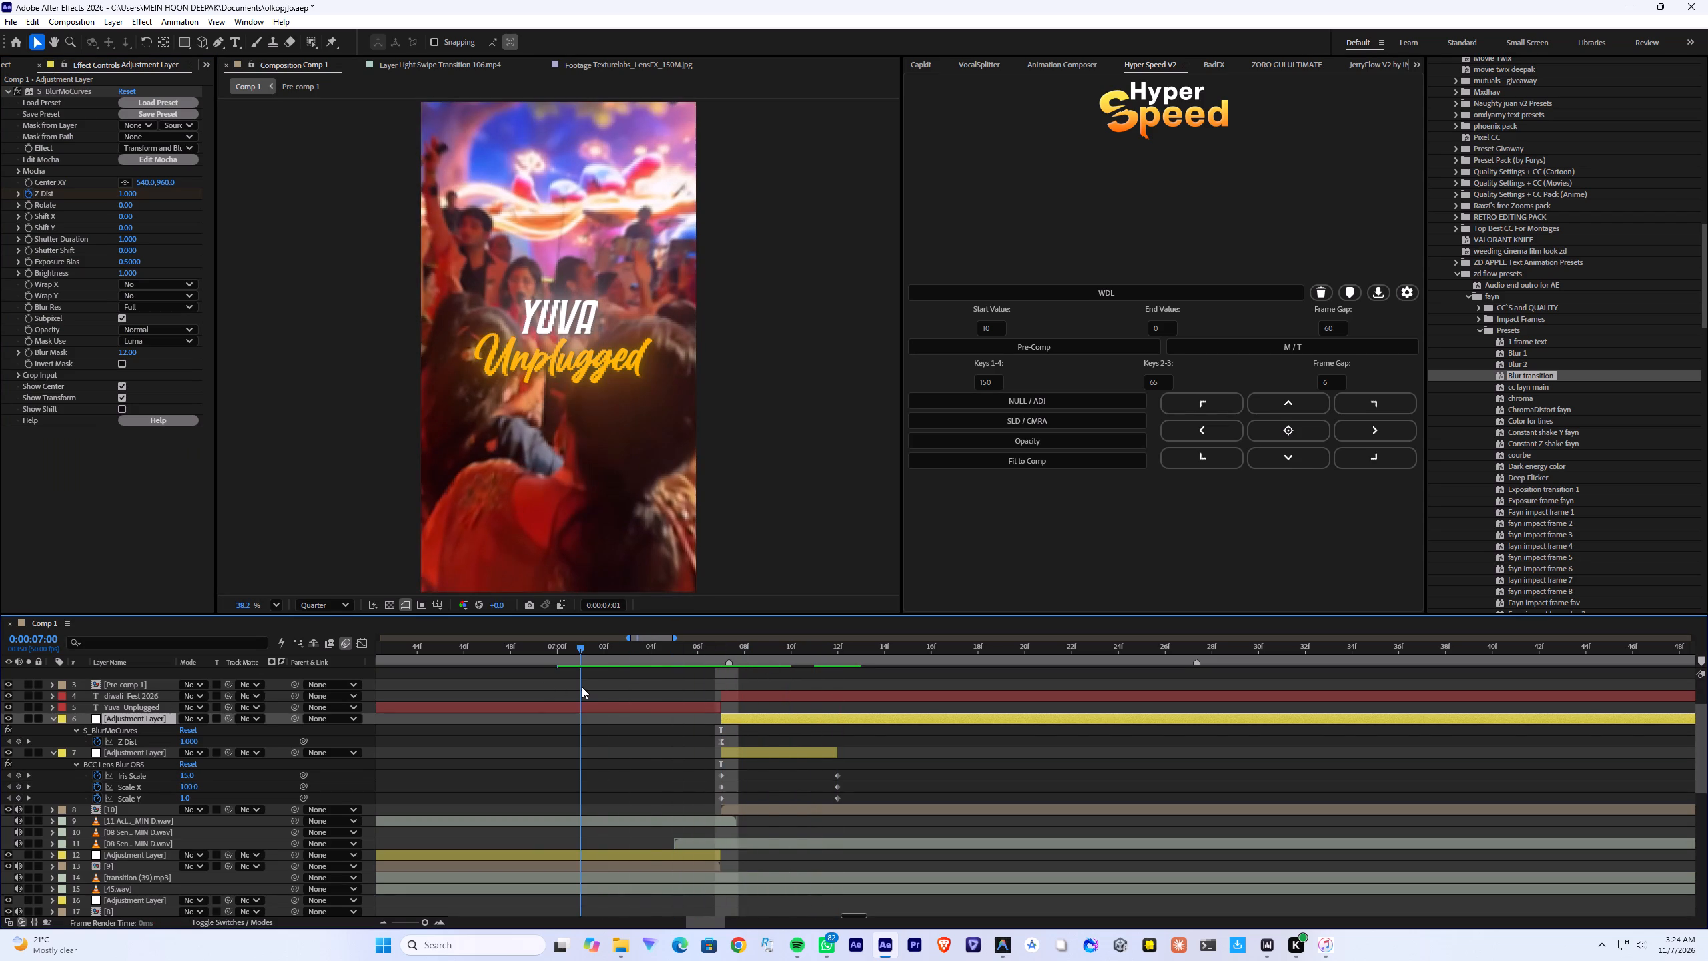
click(648, 649)
triple_click(649, 649)
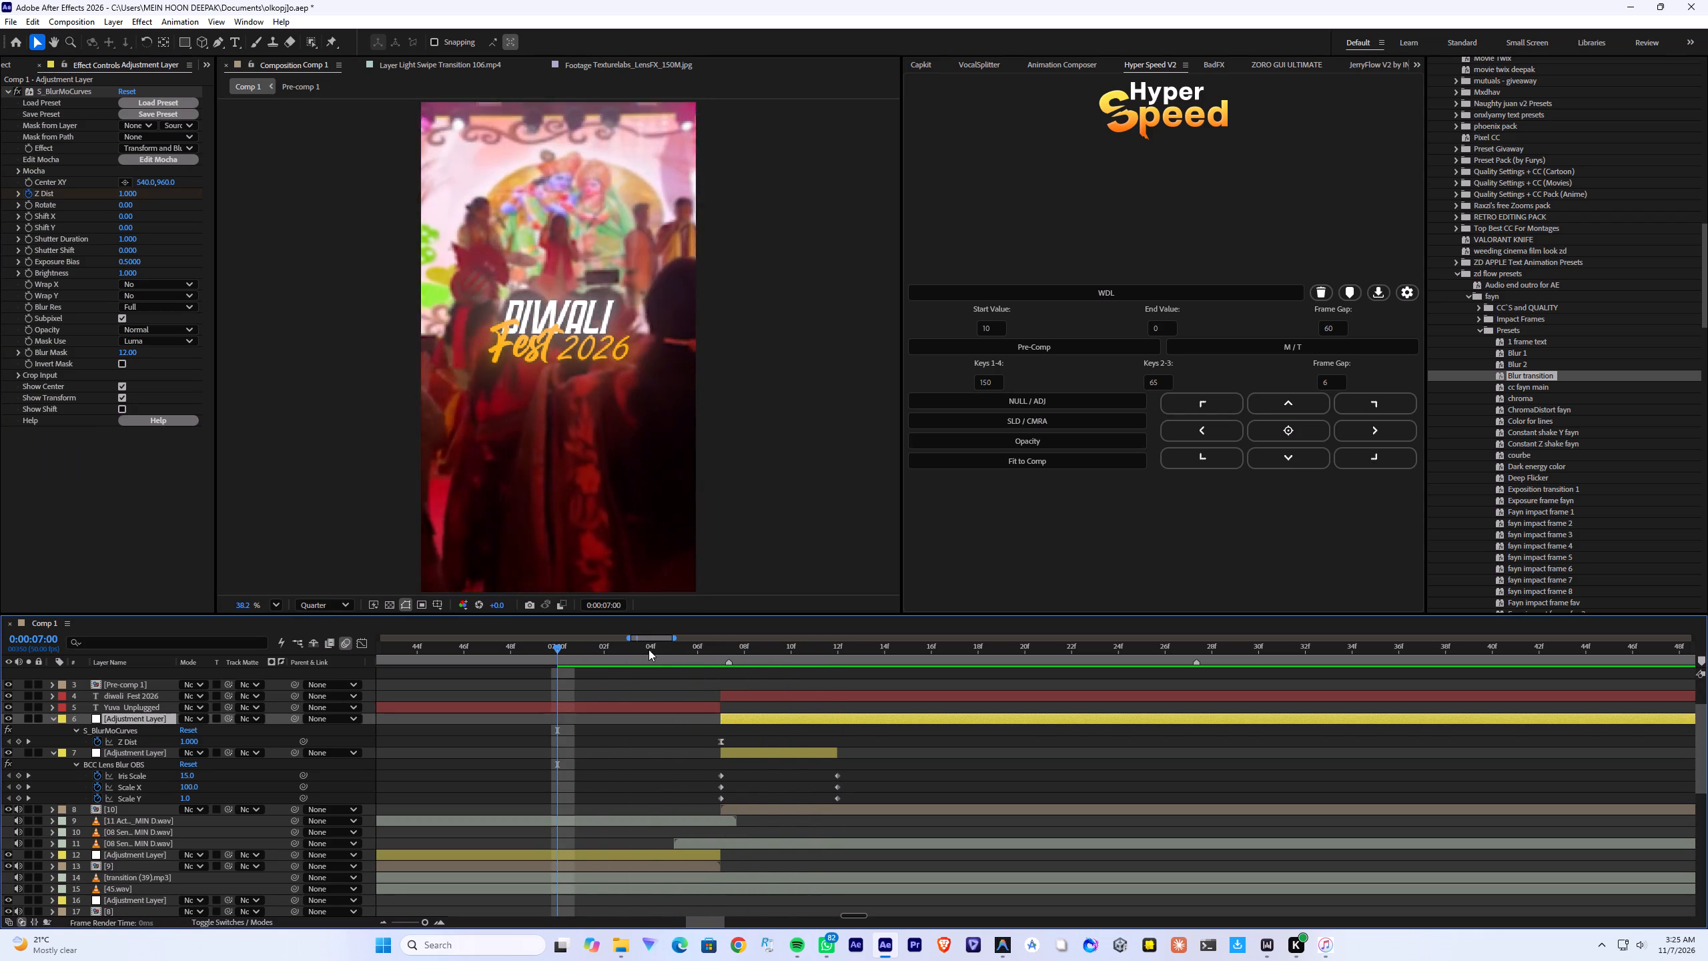
key(space)
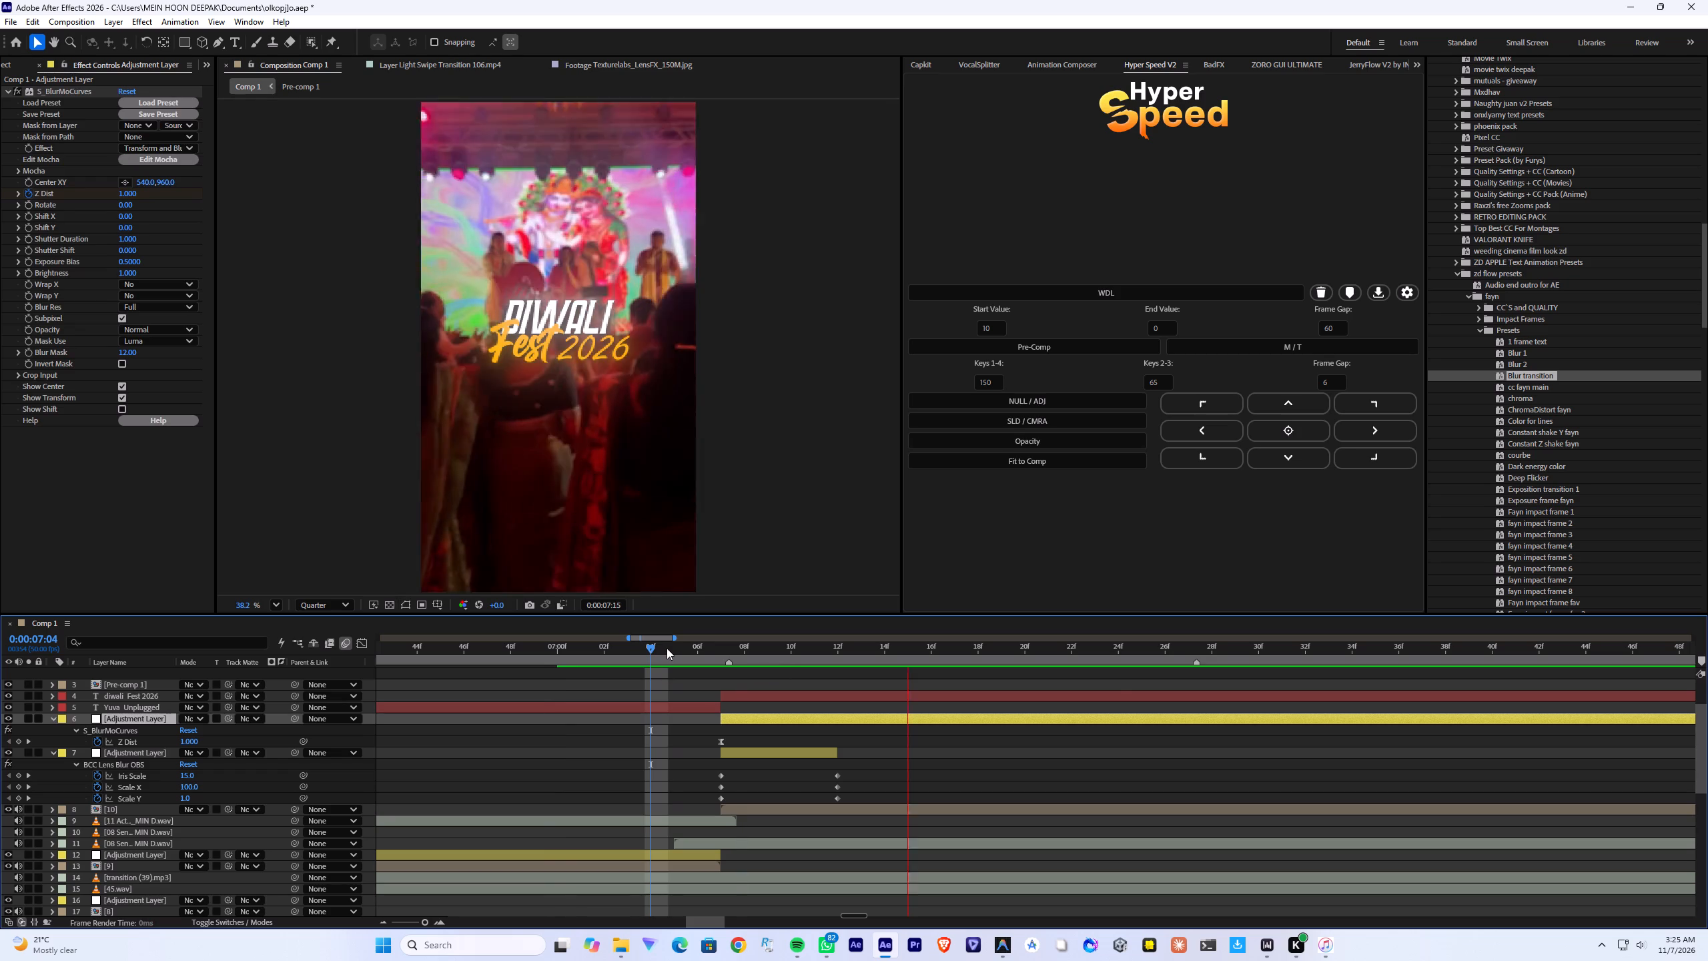
click(667, 648)
key(space)
drag(670, 648, 695, 659)
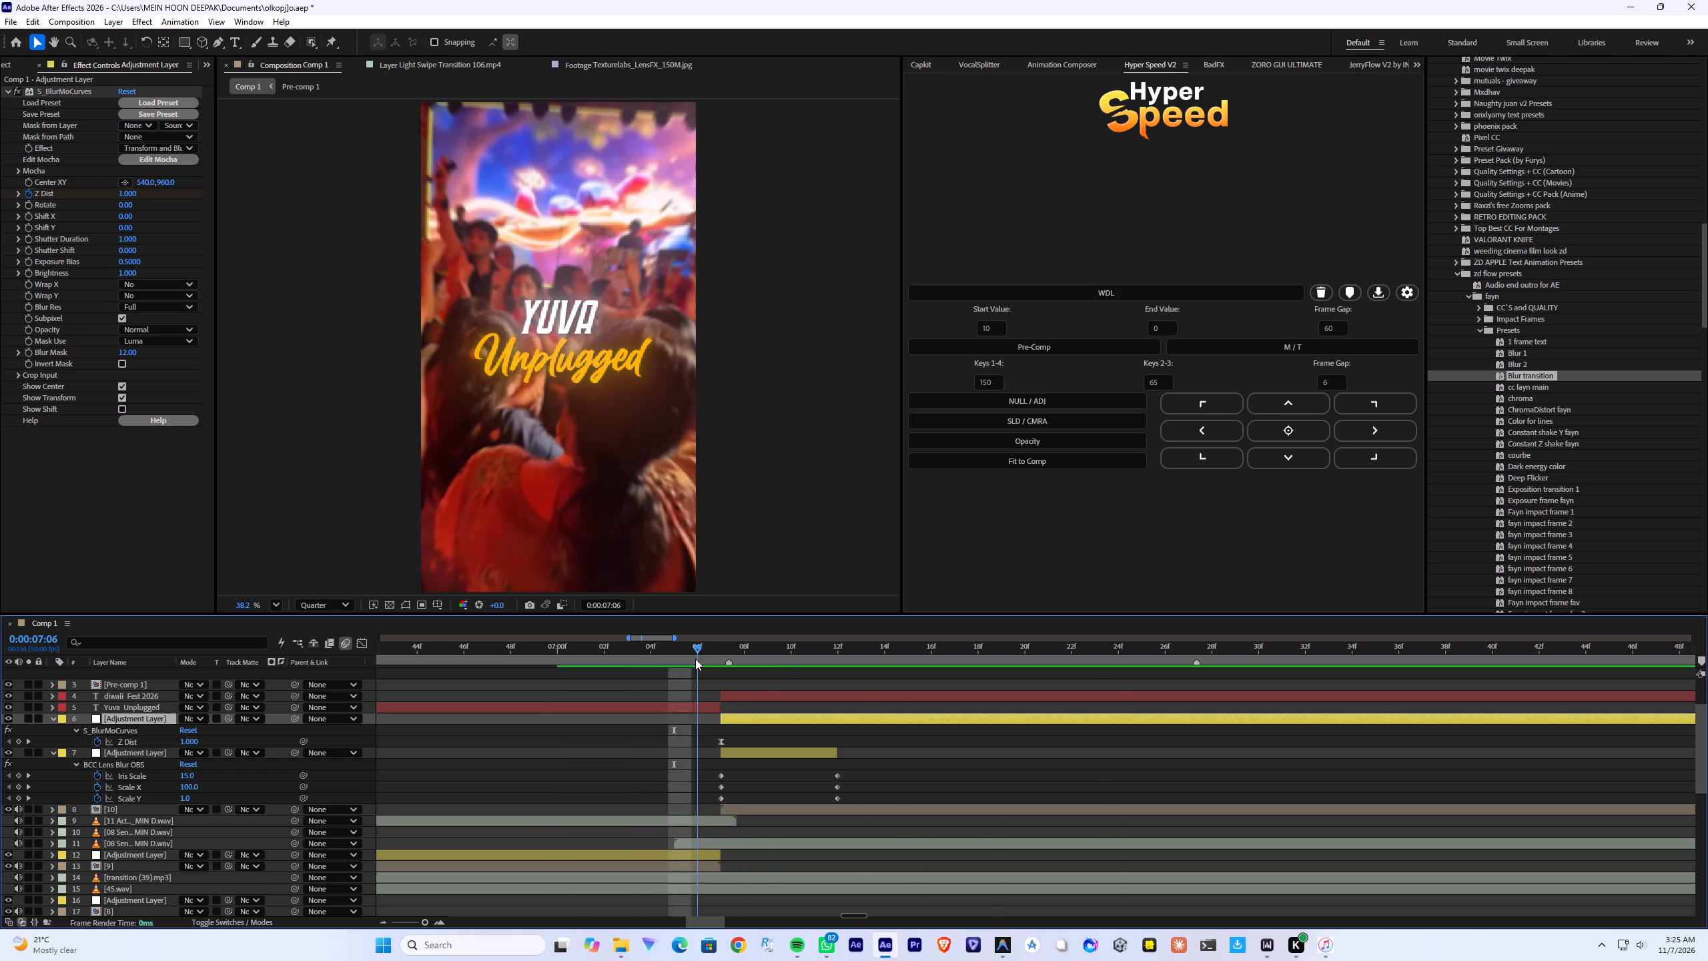
drag(695, 659, 710, 660)
Retime the short lens-blur adjustment layer and its keyframes to run from 7:06 to 7:10, and save the project.
drag(739, 750, 721, 750)
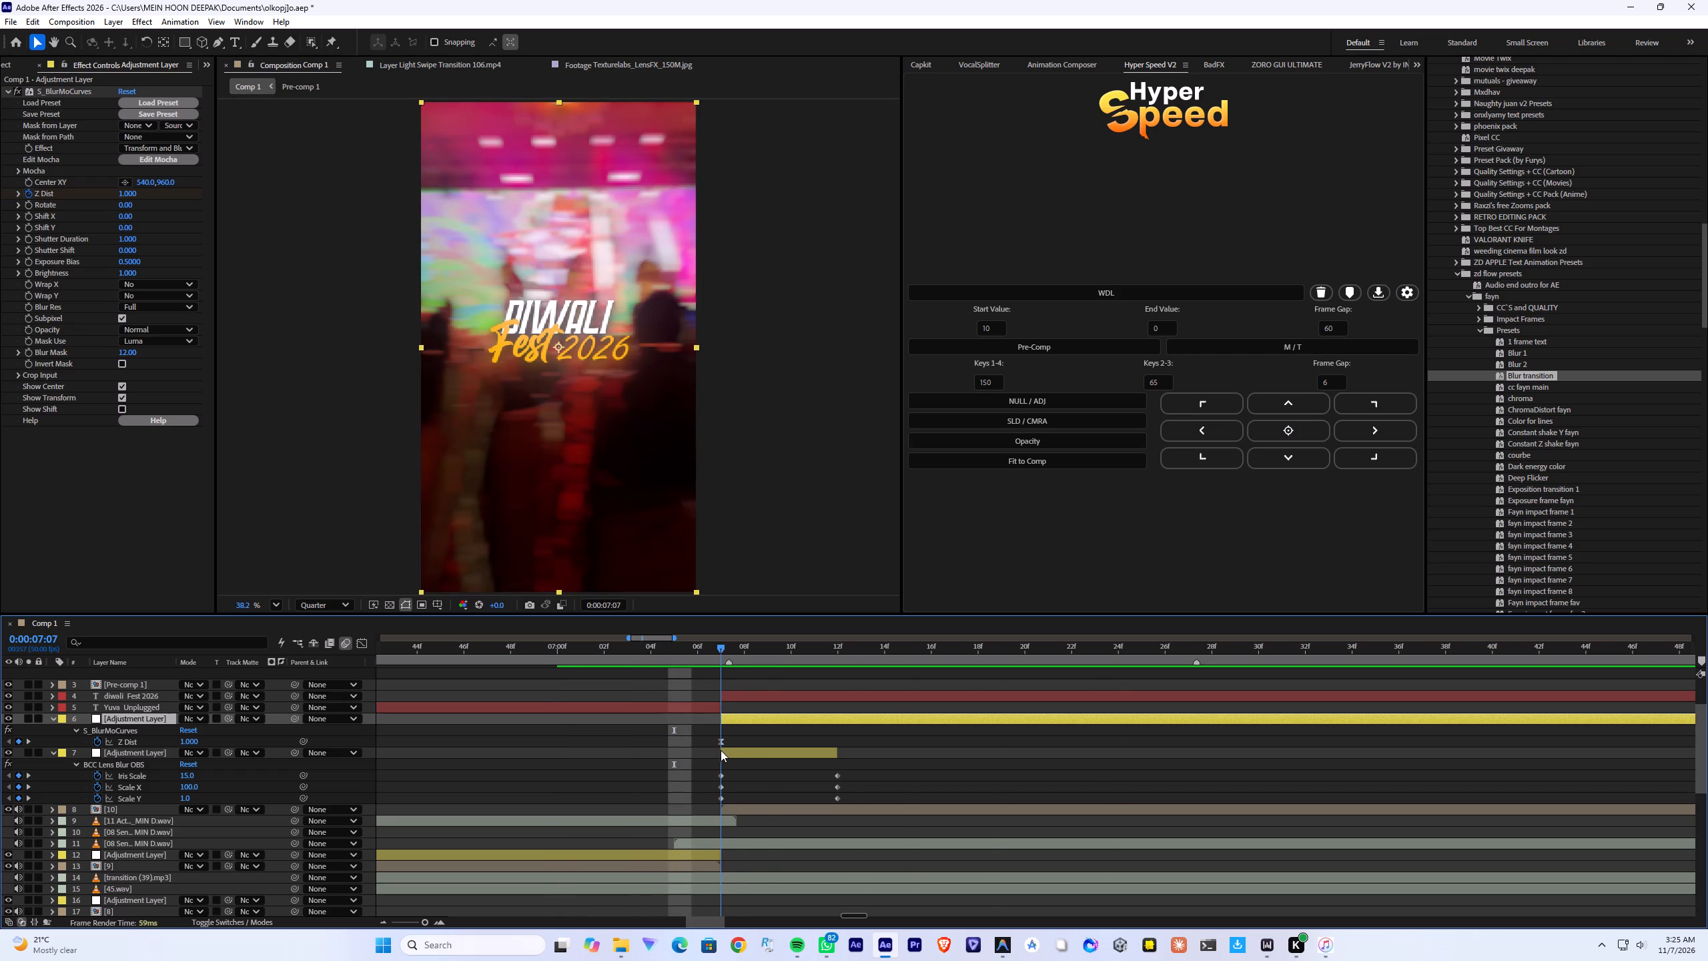
drag(721, 750, 714, 750)
alt+drag(814, 753, 803, 753)
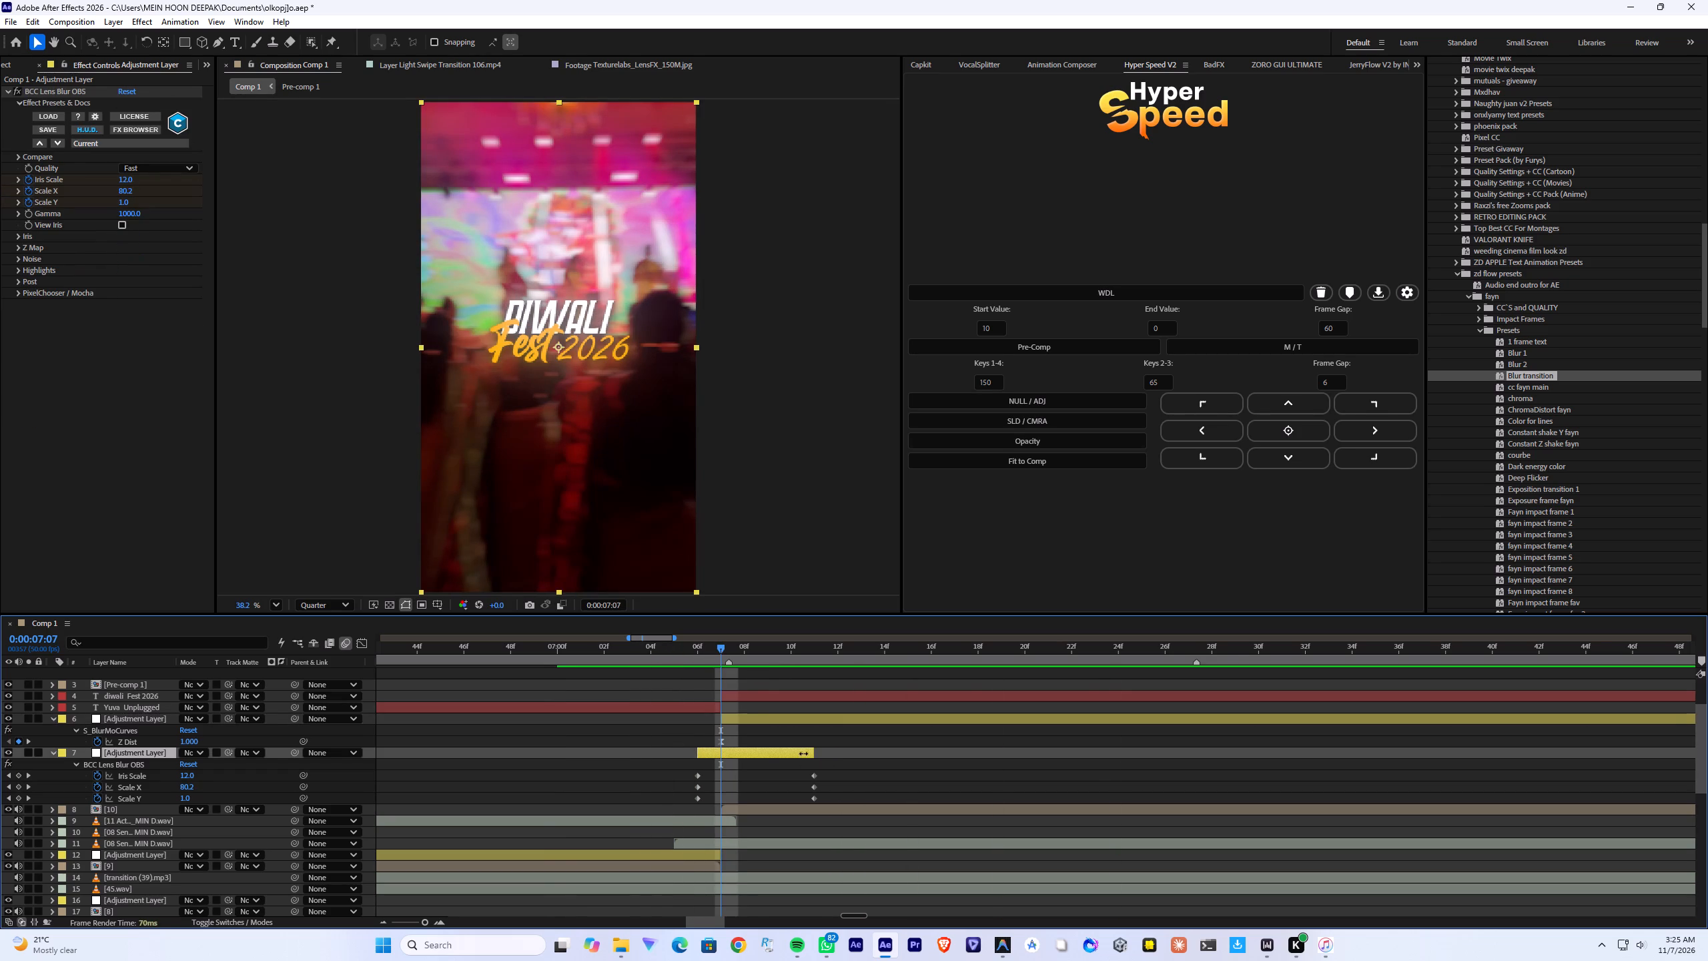
alt+drag(803, 753, 761, 755)
alt+drag(790, 751, 758, 753)
key(ctrl+s)
Use Hyper Speed to add an adjustment layer matching the 7:06–7:10 lens-blur layer directly above it.
shift+click(1008, 402)
Apply the Deep Flicker preset to the new adjustment layer at 7:06.
click(702, 650)
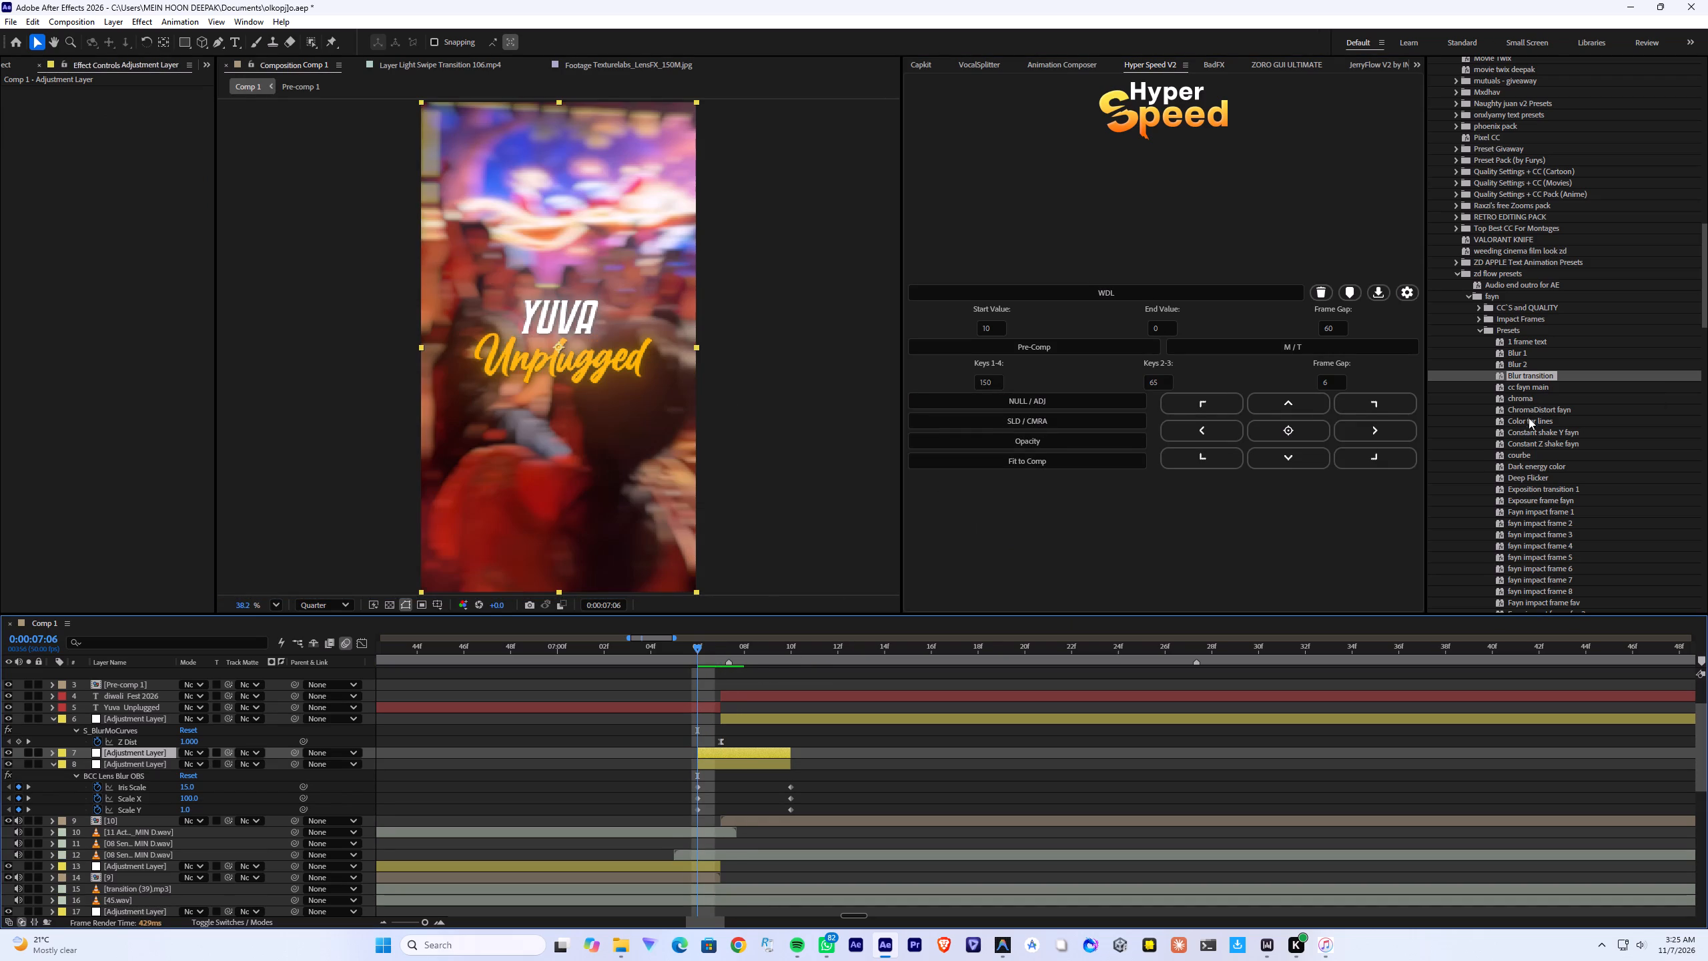
double_click(1527, 474)
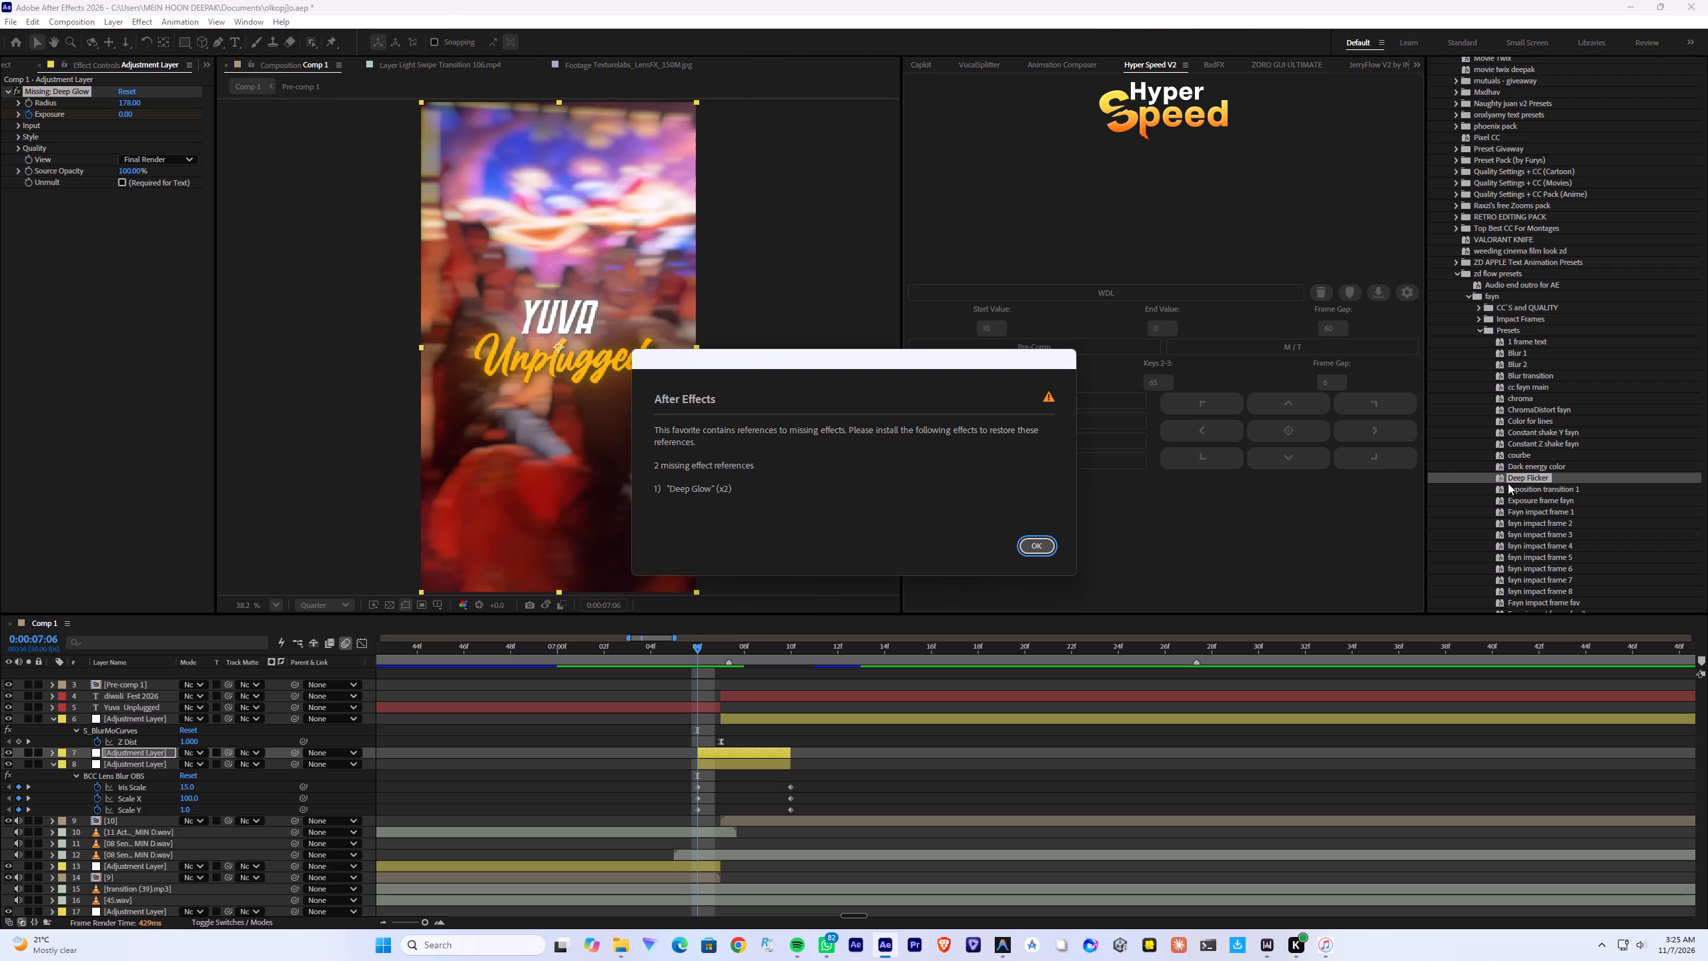
key(Escape)
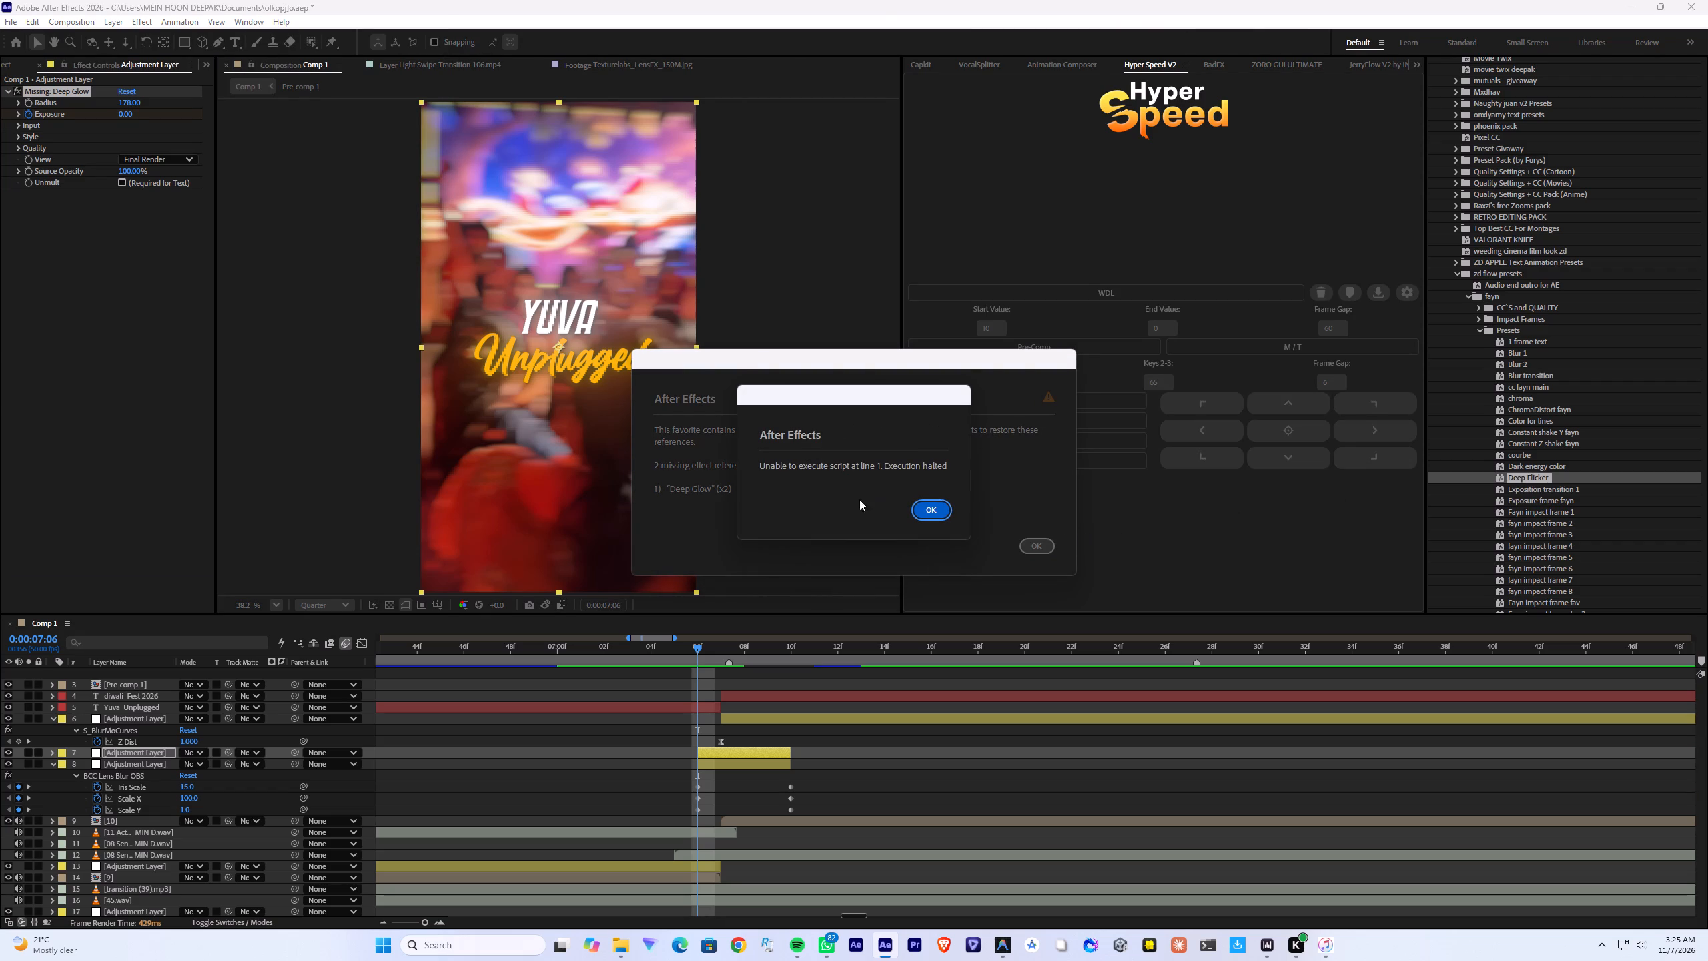
click(938, 511)
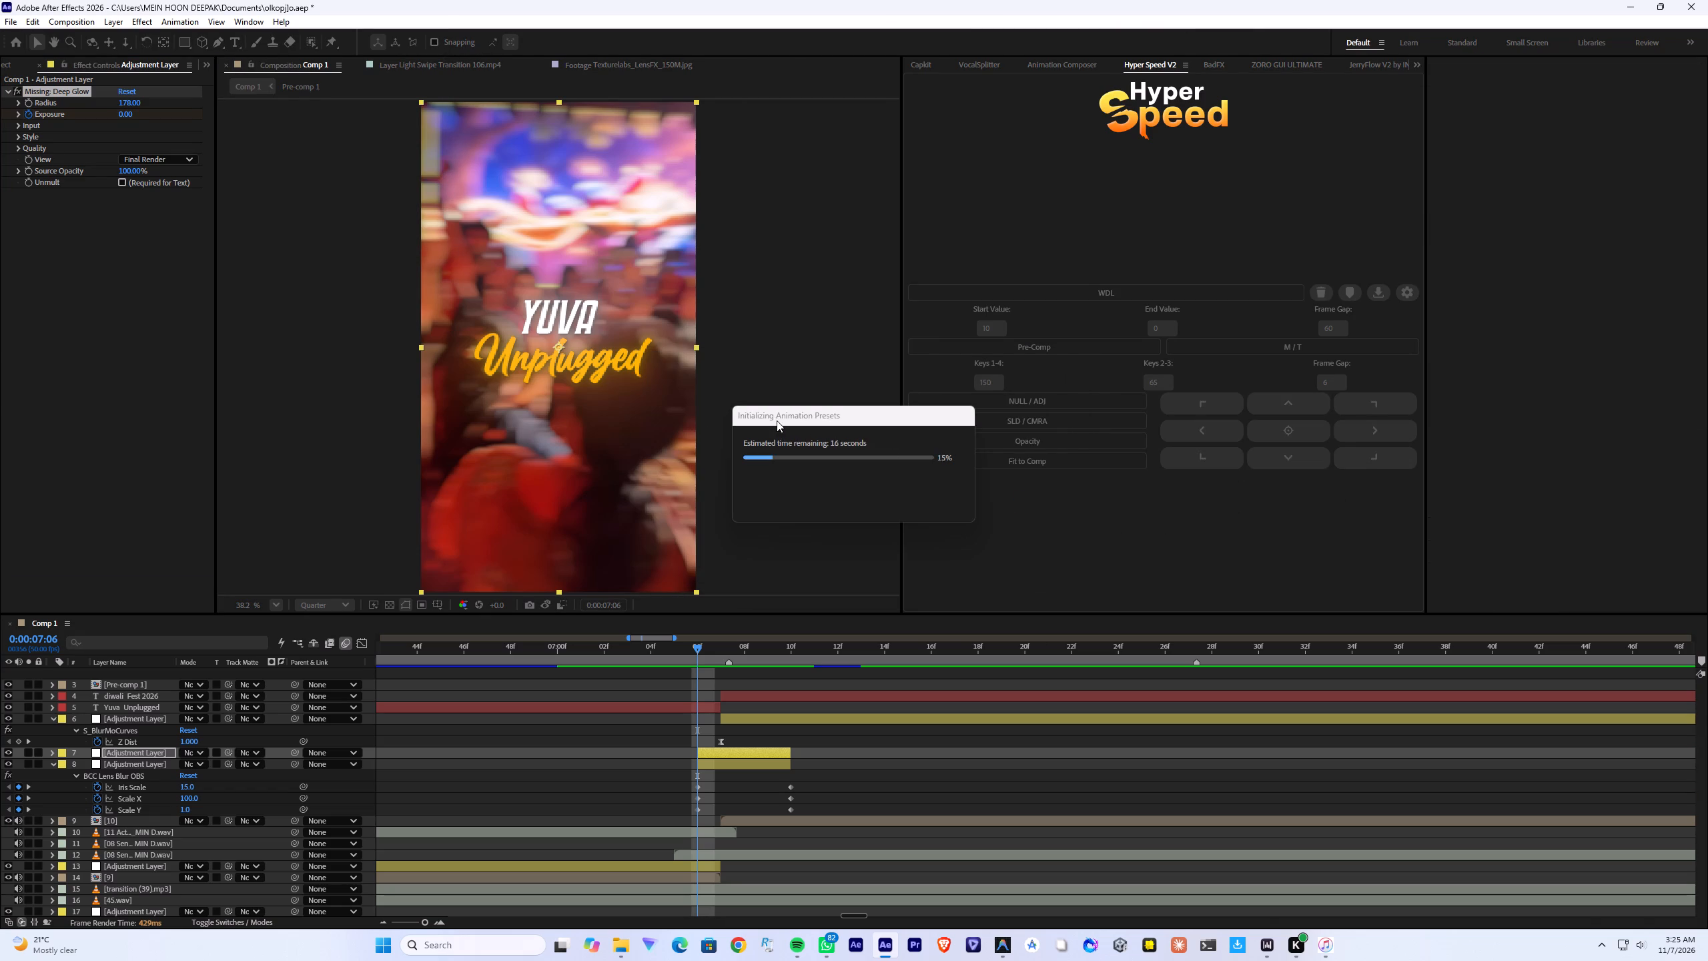
Replace the missing Deep Glow effect on the upper short adjustment layer with Deep Glow 2.
click(71, 90)
key(Delete)
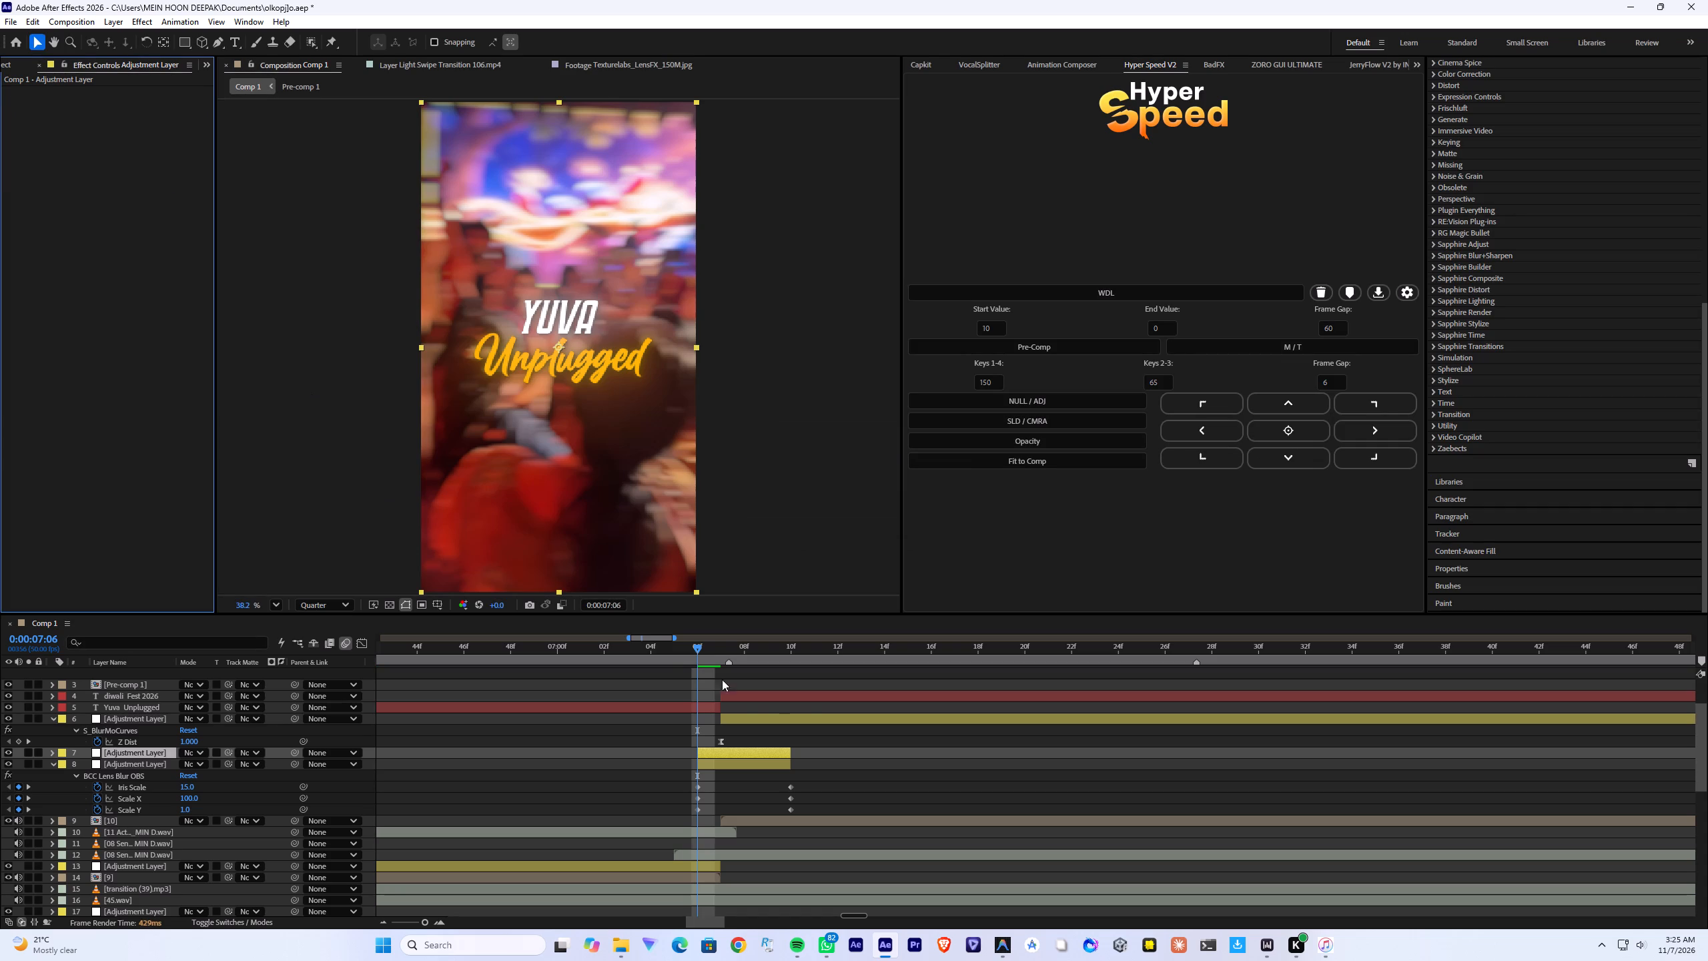
key(ctrl+space)
key(ctrl+space)
text(de)
key(e)
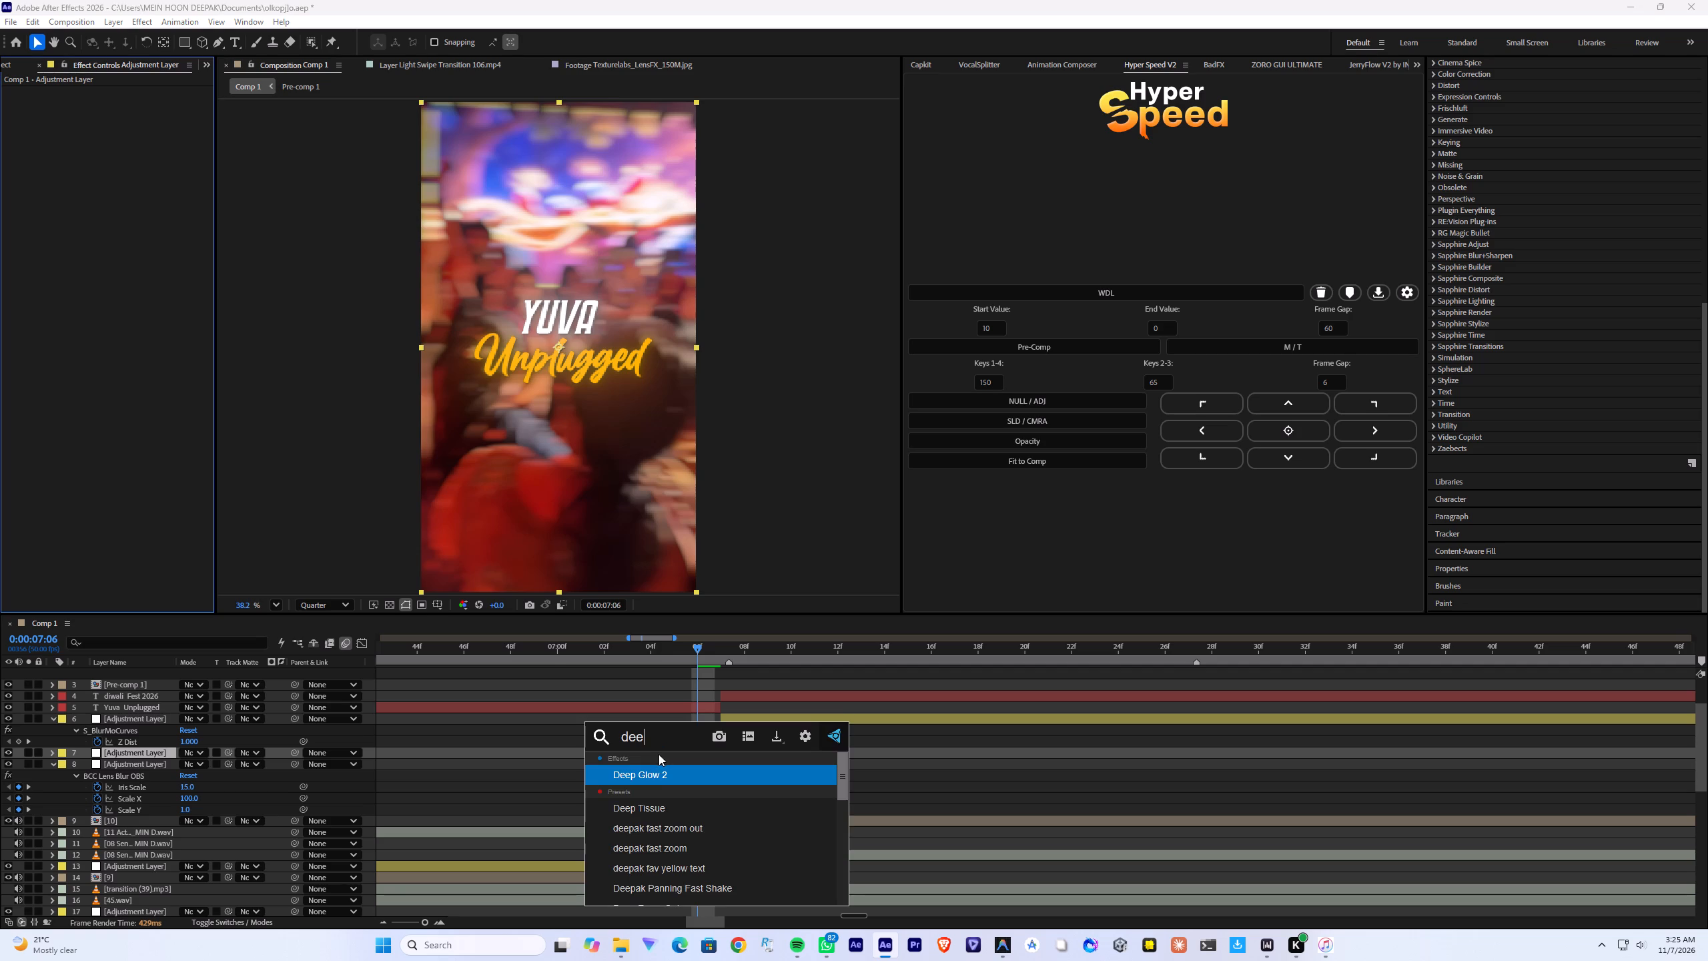
click(653, 779)
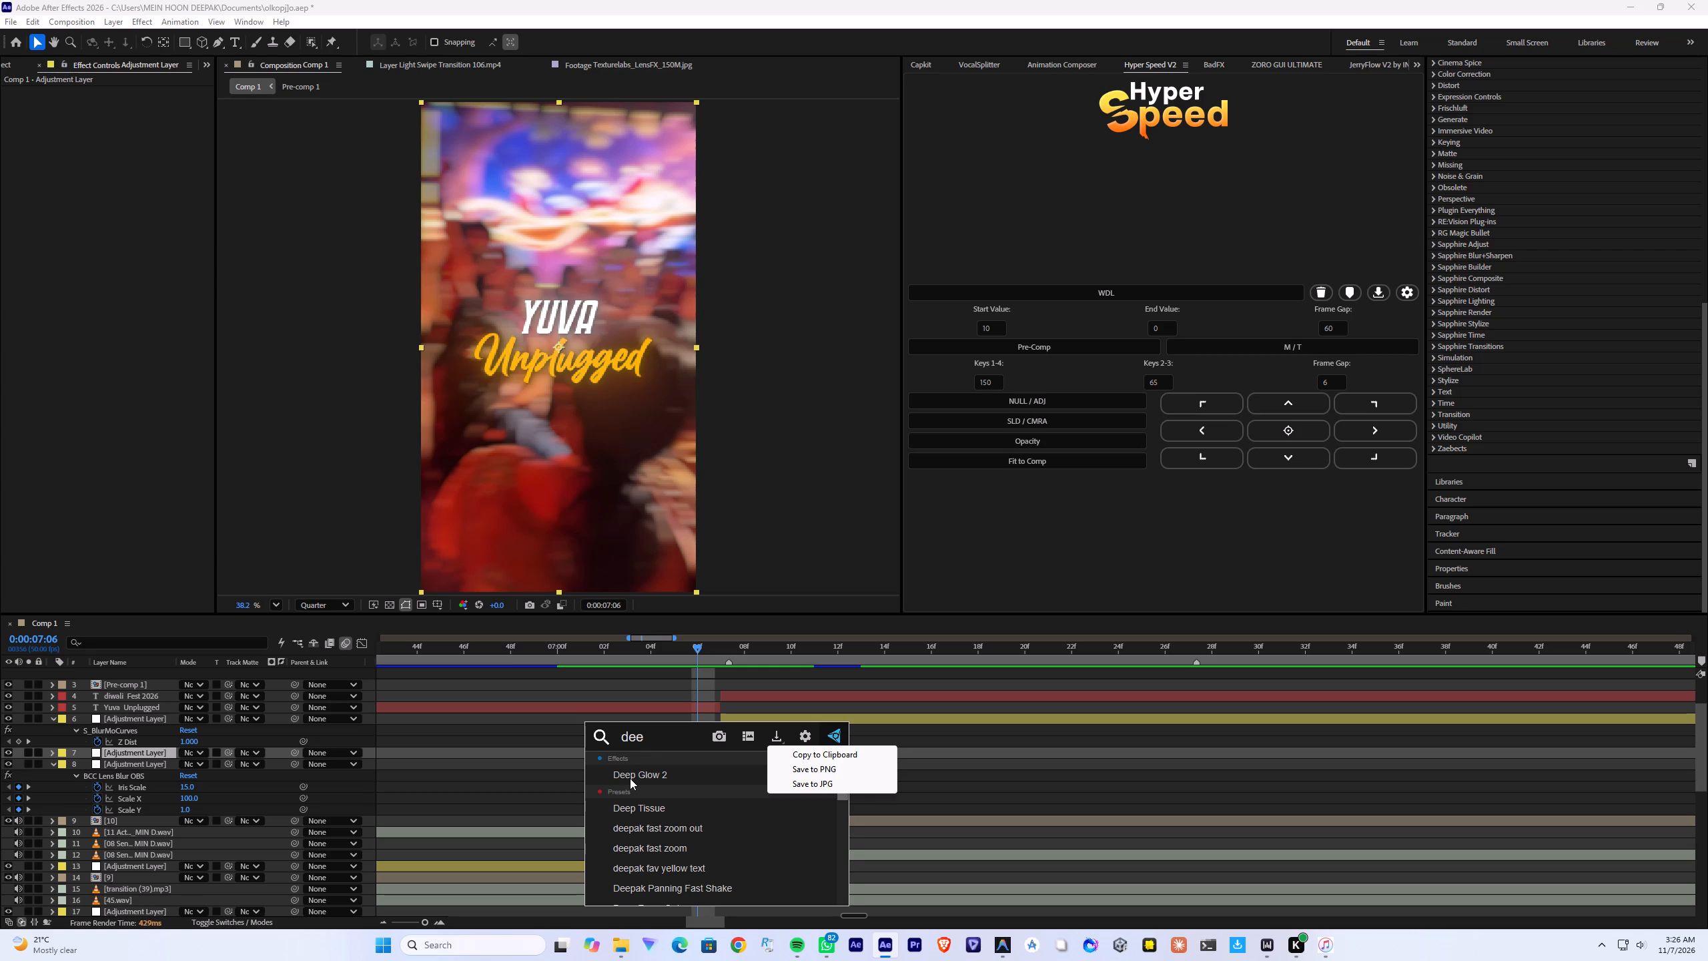
click(630, 778)
click(722, 755)
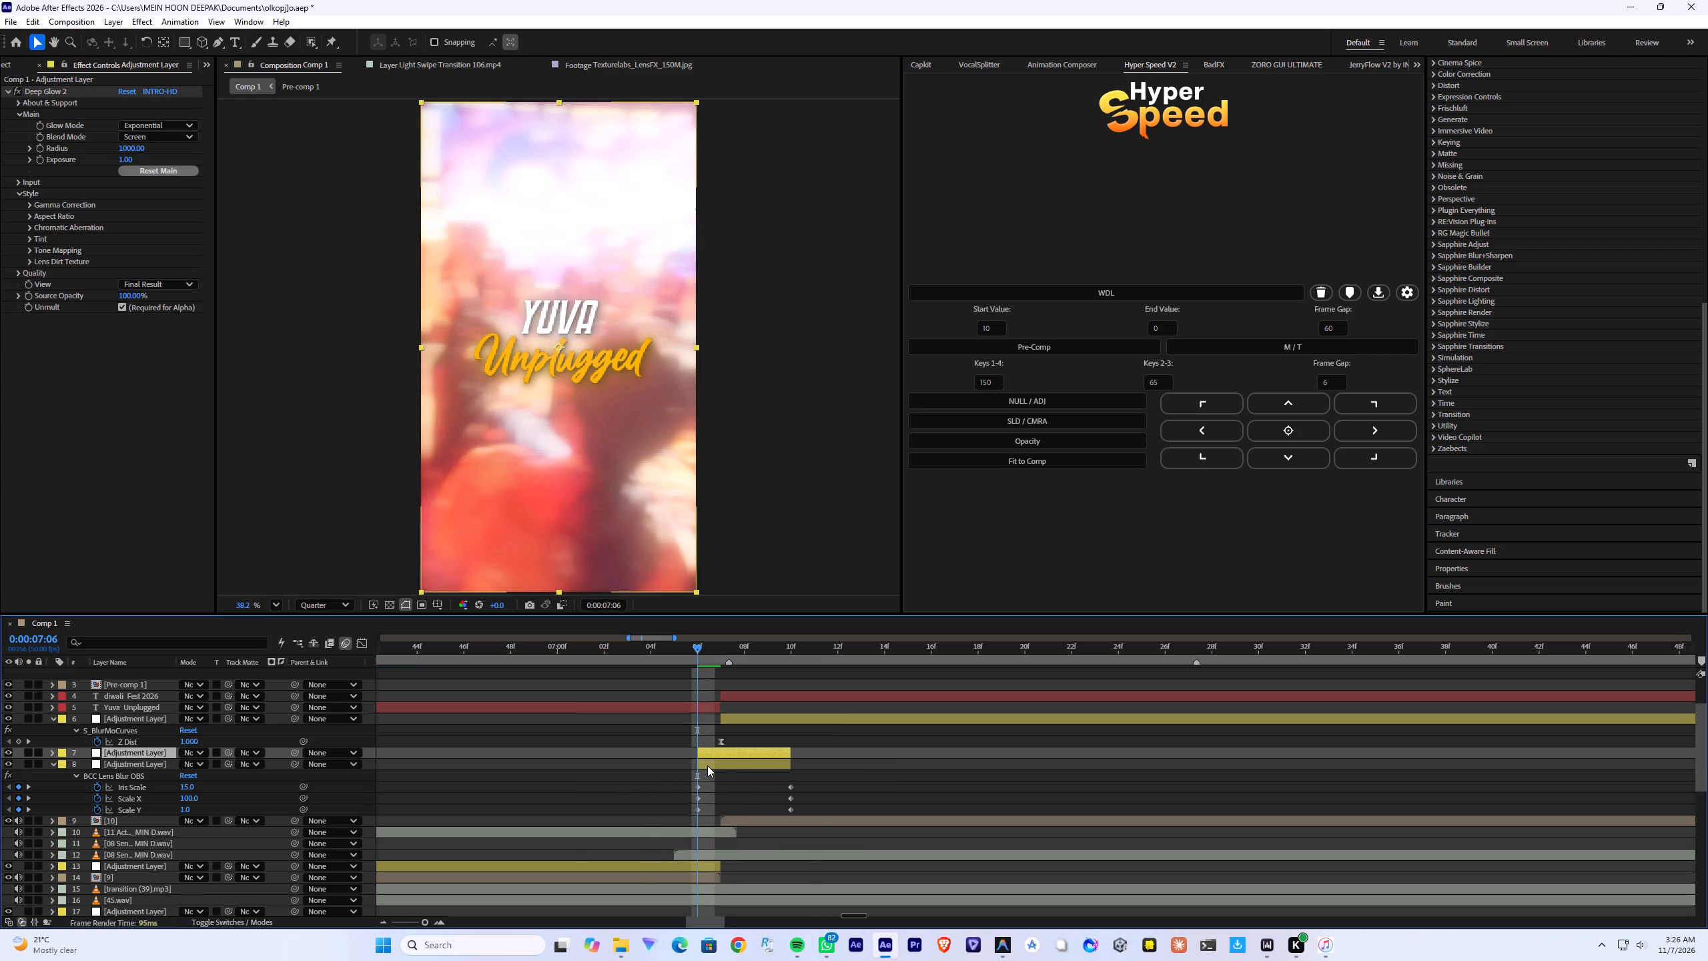
Copy the lens-blur layer's Iris Scale, Scale X and Scale Y keyframes from 7:06 to 7:08.
drag(705, 785, 682, 818)
key(ctrl+c)
alt+scroll(723, 804, up, 1)
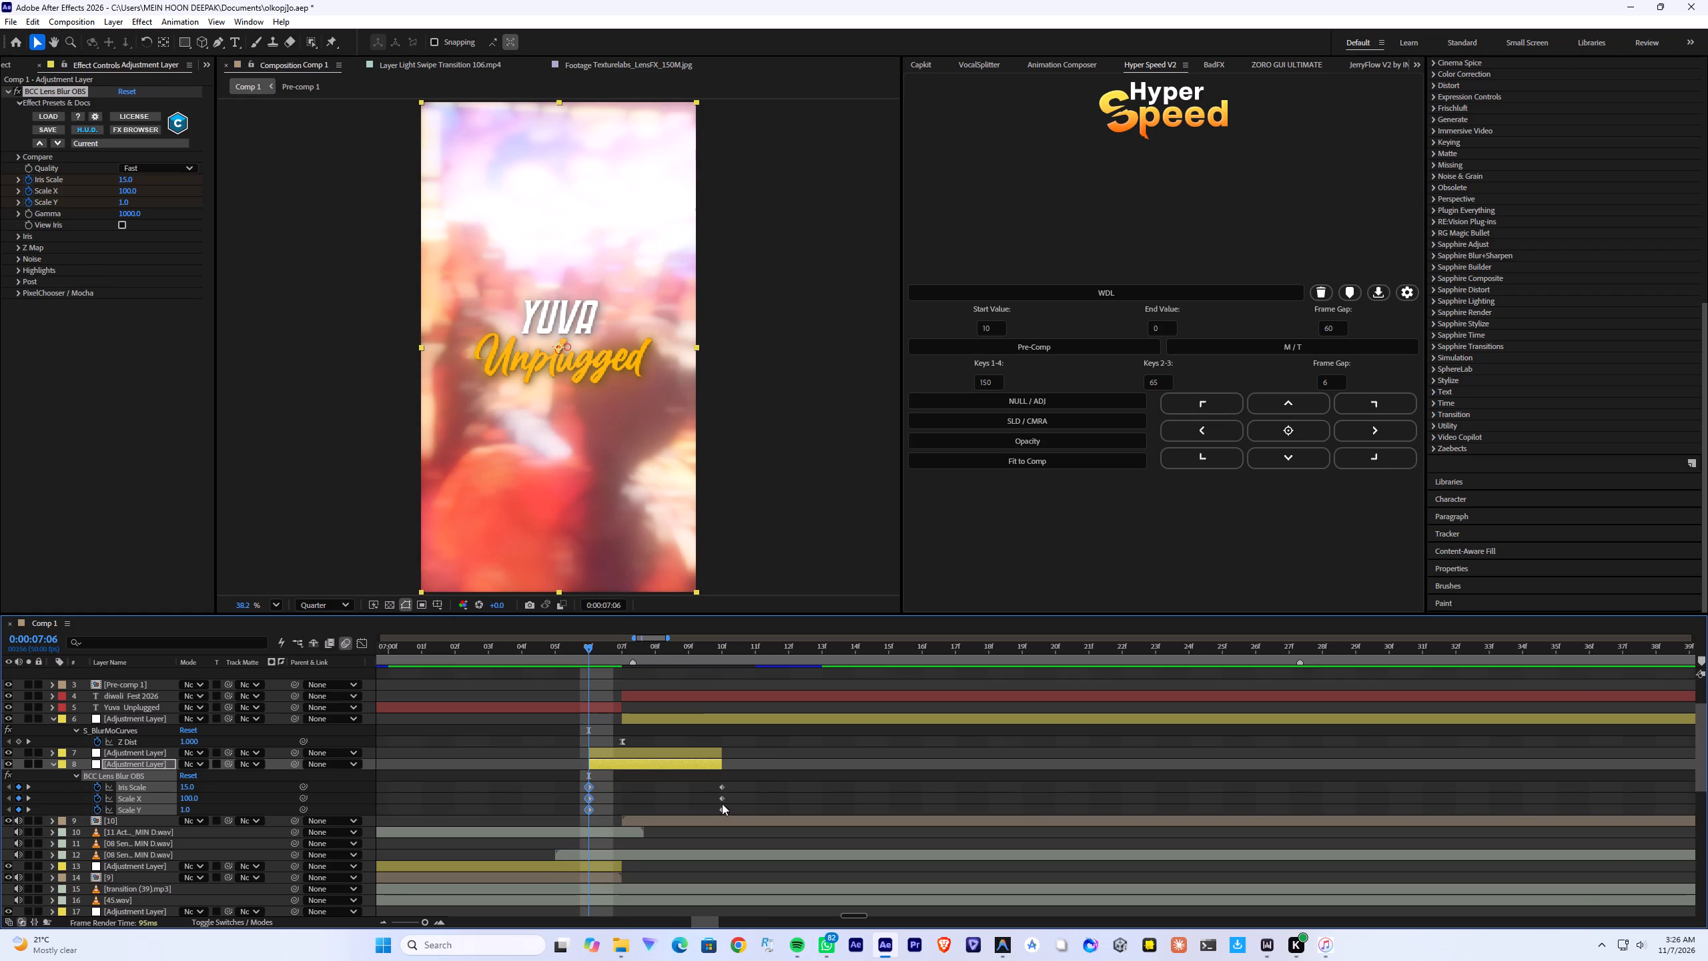
drag(637, 653, 647, 653)
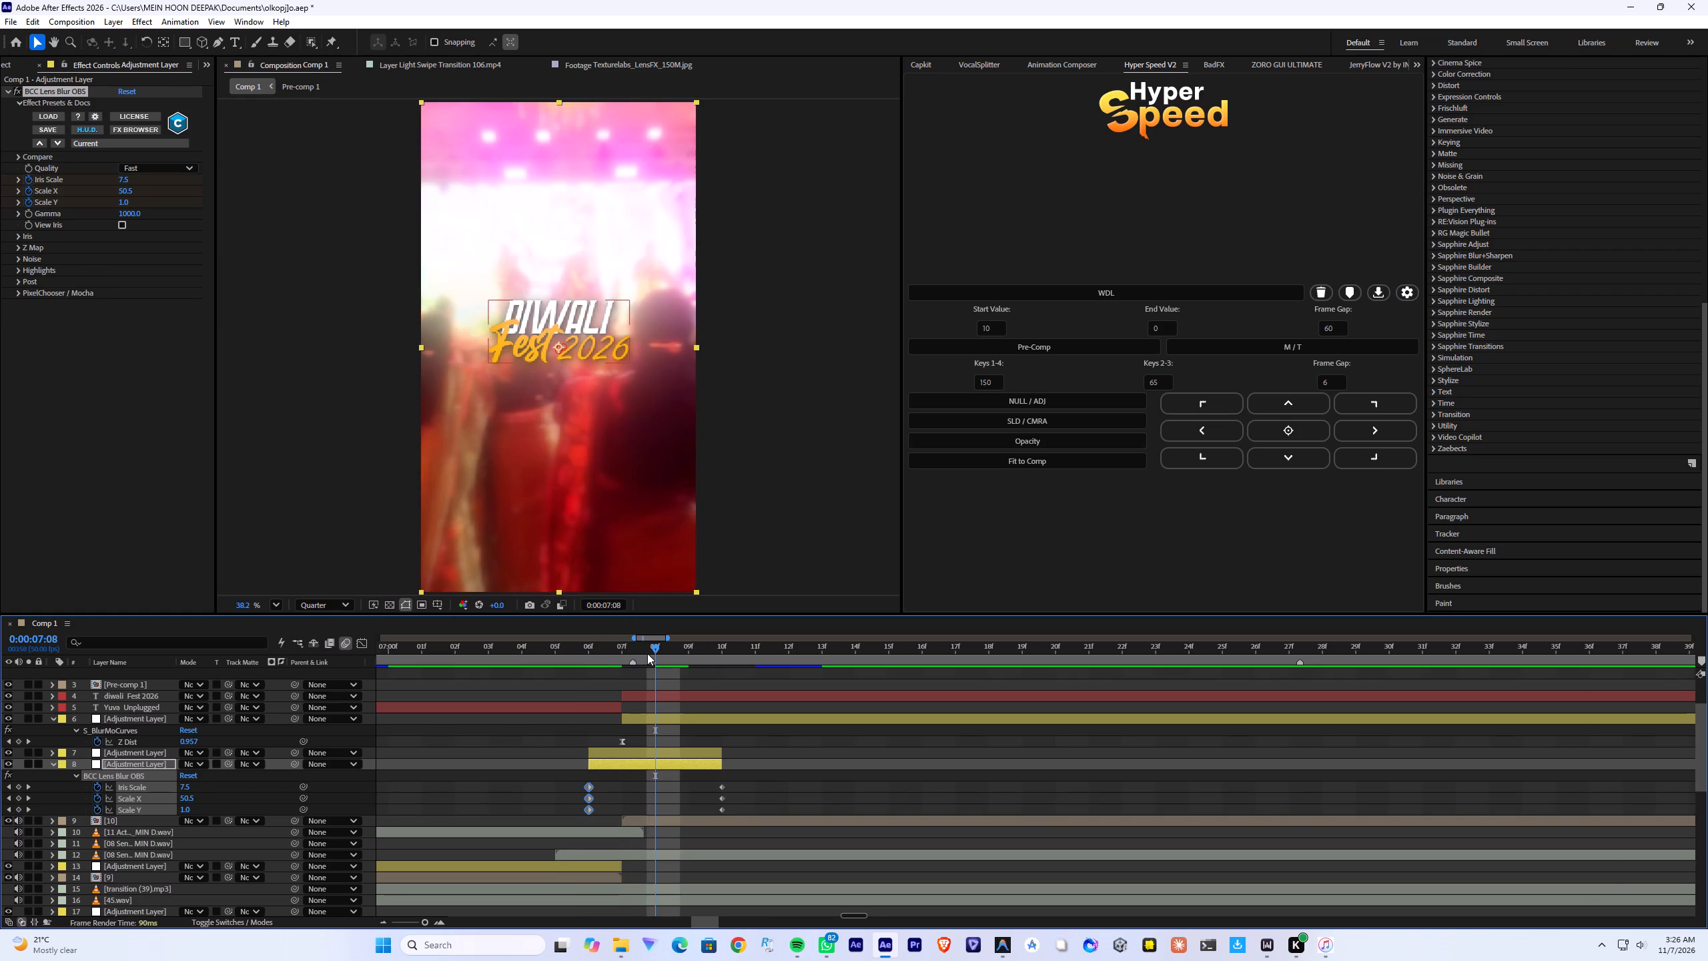
key(ctrl+v)
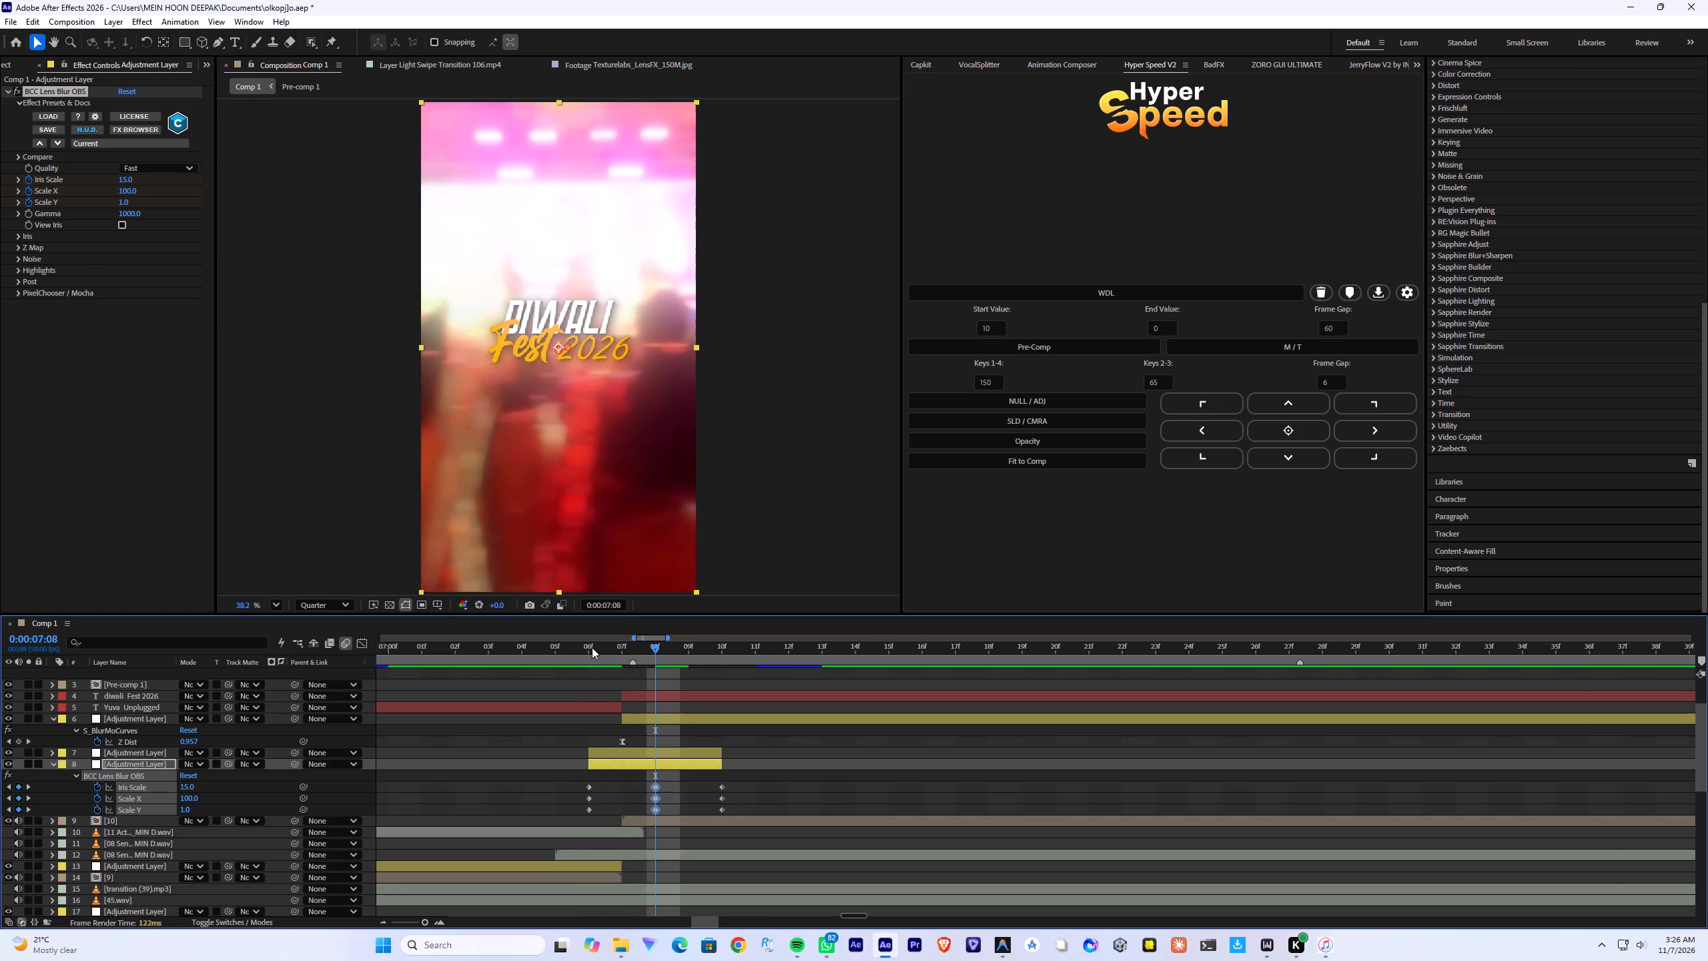
Replace the lens-blur keyframes at 7:06 with copies of the unblurred end keyframes from 7:10.
click(592, 647)
drag(602, 781, 552, 832)
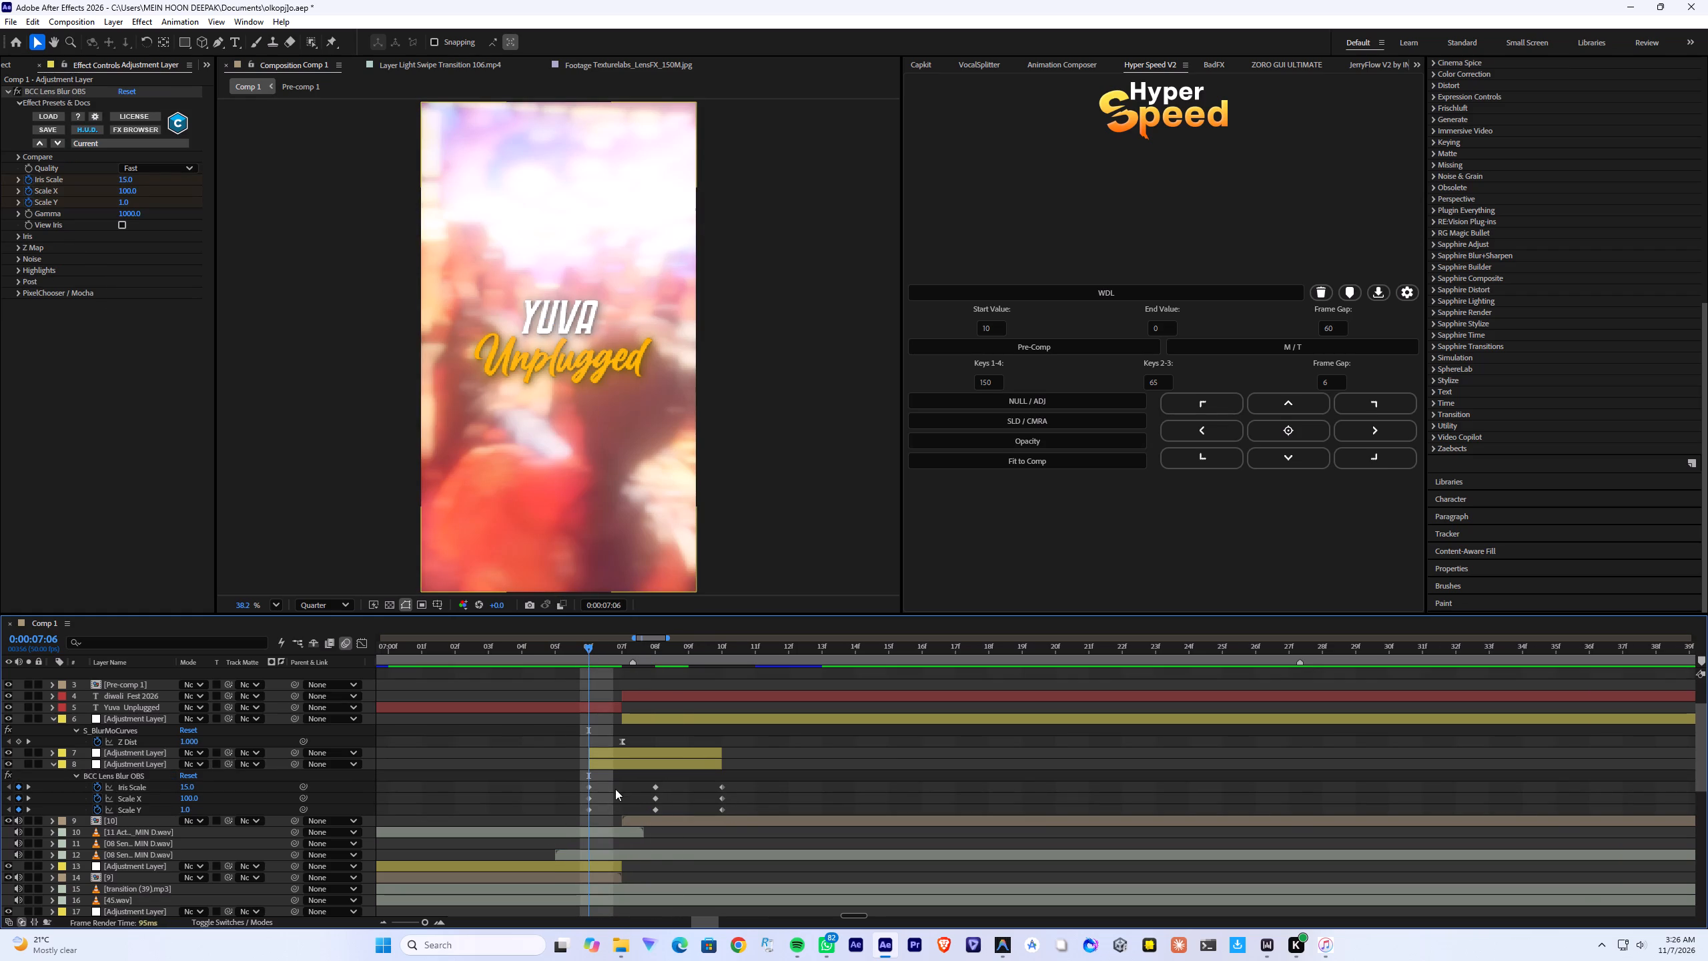
drag(610, 785, 531, 830)
key(Delete)
drag(735, 778, 709, 803)
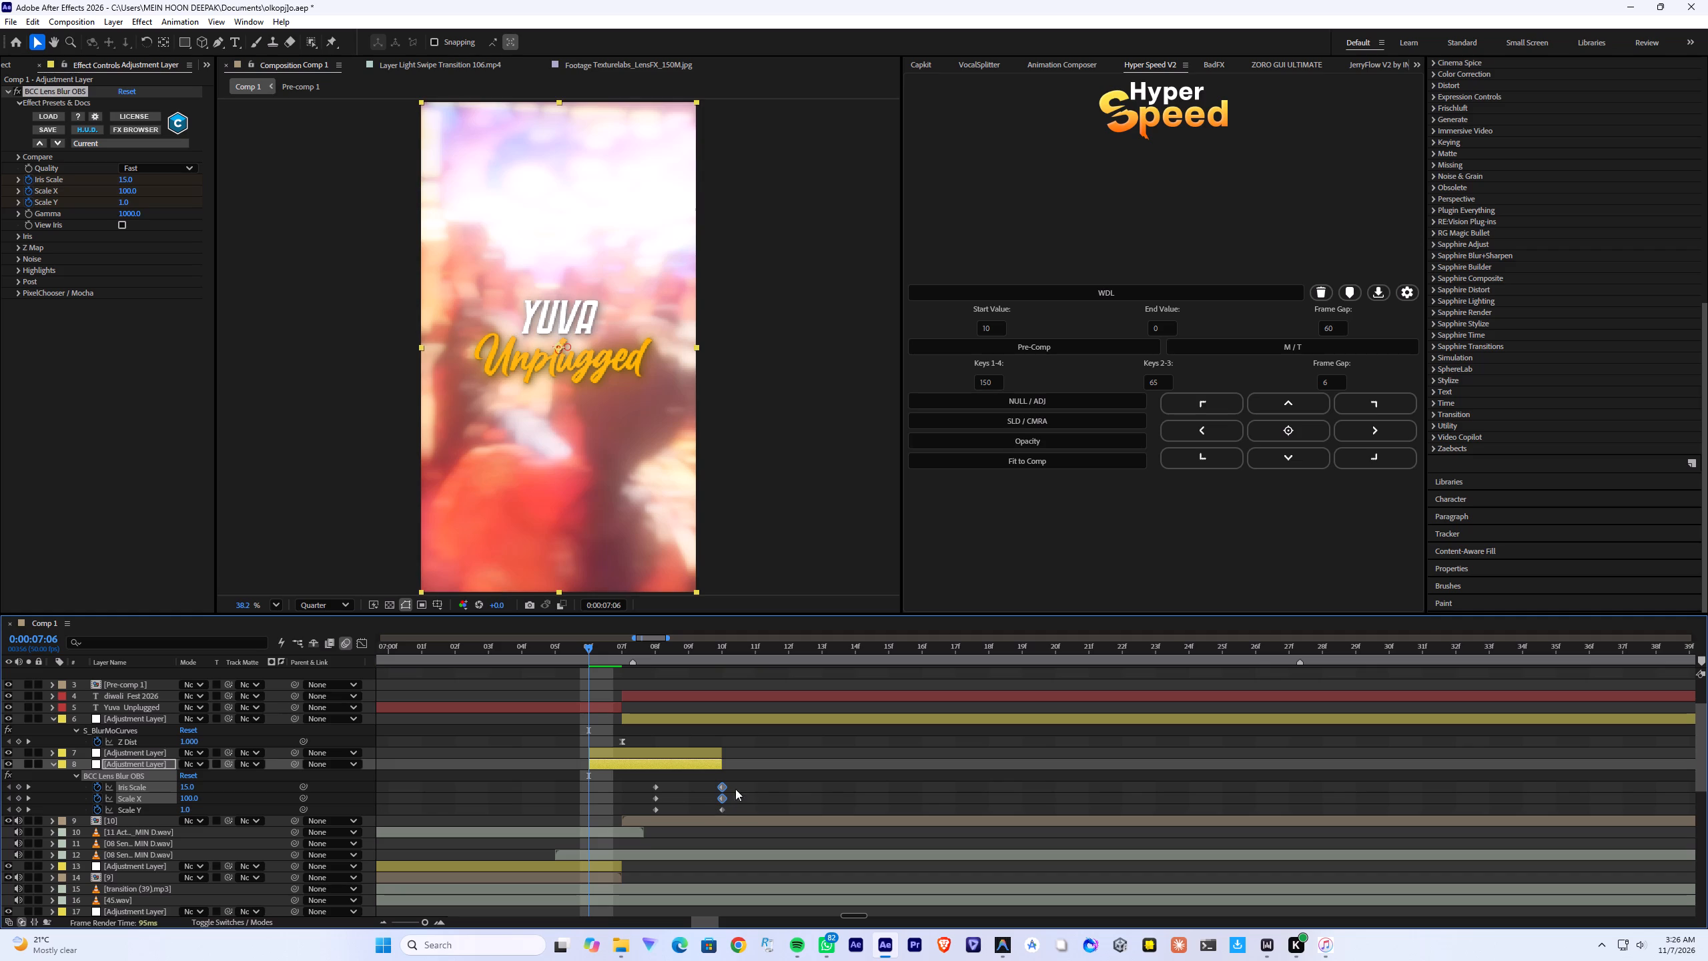
drag(744, 781, 711, 808)
drag(747, 782, 704, 812)
key(ctrl+c)
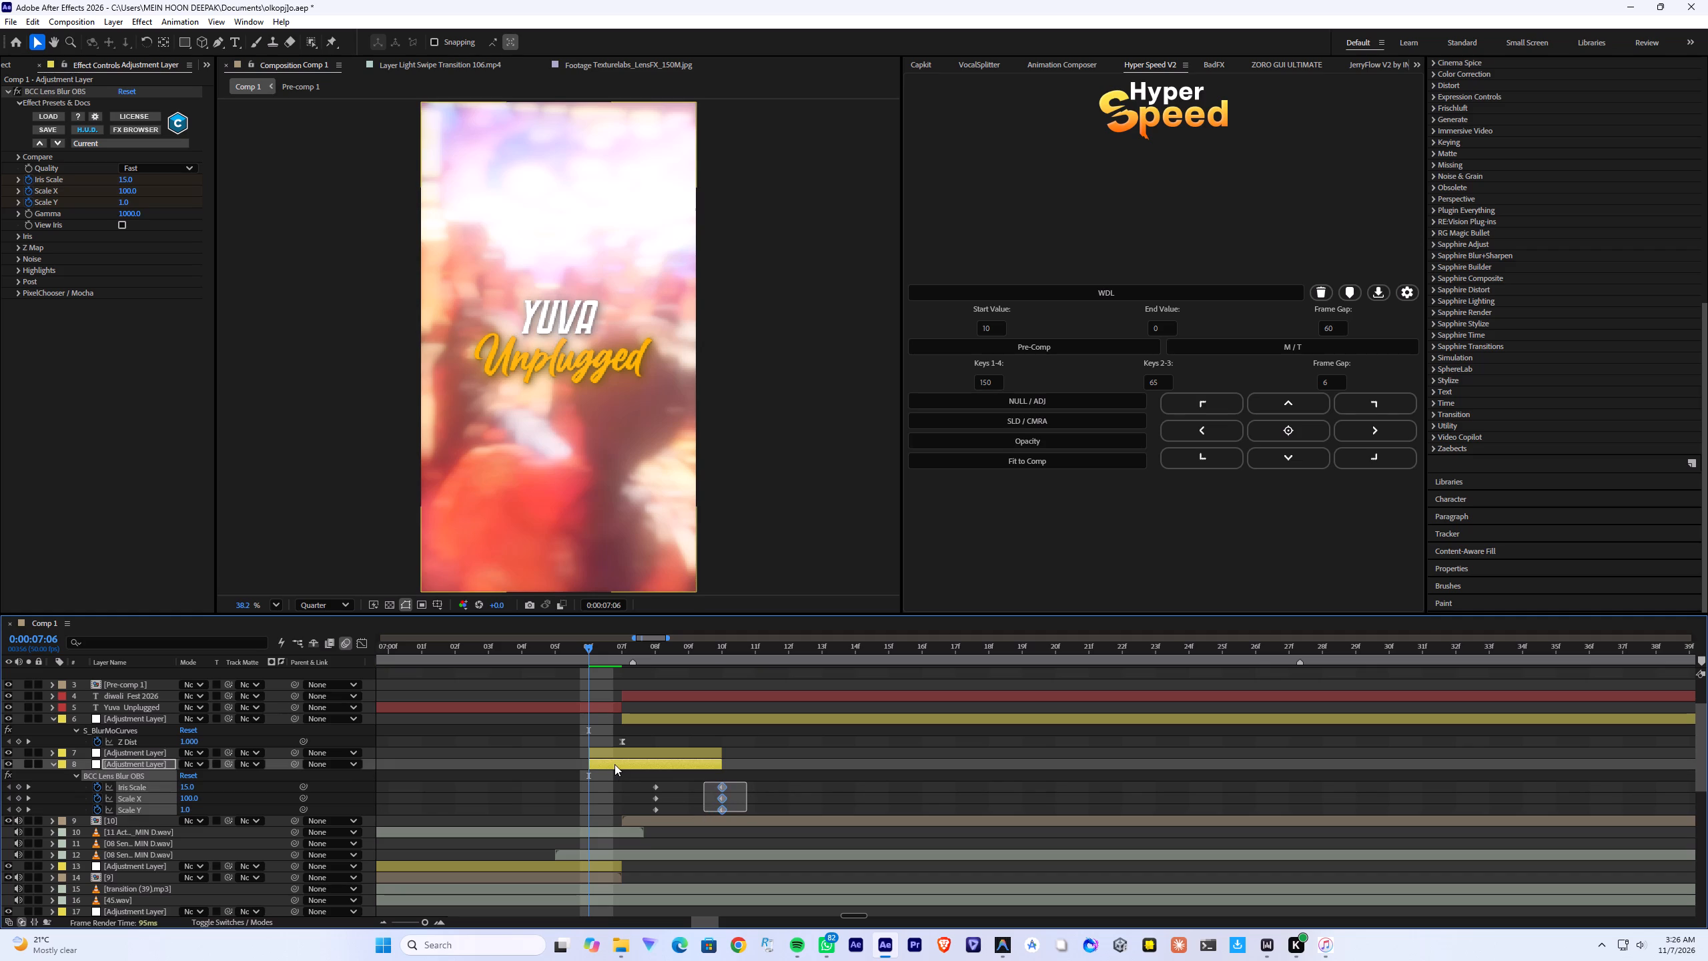
click(614, 764)
key(ctrl+v)
Stretch and shift the lens-blur adjustment layer to run from 7:03 to 7:11, with its peak keyframes at the 7:07 cut.
drag(620, 764, 602, 764)
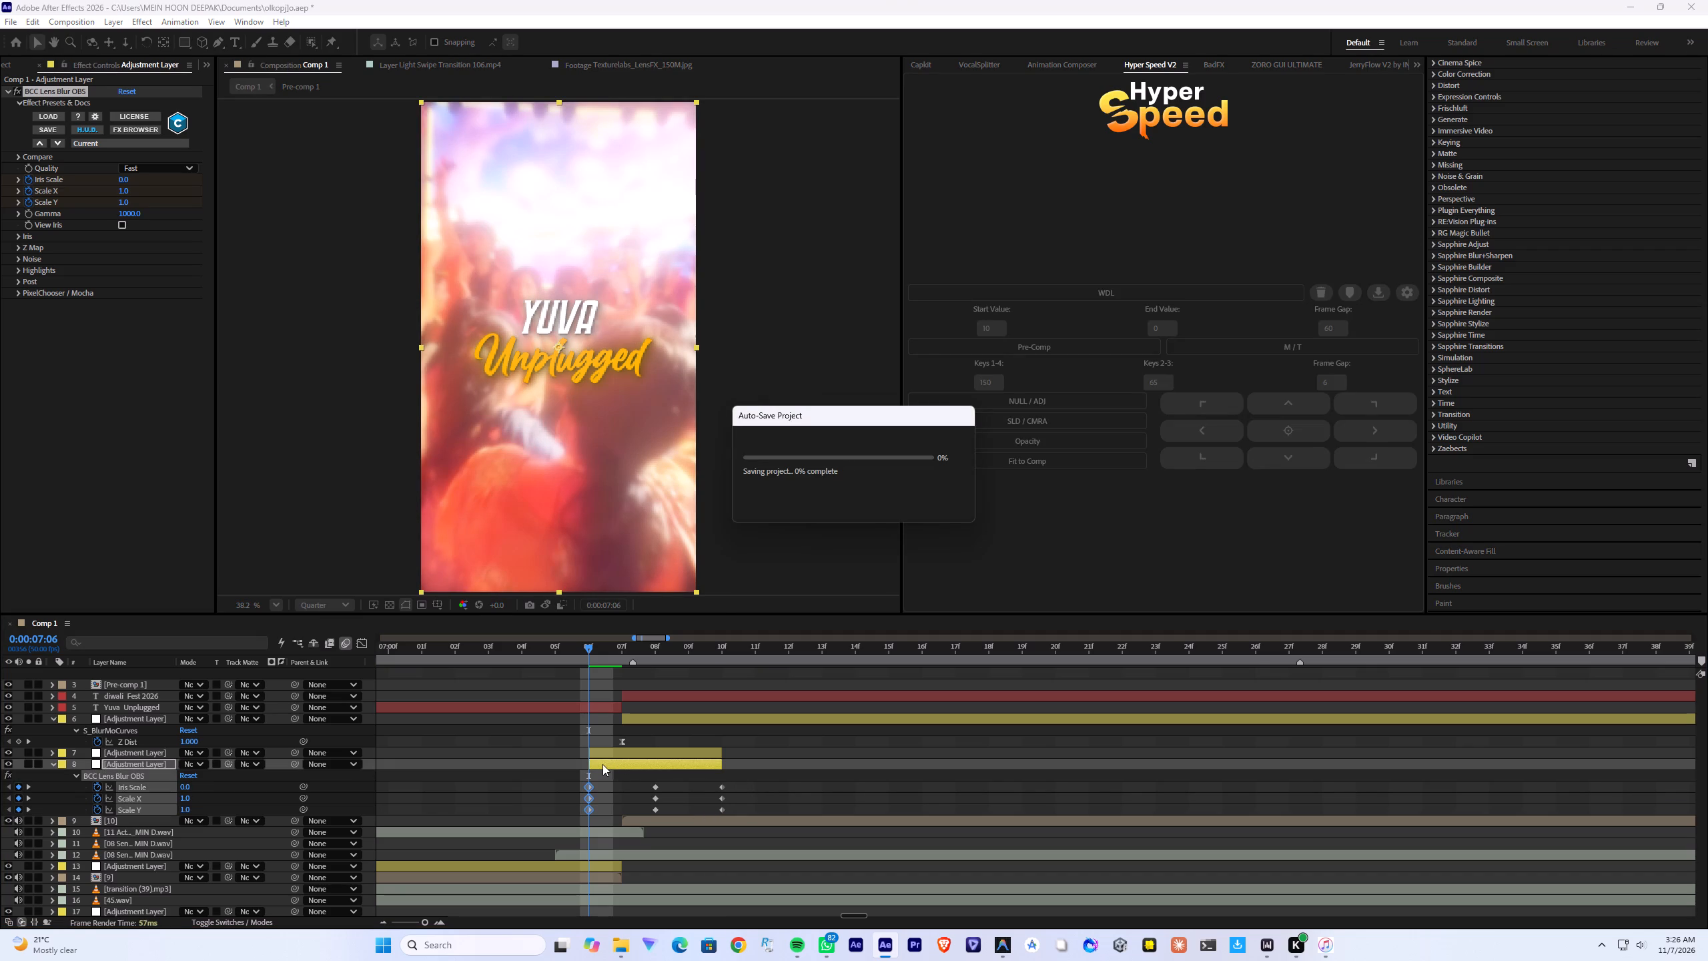
drag(602, 764, 601, 764)
alt+drag(590, 764, 496, 769)
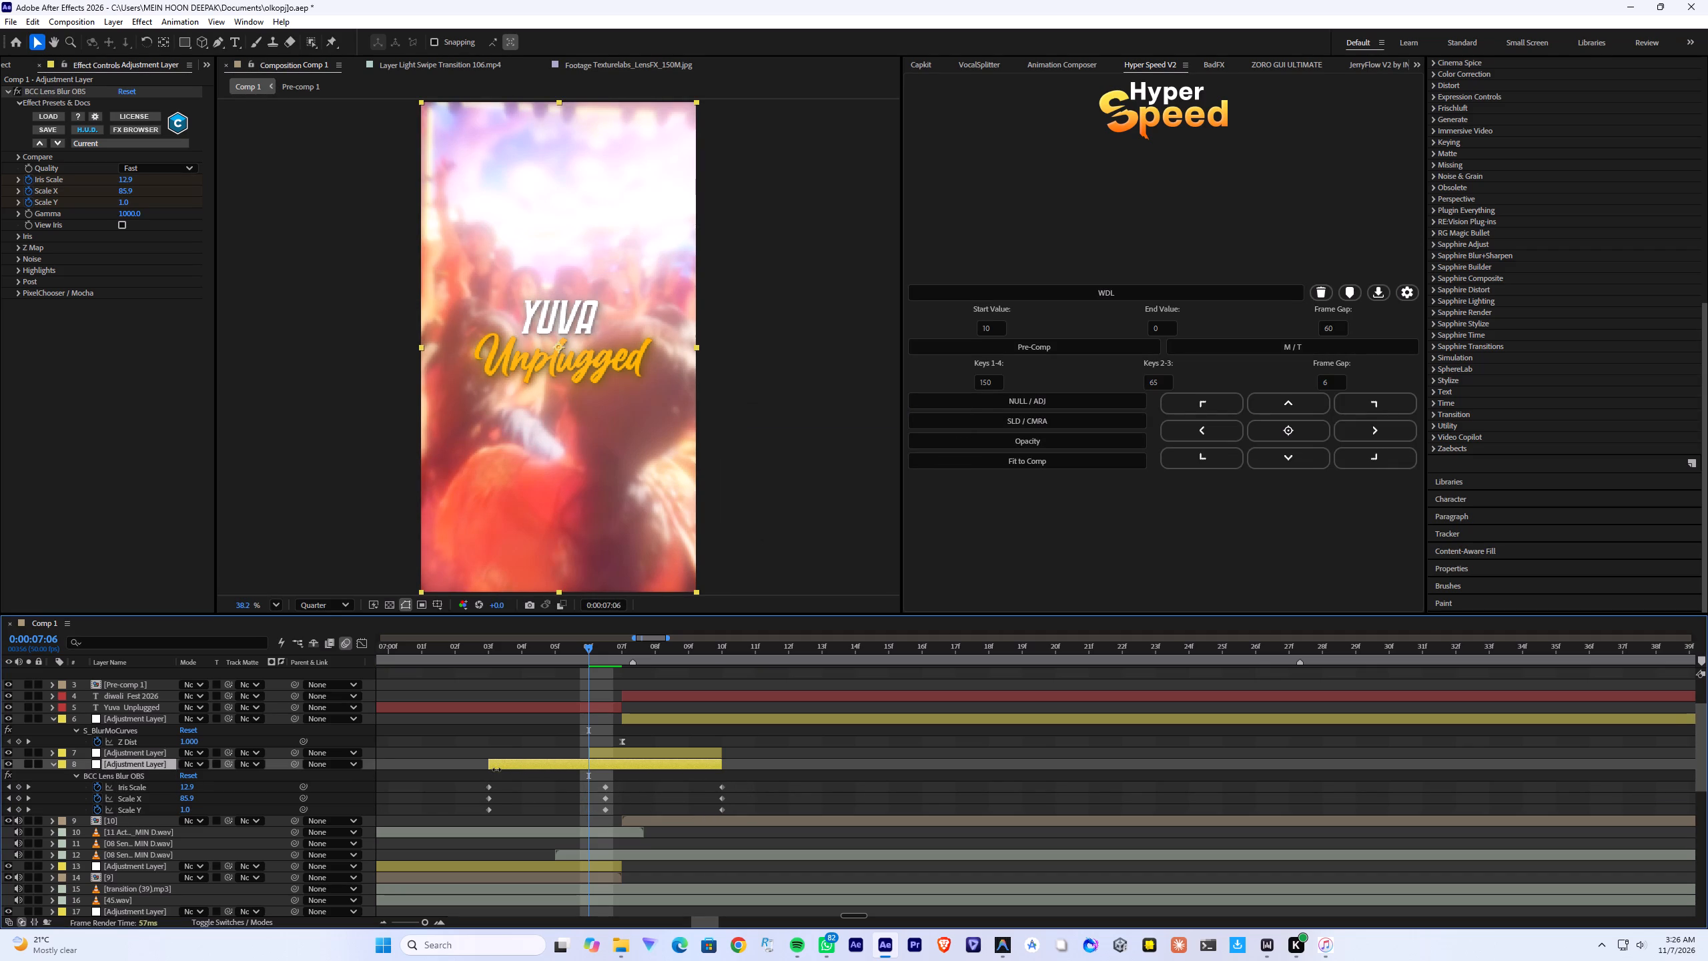
alt+drag(496, 769, 452, 780)
drag(571, 766, 606, 765)
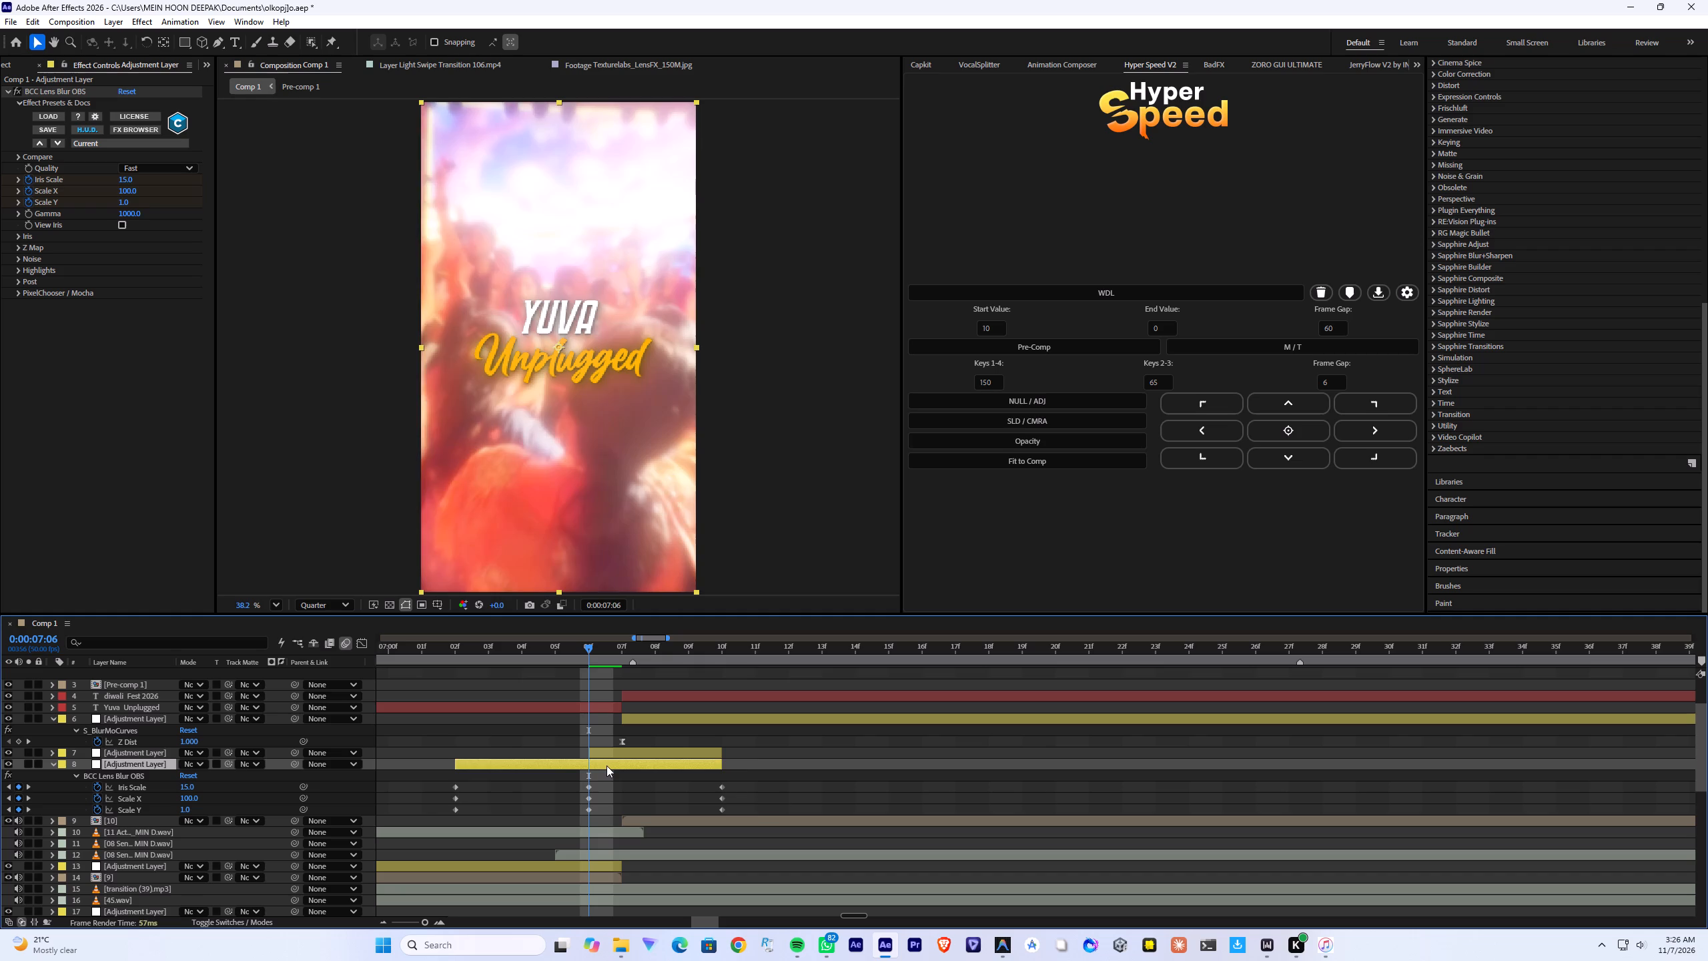
drag(606, 765, 611, 765)
Extend both ends of the Deep Glow 2 adjustment layer to span 7:03 to 7:11, matching the lens-blur layer.
click(626, 755)
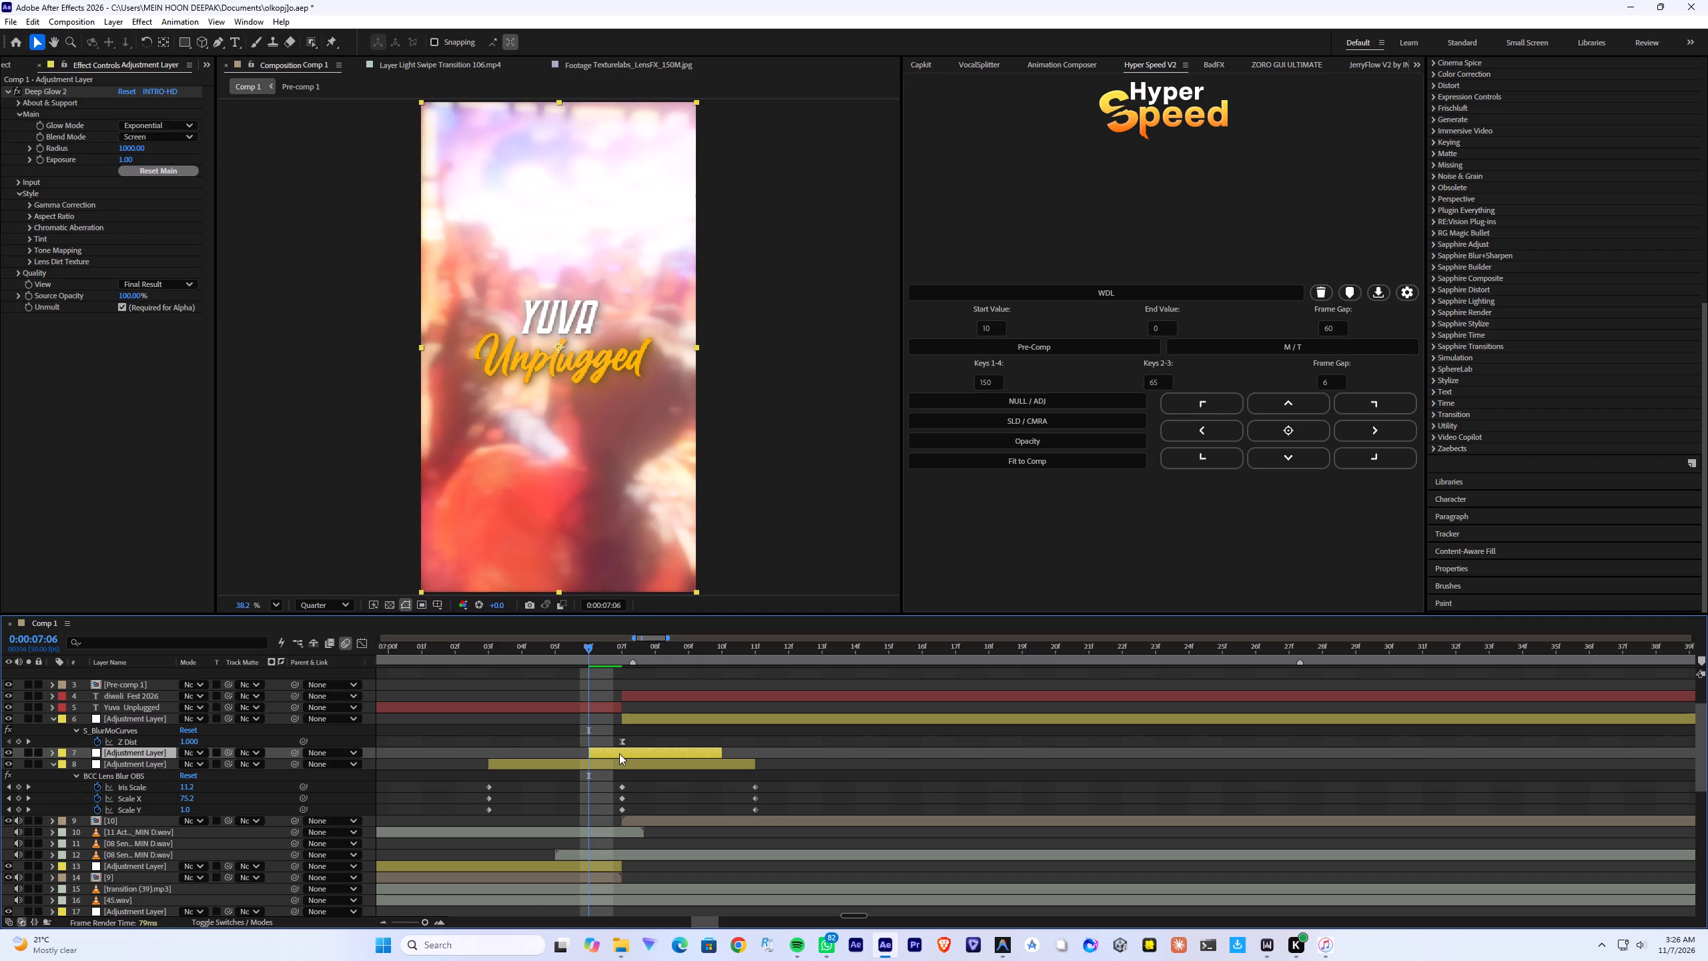
drag(586, 752, 574, 752)
click(594, 752)
drag(588, 752, 588, 752)
drag(588, 752, 494, 757)
drag(589, 753, 491, 756)
drag(722, 751, 749, 749)
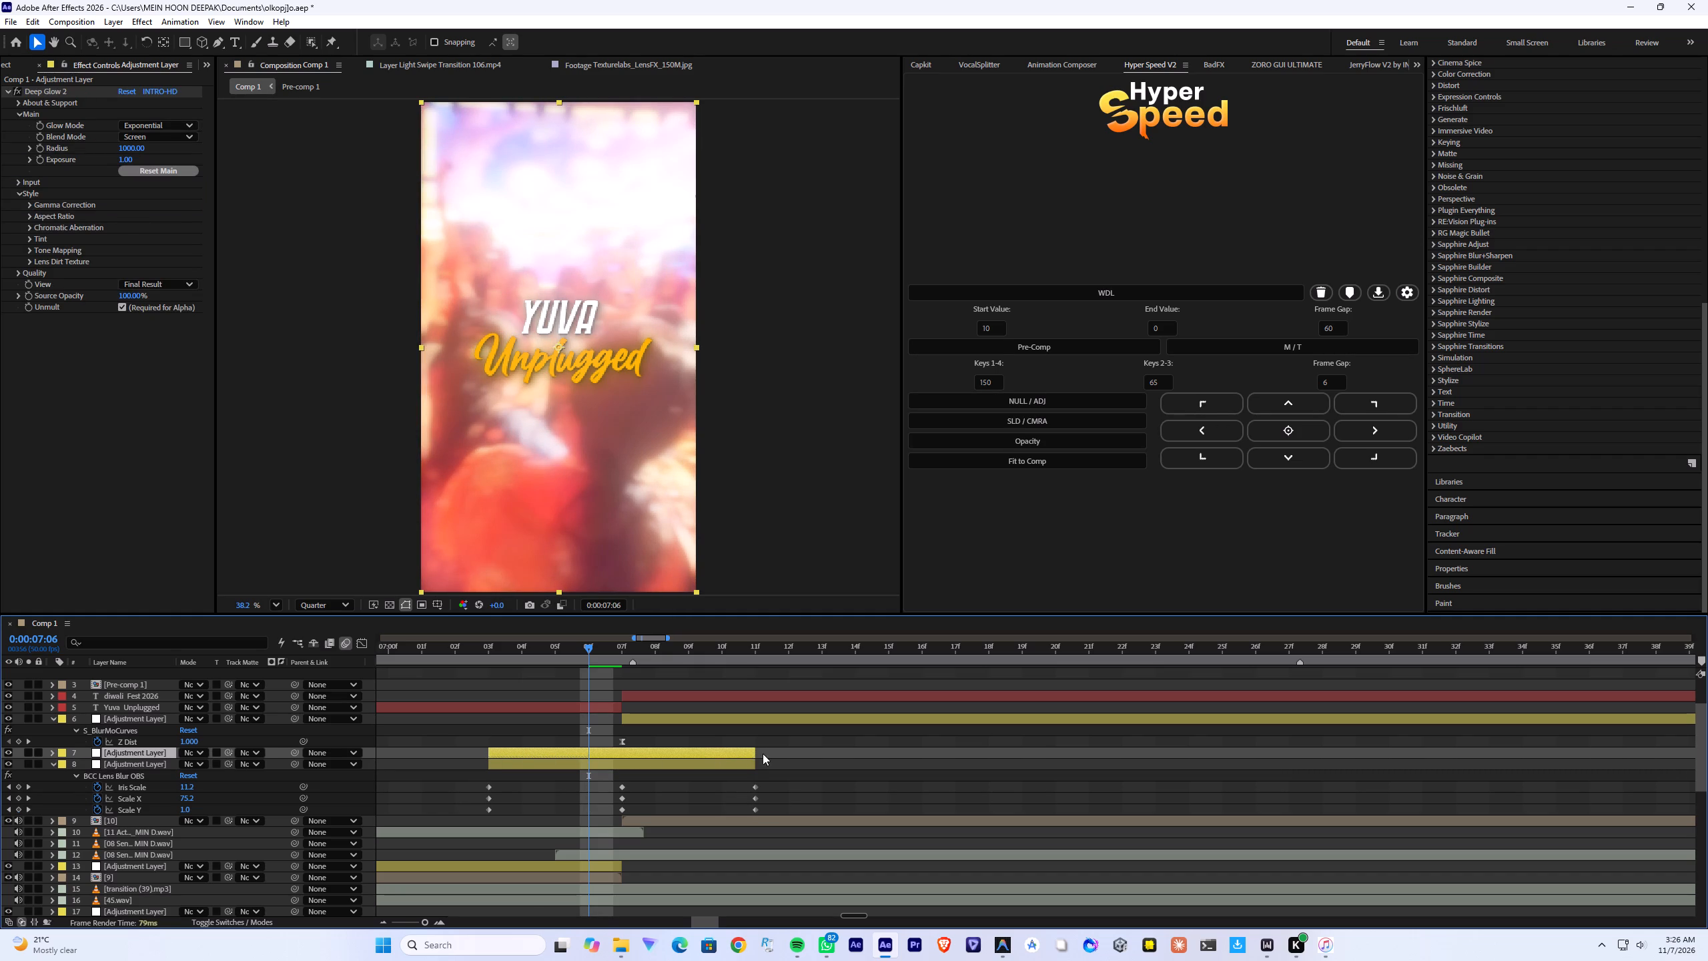
Keyframe the Deep Glow 2 Exposure at 1.00 at 7:07 and 0 at 7:03, and reveal the keyframes.
click(626, 648)
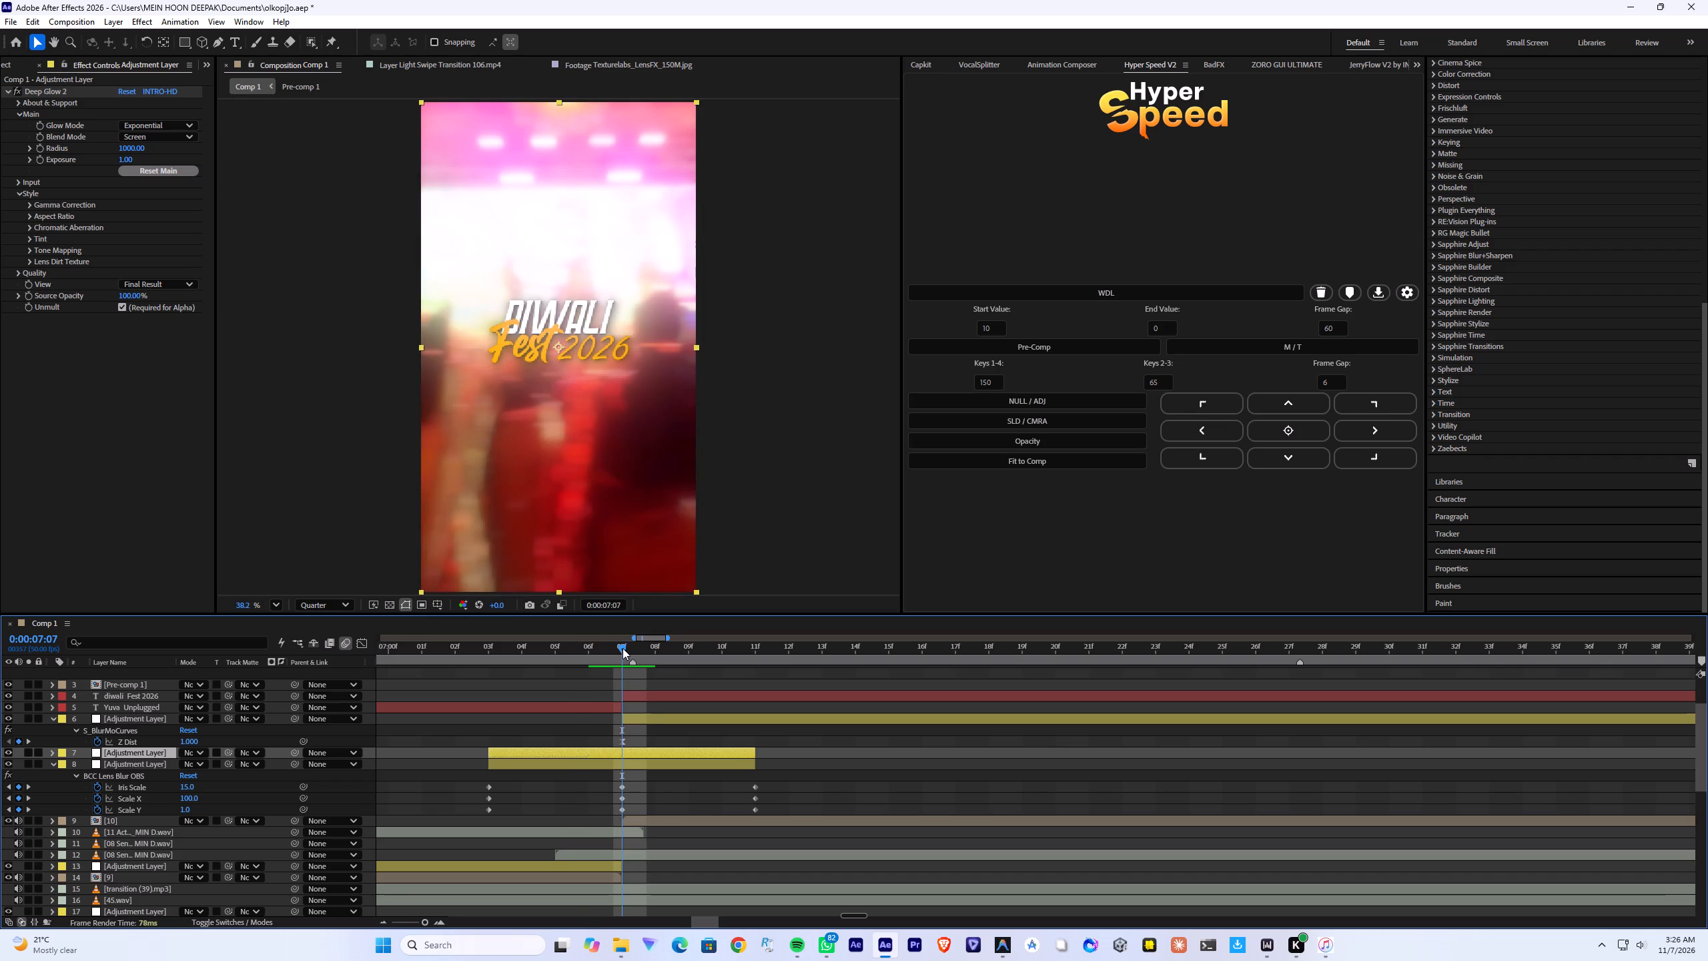
click(40, 162)
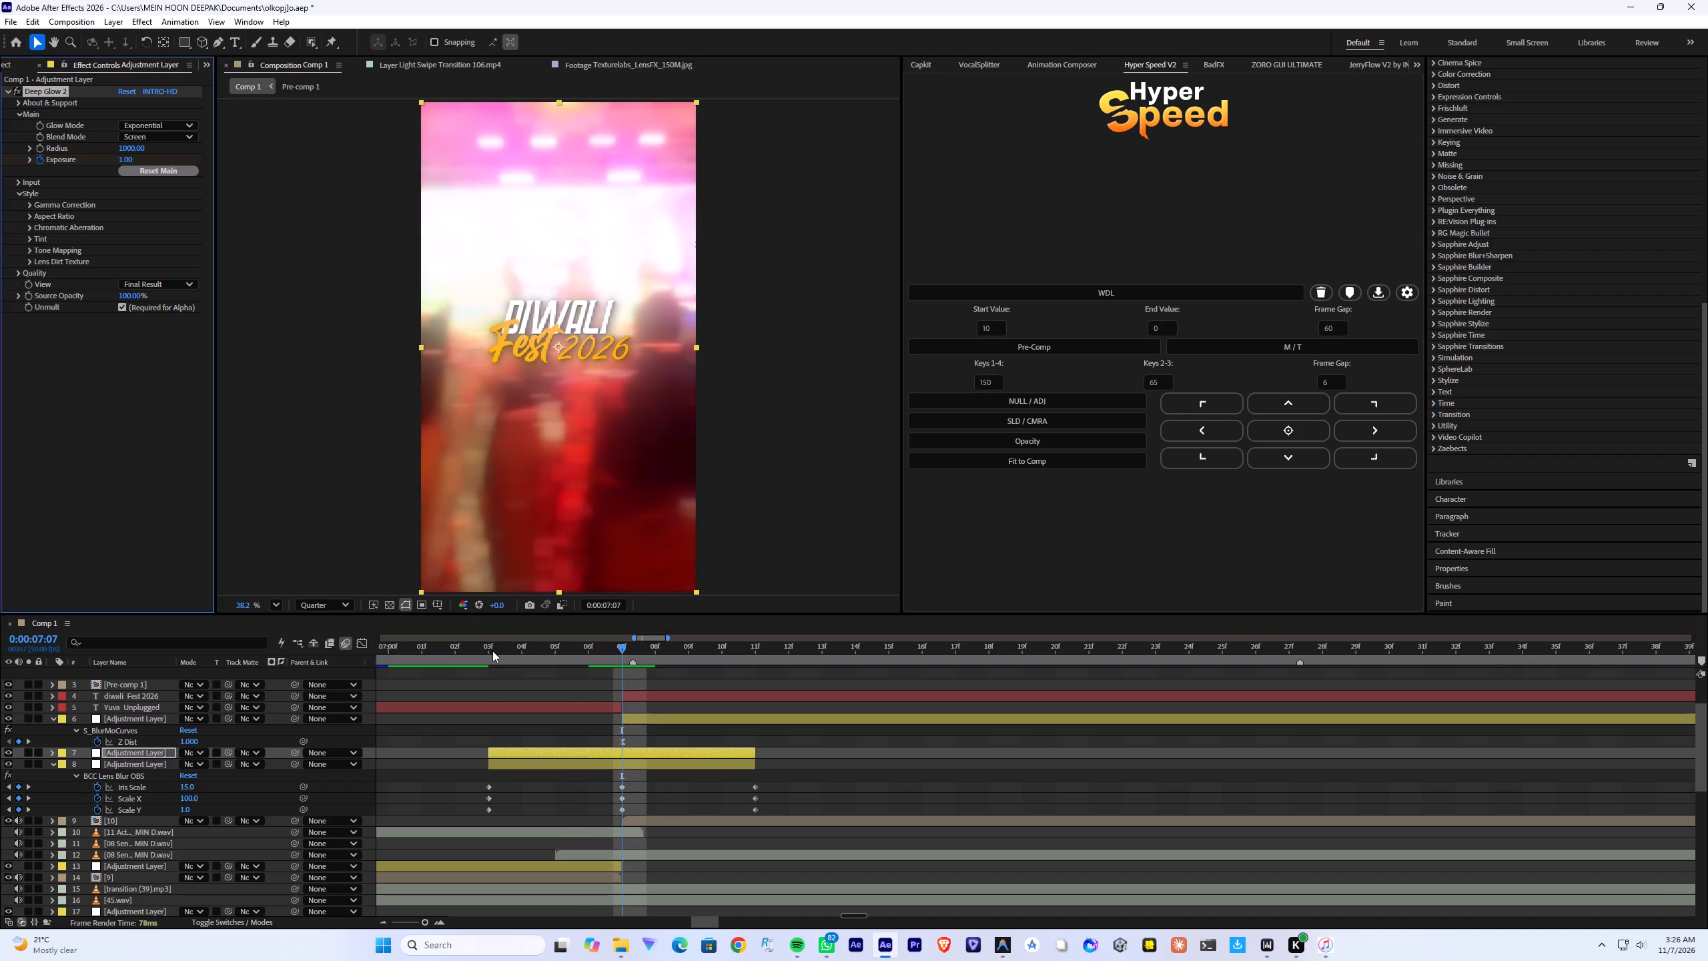
click(492, 651)
click(127, 156)
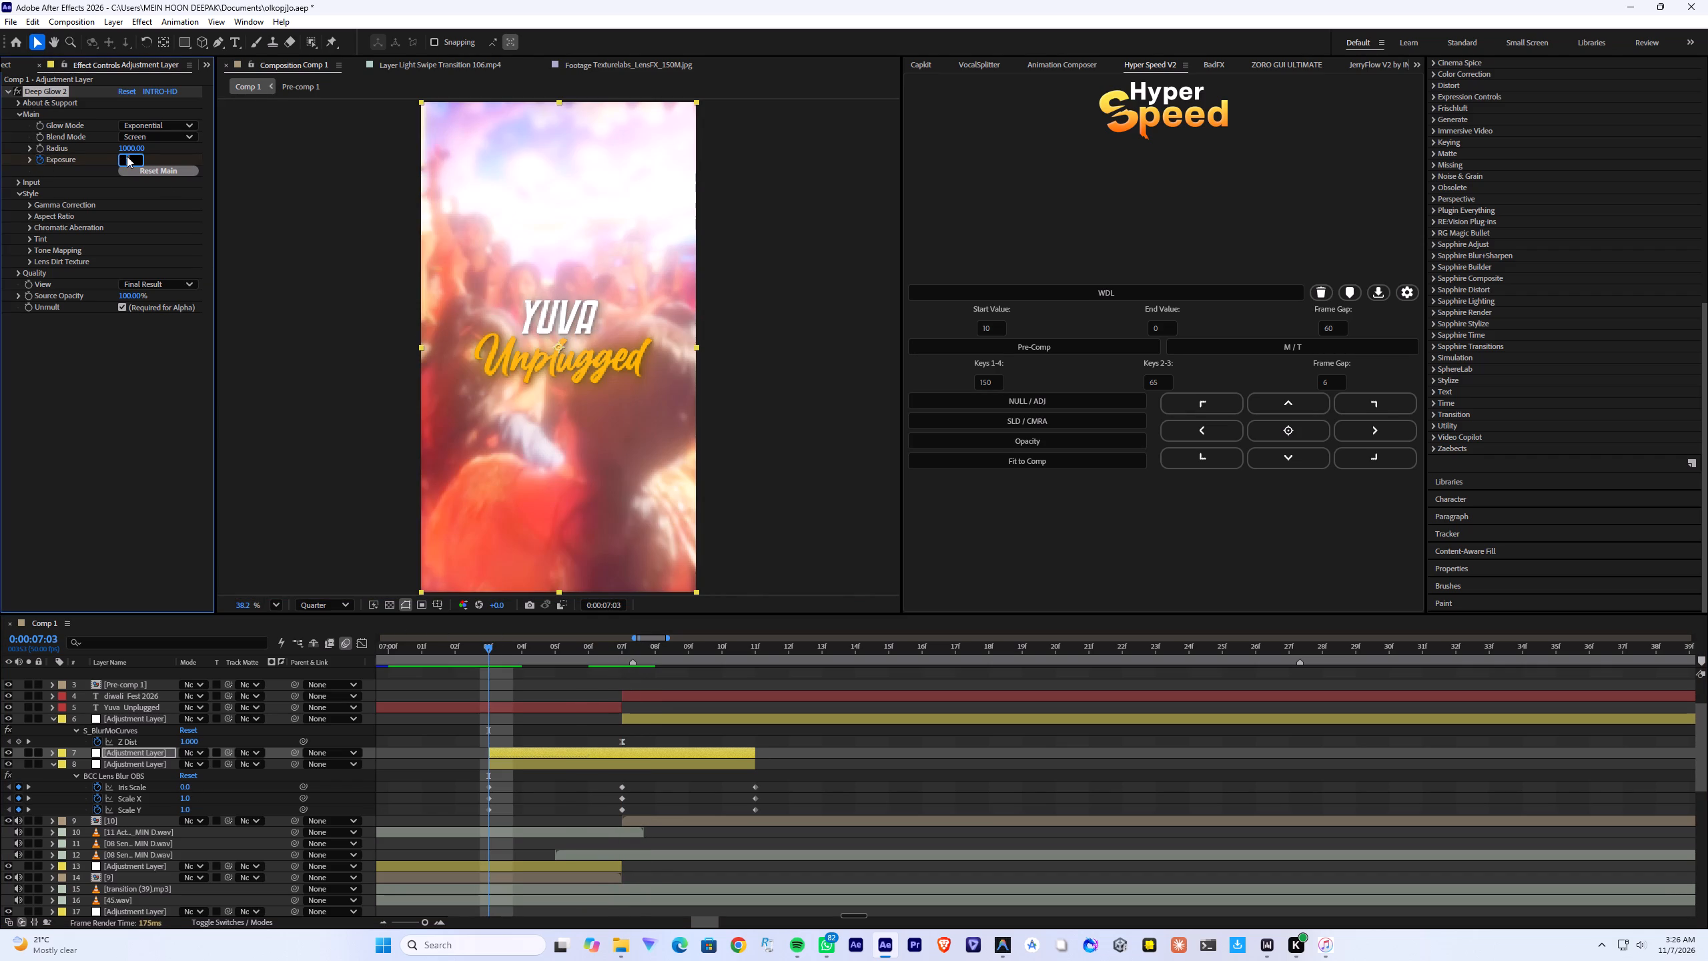
key(0)
key(Return)
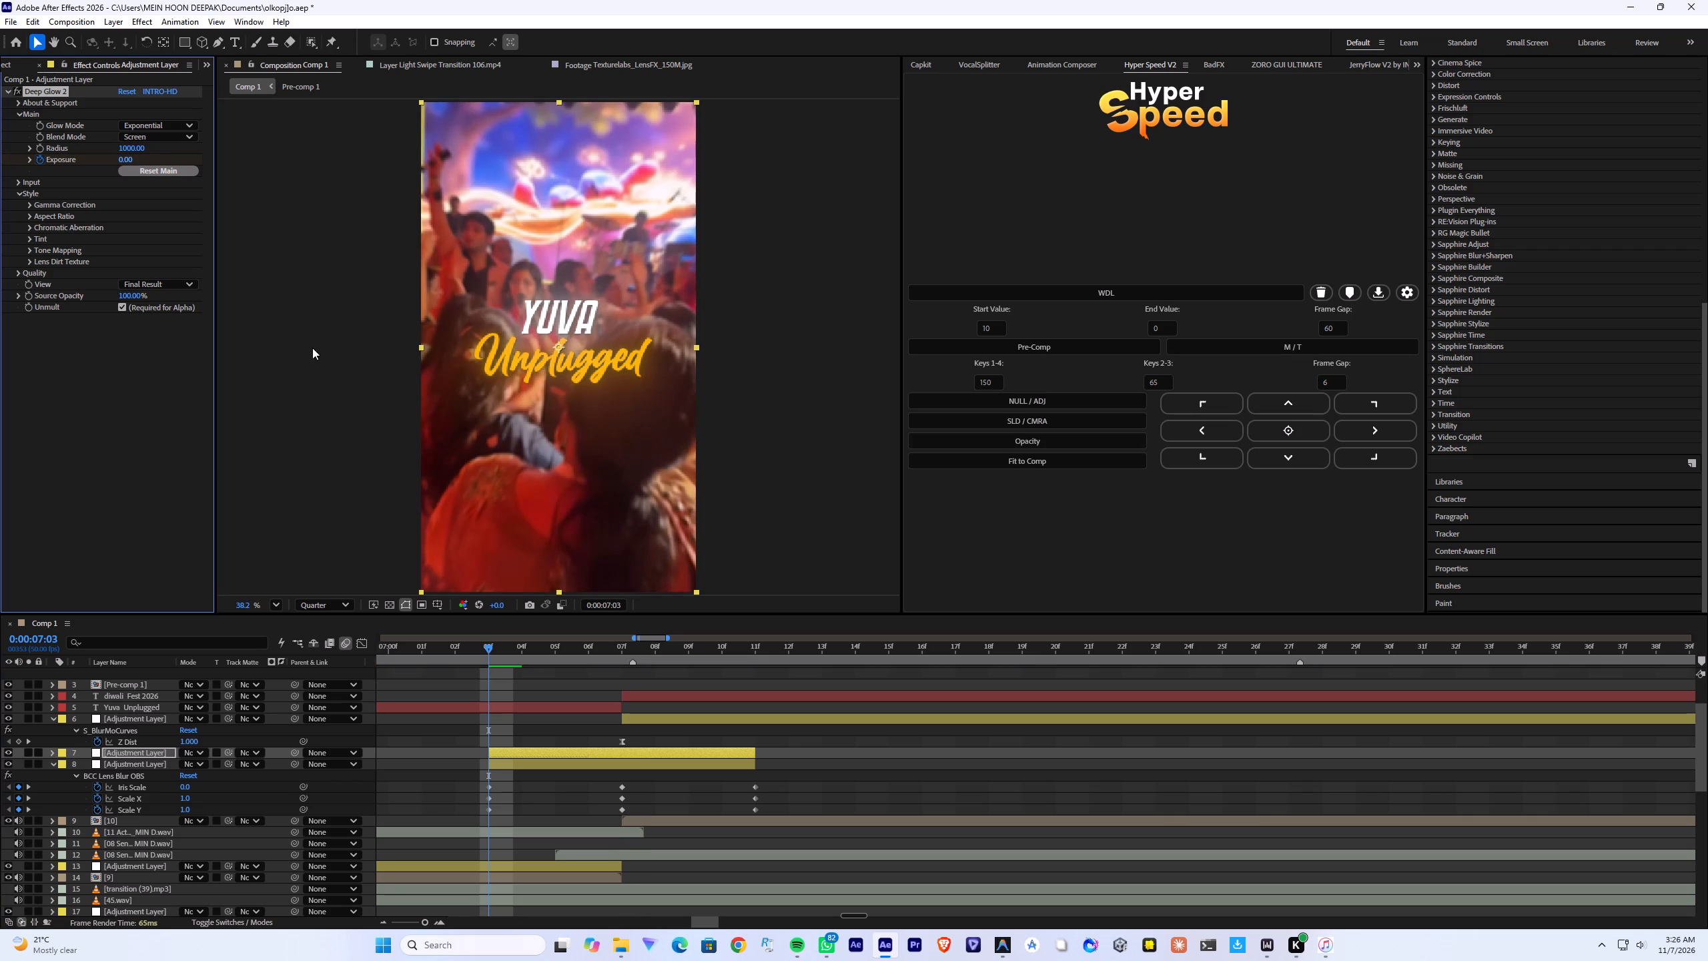
key(u)
click(17, 92)
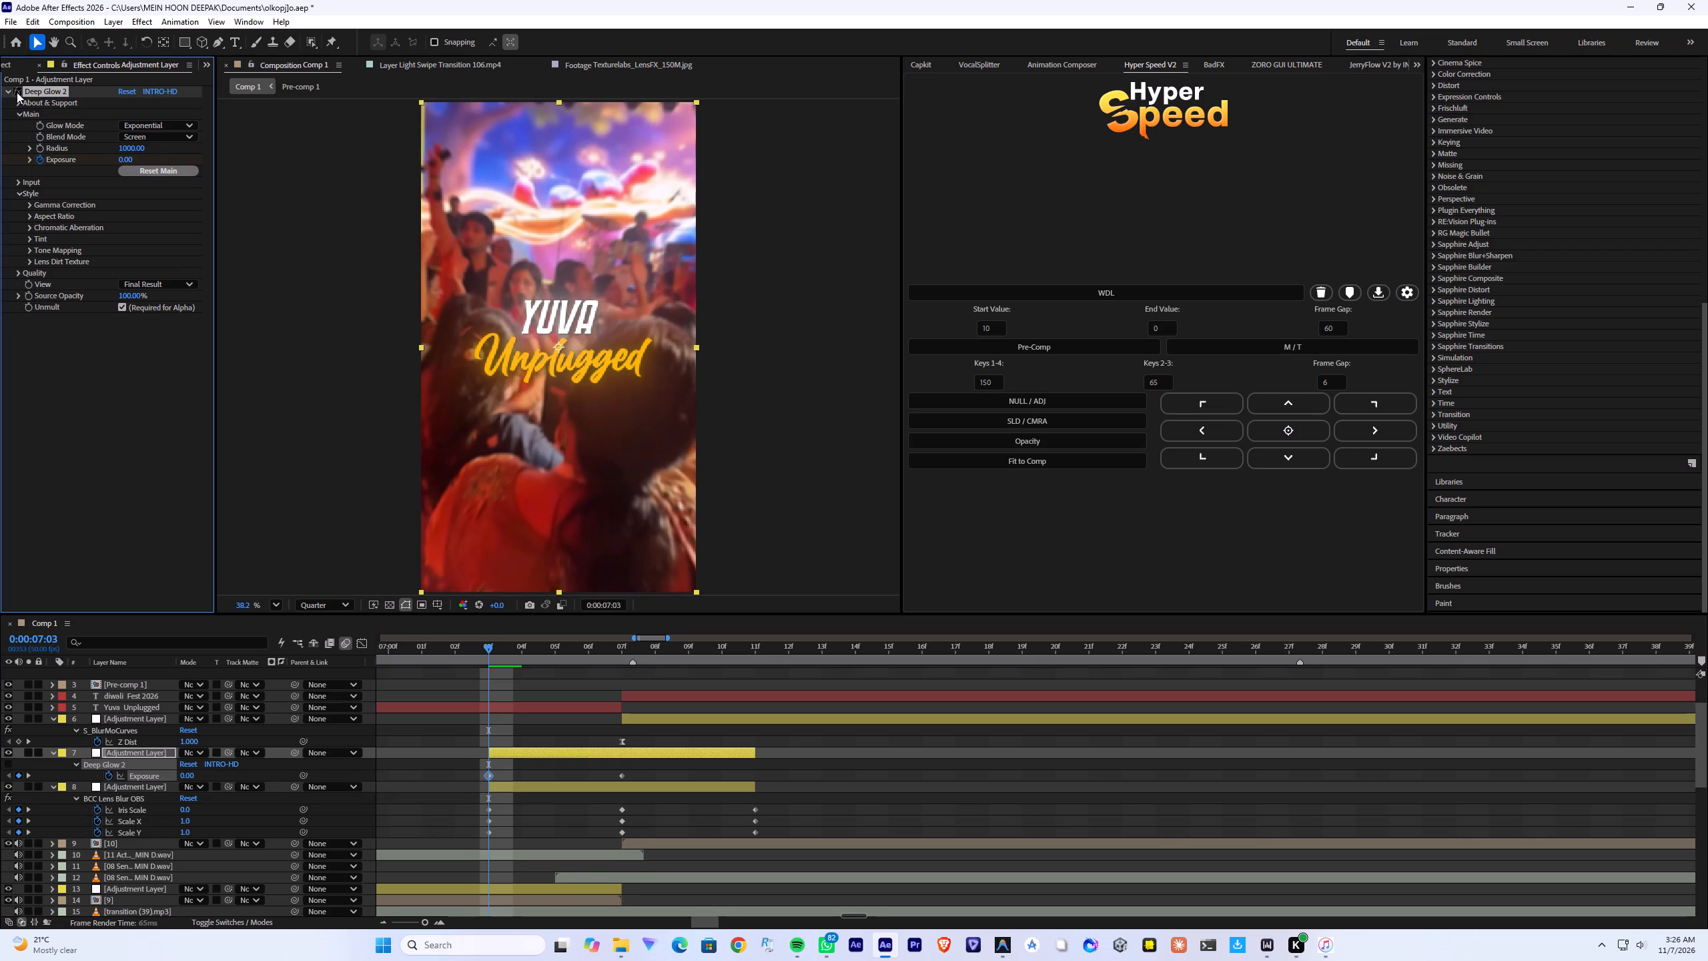
click(17, 92)
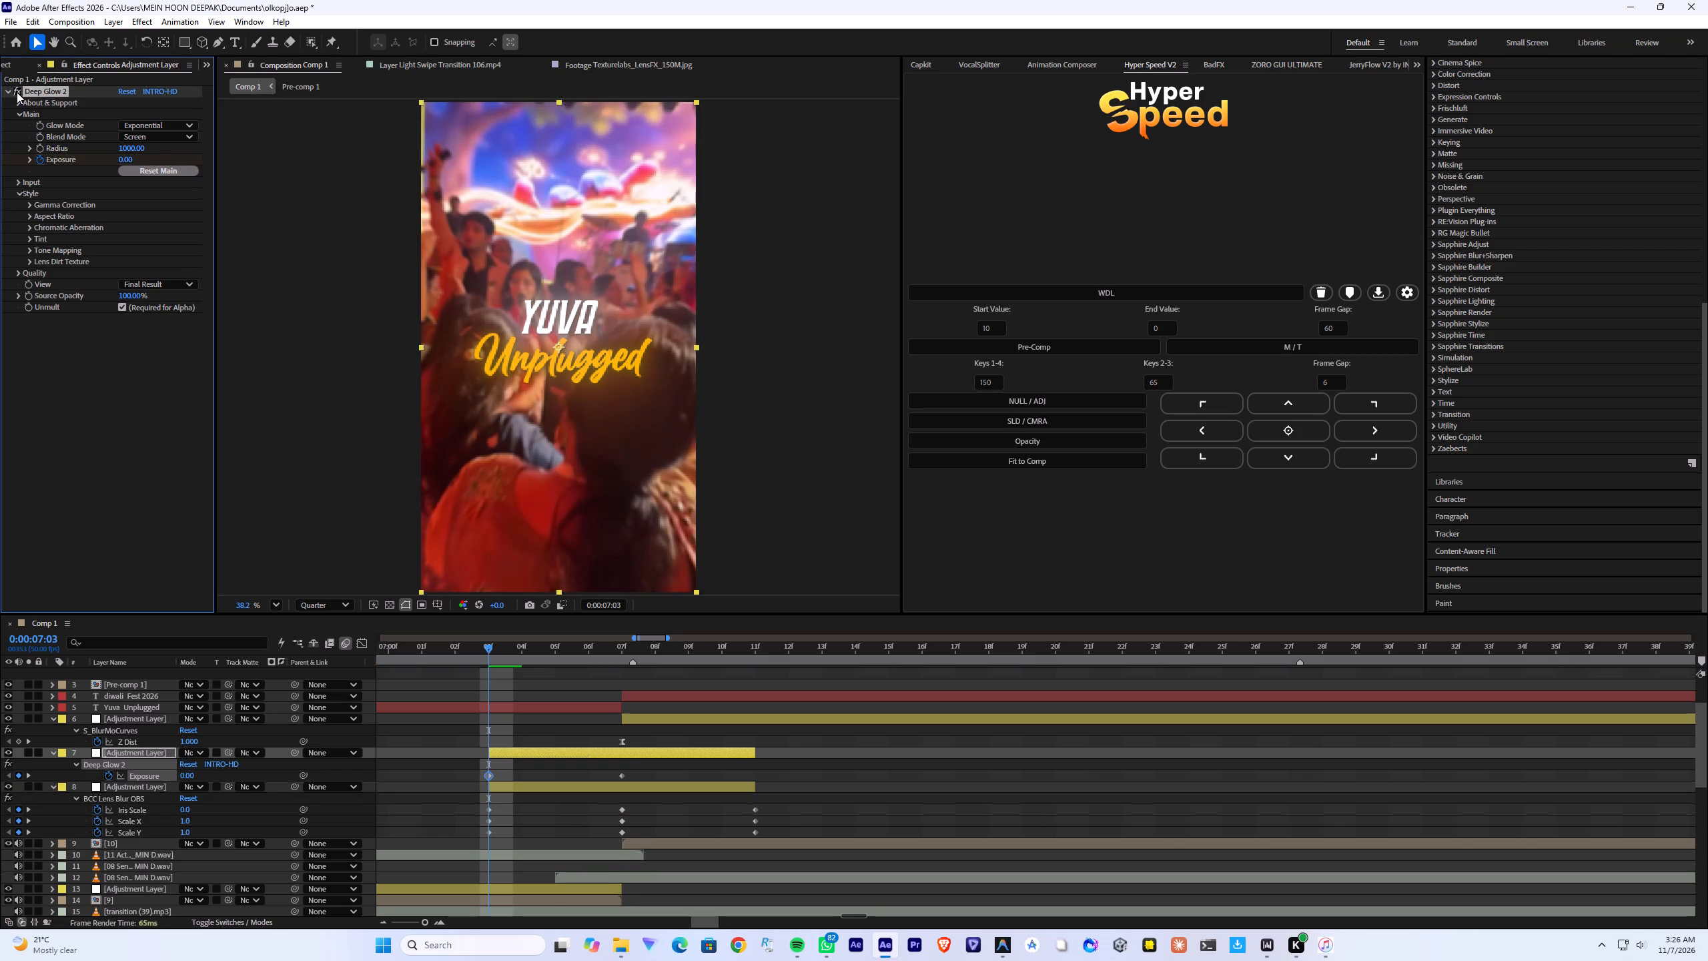
click(17, 92)
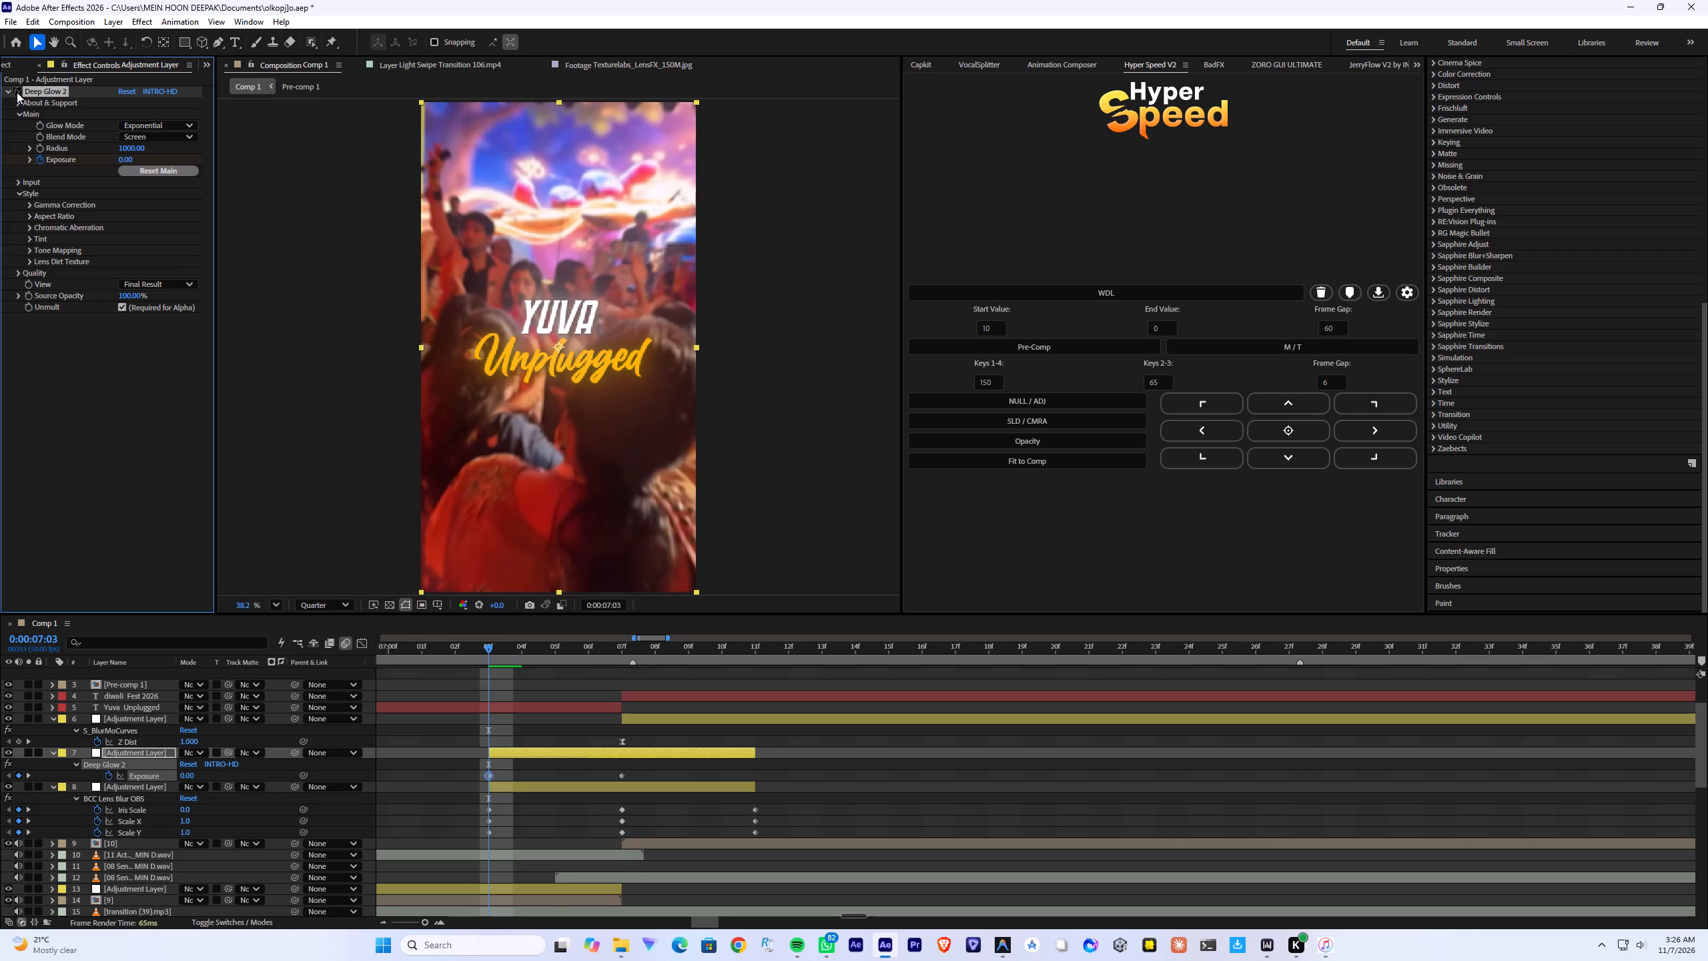
click(17, 92)
Copy the zero Exposure keyframe from 7:03 to 7:11 on the Deep Glow 2 layer.
drag(751, 647, 757, 646)
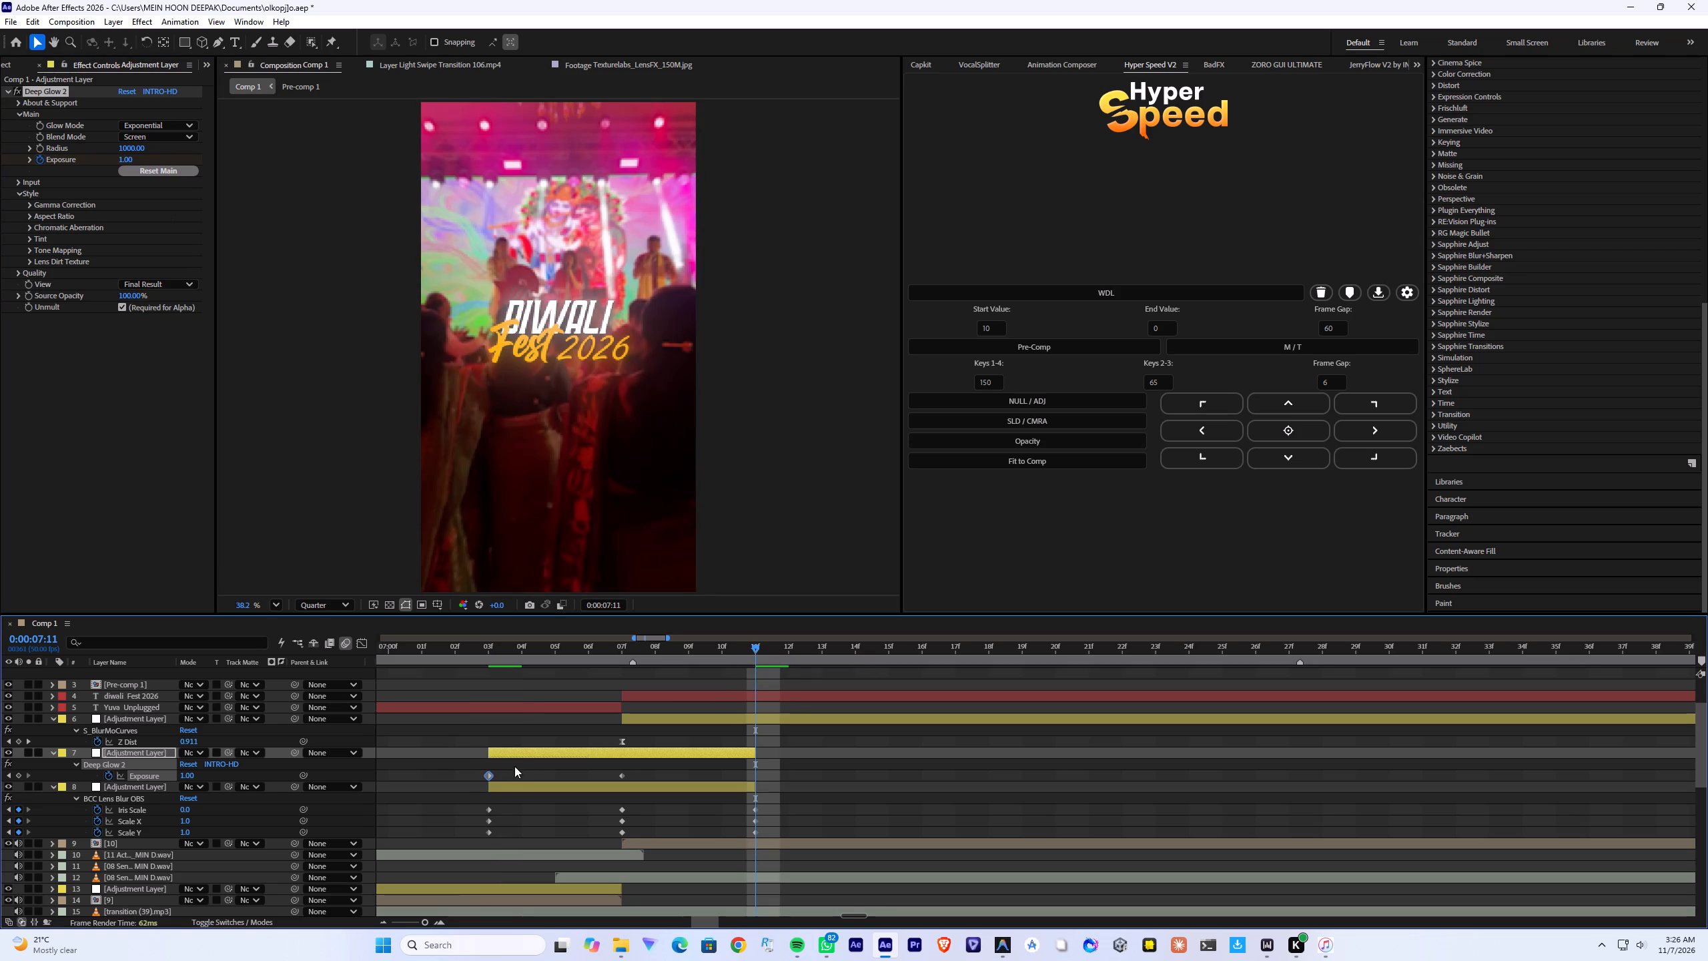
drag(508, 768, 448, 779)
drag(476, 773, 496, 775)
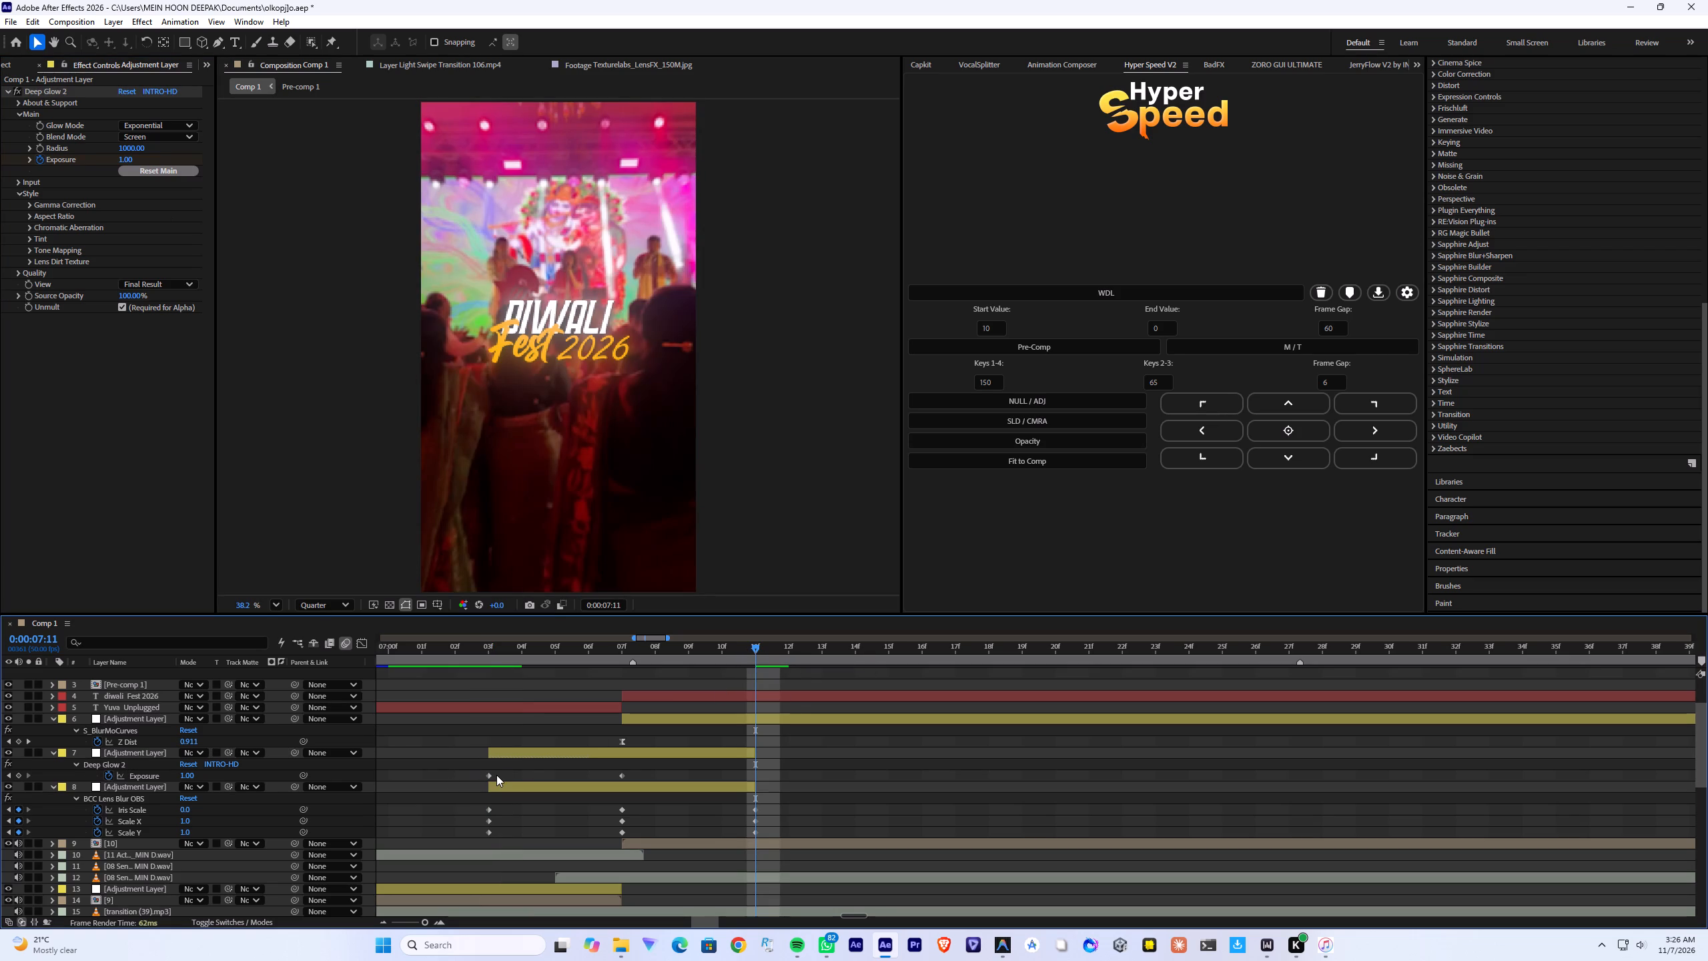
drag(502, 770, 467, 777)
key(ctrl+c)
key(ctrl+v)
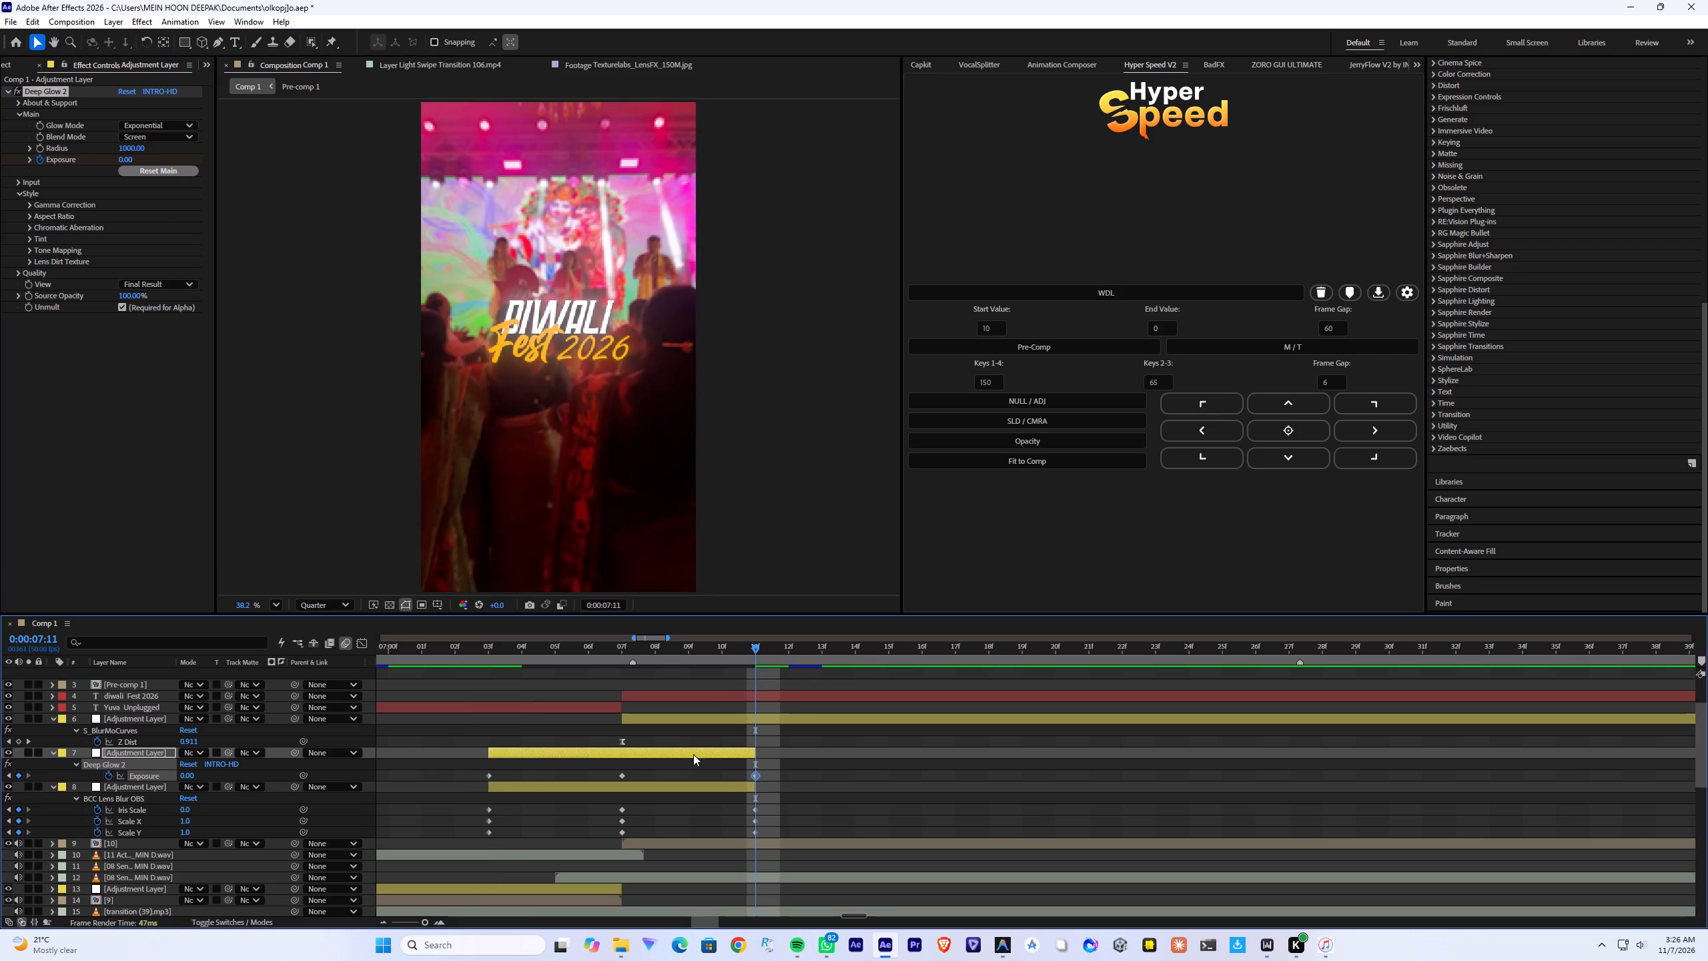
Apply Easy Ease to all Deep Glow 2 Exposure keyframes and all lens-blur scale keyframes.
drag(780, 770, 446, 779)
key(F9)
drag(776, 795, 463, 849)
key(F9)
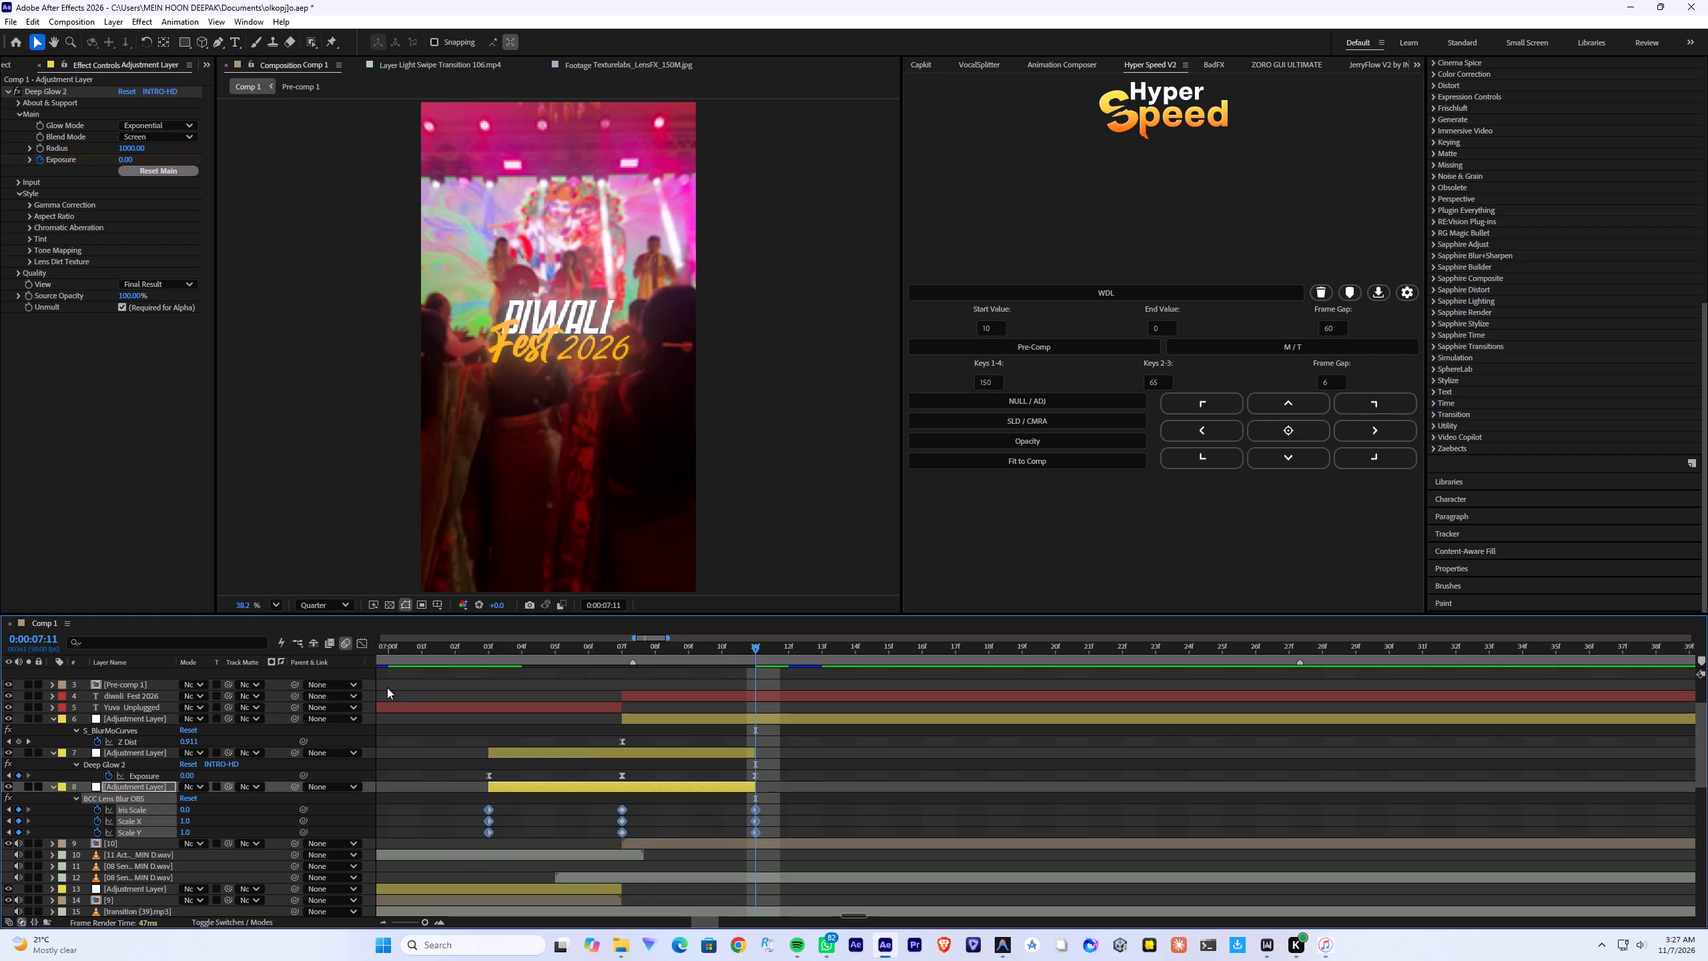
In the value graph, reshape the lens blur's Scale X curve into a sharp, narrow peak on both sides of 7:07.
click(356, 644)
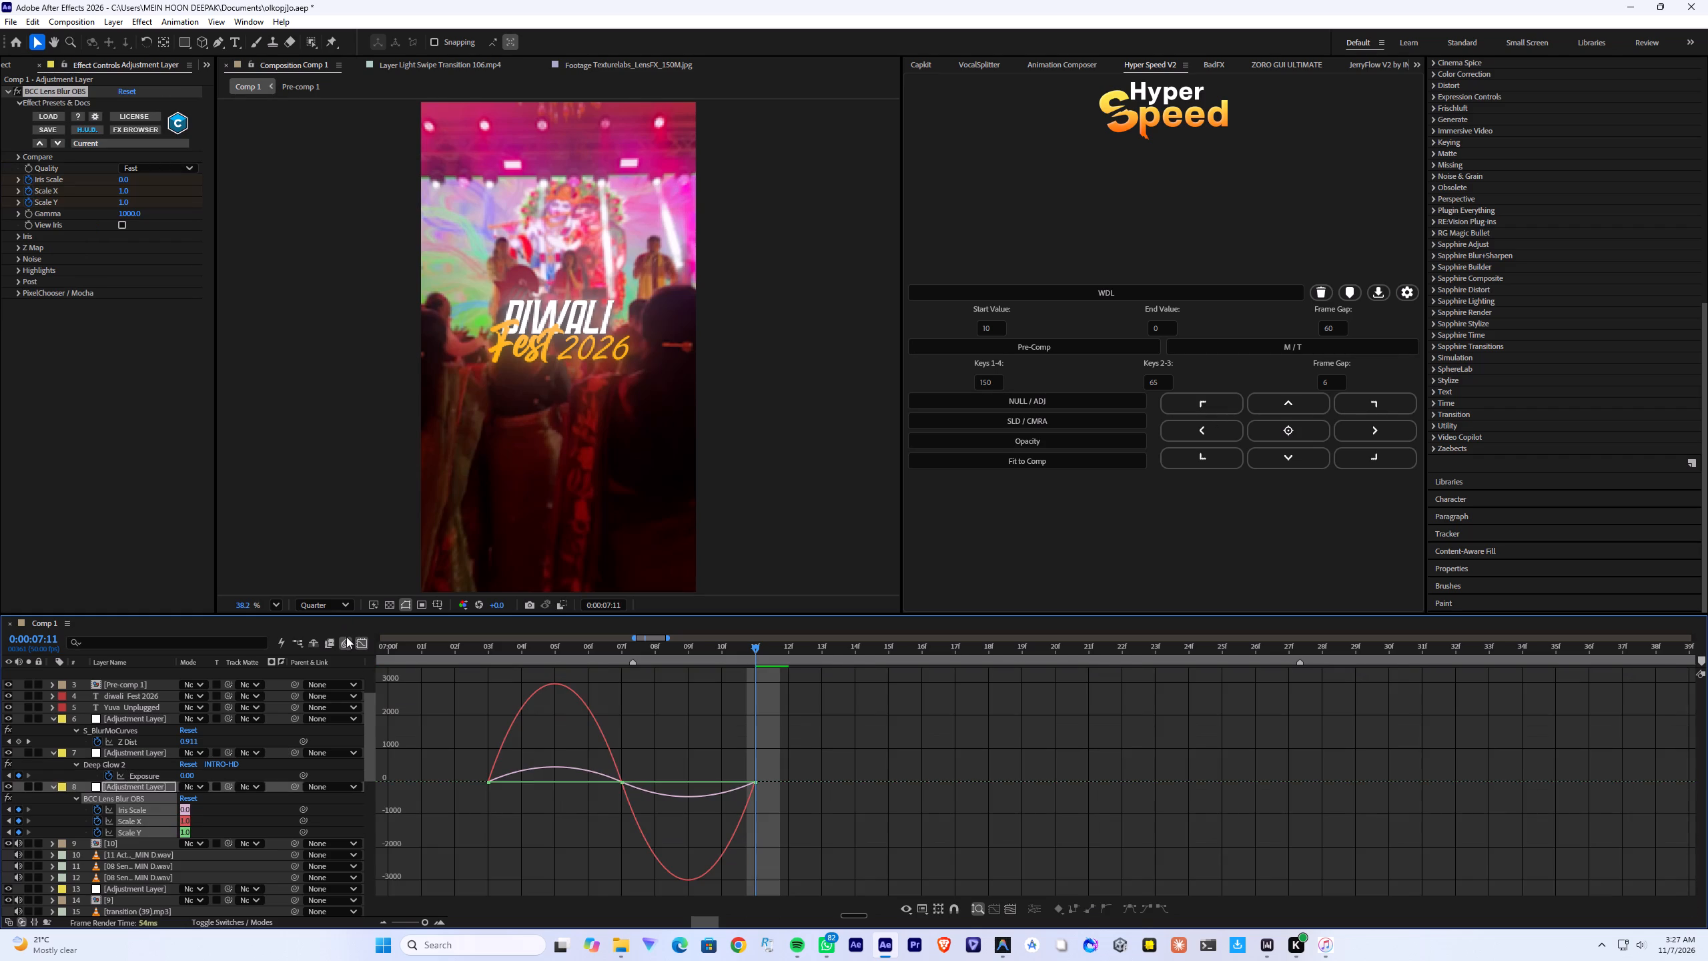
right_click(701, 732)
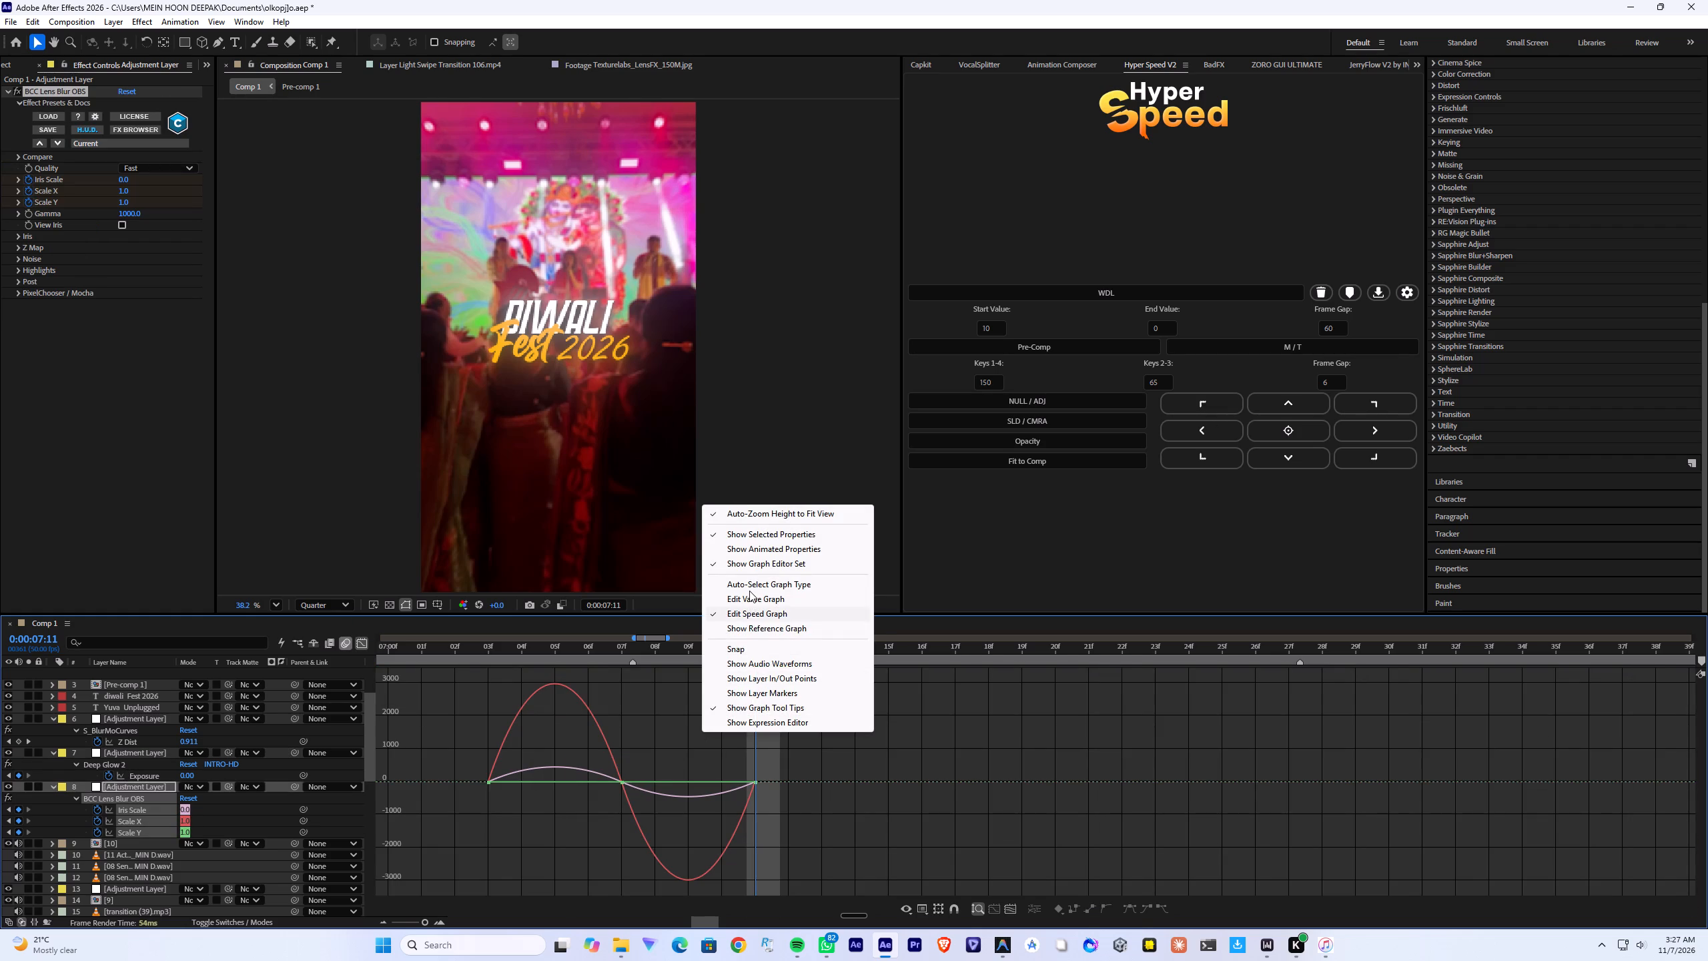
click(749, 605)
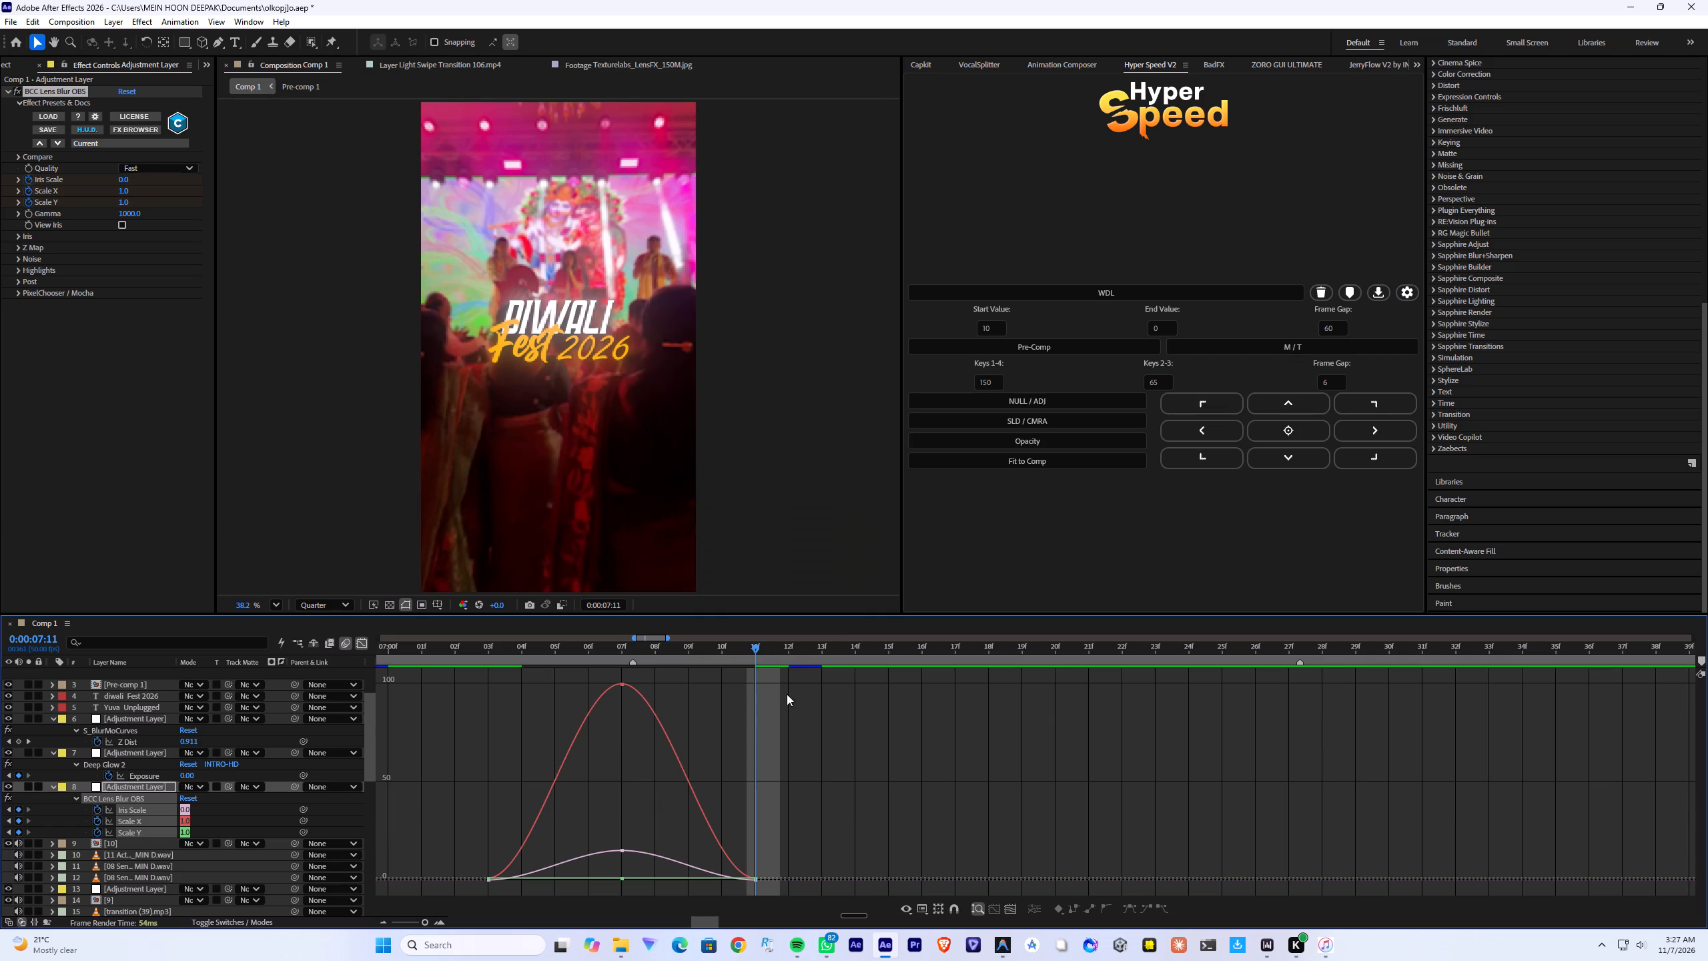
drag(749, 672, 506, 804)
drag(705, 681, 588, 747)
drag(588, 747, 505, 838)
drag(561, 677, 808, 881)
drag(808, 881, 811, 884)
drag(815, 678, 477, 868)
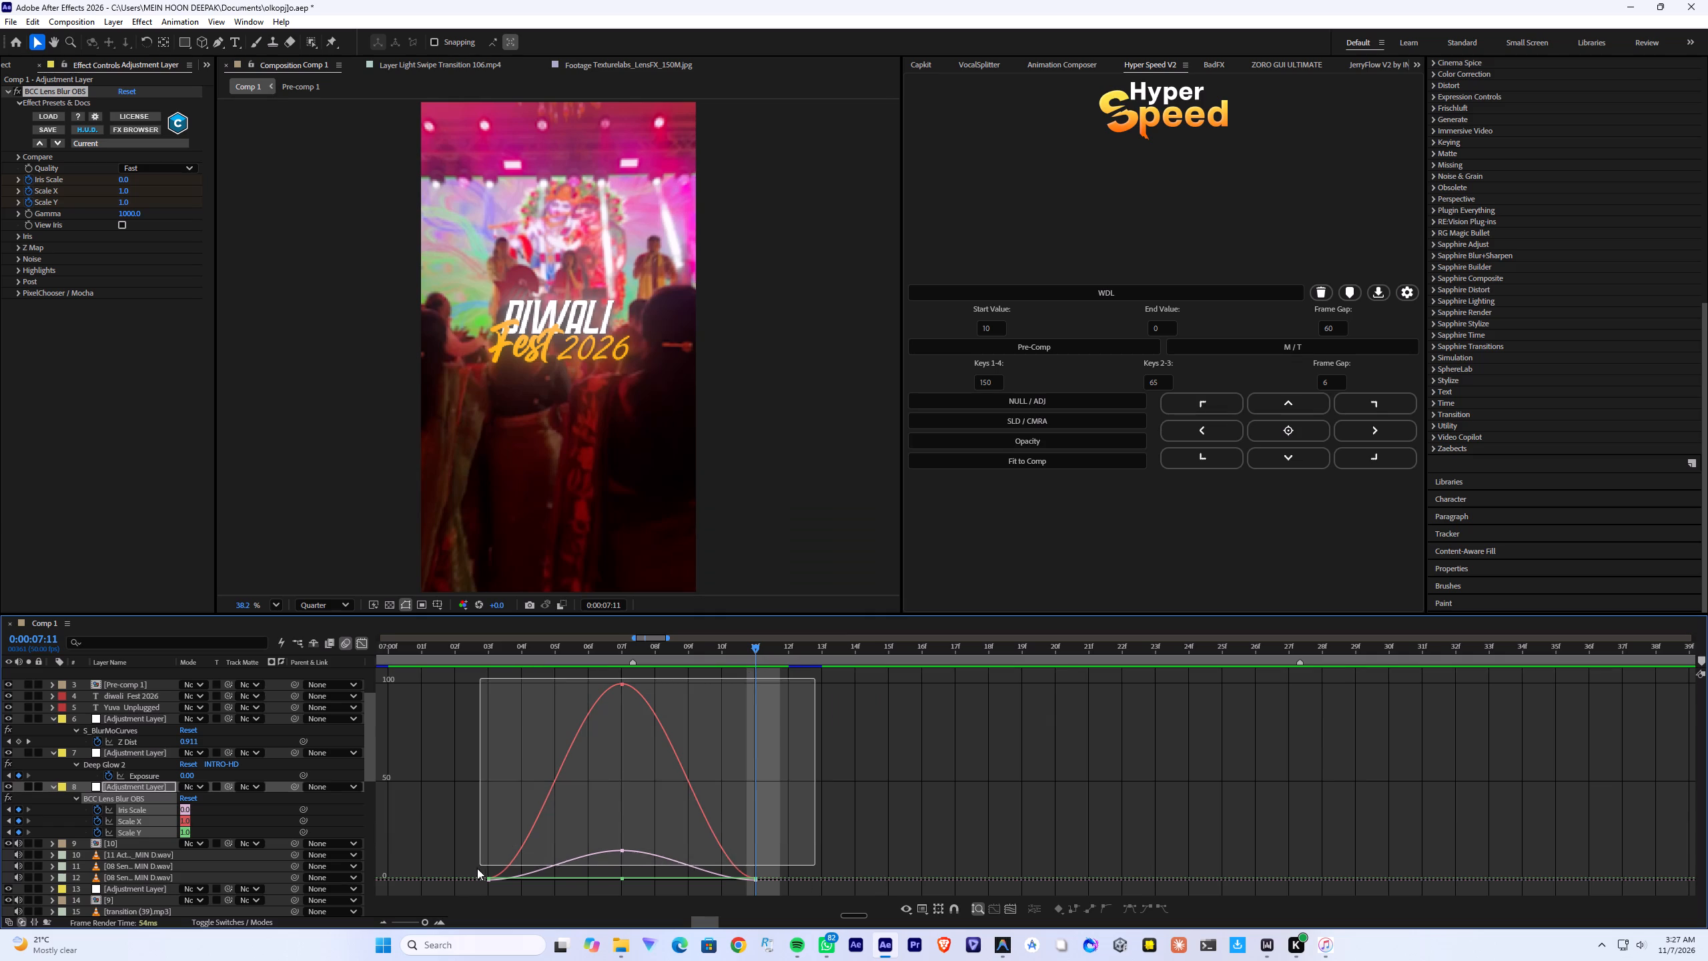
drag(477, 868, 453, 912)
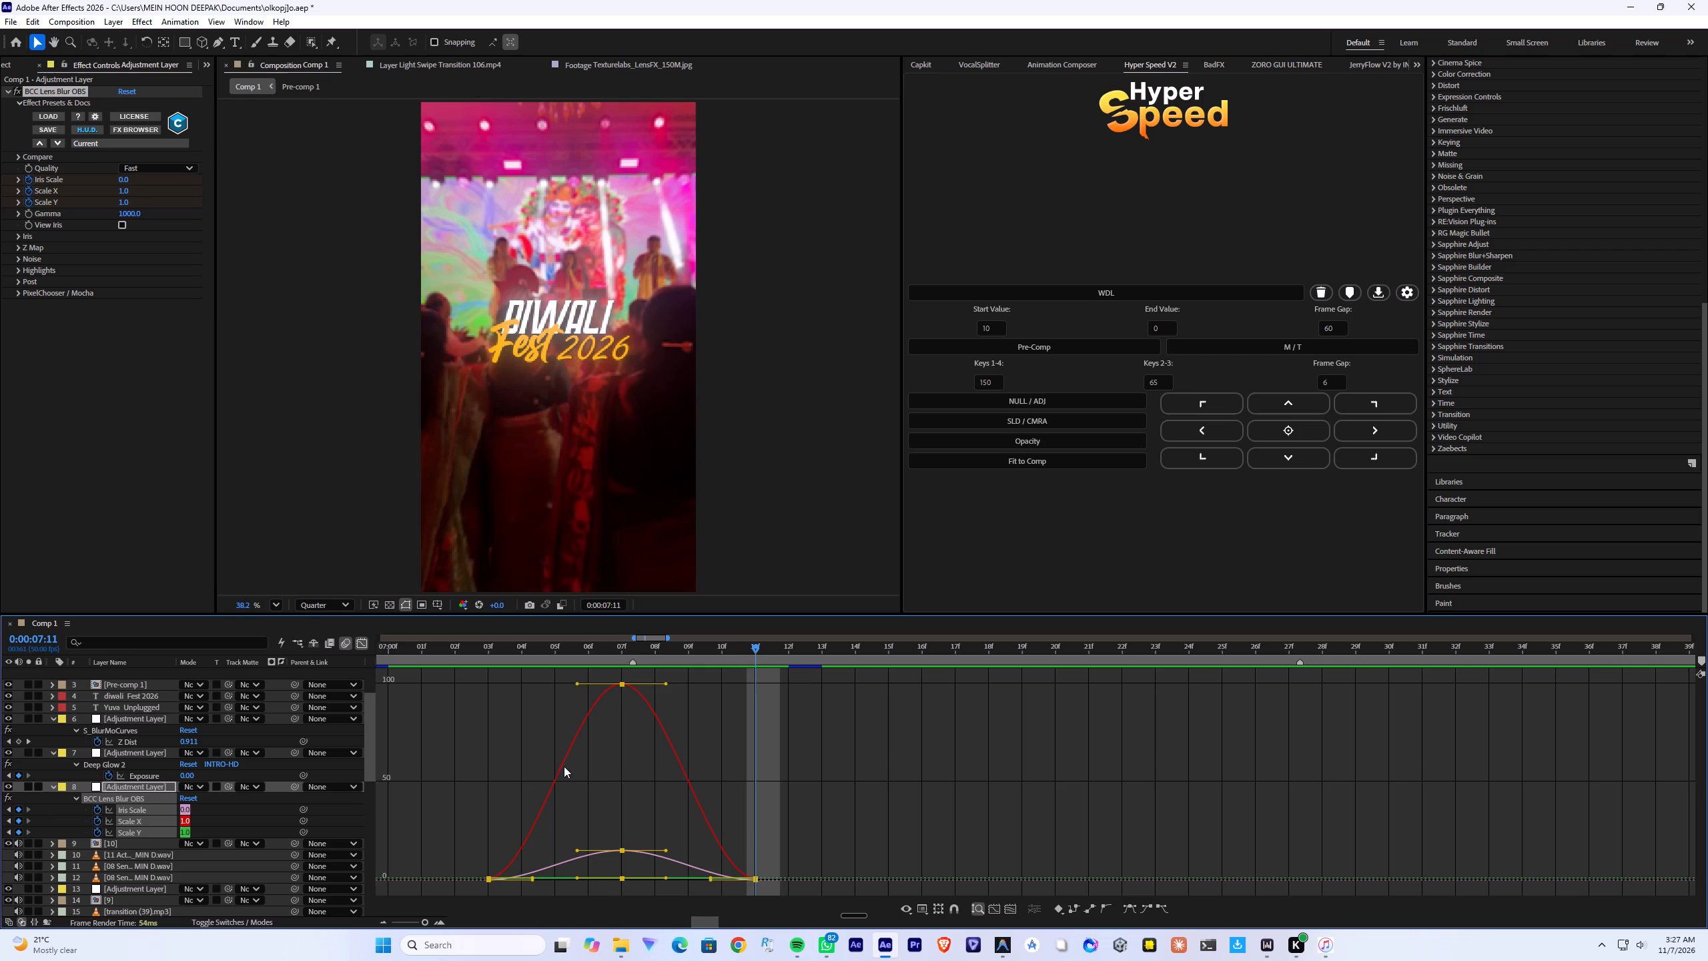
drag(560, 765, 671, 763)
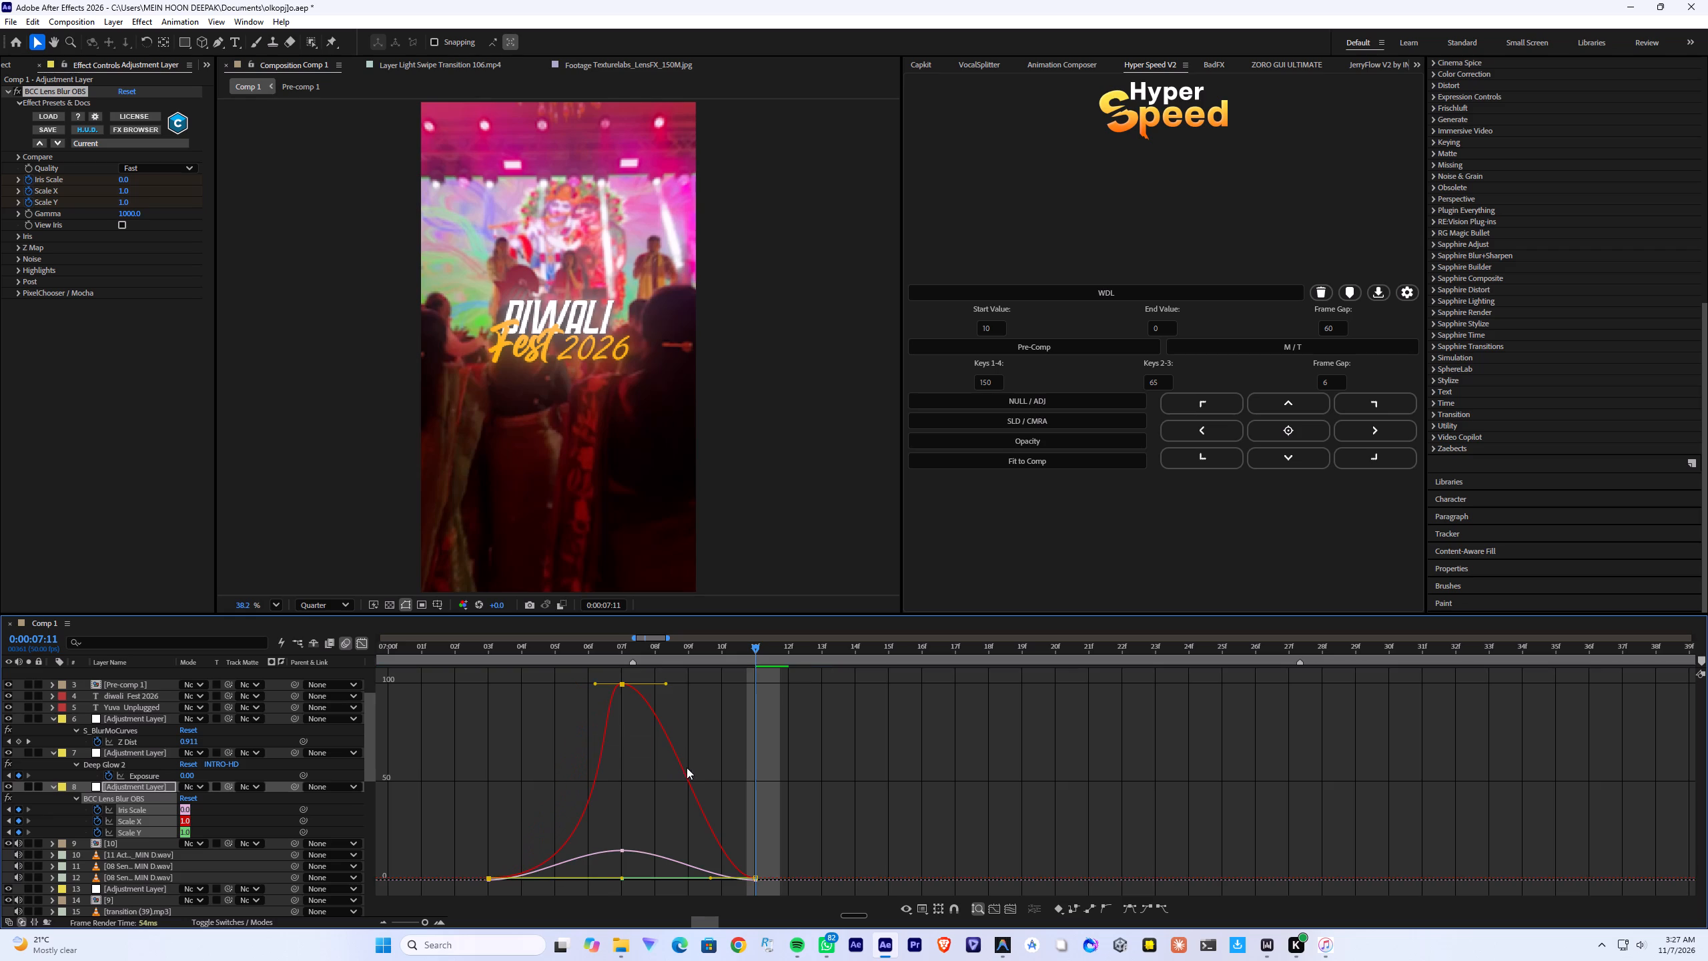
shift+drag(687, 774, 602, 782)
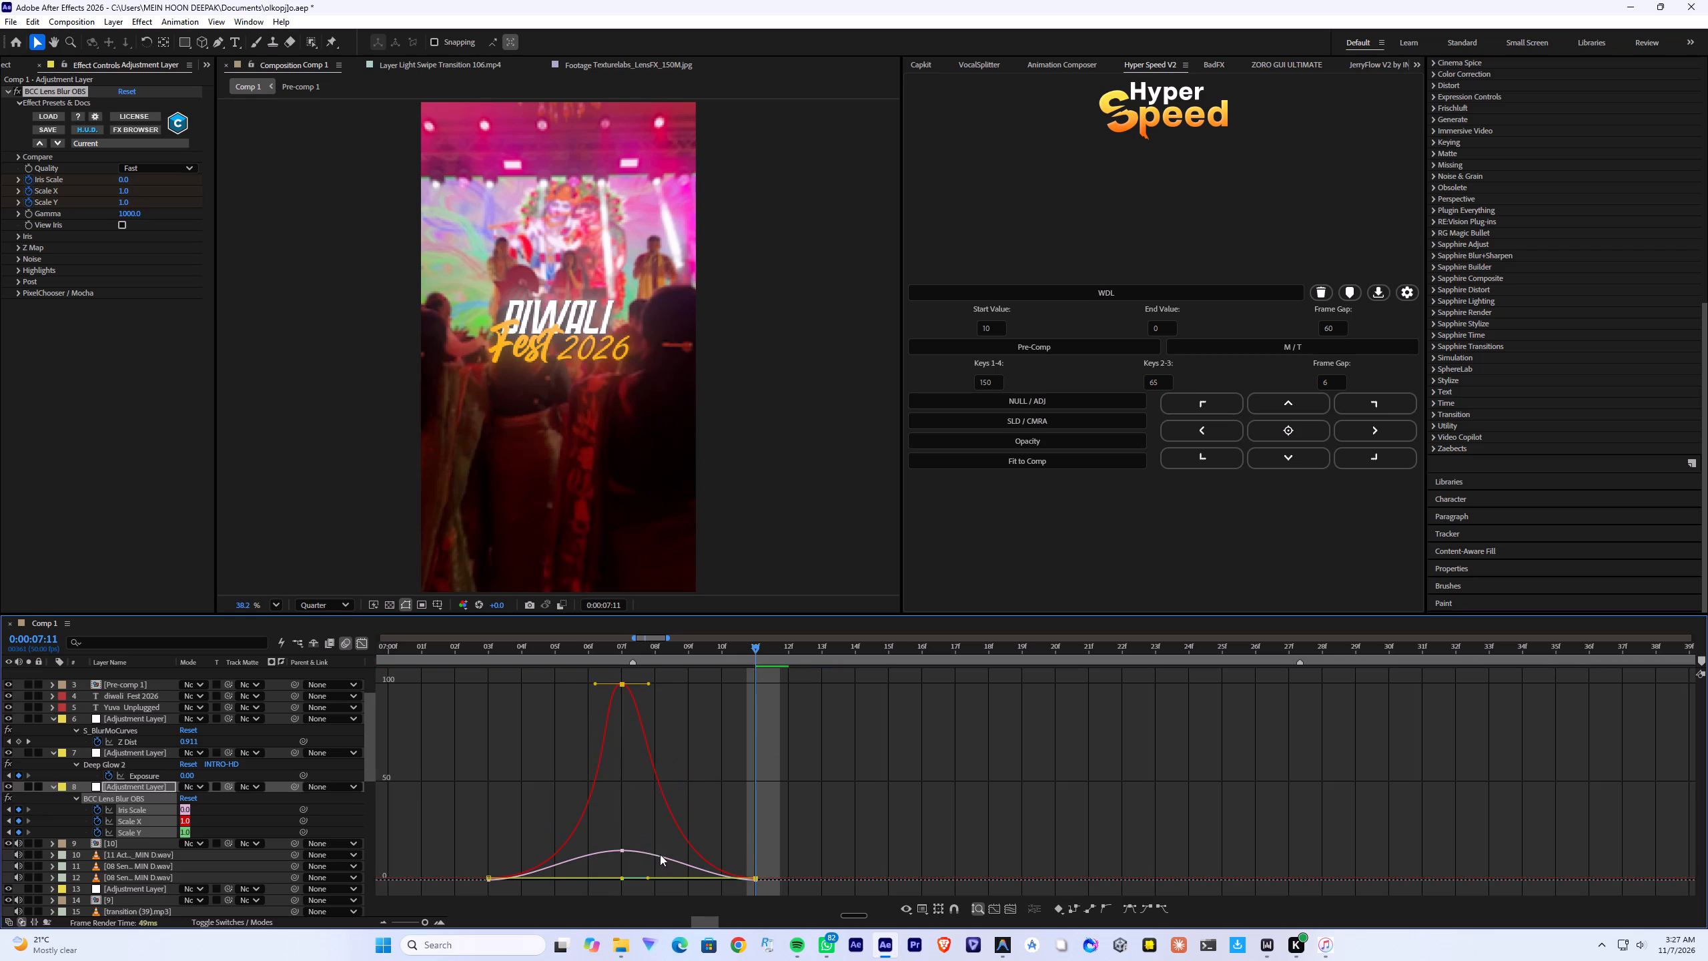
Reshape the lens blur's Iris Scale curve into a narrower peak on both sides of 7:07, and return to the layer-bar view.
shift+drag(664, 860, 576, 875)
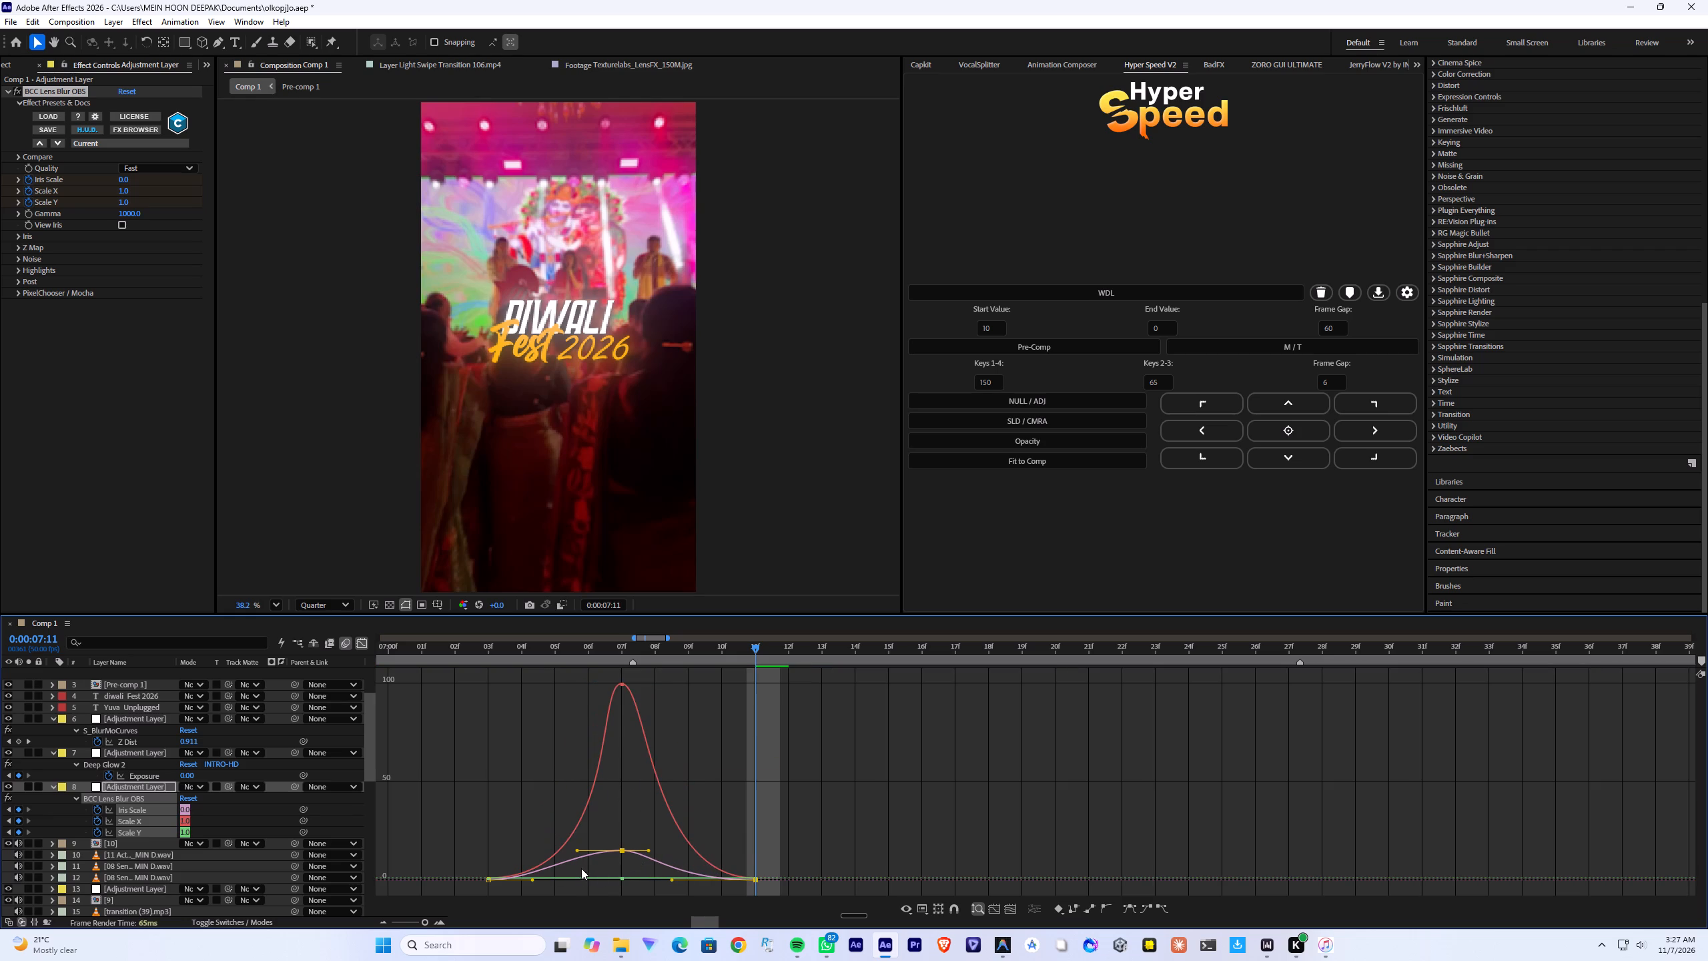
shift+drag(577, 859, 686, 868)
drag(572, 861, 711, 891)
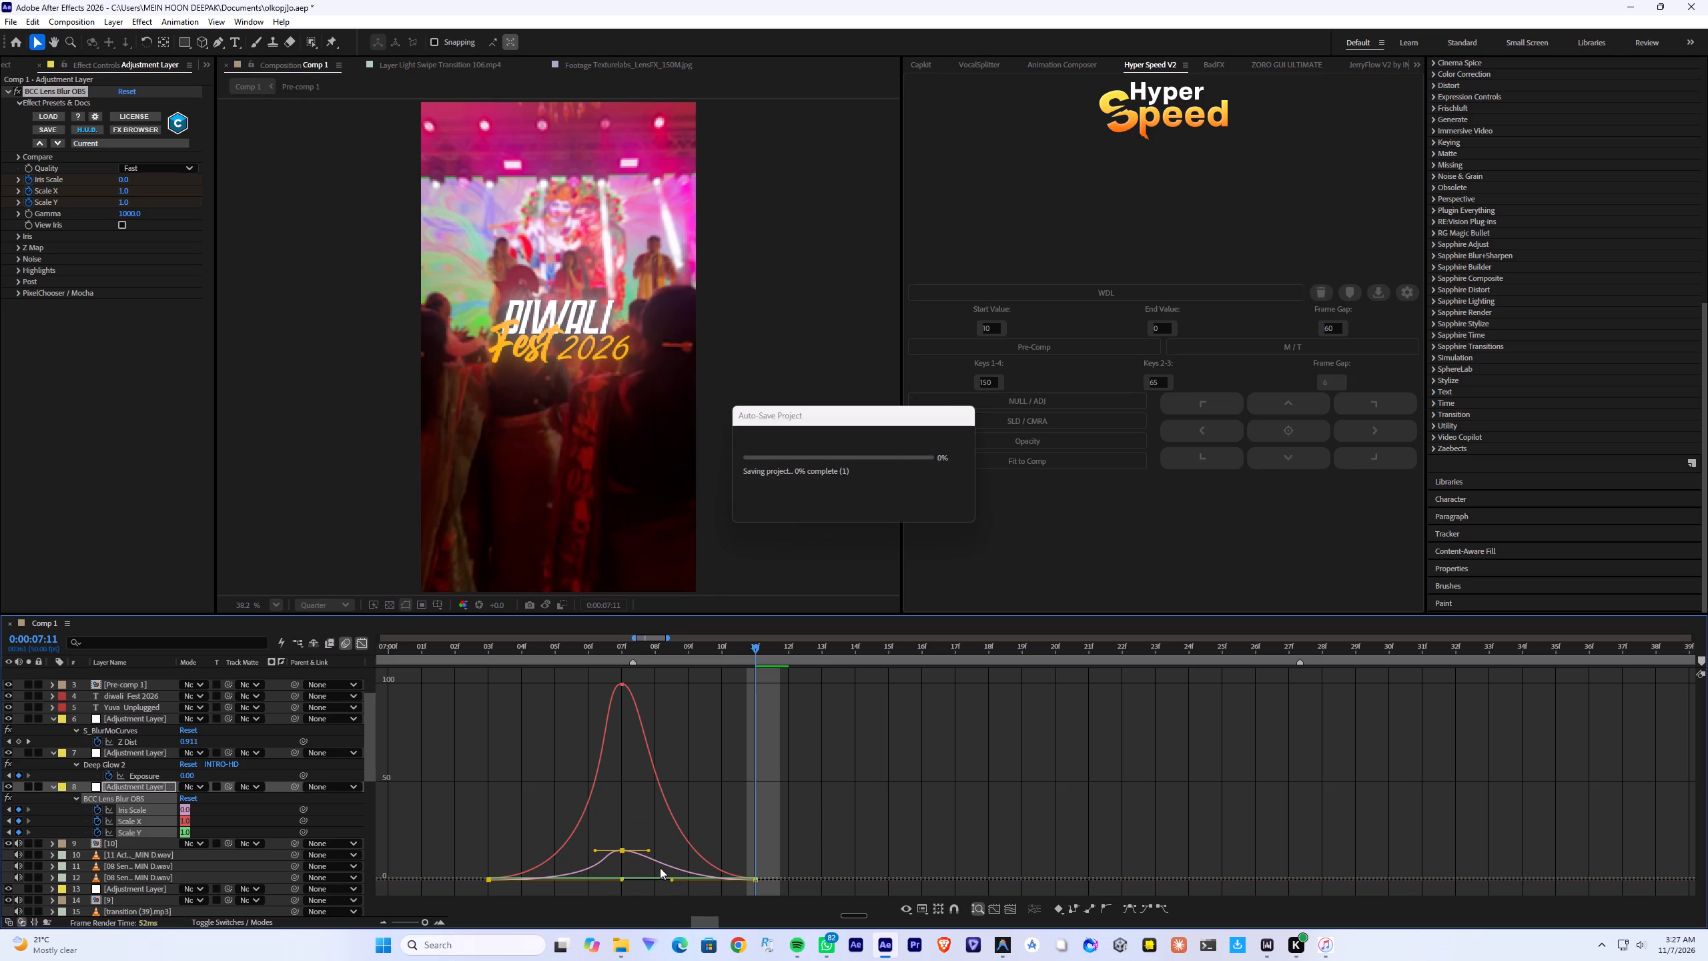
shift+drag(660, 864, 542, 876)
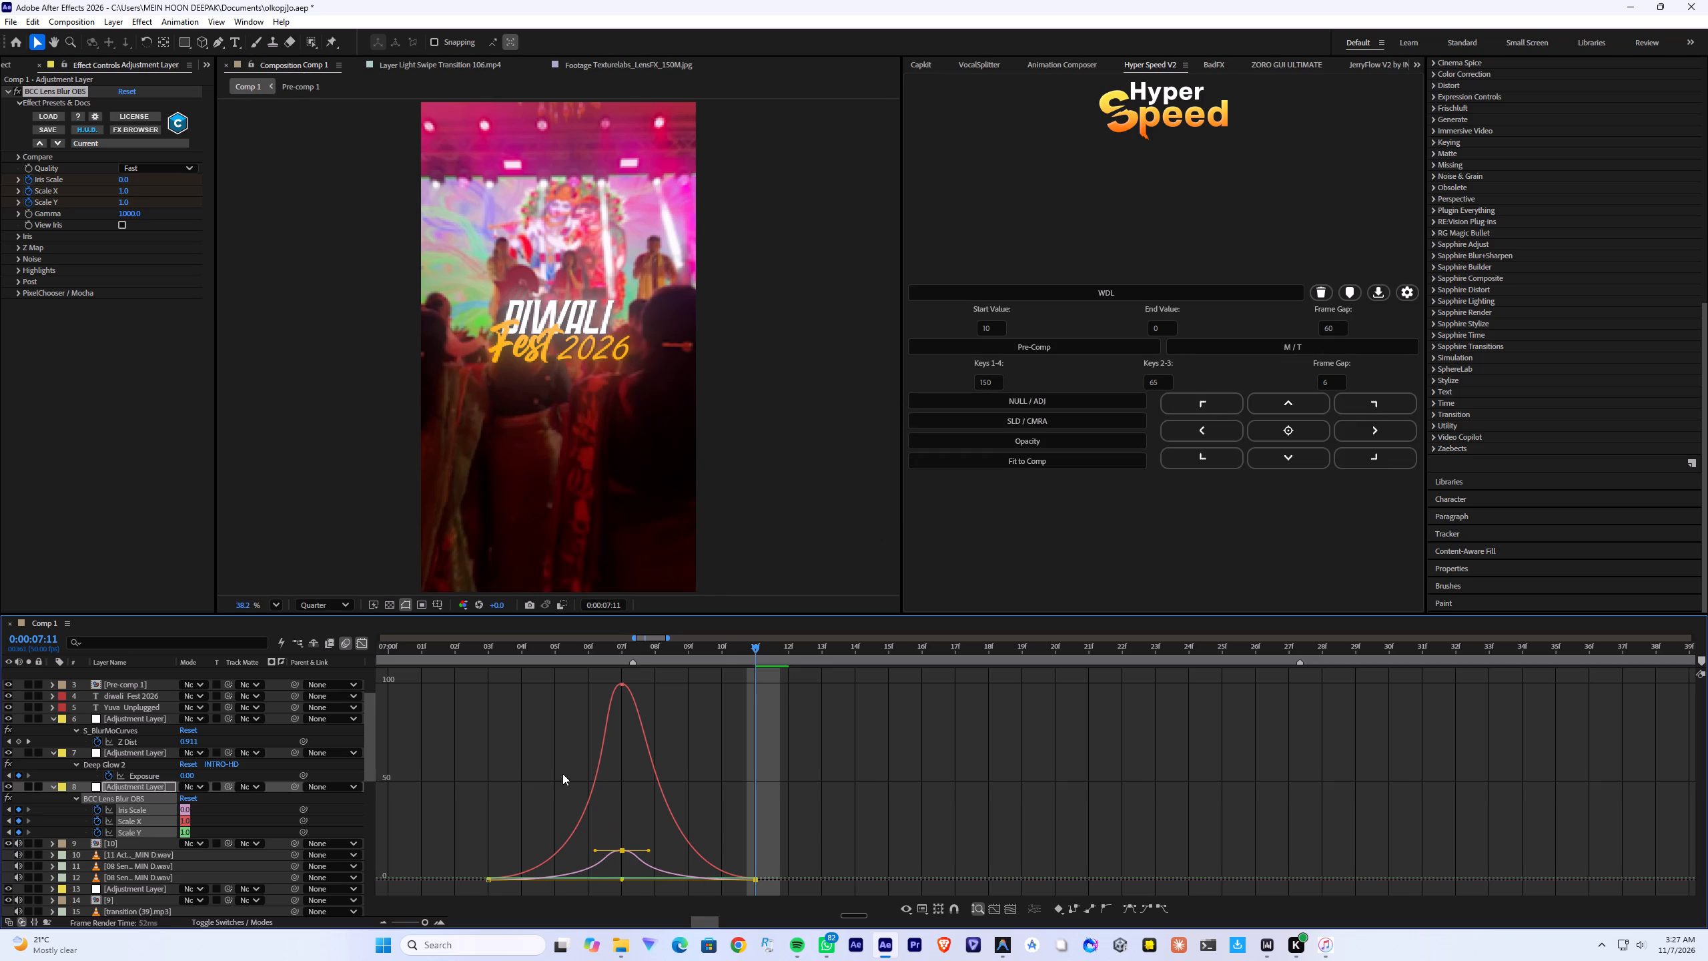
click(364, 647)
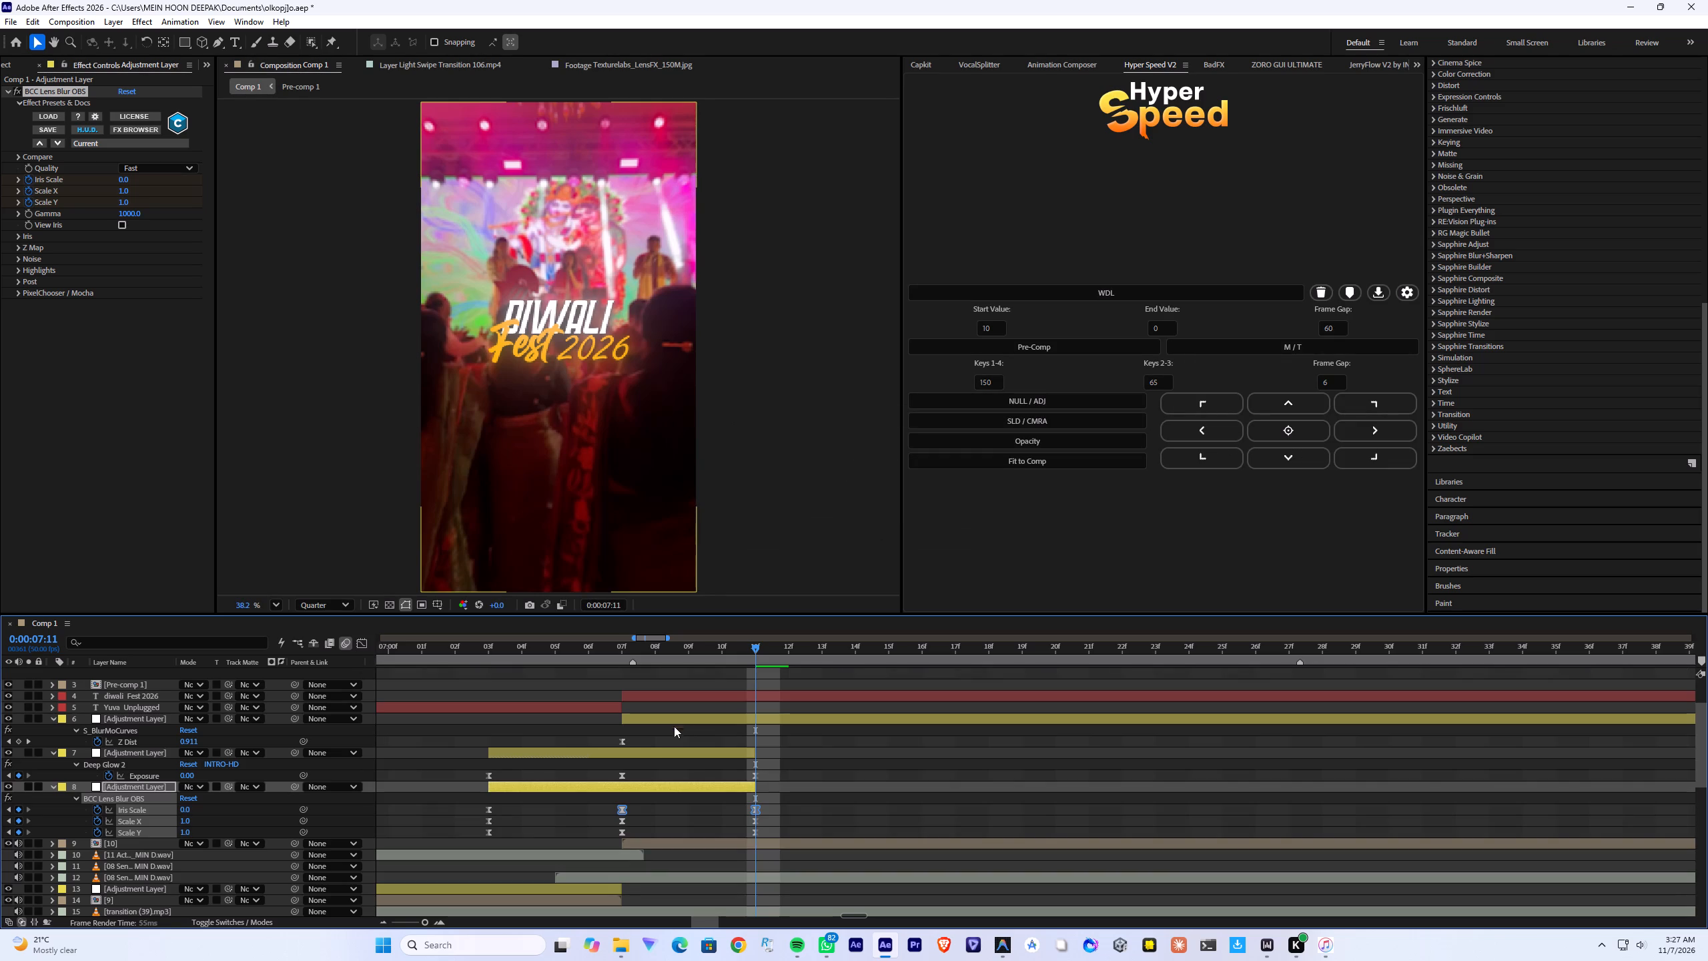
Select all Deep Glow 2 Exposure keyframes and show their value graph.
click(640, 751)
drag(772, 769, 427, 787)
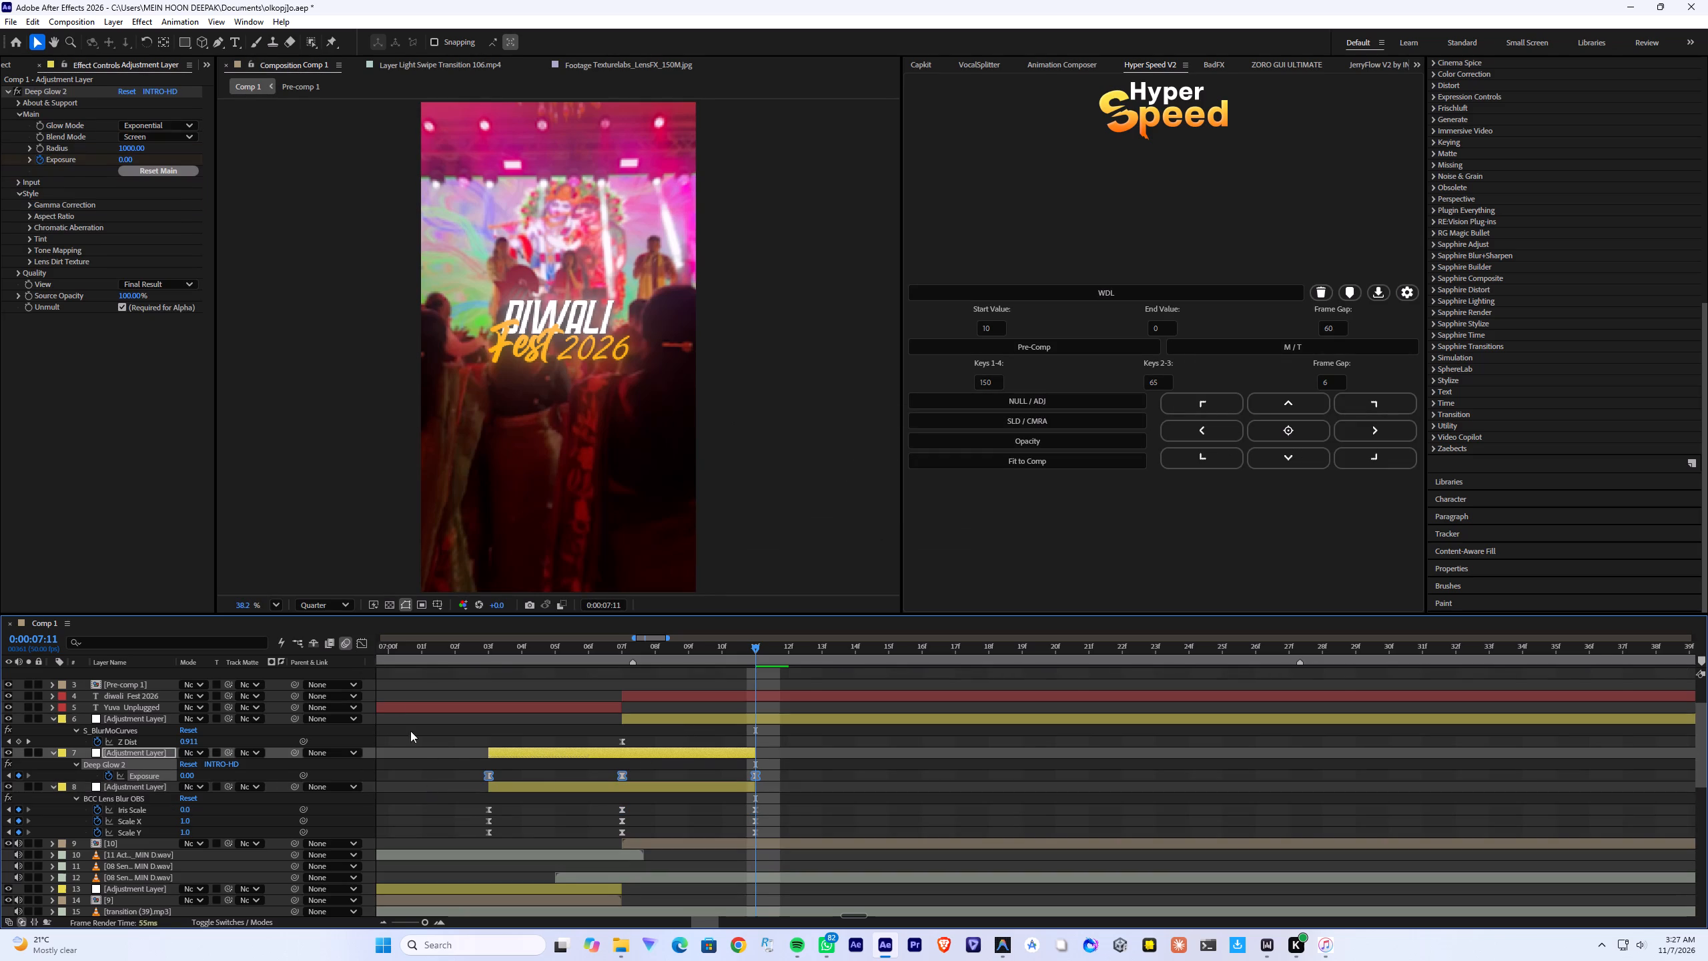
click(364, 643)
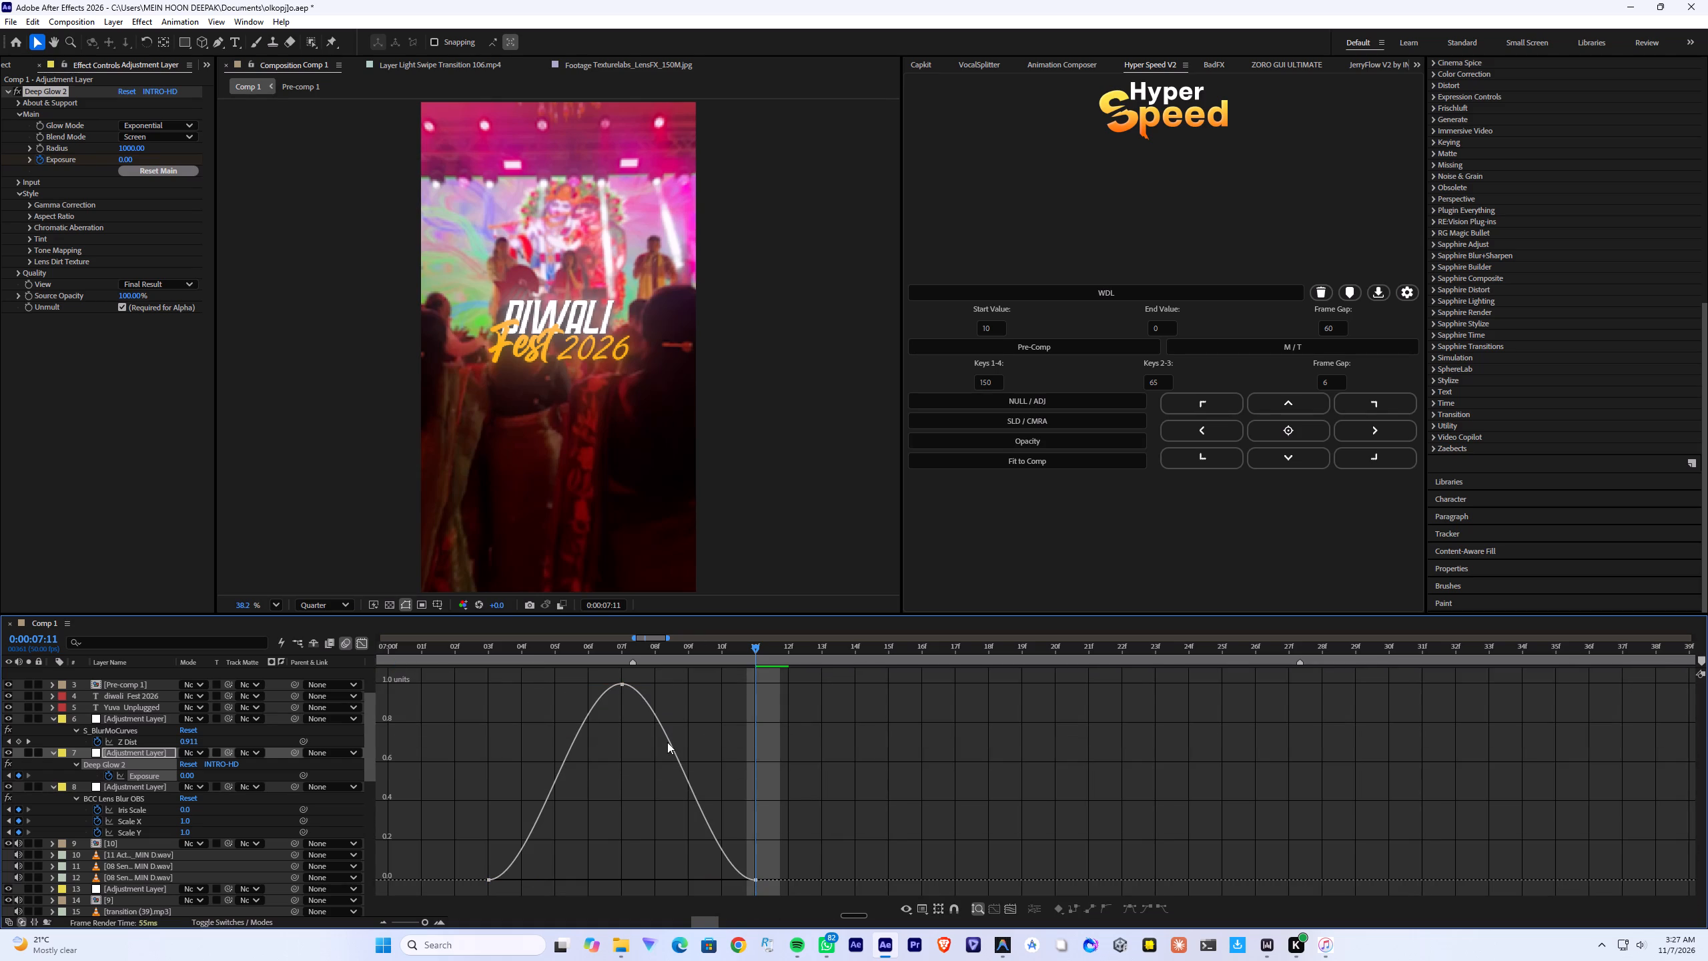